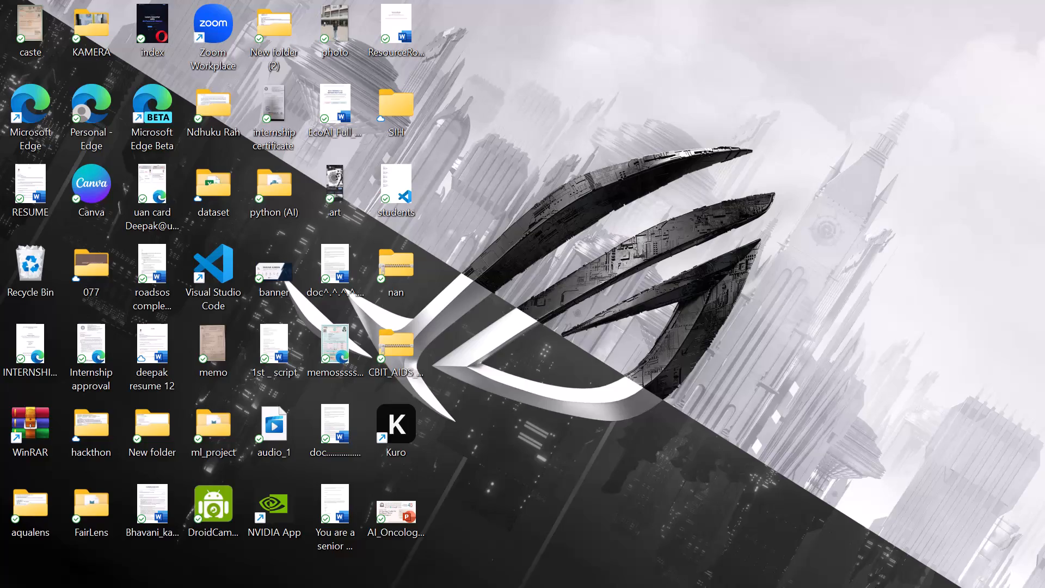
# Switch to the AudioGuard AI presentation in PowerPoint.
pyautogui.click(711, 570)
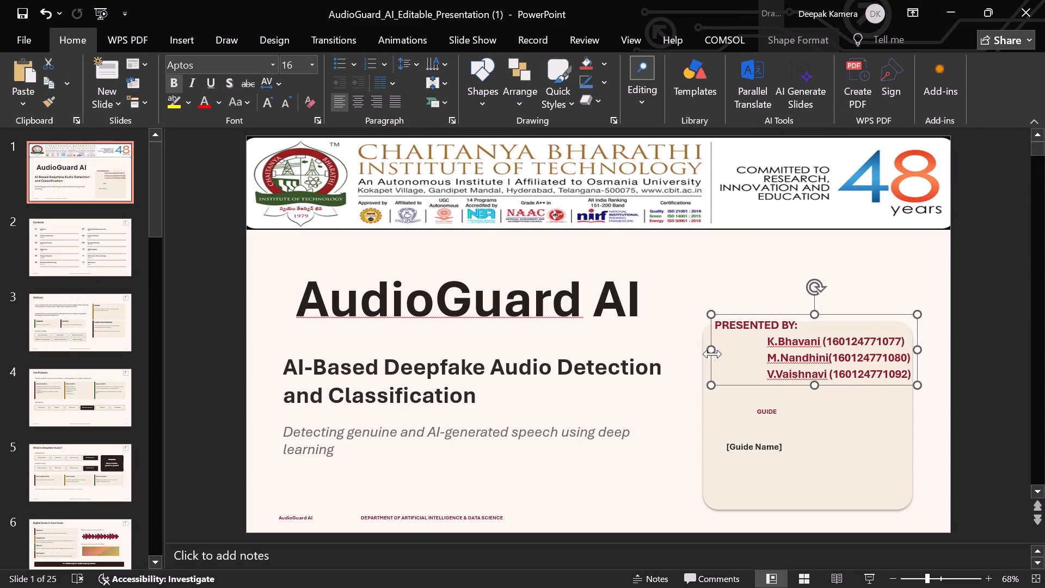
# Resize the PRESENTED BY text box on the title slide so its heading sits inside the beige card and each presenter stays on one line.
pyautogui.click(686, 388)
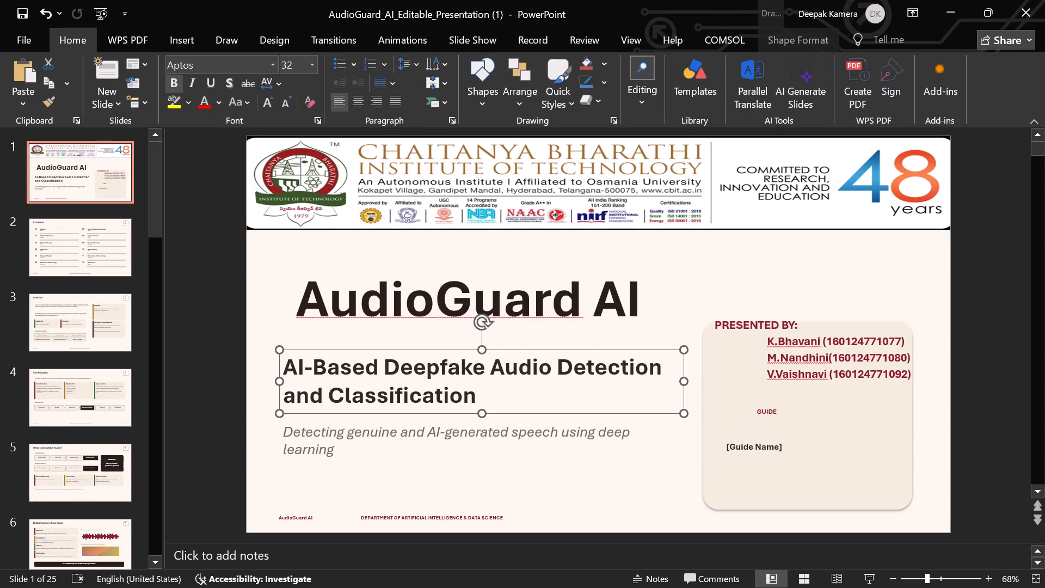
pyautogui.click(801, 370)
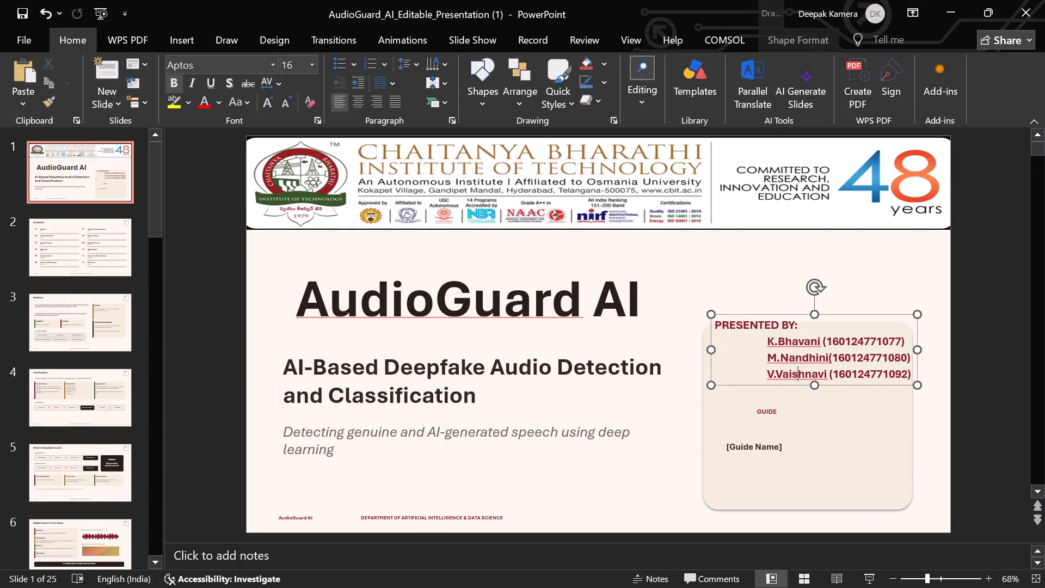
pyautogui.moveTo(709, 315); pyautogui.dragTo(711, 330)
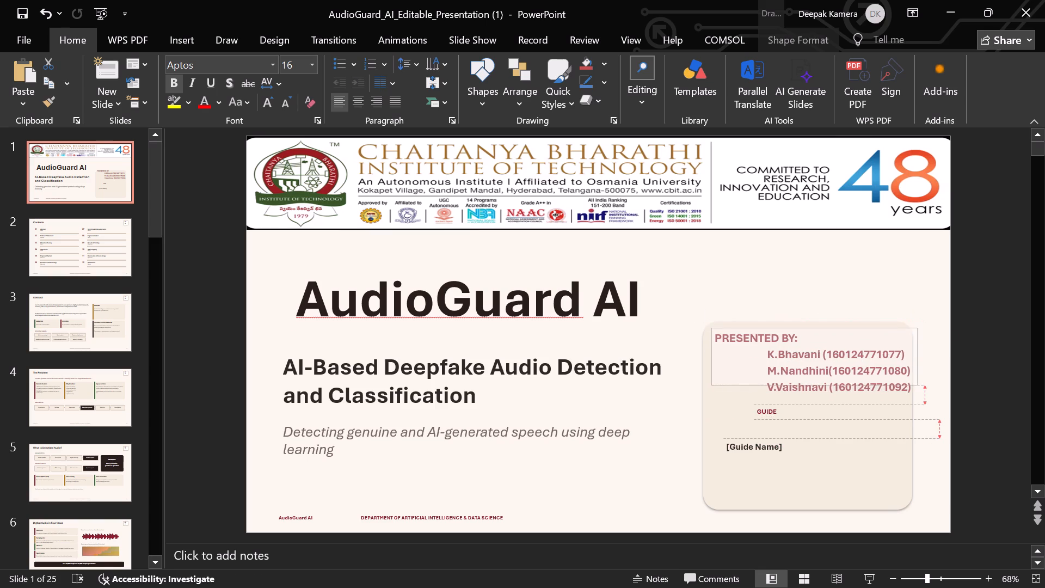
pyautogui.moveTo(711, 330); pyautogui.dragTo(709, 329)
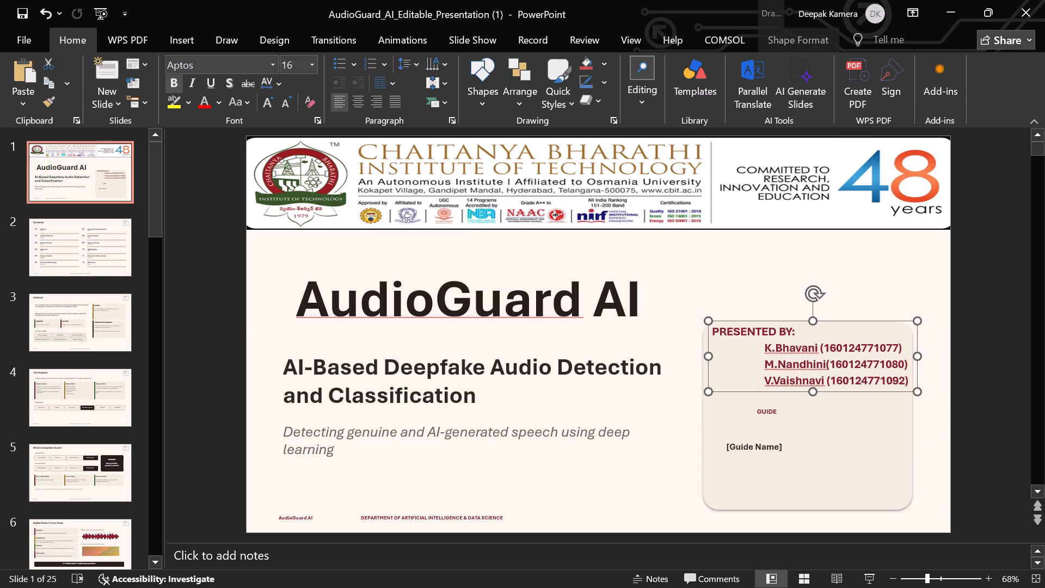
pyautogui.click(676, 352)
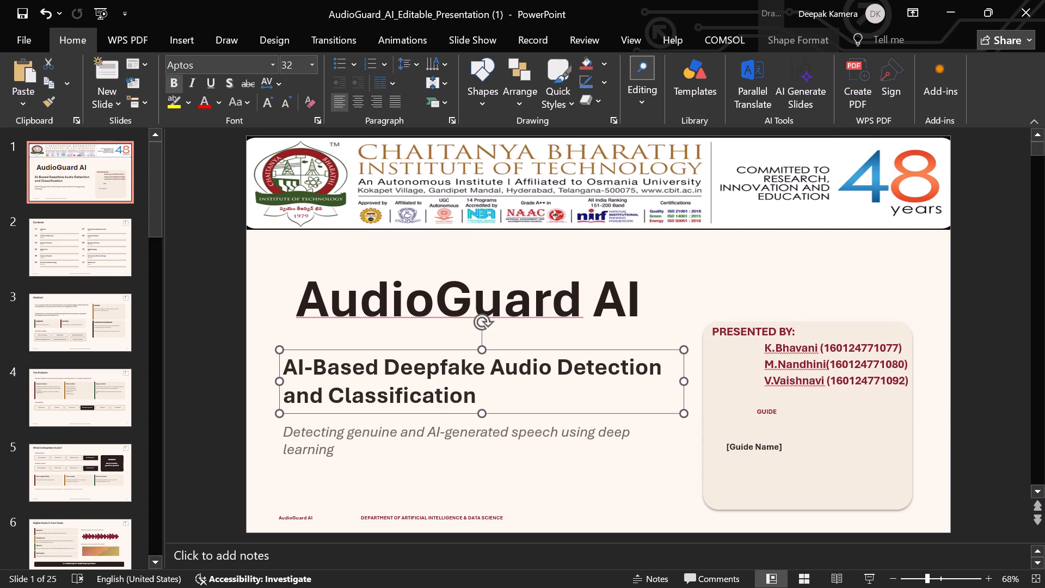
pyautogui.click(774, 349)
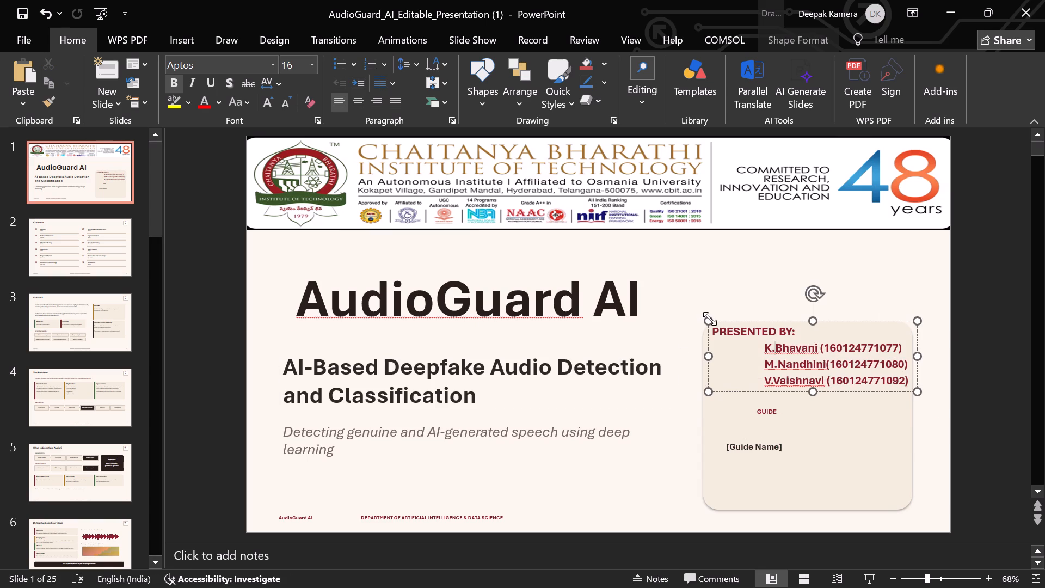
pyautogui.moveTo(709, 321); pyautogui.dragTo(711, 328)
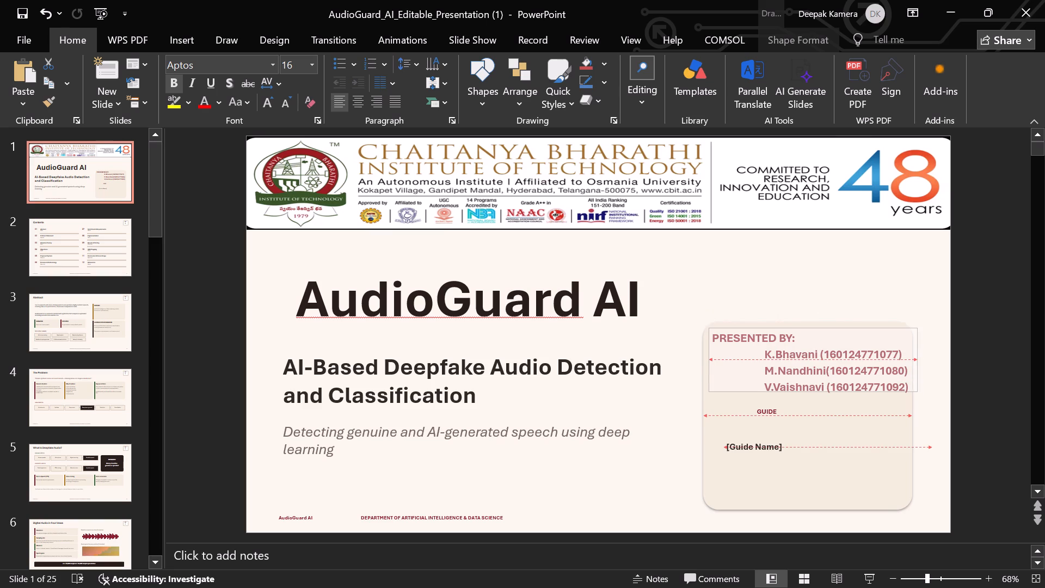
pyautogui.moveTo(711, 328); pyautogui.dragTo(711, 333)
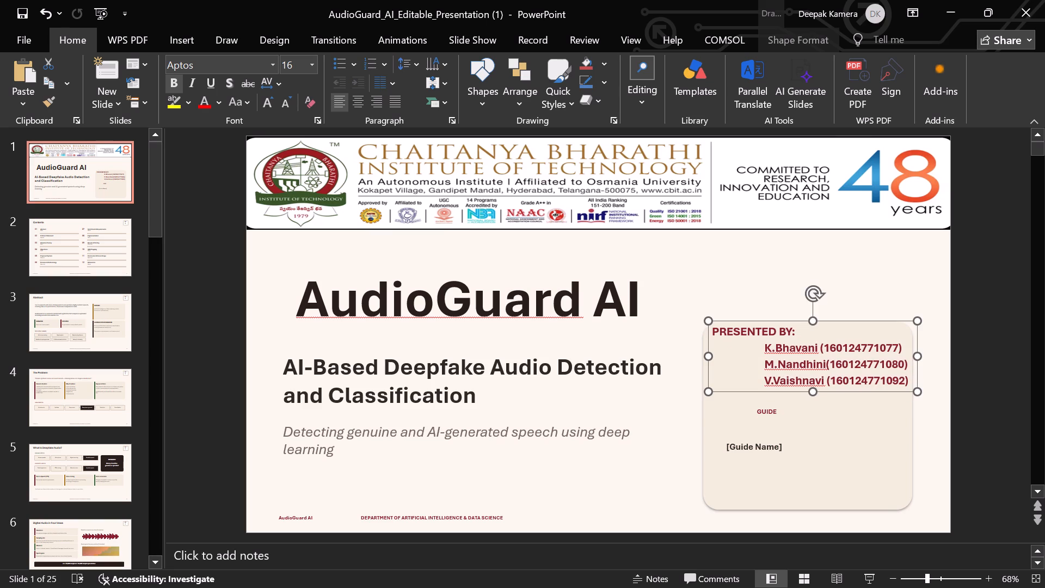
pyautogui.moveTo(914, 319); pyautogui.dragTo(909, 332)
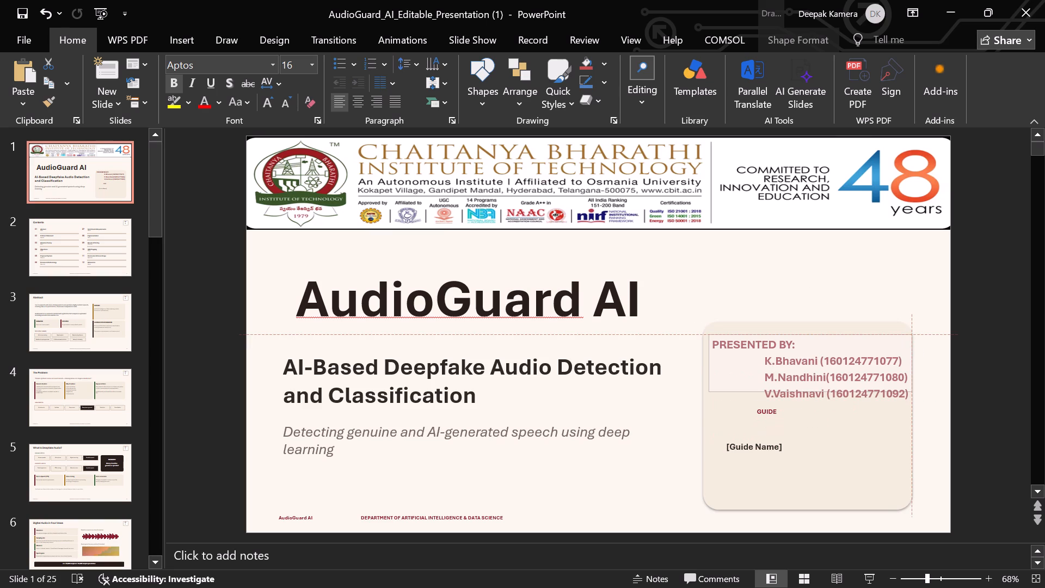
pyautogui.moveTo(909, 332); pyautogui.dragTo(907, 338)
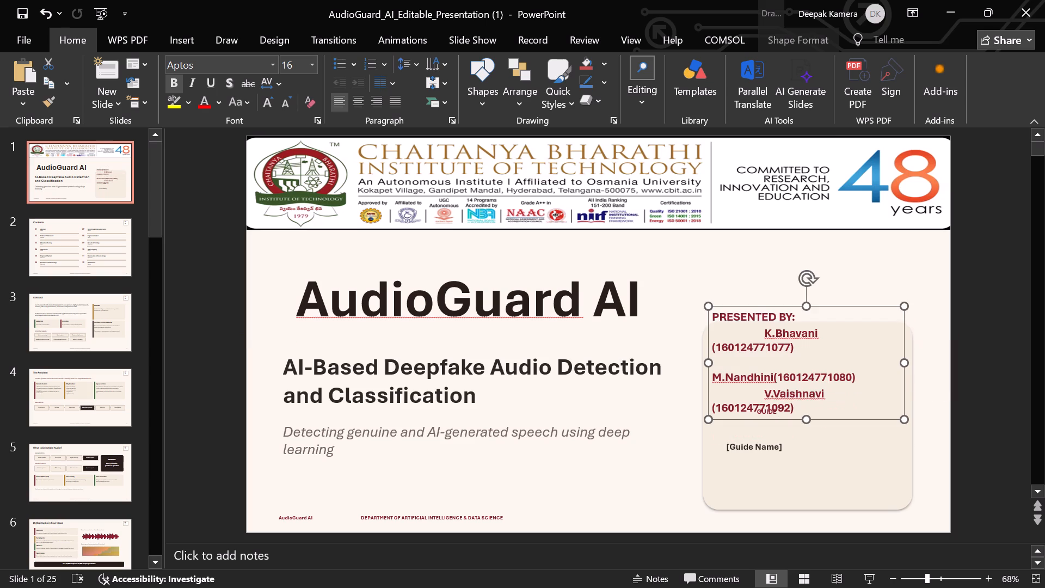
pyautogui.moveTo(709, 305); pyautogui.dragTo(710, 311)
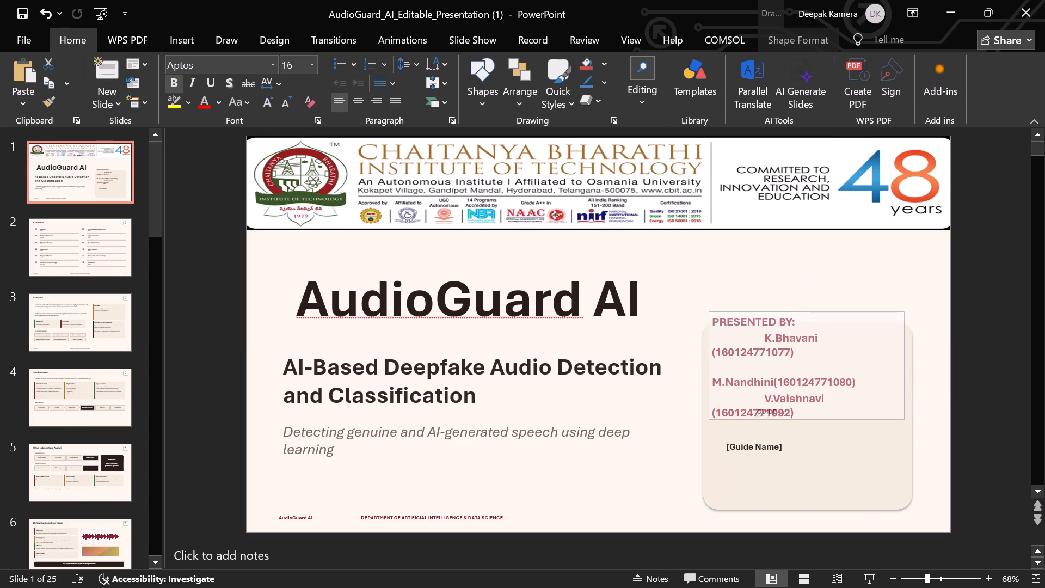
pyautogui.moveTo(710, 311); pyautogui.dragTo(709, 329)
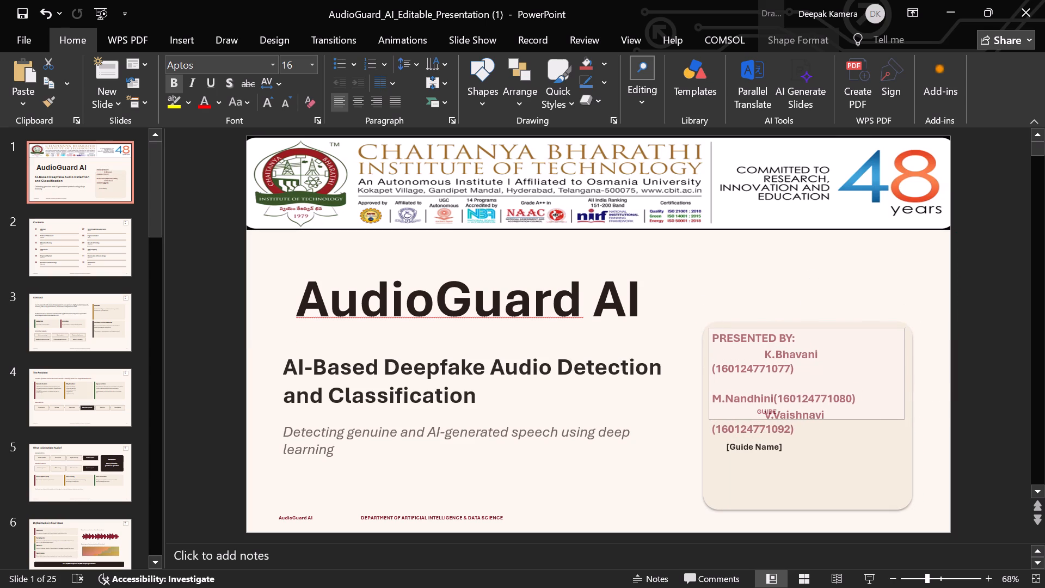
pyautogui.moveTo(709, 329); pyautogui.dragTo(706, 329)
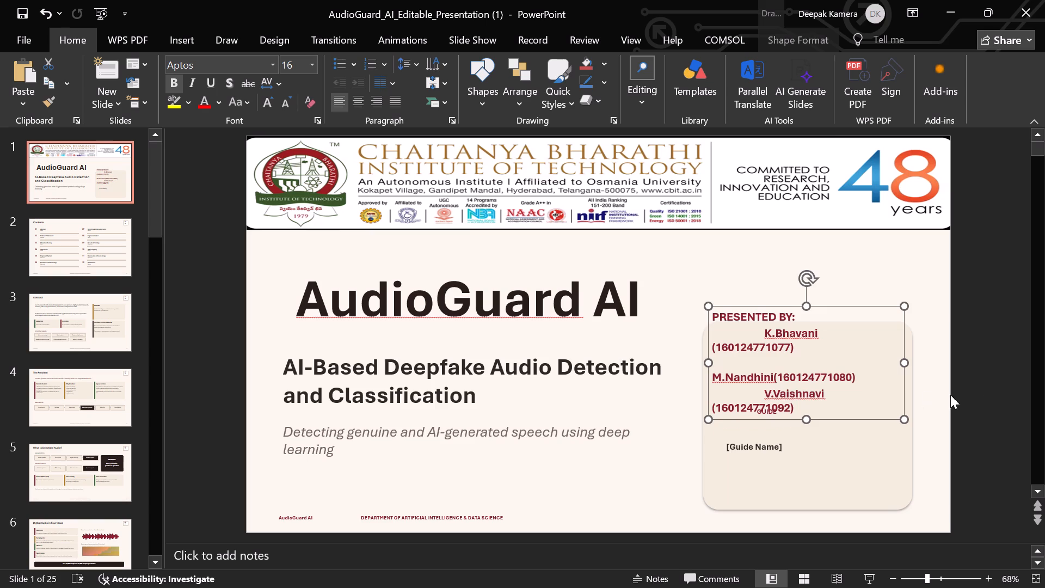
pyautogui.moveTo(904, 361); pyautogui.dragTo(919, 360)
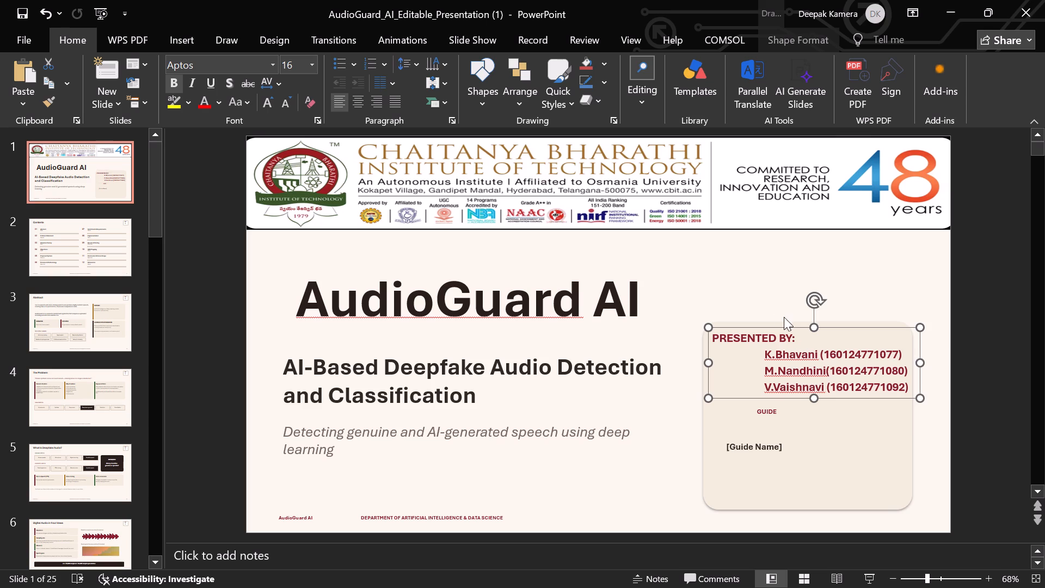
pyautogui.click(780, 286)
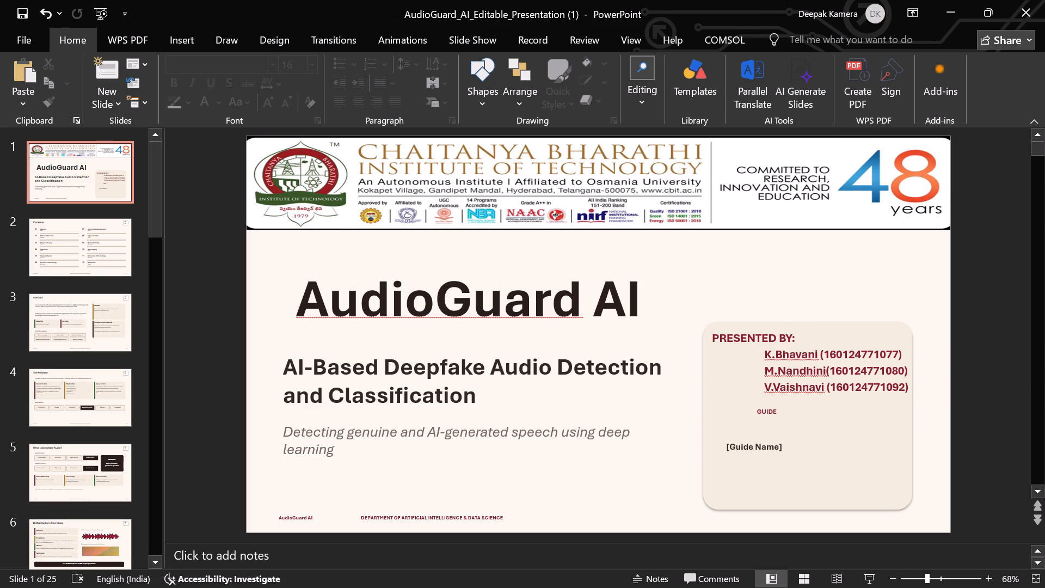
# Extend the GUIDE text box to the left so its label lines up with the PRESENTED BY heading.
pyautogui.click(757, 412)
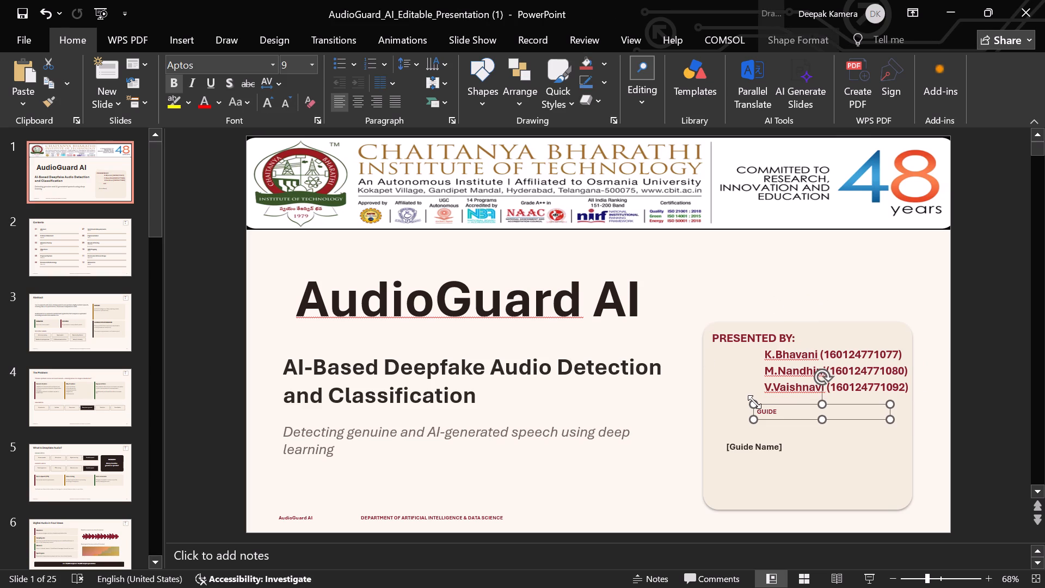
pyautogui.moveTo(754, 402); pyautogui.dragTo(711, 401)
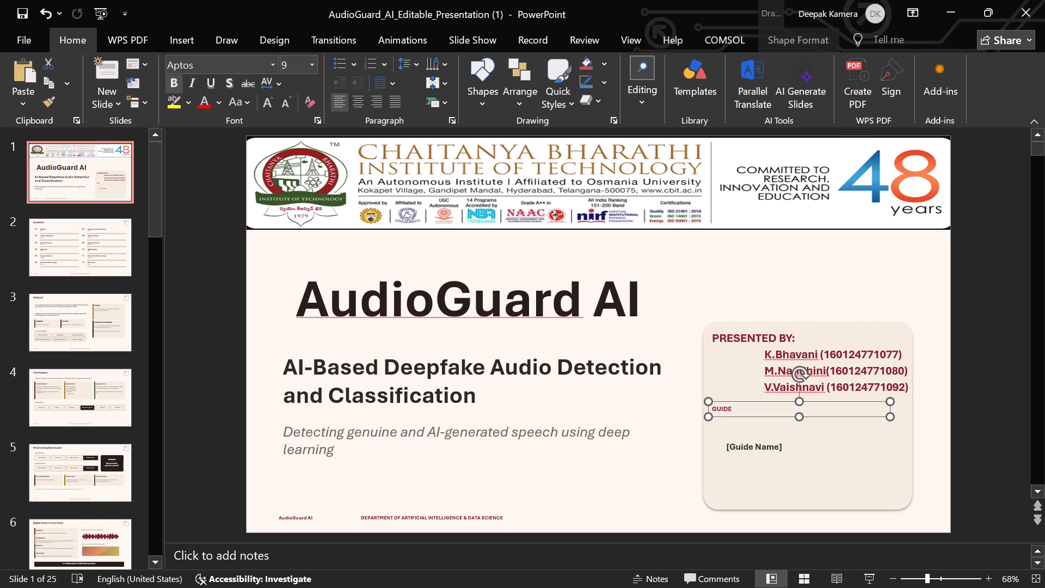
# Set the GUIDE label's font size to 16, matching the PRESENTED BY heading.
pyautogui.click(727, 403)
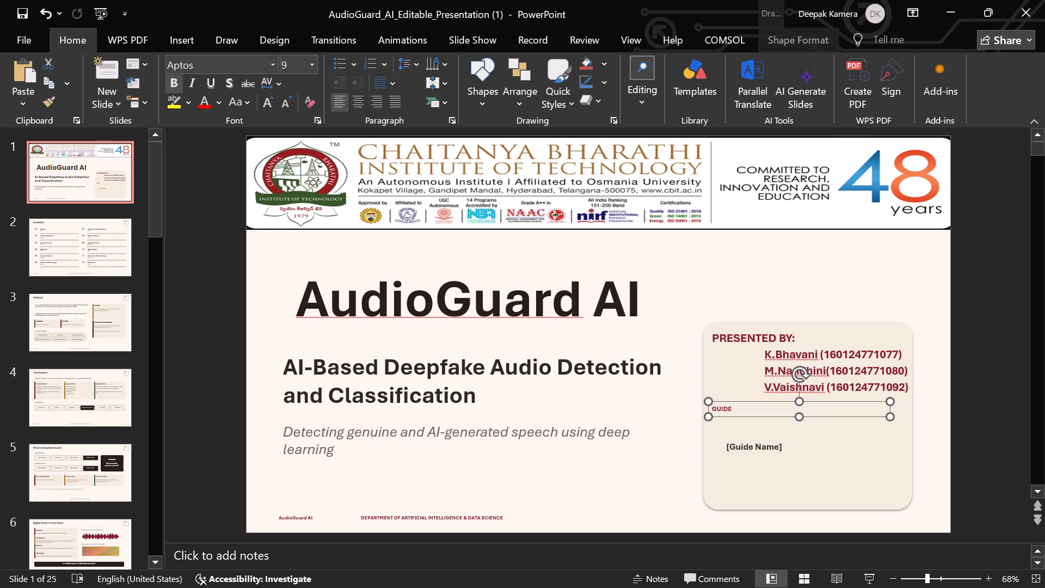
pyautogui.click(728, 408)
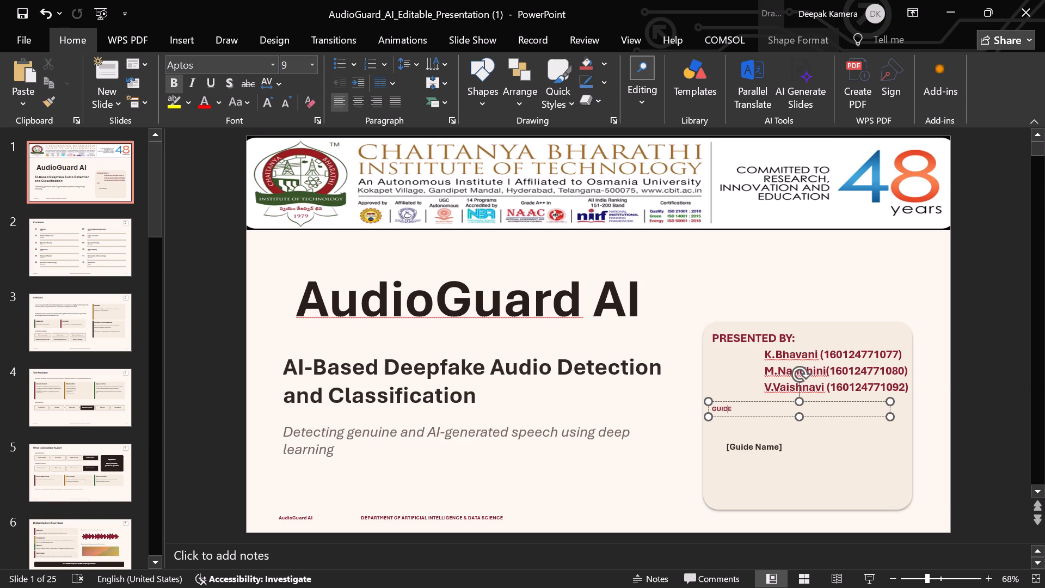
pyautogui.moveTo(730, 408); pyautogui.dragTo(706, 411)
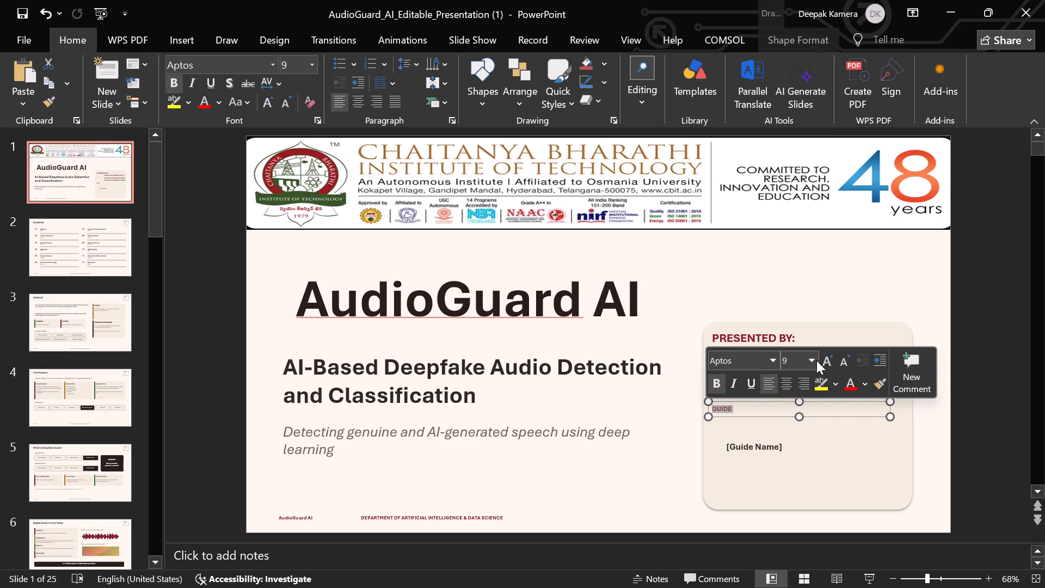
pyautogui.click(812, 360)
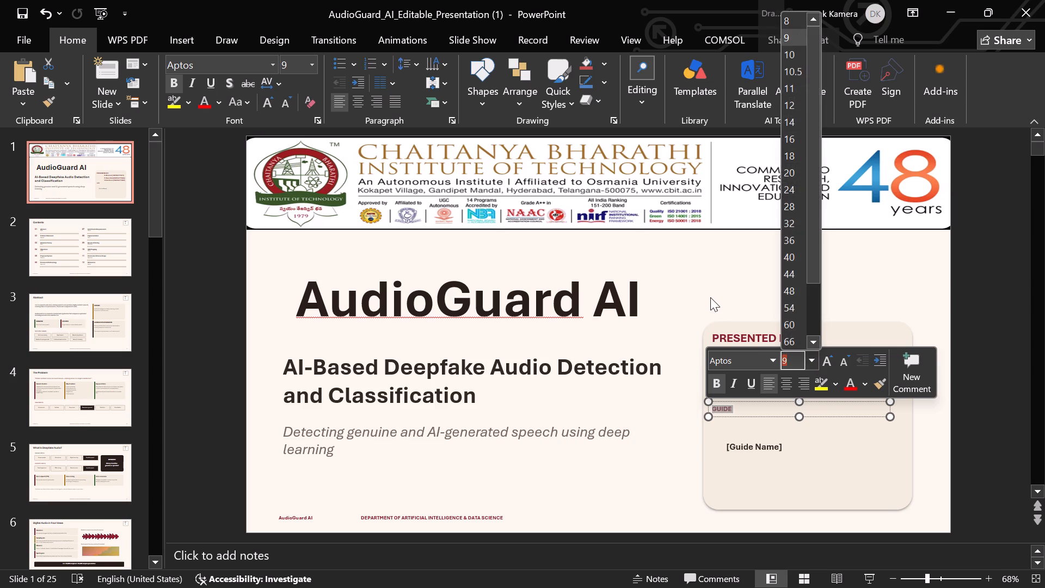
pyautogui.click(710, 297)
pyautogui.click(781, 339)
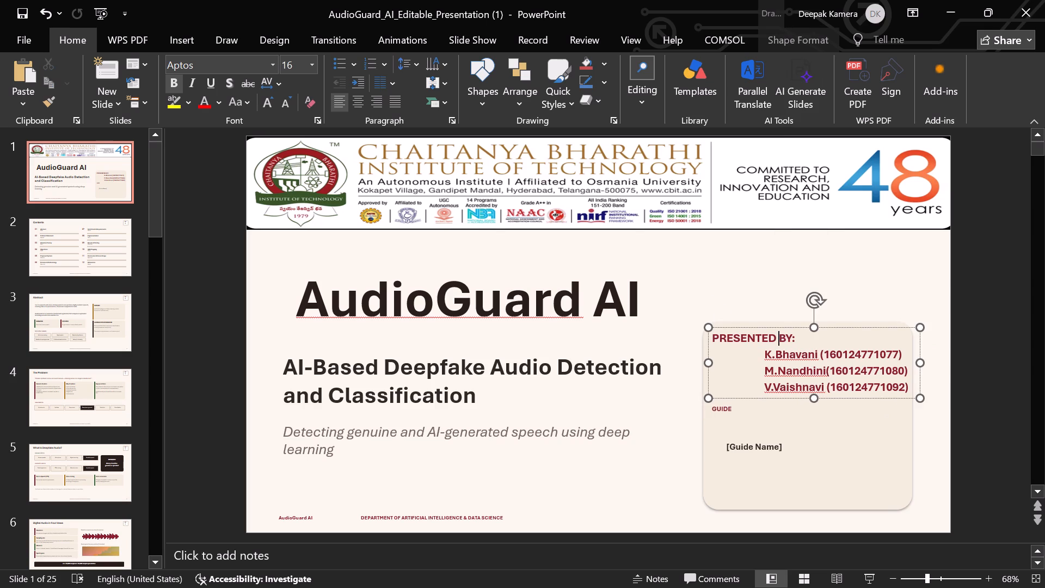
pyautogui.doubleClick(781, 339)
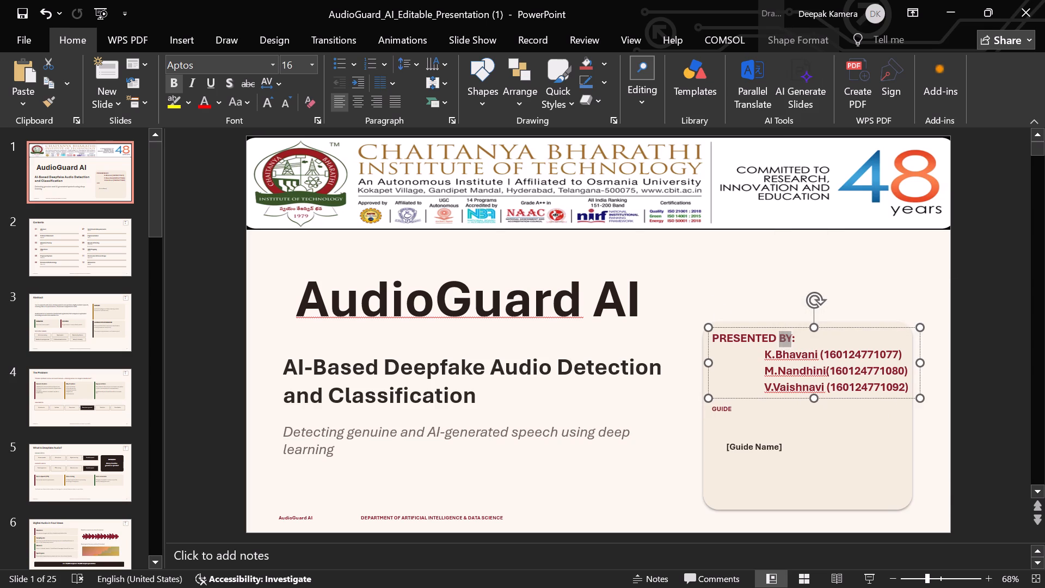
pyautogui.click(726, 406)
pyautogui.click(726, 406)
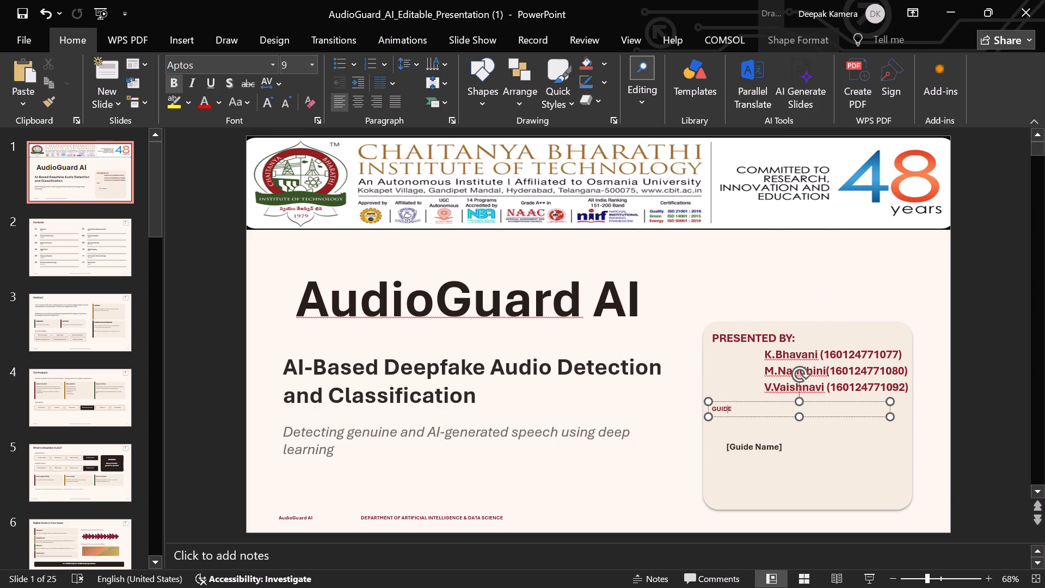
pyautogui.tripleClick(726, 406)
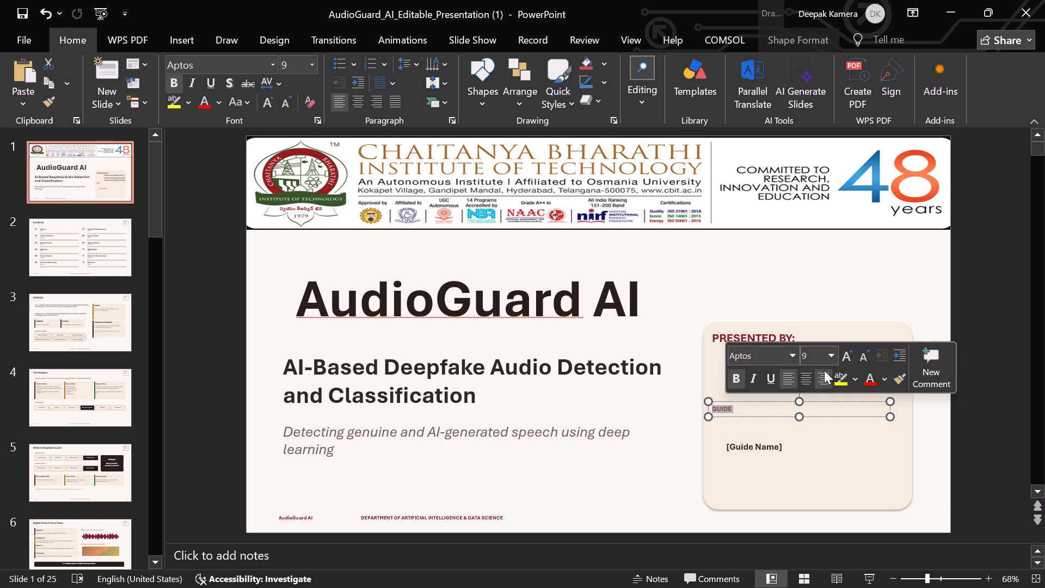
pyautogui.click(827, 358)
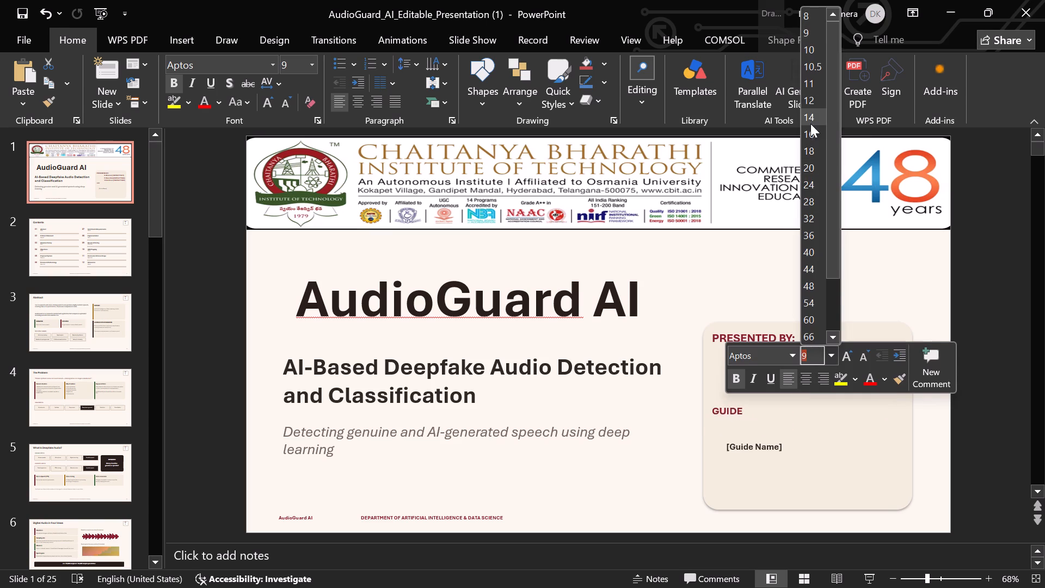
pyautogui.click(810, 135)
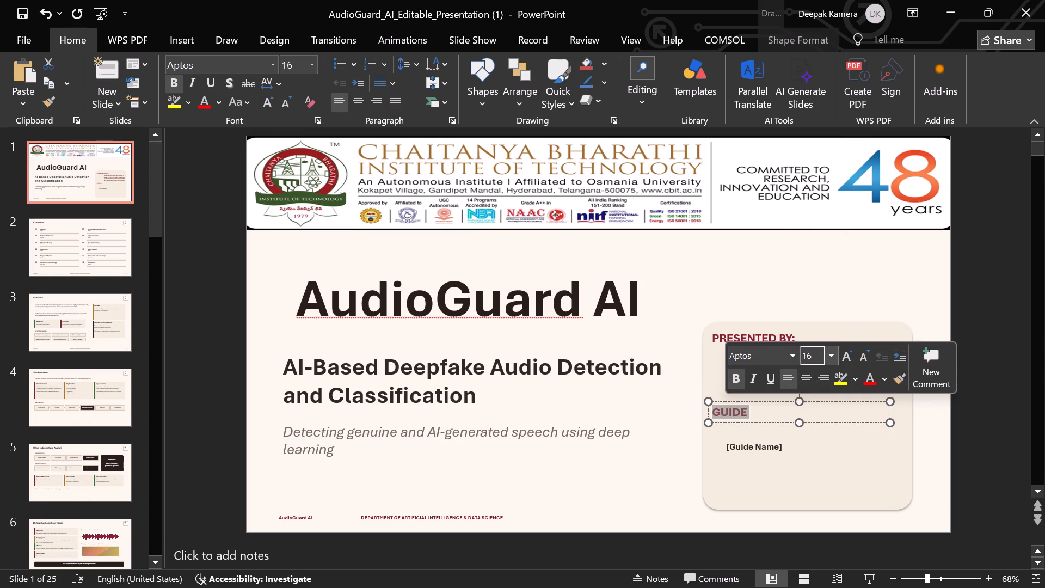
# Add a colon after the GUIDE label on the title slide so it reads "GUIDE:".
pyautogui.click(760, 411)
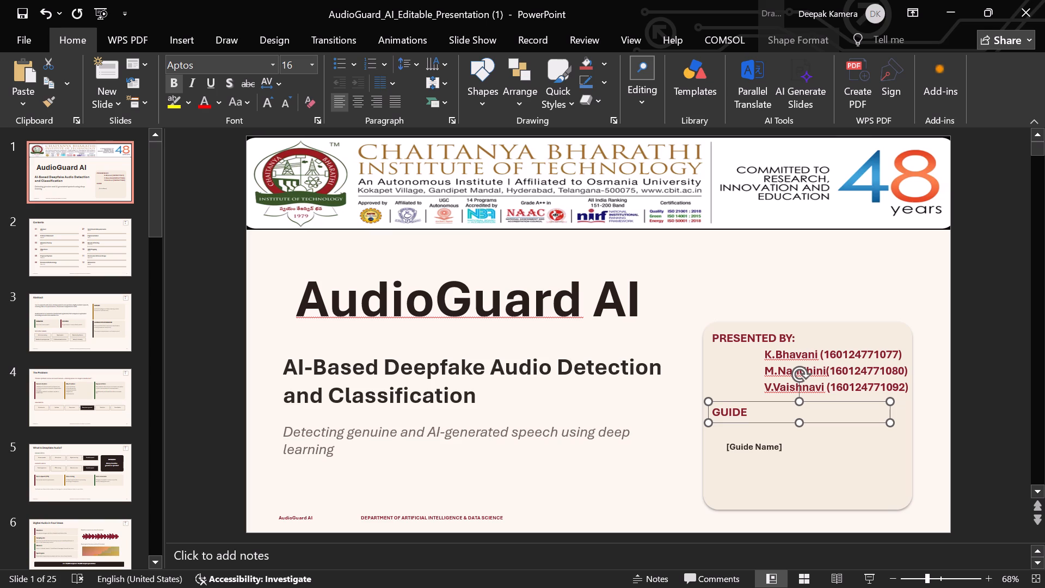
pyautogui.click(741, 411)
pyautogui.press('Right')
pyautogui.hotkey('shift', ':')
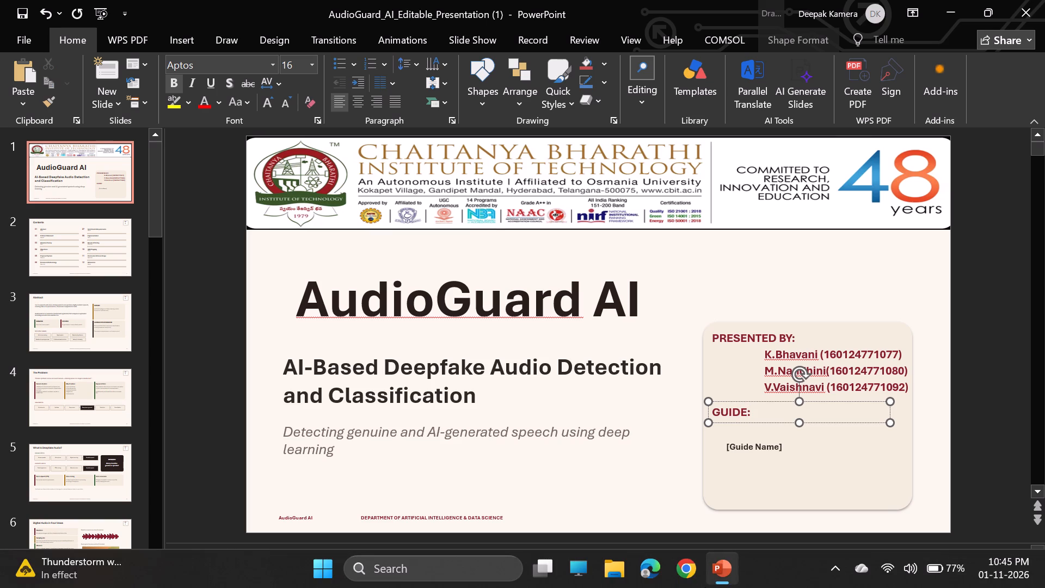
# Search the computer for WhatsApp and open the app.
pyautogui.click(436, 567)
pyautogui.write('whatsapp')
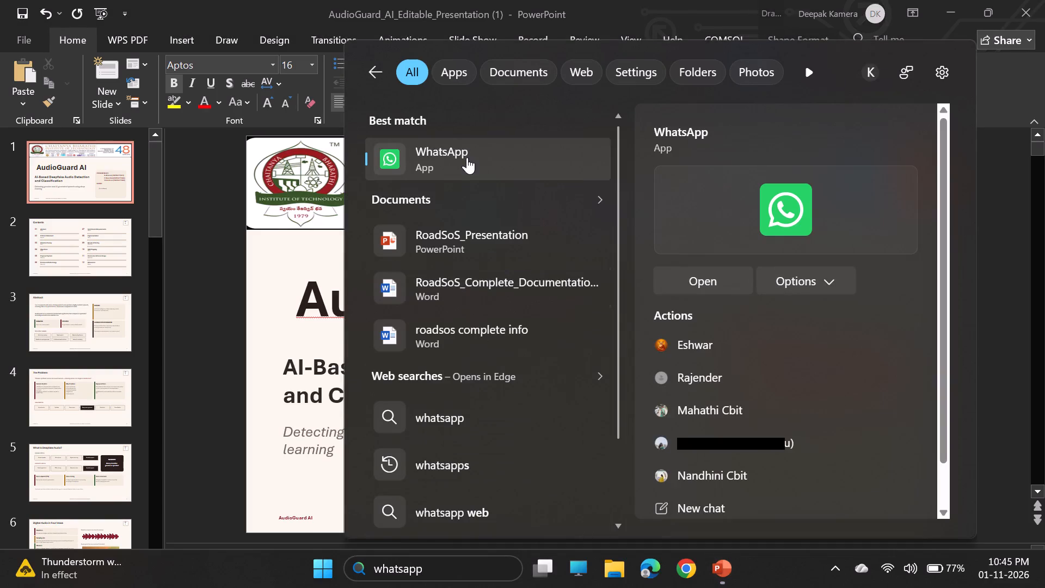
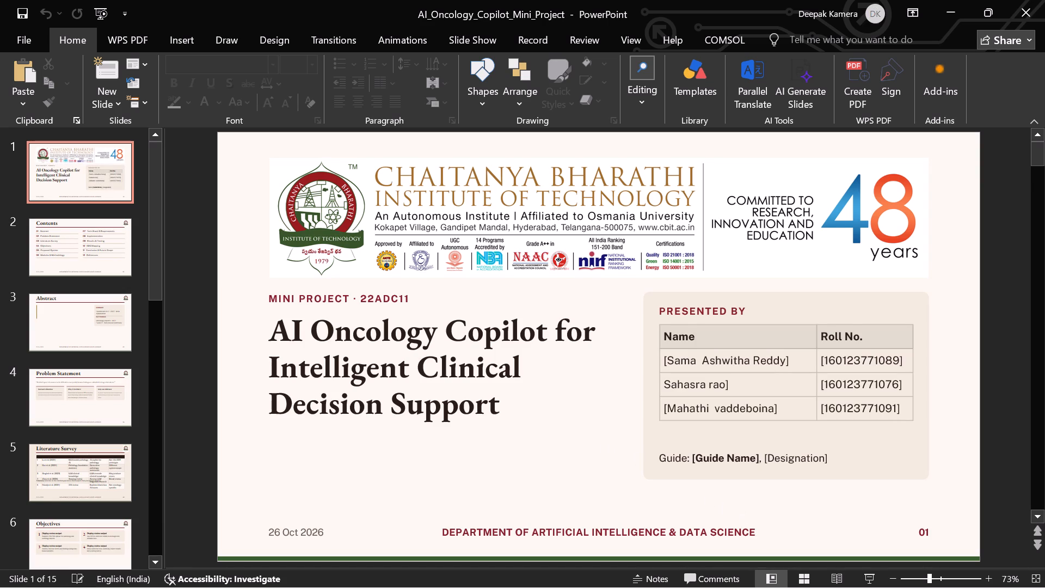
pyautogui.click(755, 530)
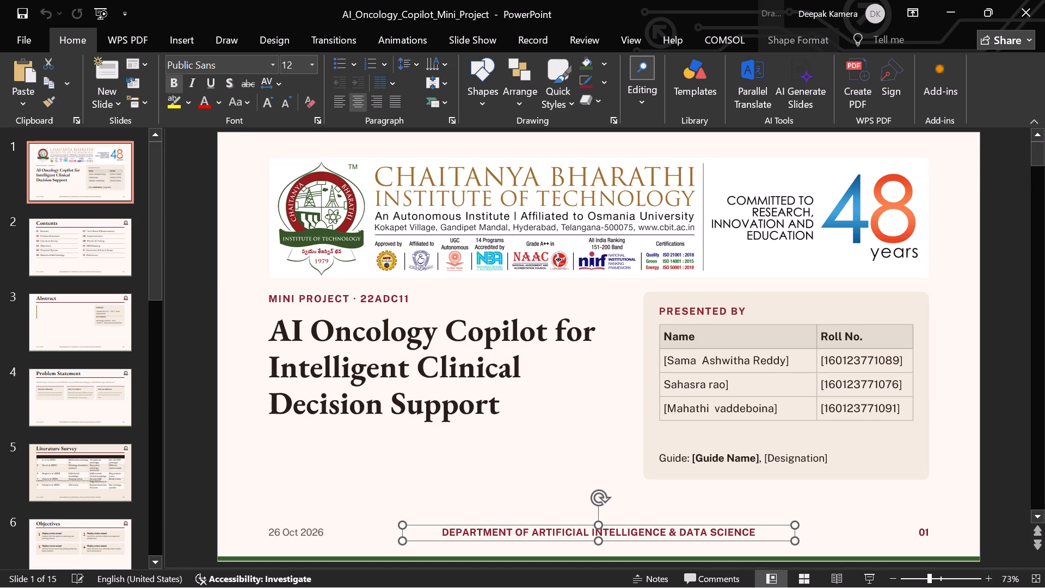
pyautogui.click(750, 530)
pyautogui.click(754, 532)
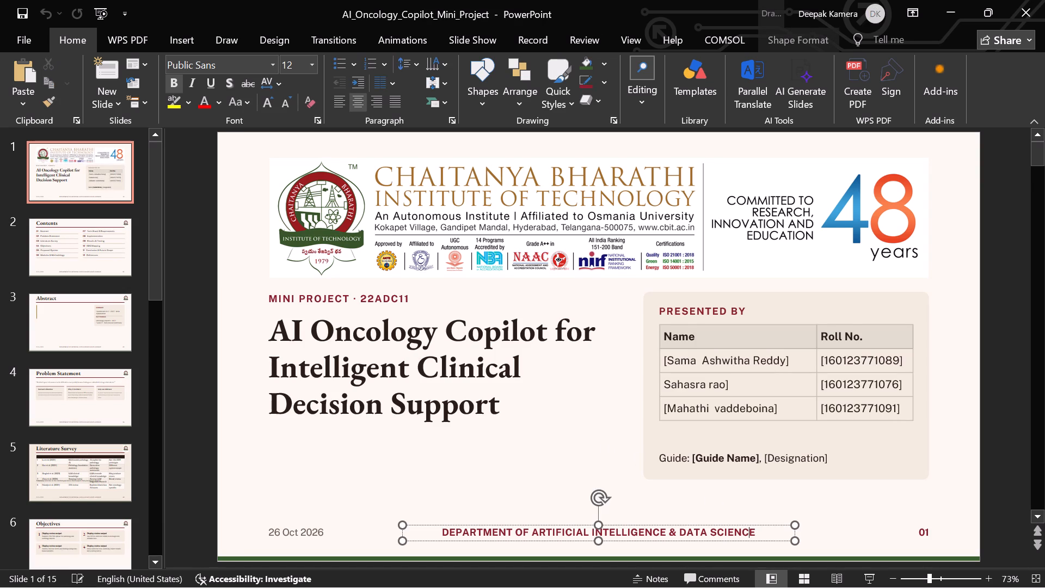
pyautogui.moveTo(754, 532); pyautogui.dragTo(482, 546)
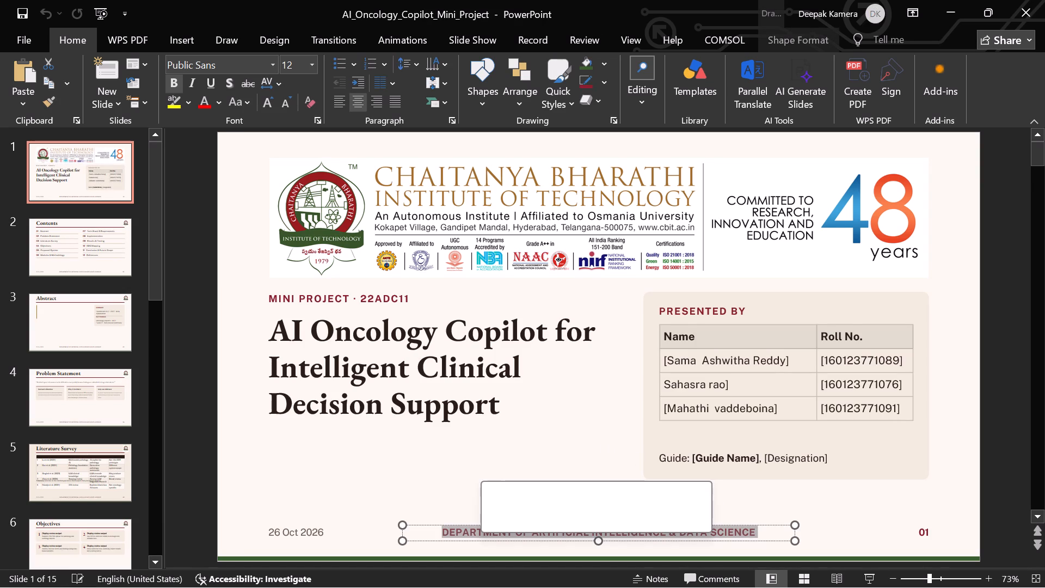
pyautogui.hotkey('ctrl', 'c')
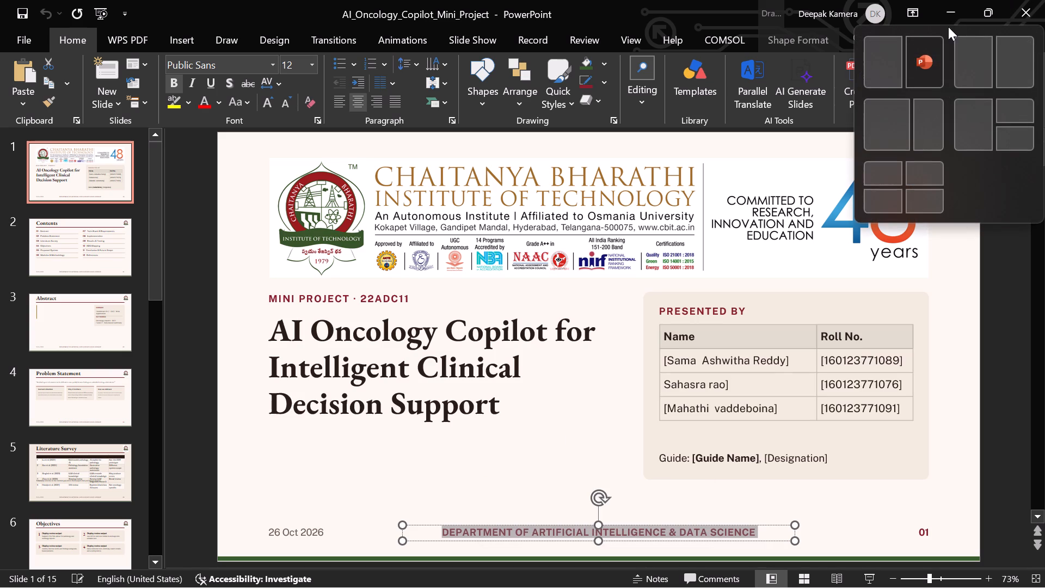
# Switch back to the AudioGuard AI presentation and maximize its window.
pyautogui.moveTo(948, 27); pyautogui.dragTo(950, 3)
pyautogui.click(950, 3)
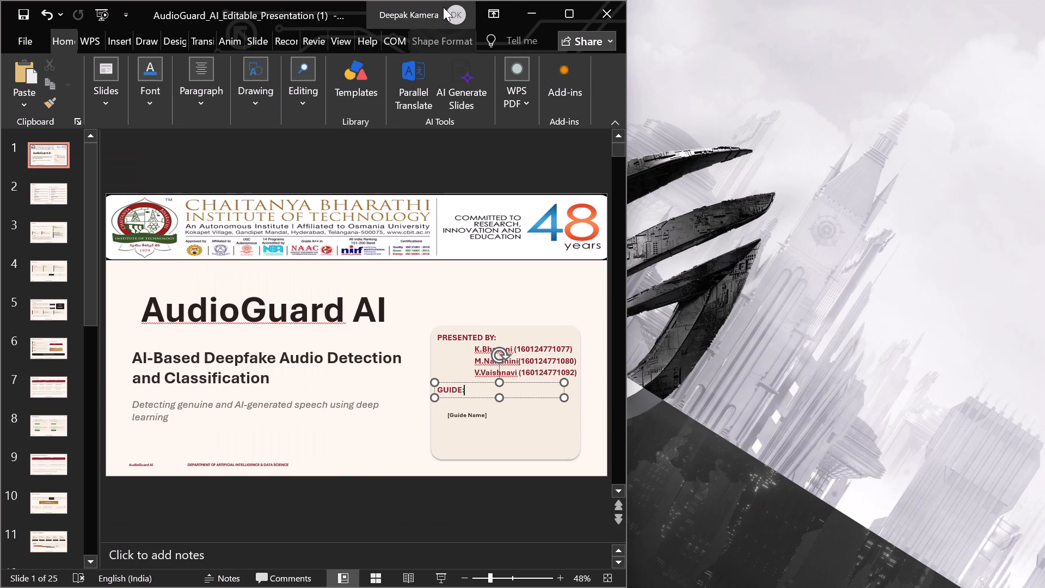
pyautogui.click(571, 0)
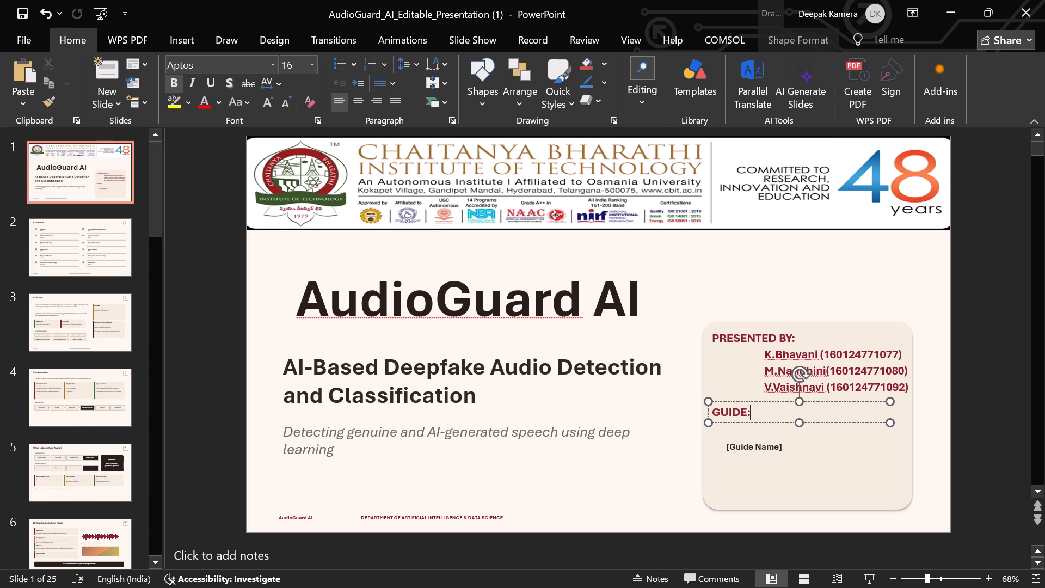
# Set the font size of DEPARTMENT OF ARTIFICIAL INTELLIGENCE & DATA SCIENCE in the title slide's footer to 16.
pyautogui.moveTo(356, 516); pyautogui.dragTo(506, 509)
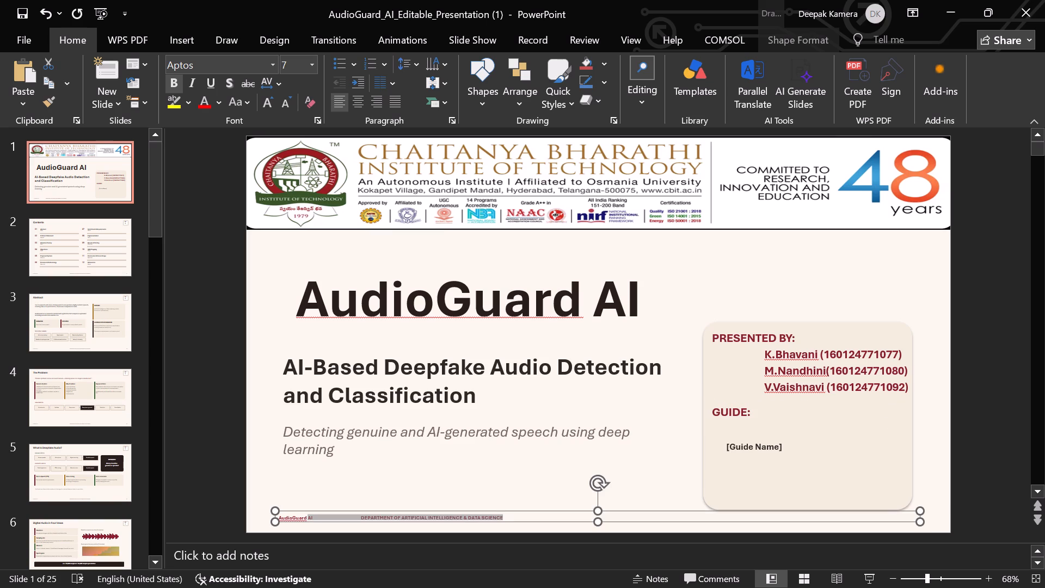
pyautogui.moveTo(506, 509); pyautogui.dragTo(515, 510)
pyautogui.click(515, 510)
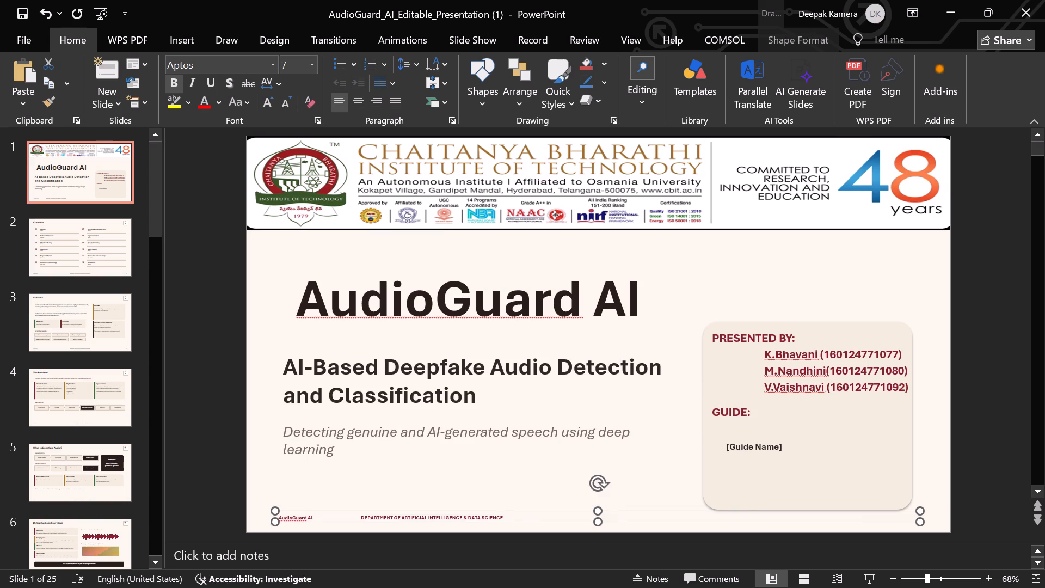
pyautogui.click(495, 514)
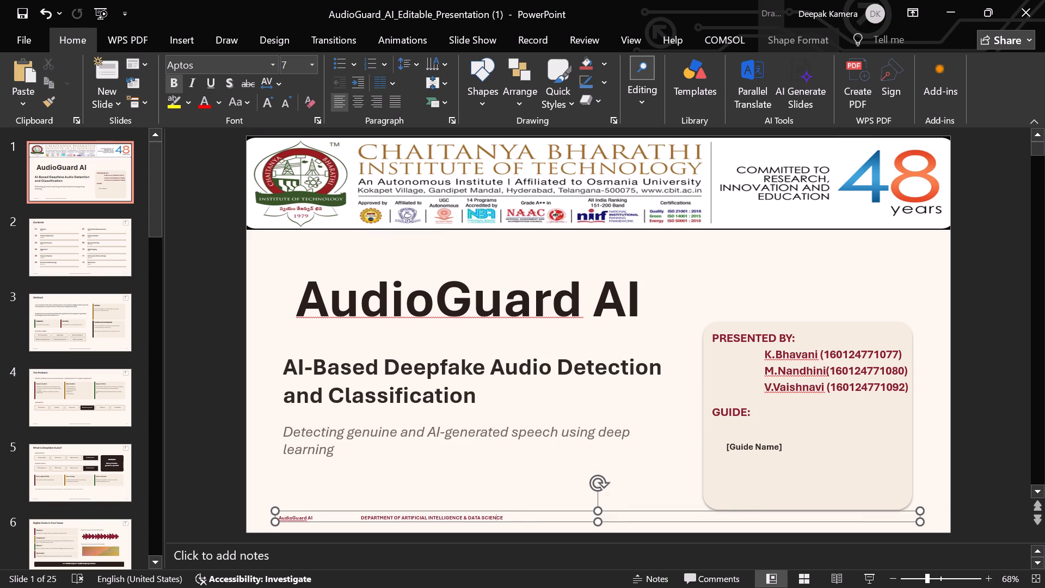
pyautogui.doubleClick(506, 513)
pyautogui.moveTo(502, 514); pyautogui.dragTo(489, 512)
pyautogui.moveTo(489, 512); pyautogui.dragTo(367, 514)
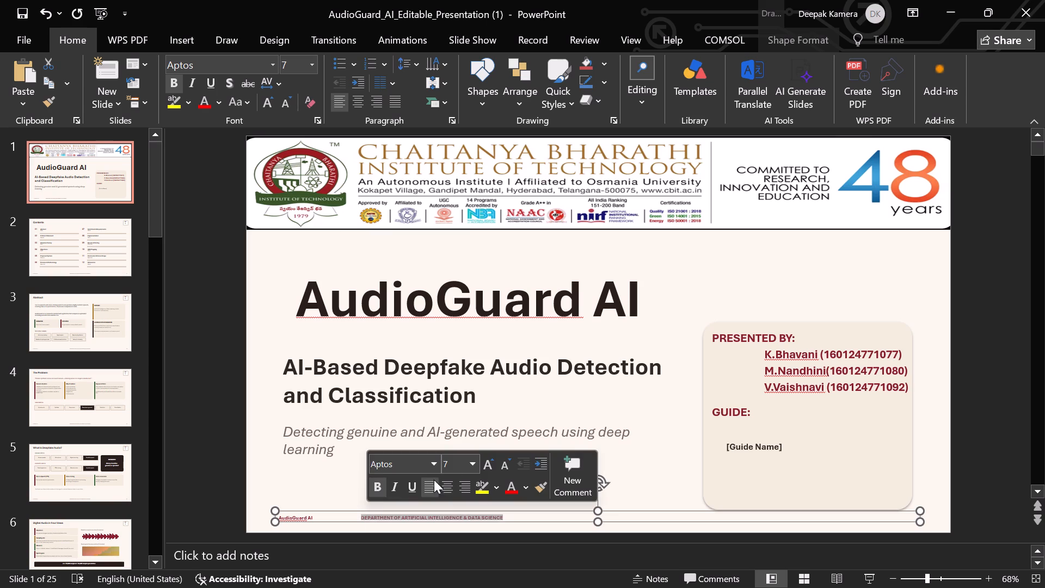
pyautogui.click(474, 463)
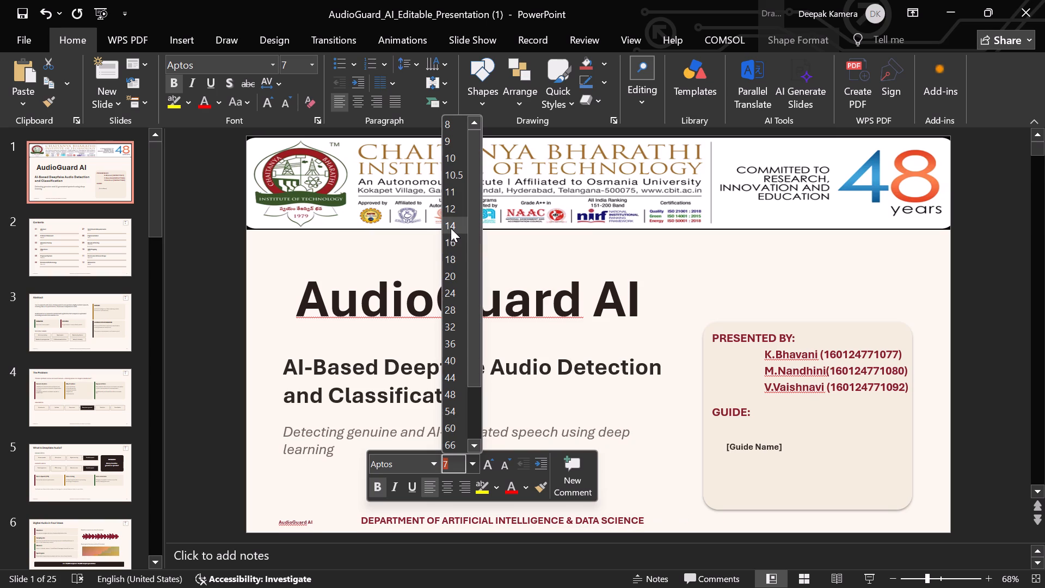
pyautogui.click(451, 244)
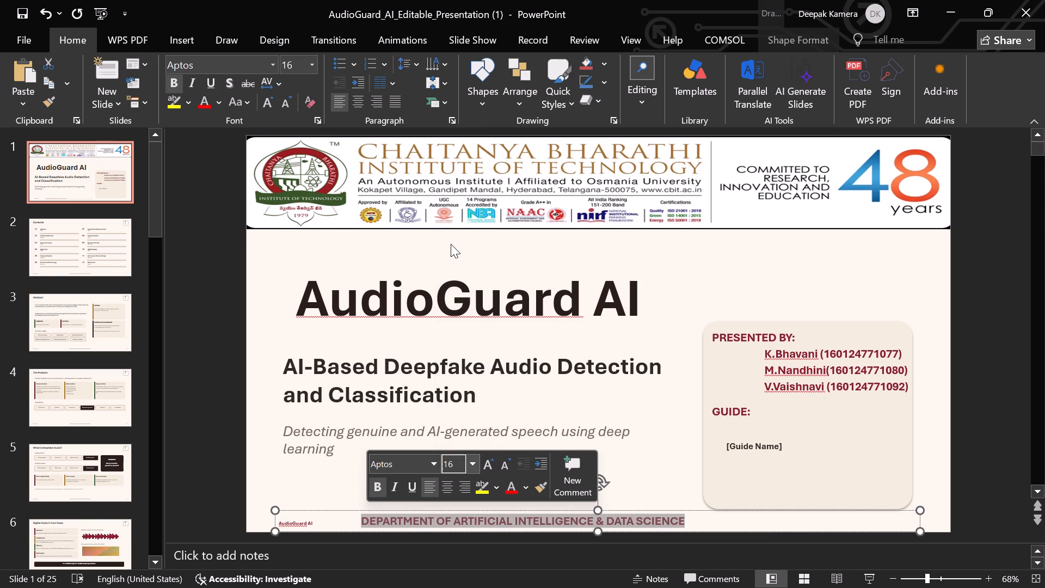
pyautogui.click(683, 344)
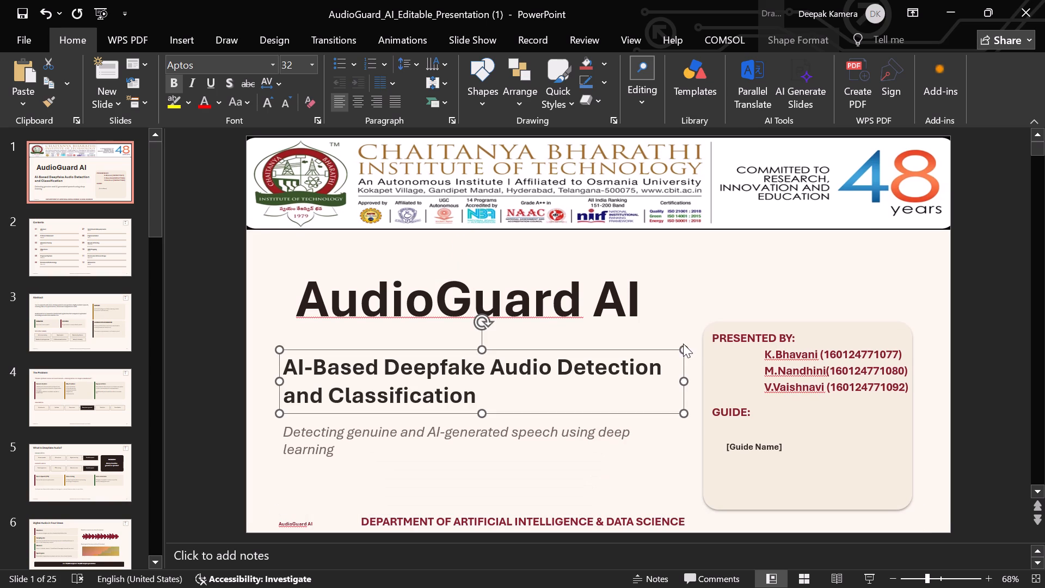
pyautogui.click(705, 281)
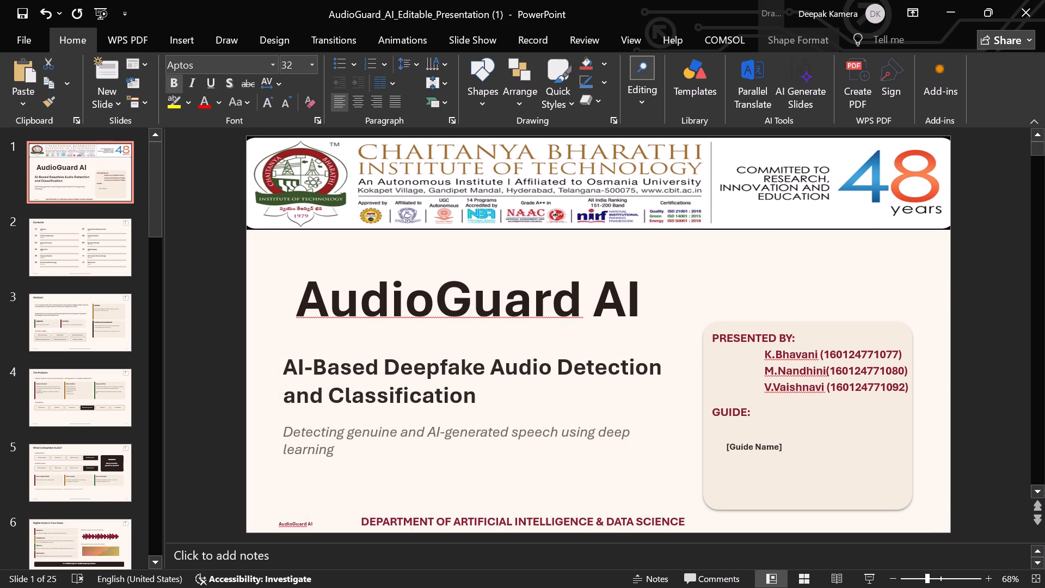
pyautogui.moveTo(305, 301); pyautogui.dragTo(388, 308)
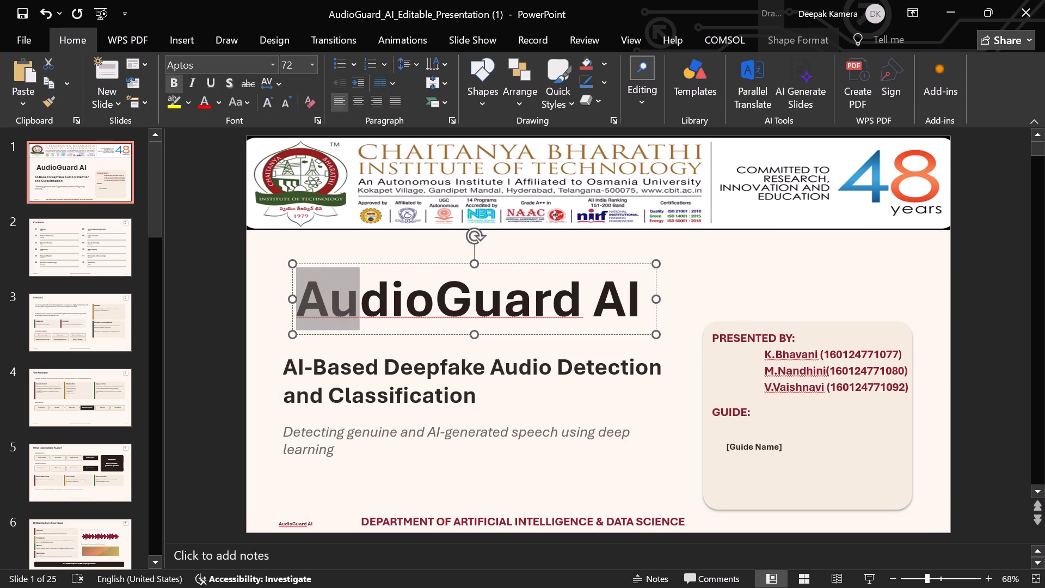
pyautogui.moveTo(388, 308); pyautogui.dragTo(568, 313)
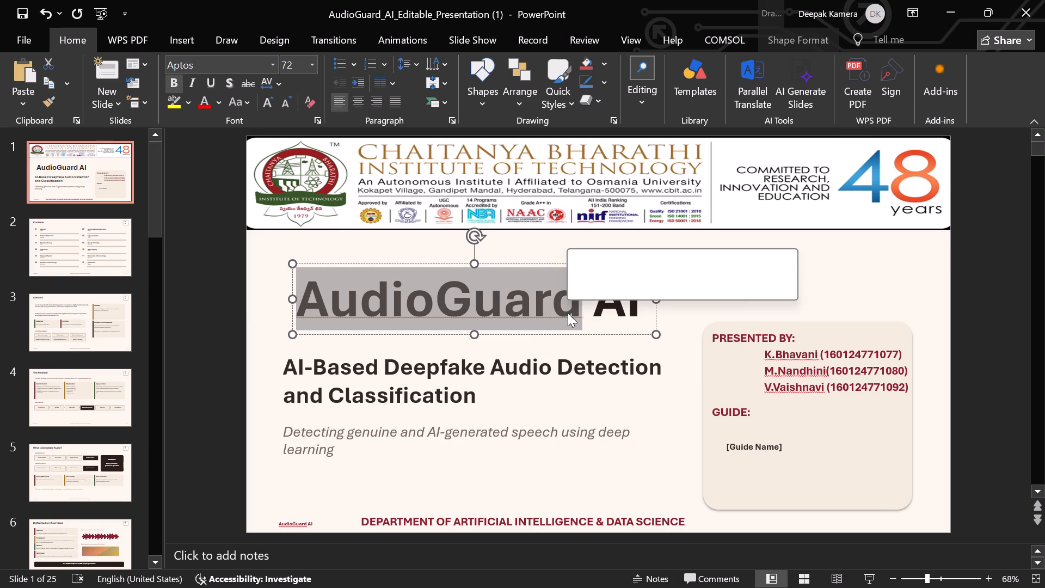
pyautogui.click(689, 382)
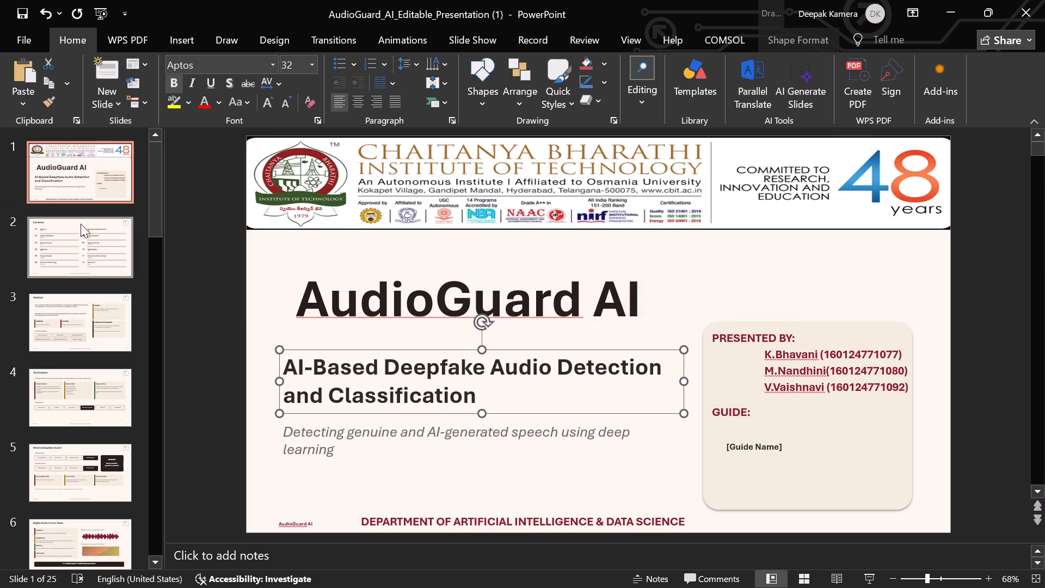
# Move the [Guide Name] text box directly beneath the GUIDE label so that their left edges line up.
pyautogui.tripleClick(726, 448)
pyautogui.moveTo(726, 448); pyautogui.dragTo(721, 438)
pyautogui.moveTo(721, 438); pyautogui.dragTo(714, 426)
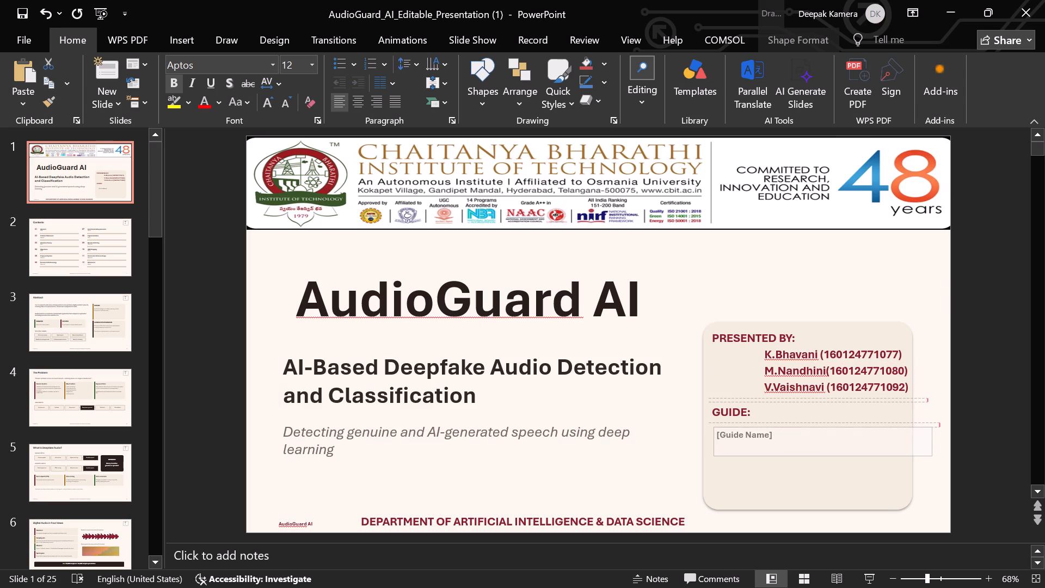
pyautogui.moveTo(714, 426); pyautogui.dragTo(712, 422)
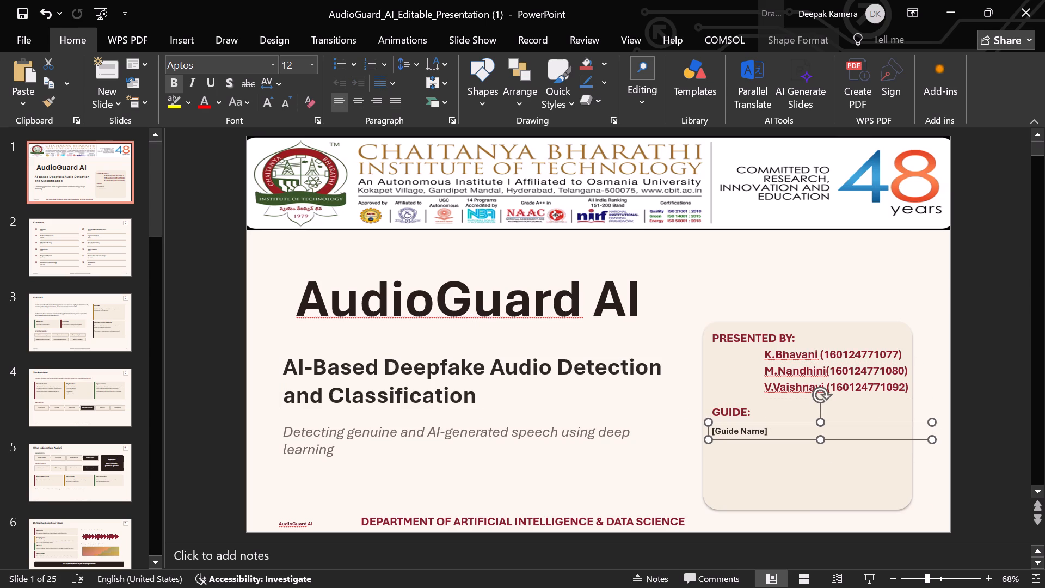
pyautogui.click(774, 464)
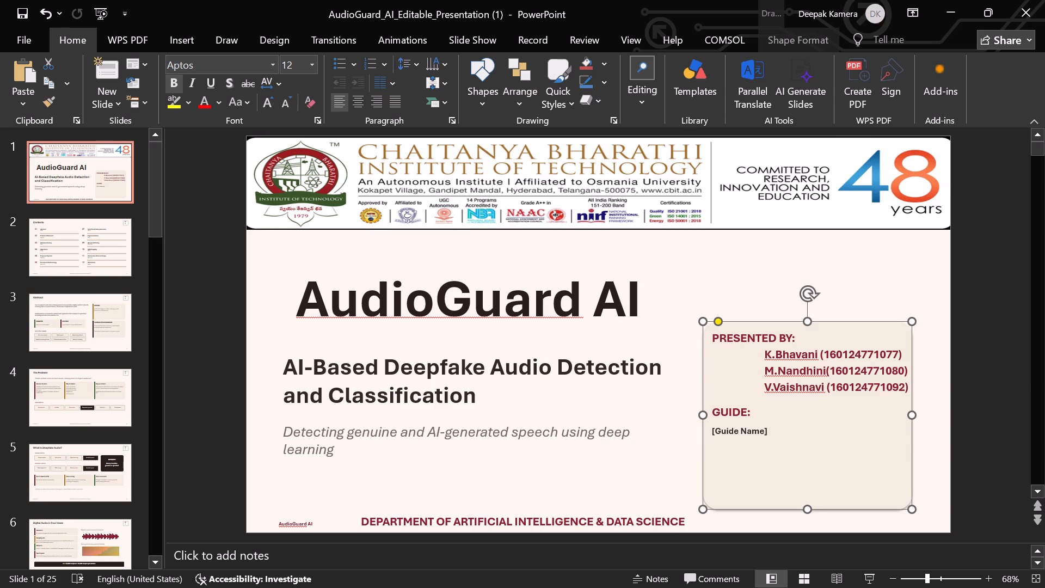
pyautogui.click(769, 430)
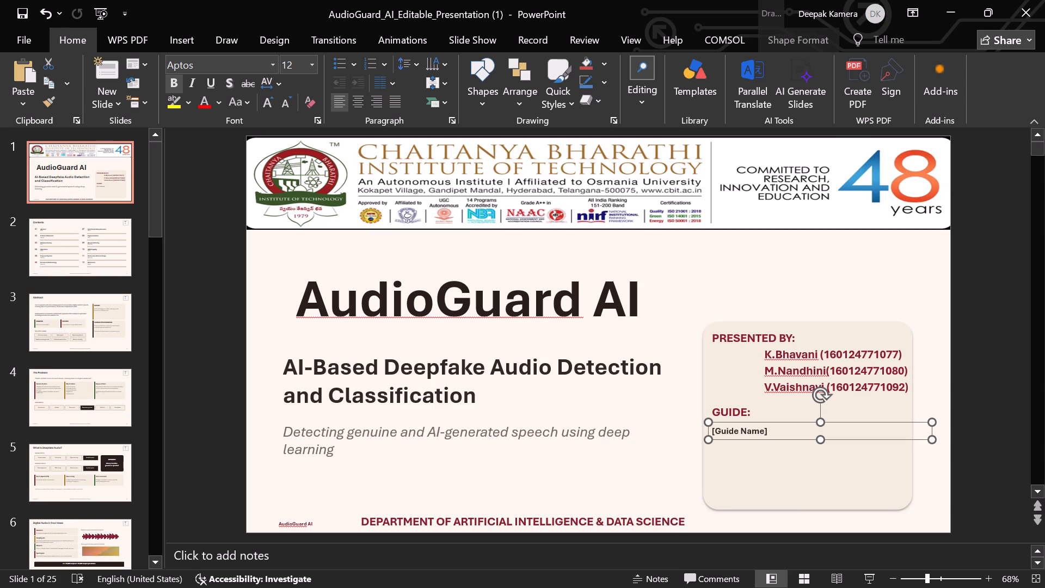
pyautogui.click(770, 430)
# Set the font size of the Contents heading on slide 2 to 32.
pyautogui.click(72, 243)
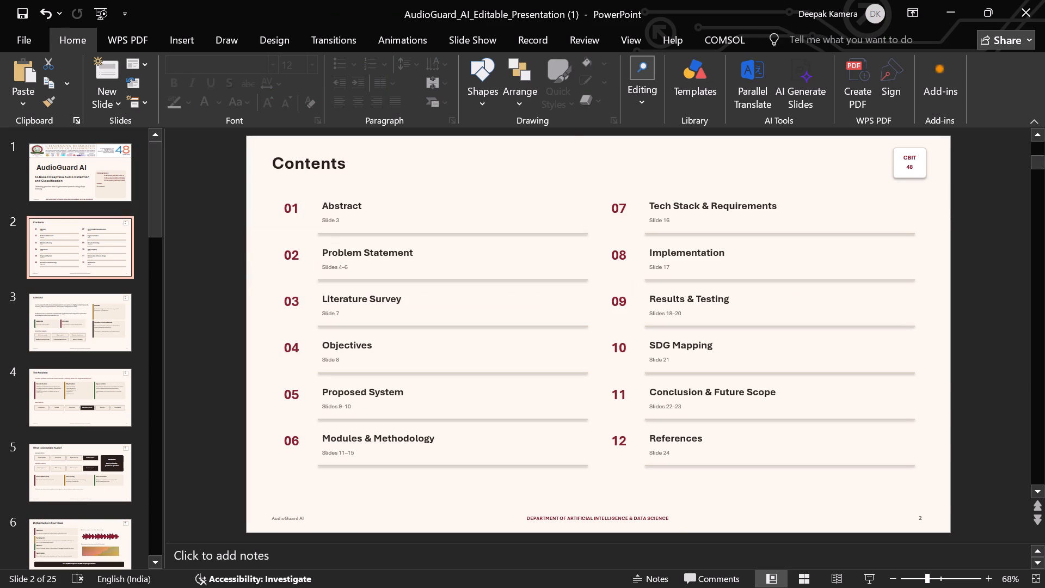
pyautogui.moveTo(274, 158); pyautogui.dragTo(765, 308)
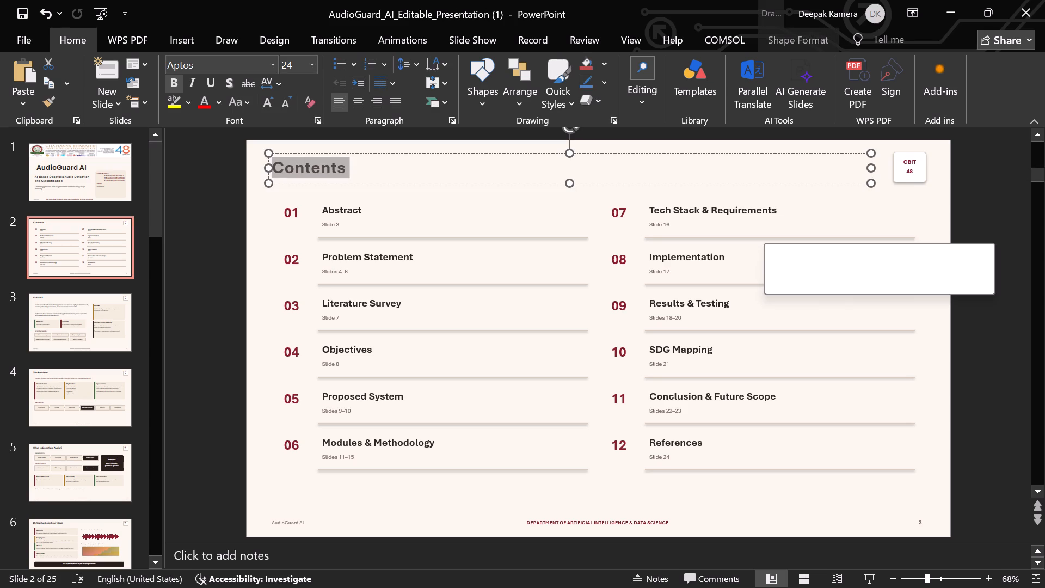
pyautogui.click(869, 258)
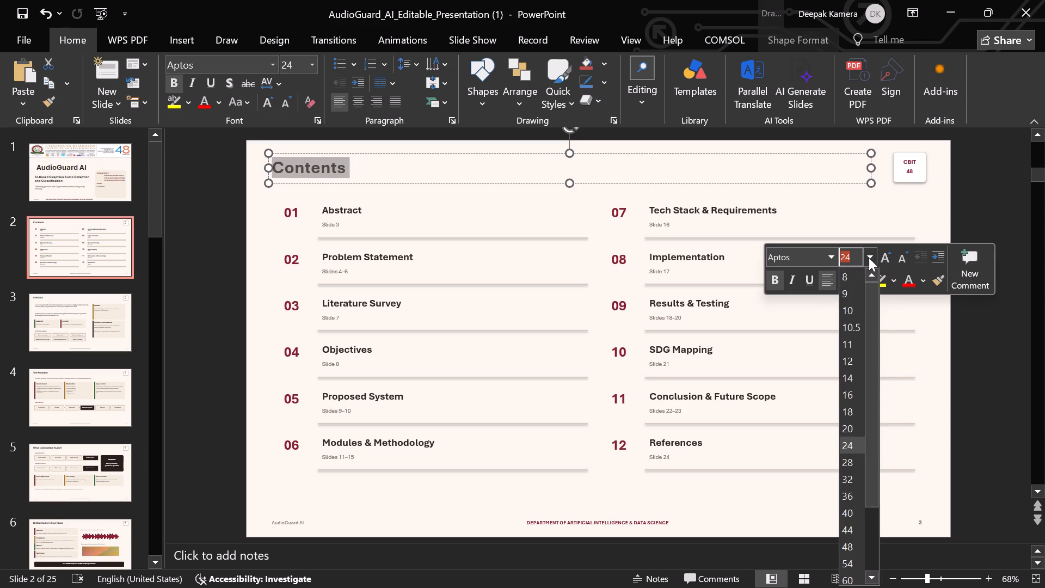
pyautogui.click(850, 477)
pyautogui.click(420, 289)
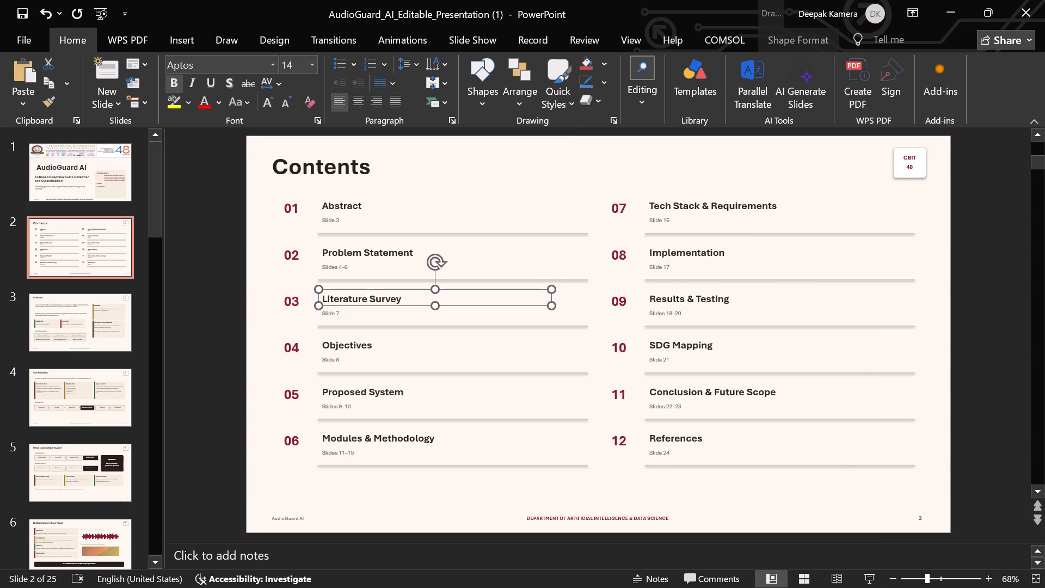
pyautogui.click(552, 513)
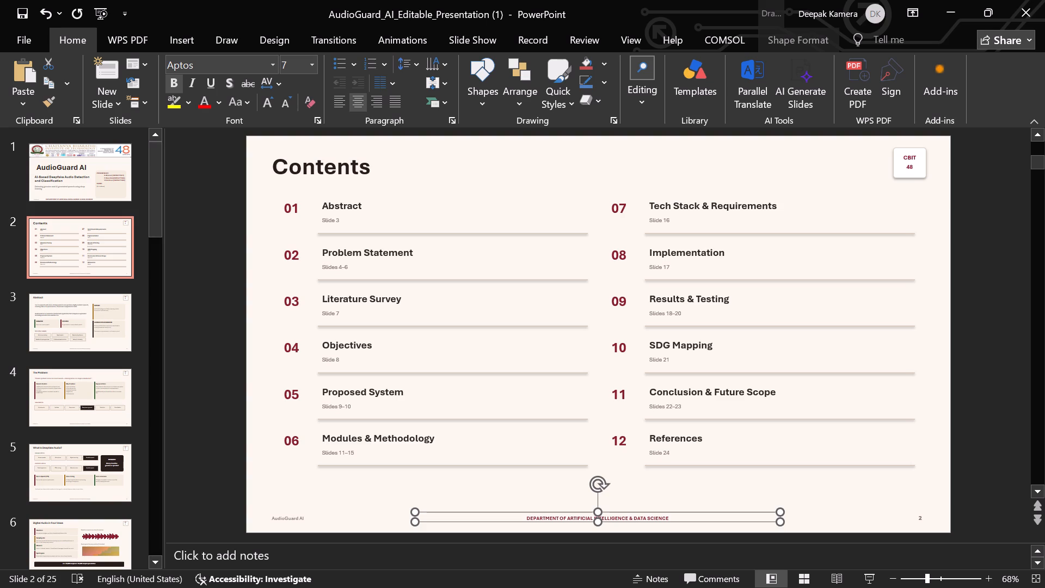
# Set the font size of the Abstract heading on slide 3 to 32.
pyautogui.click(83, 314)
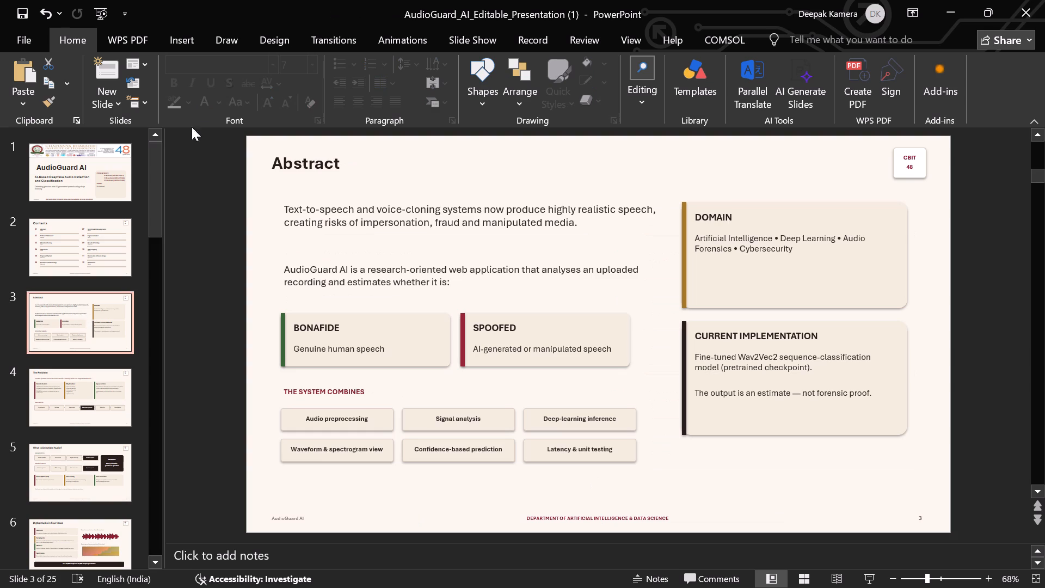
pyautogui.tripleClick(271, 160)
pyautogui.moveTo(271, 160); pyautogui.dragTo(344, 165)
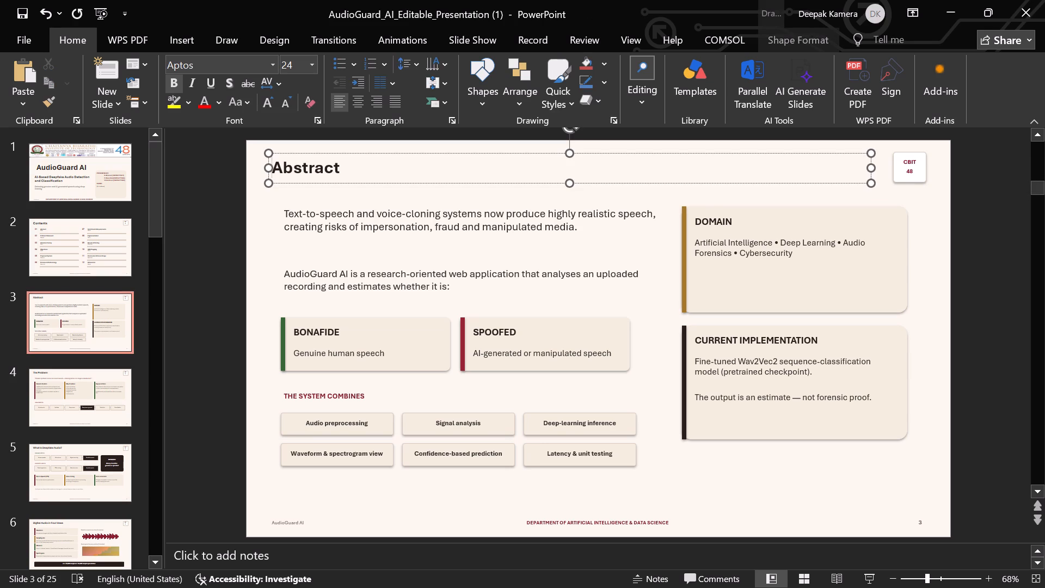
pyautogui.moveTo(344, 165); pyautogui.dragTo(339, 165)
pyautogui.moveTo(339, 165); pyautogui.dragTo(287, 167)
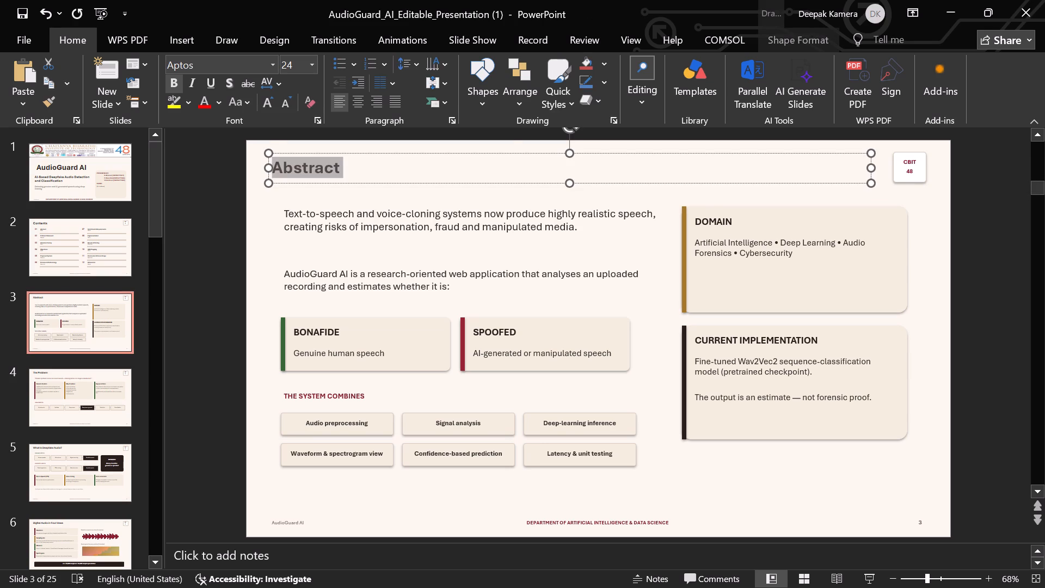
pyautogui.moveTo(287, 167); pyautogui.dragTo(279, 167)
pyautogui.click(382, 121)
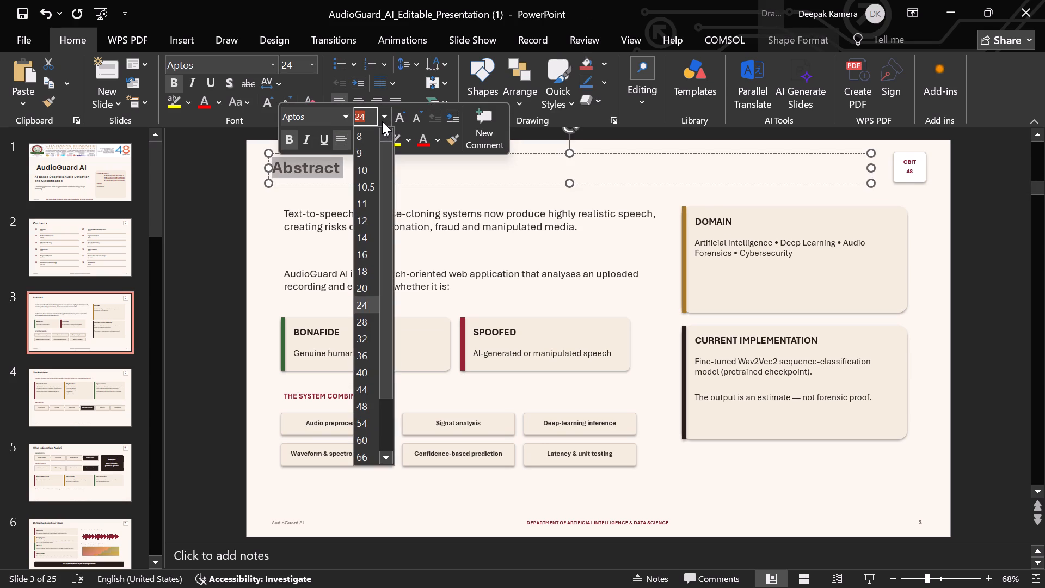
pyautogui.click(365, 336)
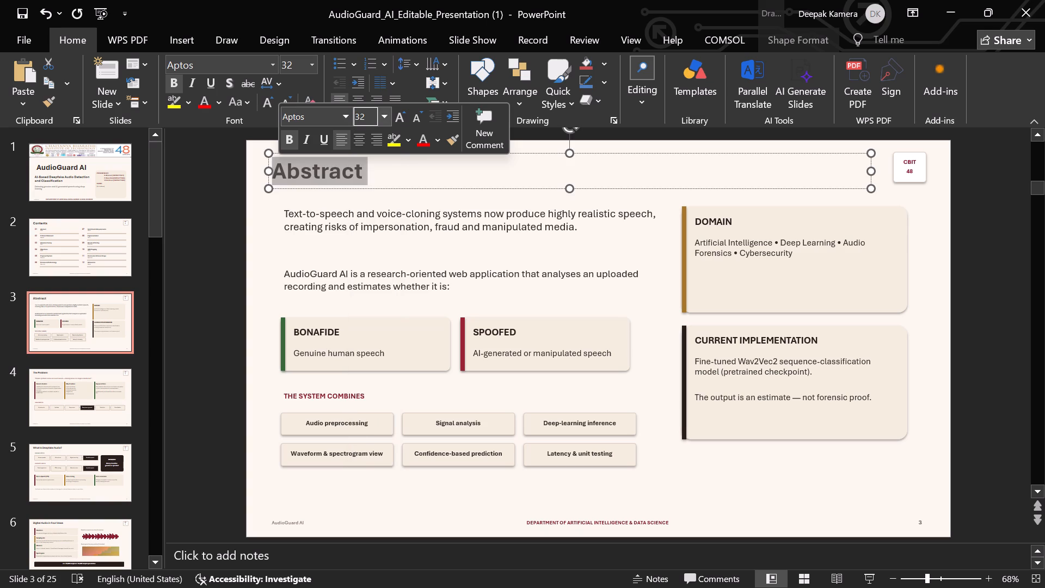
# Set the font size of the paragraph beginning "AudioGuard AI is a research-oriented web application" on slide 3 to 18.
pyautogui.click(457, 287)
pyautogui.moveTo(457, 287); pyautogui.dragTo(359, 280)
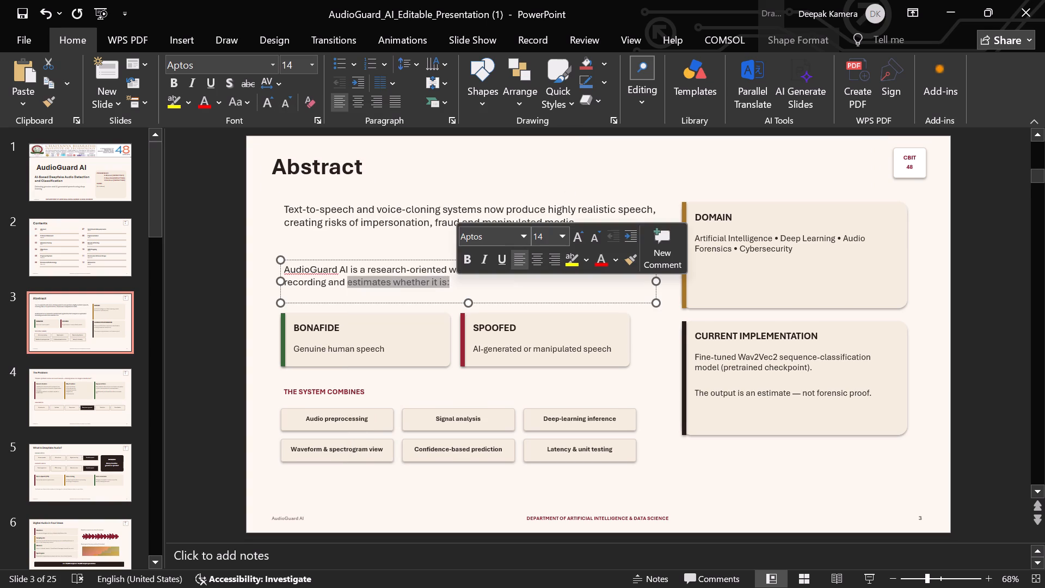
pyautogui.moveTo(359, 280); pyautogui.dragTo(300, 268)
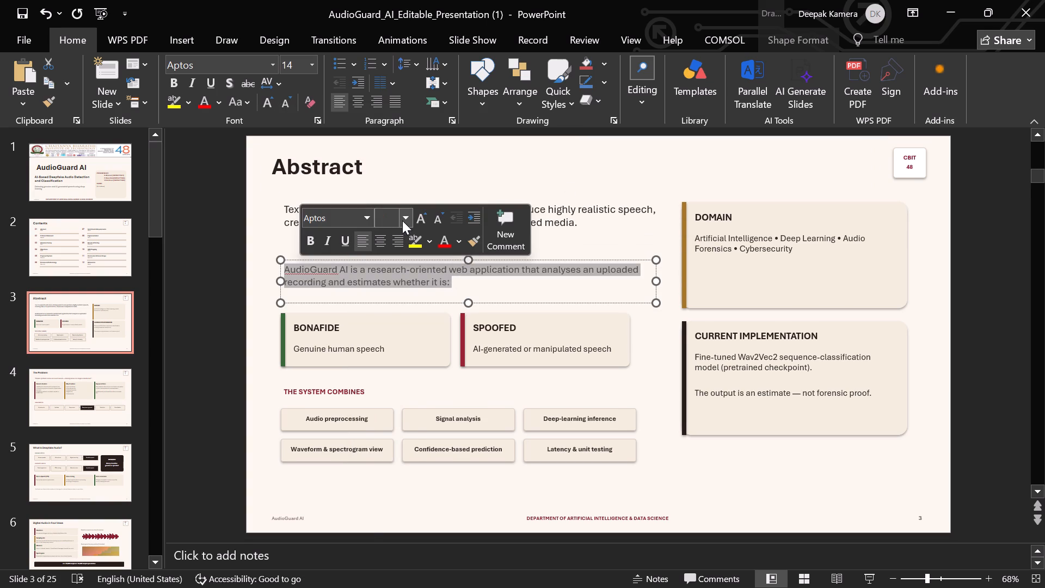
pyautogui.click(402, 220)
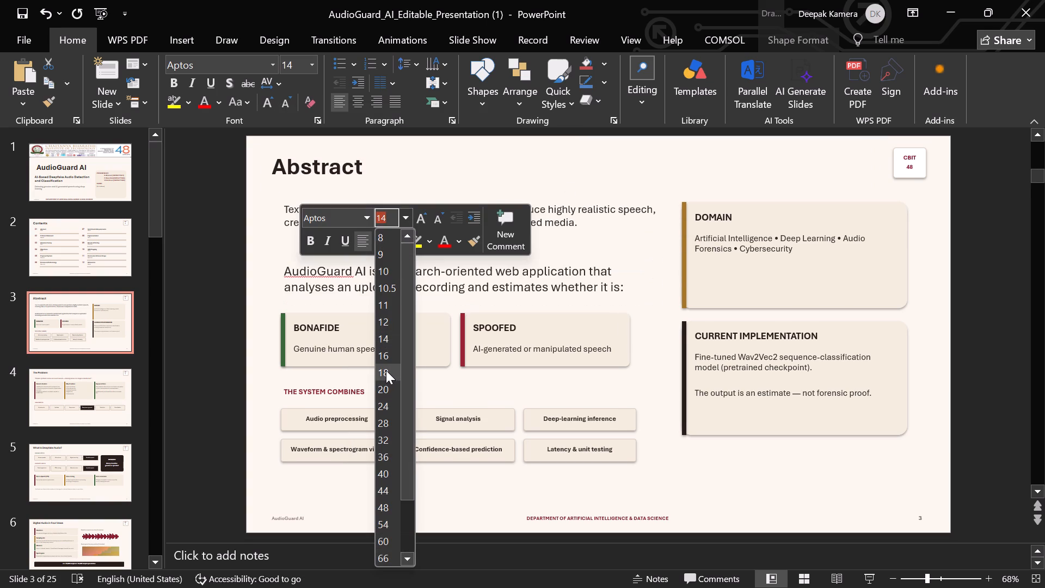
pyautogui.click(386, 370)
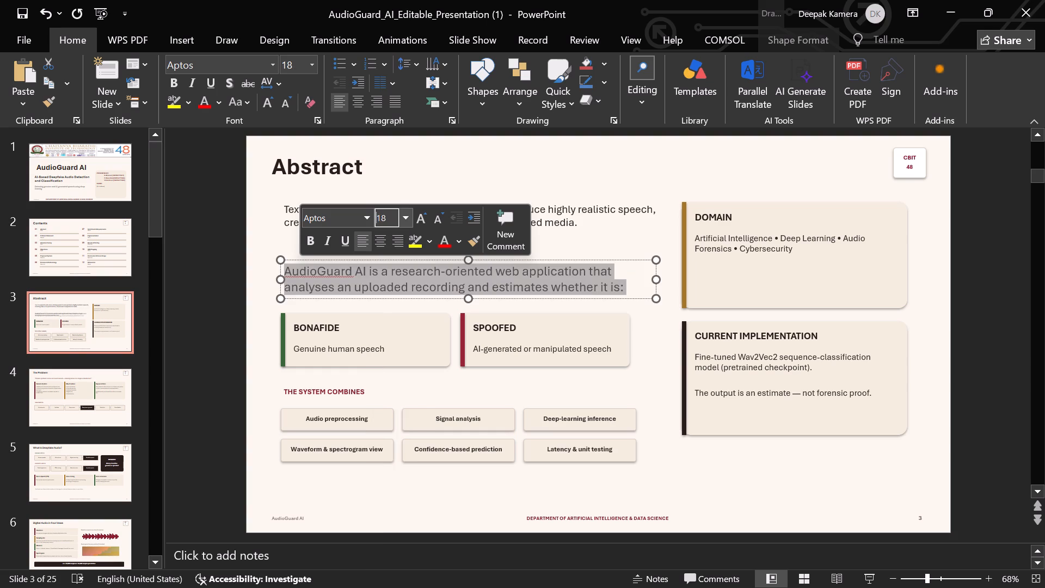
# Set the font size of the Text-to-speech and voice-cloning paragraph beneath the Abstract heading to 18.
pyautogui.click(628, 233)
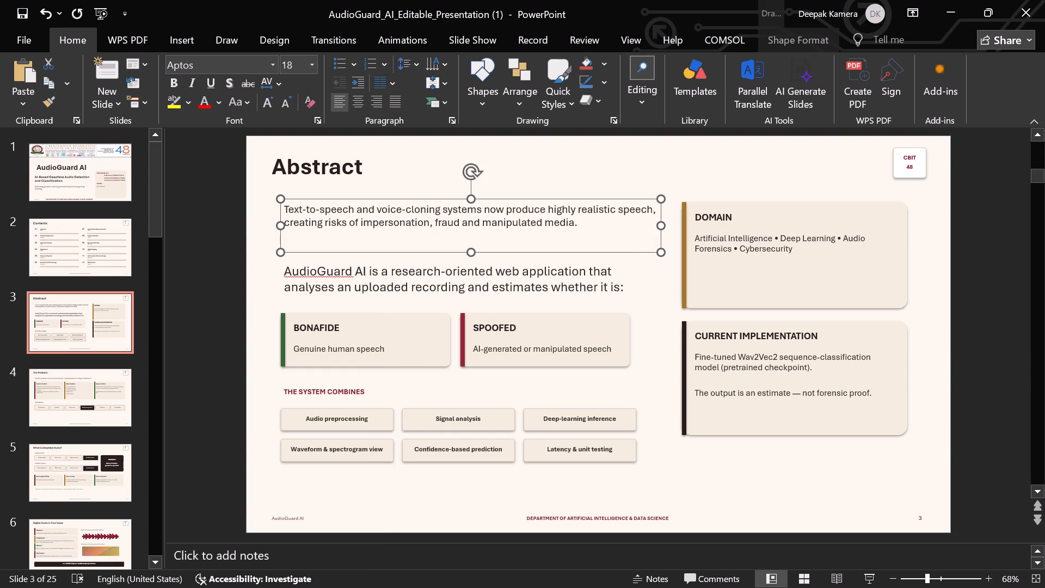
pyautogui.moveTo(576, 220); pyautogui.dragTo(305, 210)
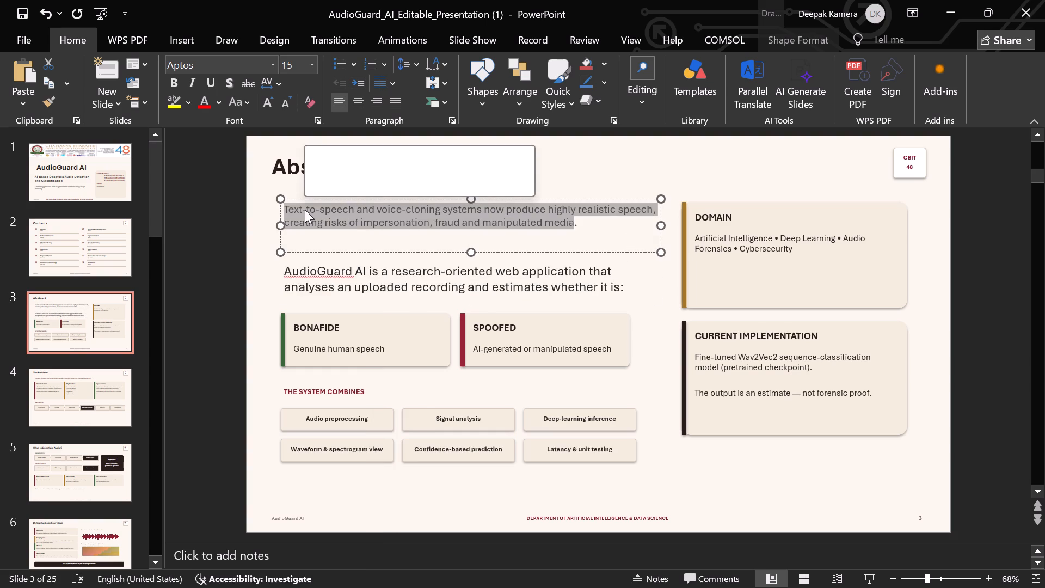
pyautogui.click(404, 157)
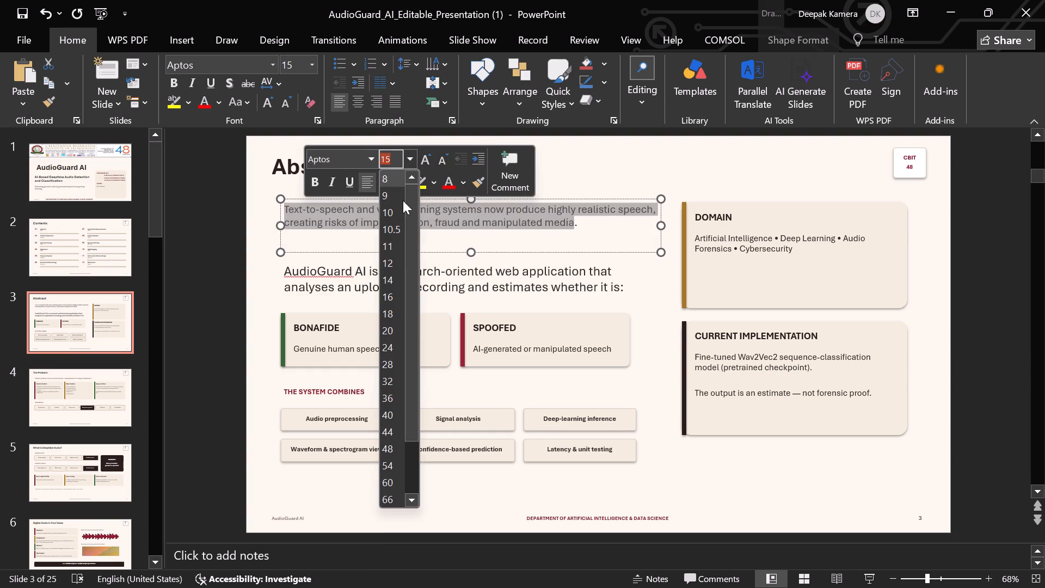
pyautogui.click(385, 313)
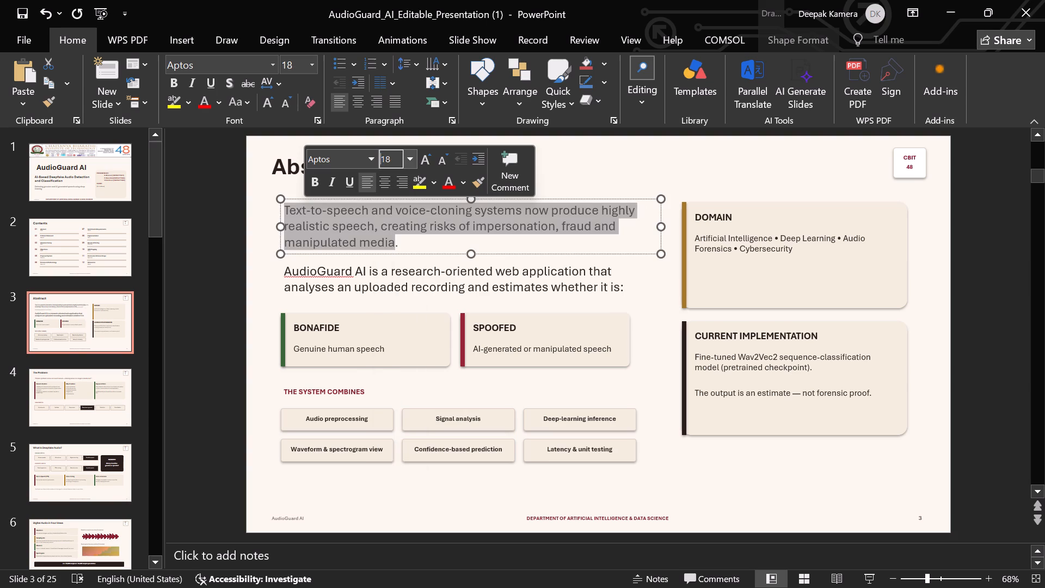
pyautogui.click(656, 301)
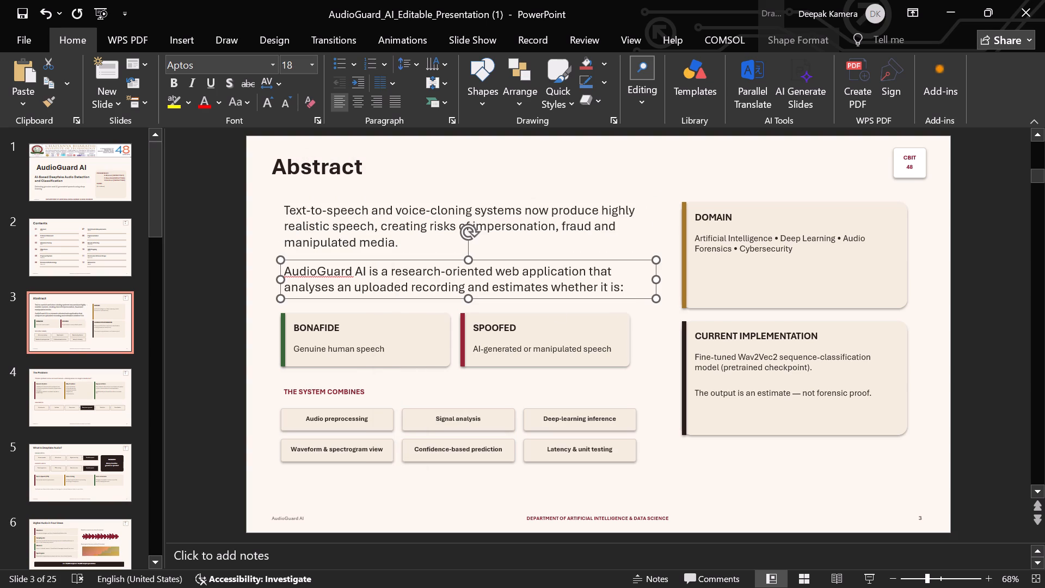
# Set the font size of the DOMAIN card heading on the Abstract slide to 18.
pyautogui.click(694, 218)
pyautogui.click(694, 218)
pyautogui.moveTo(694, 218); pyautogui.dragTo(696, 217)
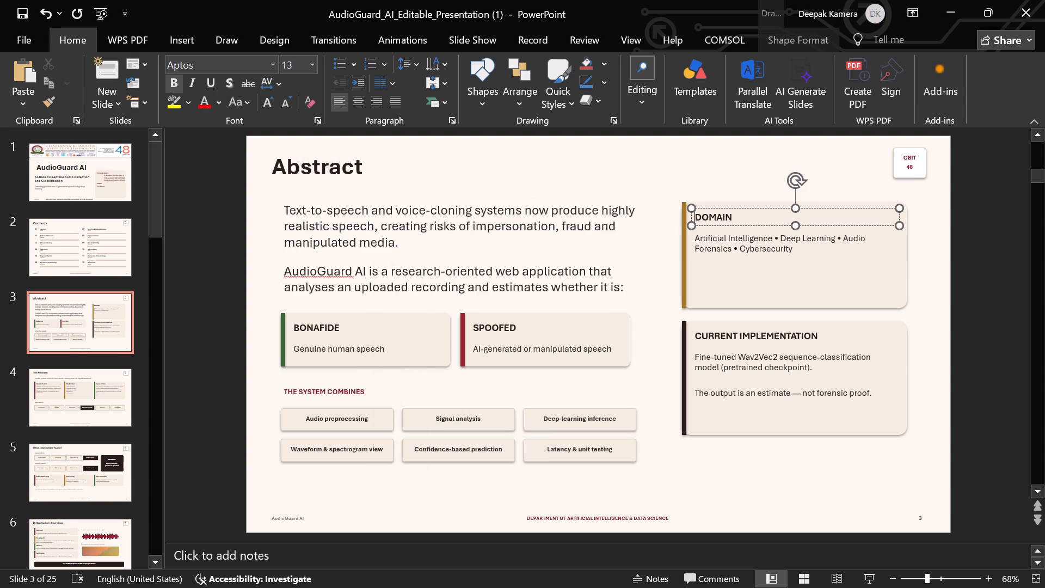
pyautogui.moveTo(696, 217); pyautogui.dragTo(729, 215)
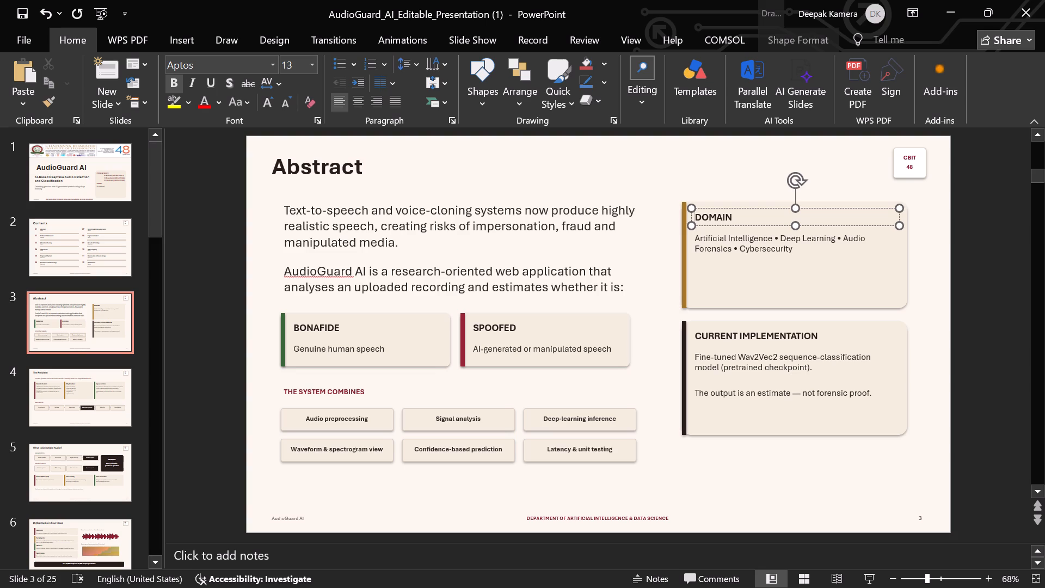
pyautogui.moveTo(729, 215); pyautogui.dragTo(733, 213)
pyautogui.click(733, 213)
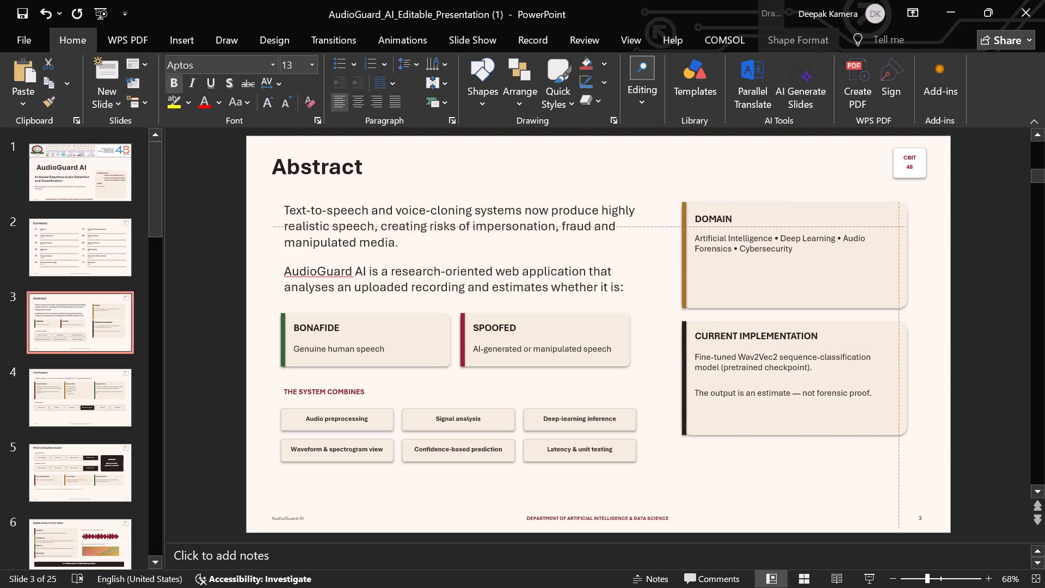
pyautogui.click(726, 215)
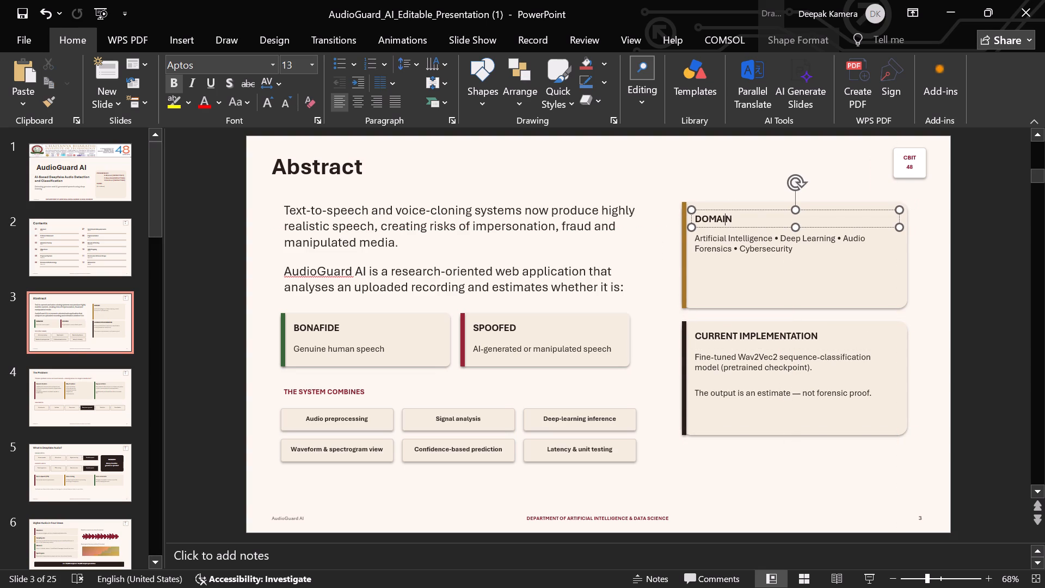
pyautogui.moveTo(731, 216); pyautogui.dragTo(699, 221)
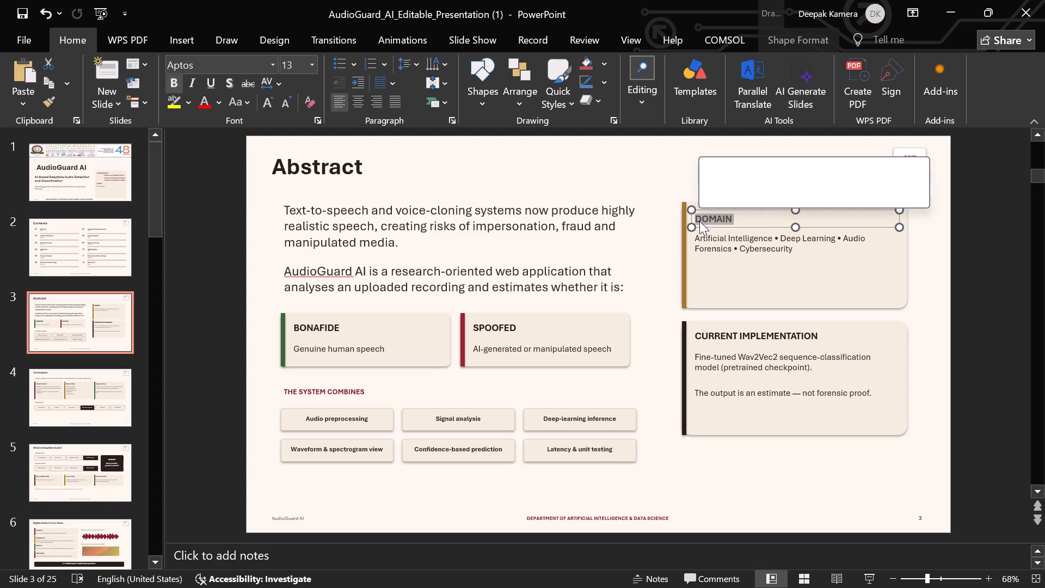
pyautogui.click(805, 172)
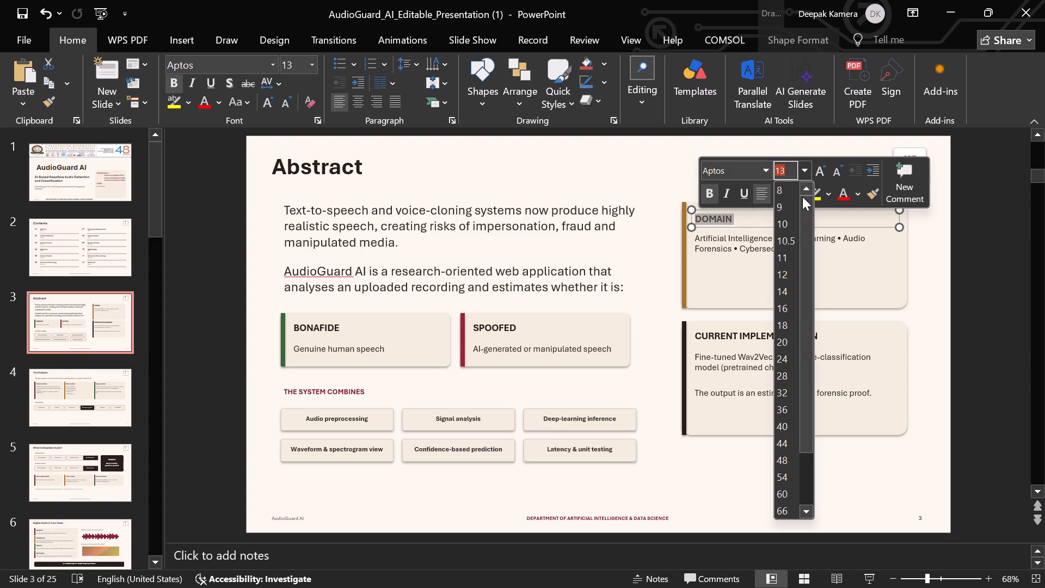
pyautogui.click(783, 322)
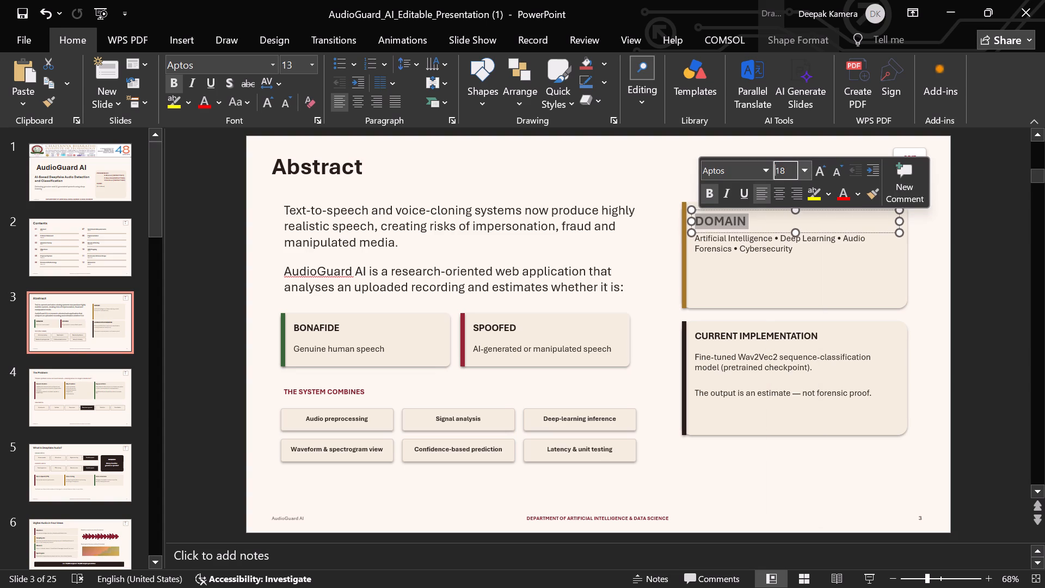
# Set the font size of the topic list under DOMAIN, from Artificial Intelligence to Cybersecurity, to 16.
pyautogui.moveTo(792, 248); pyautogui.dragTo(722, 242)
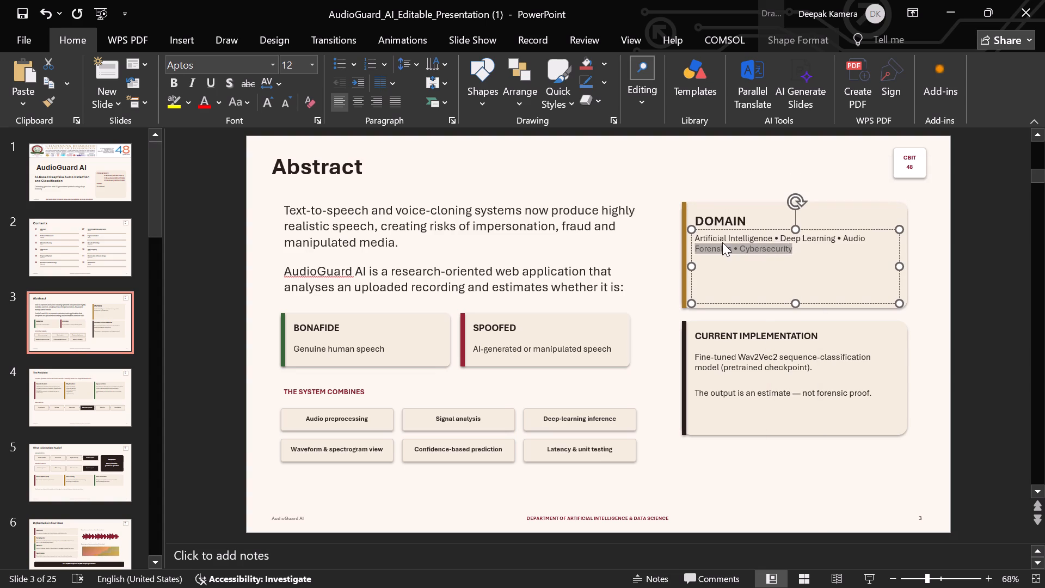
pyautogui.moveTo(722, 242); pyautogui.dragTo(703, 236)
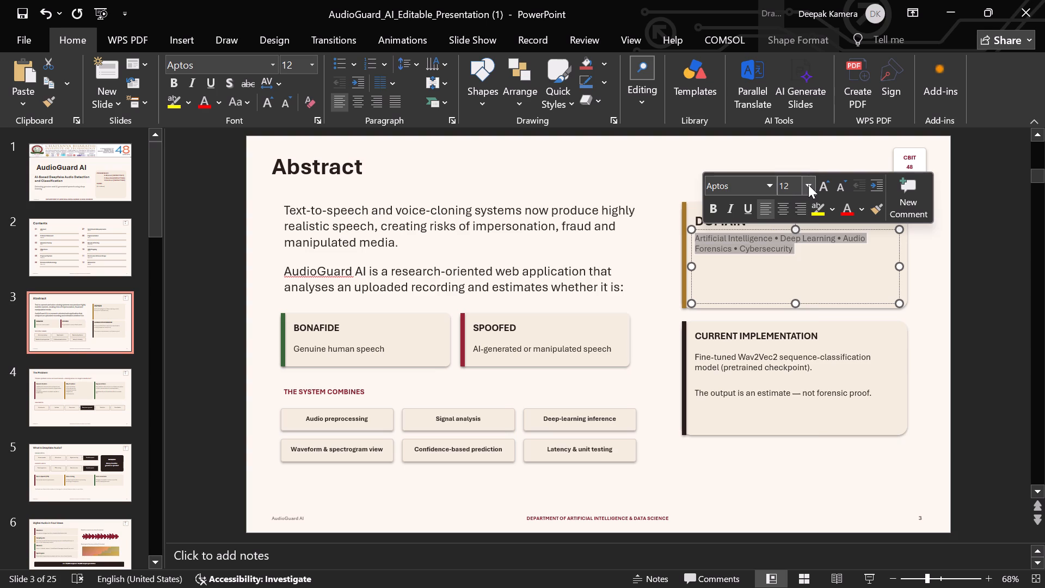
pyautogui.click(808, 185)
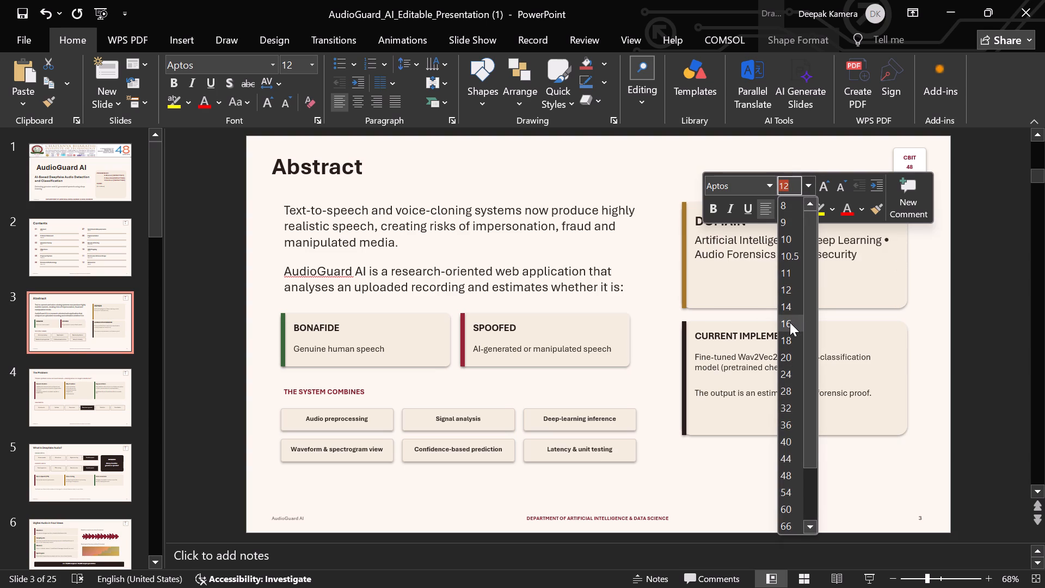
pyautogui.click(790, 322)
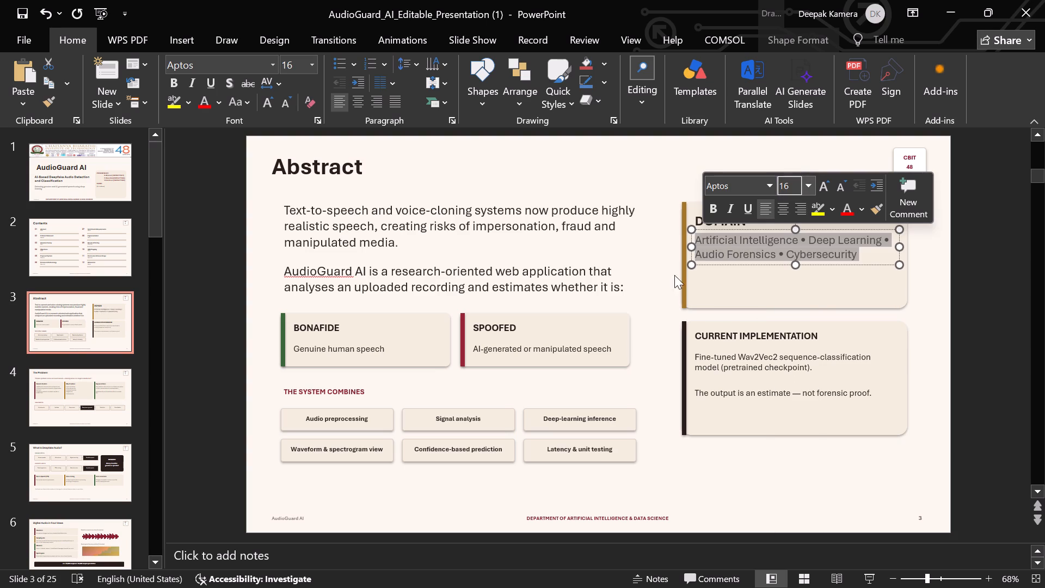
pyautogui.click(673, 280)
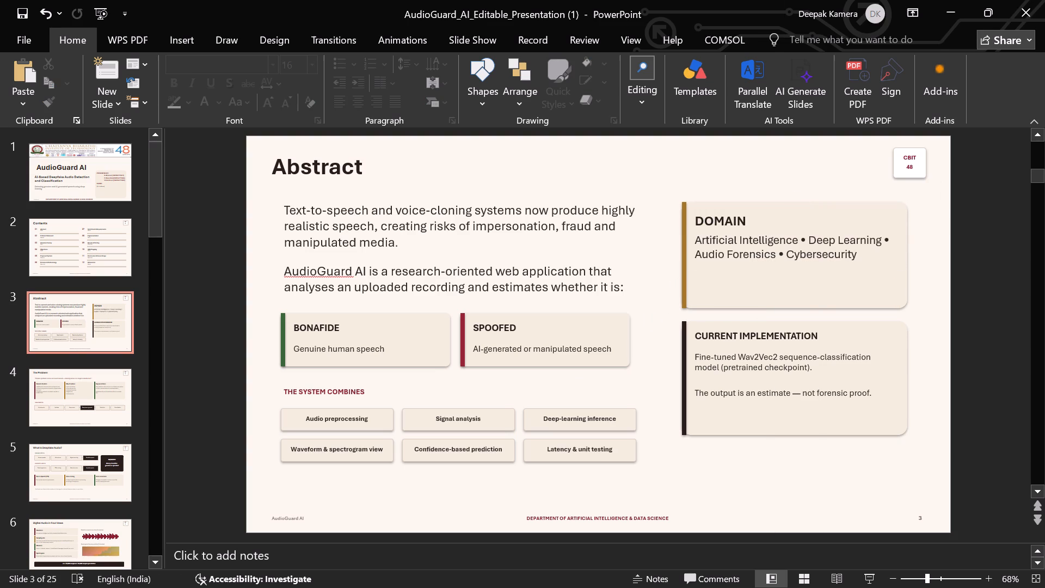
# Set the font size of the CURRENT IMPLEMENTATION card heading to 18.
pyautogui.moveTo(699, 335); pyautogui.dragTo(799, 332)
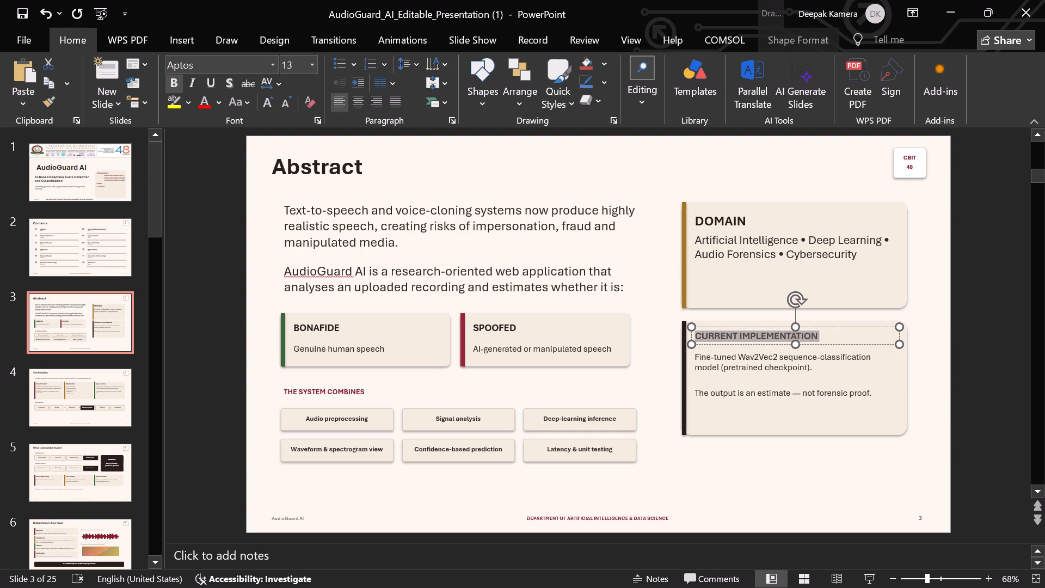
pyautogui.moveTo(799, 332); pyautogui.dragTo(800, 332)
pyautogui.click(906, 280)
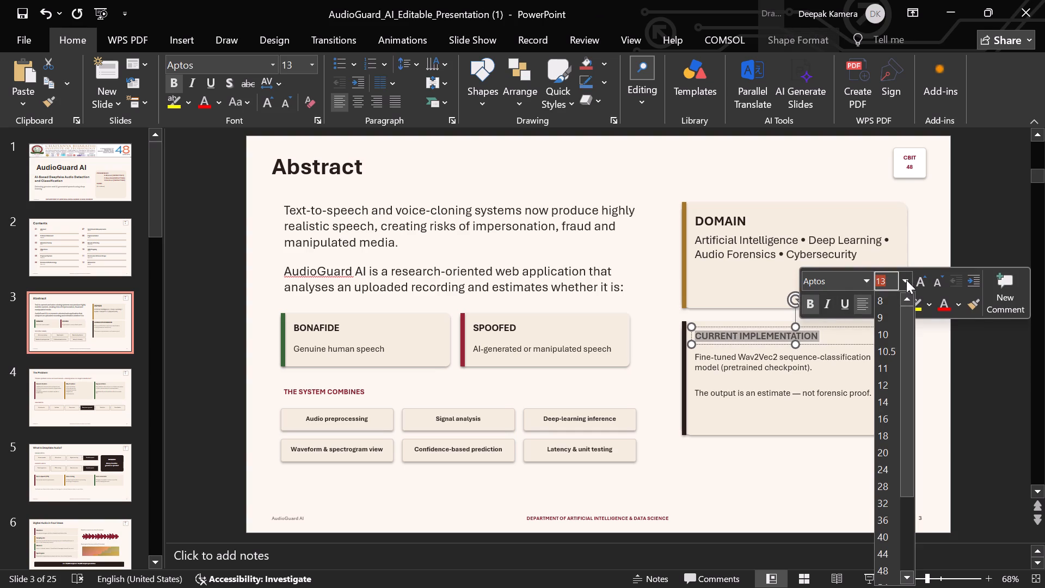
pyautogui.click(883, 436)
# Try font size 18 on the body text under CURRENT IMPLEMENTATION, and reduce it to 14 to fit the card.
pyautogui.click(804, 405)
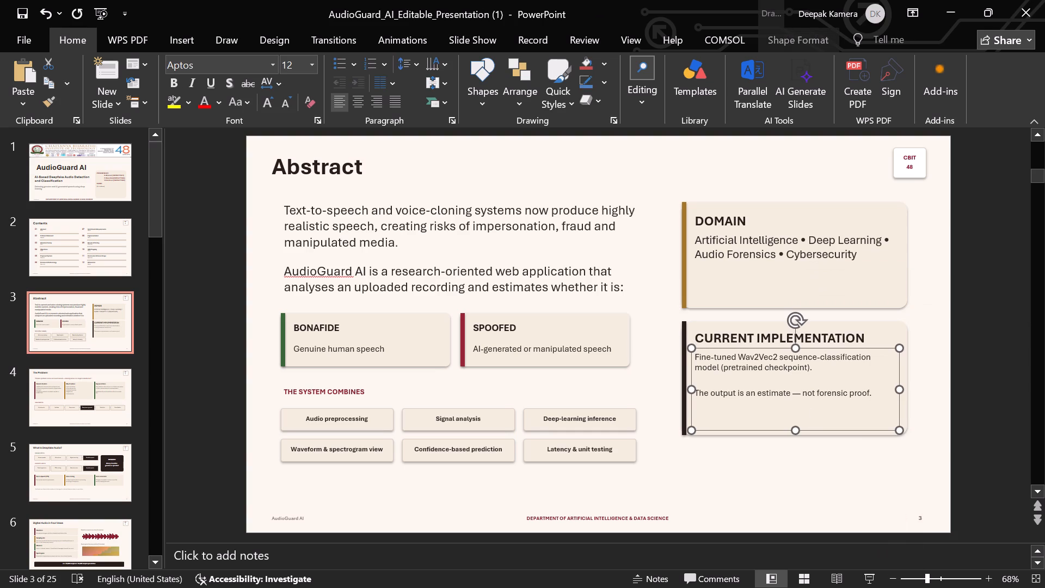
pyautogui.moveTo(871, 392); pyautogui.dragTo(851, 399)
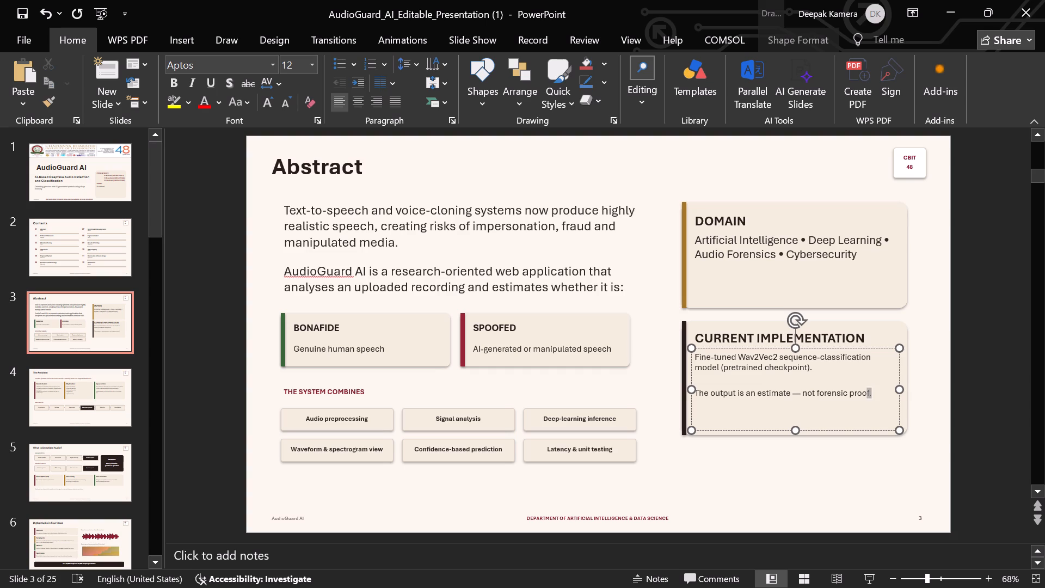
pyautogui.moveTo(851, 399); pyautogui.dragTo(714, 358)
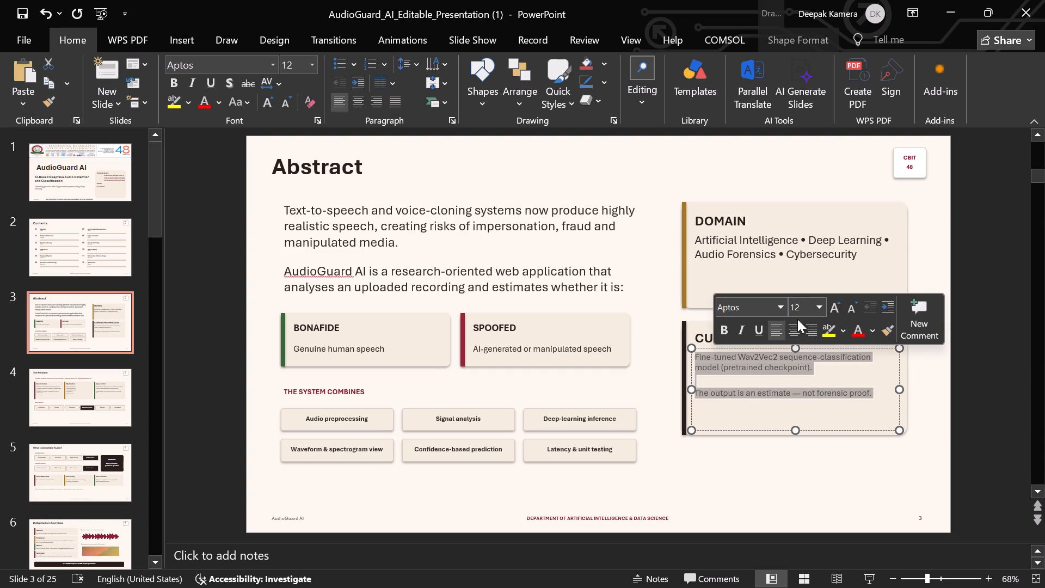
pyautogui.click(817, 308)
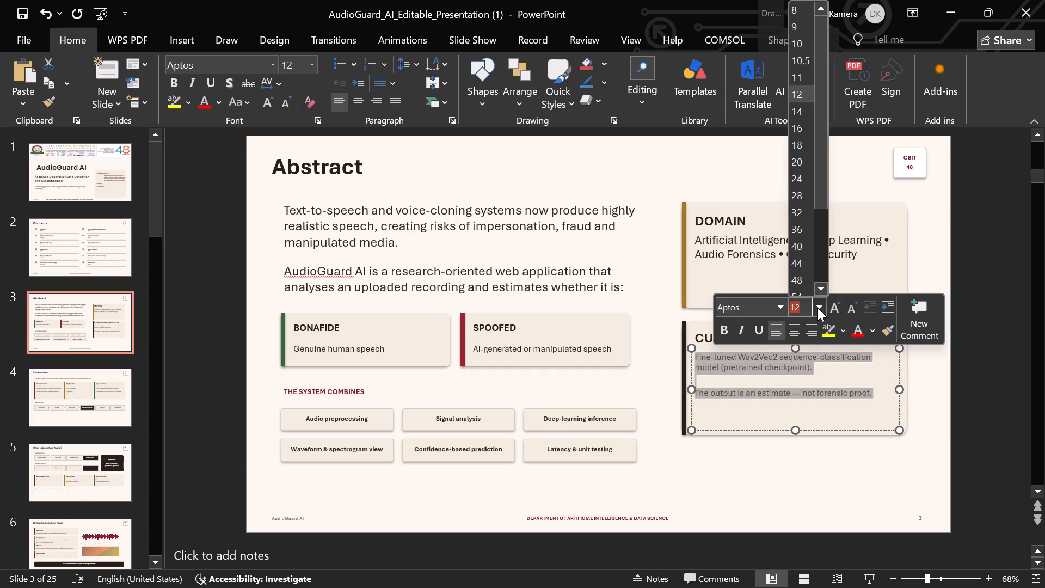
pyautogui.click(795, 144)
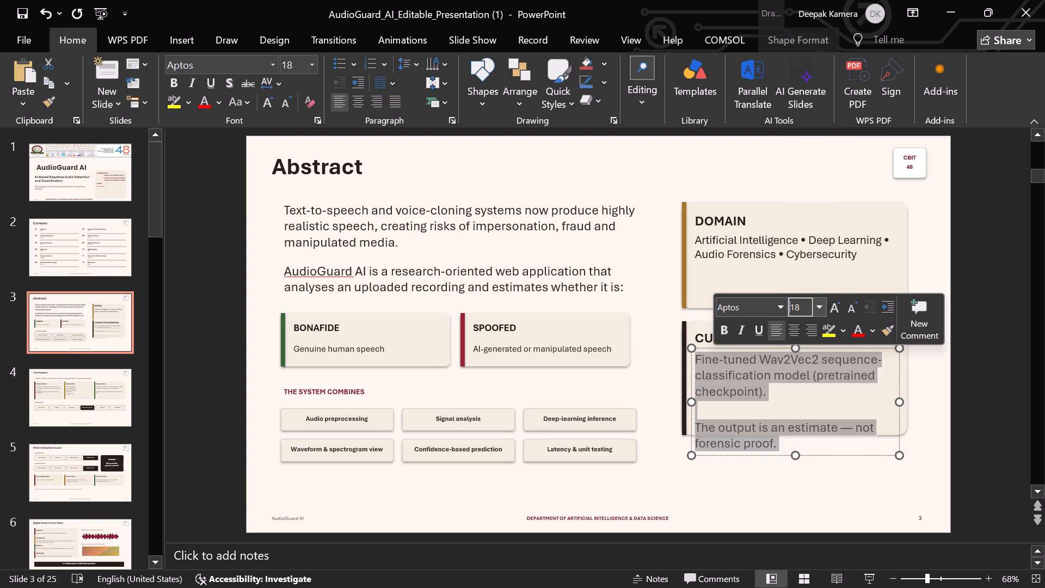
pyautogui.click(819, 307)
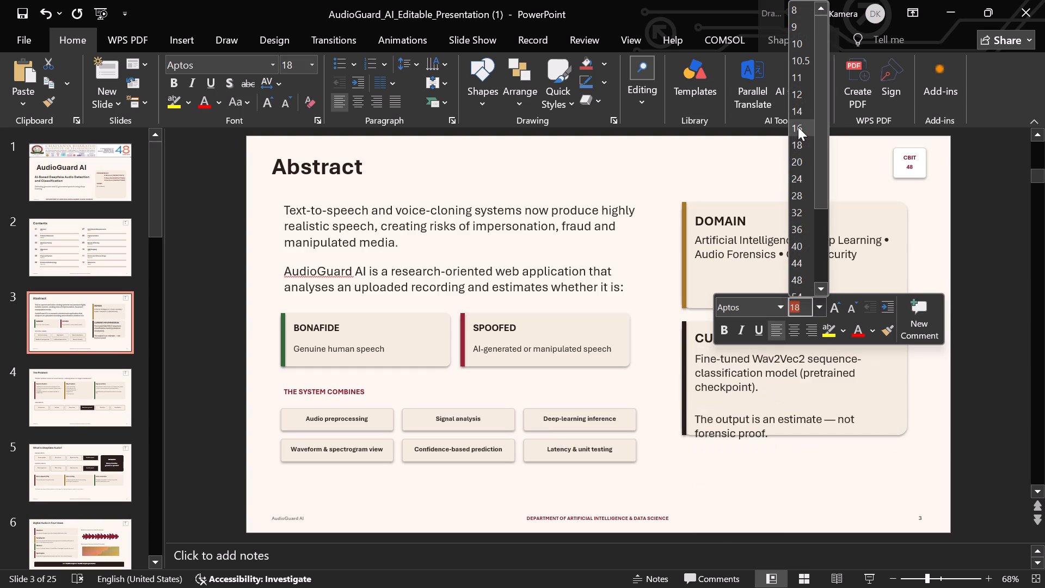
pyautogui.click(798, 111)
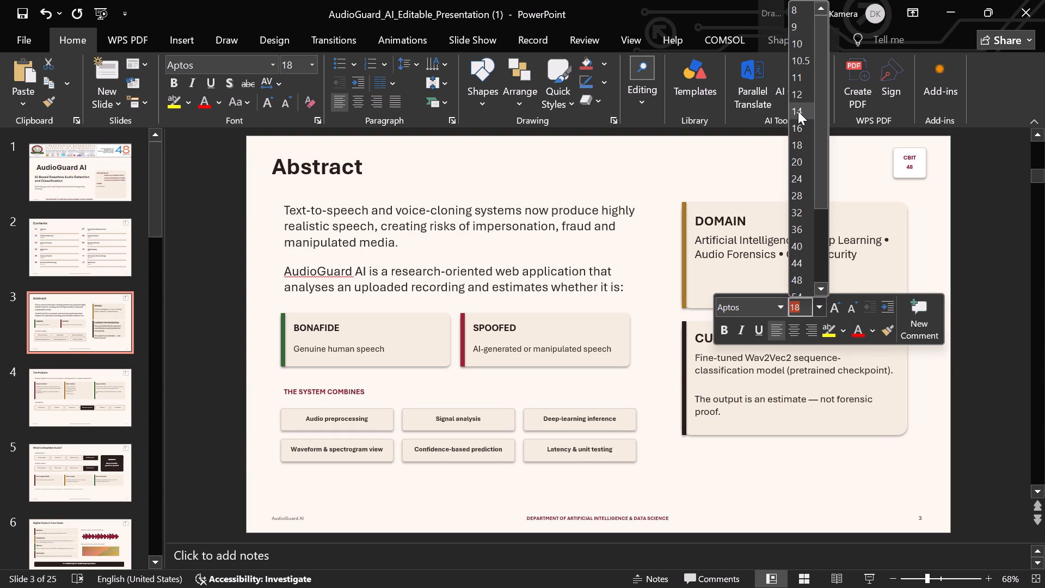
pyautogui.click(803, 507)
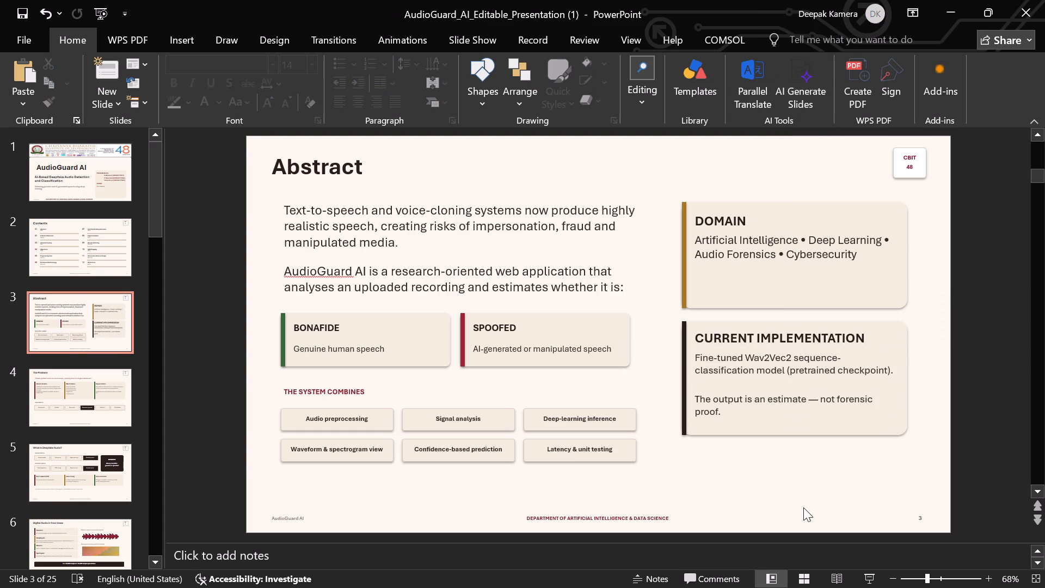
# Delete the sentence "The output is an estimate — not forensic proof." from the CURRENT IMPLEMENTATION card.
pyautogui.click(727, 413)
pyautogui.moveTo(727, 413); pyautogui.dragTo(697, 401)
pyautogui.press('BackSpace')
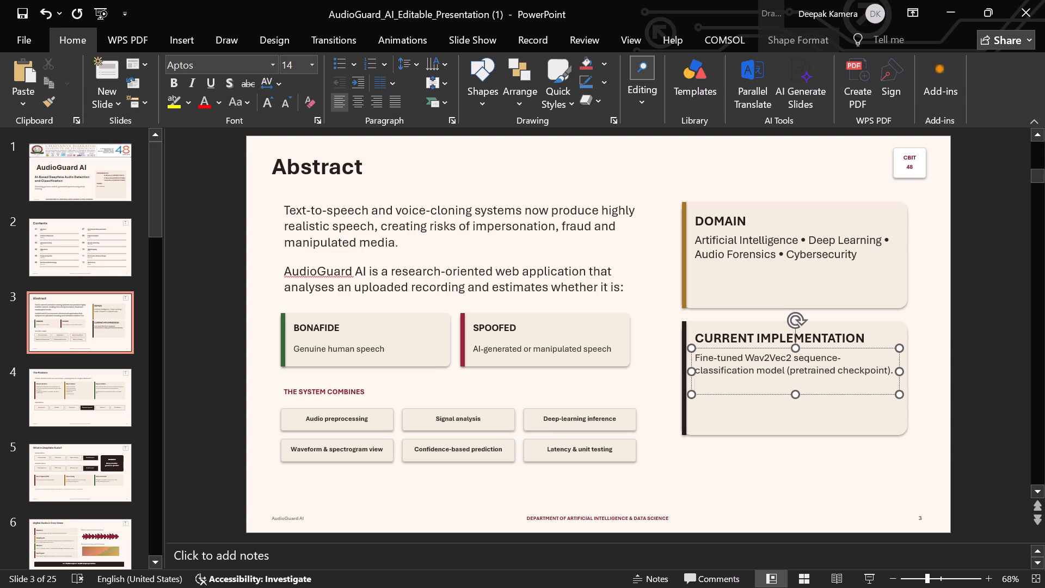
# Set the font size of the body text under CURRENT IMPLEMENTATION to 16.
pyautogui.click(798, 238)
pyautogui.doubleClick(798, 238)
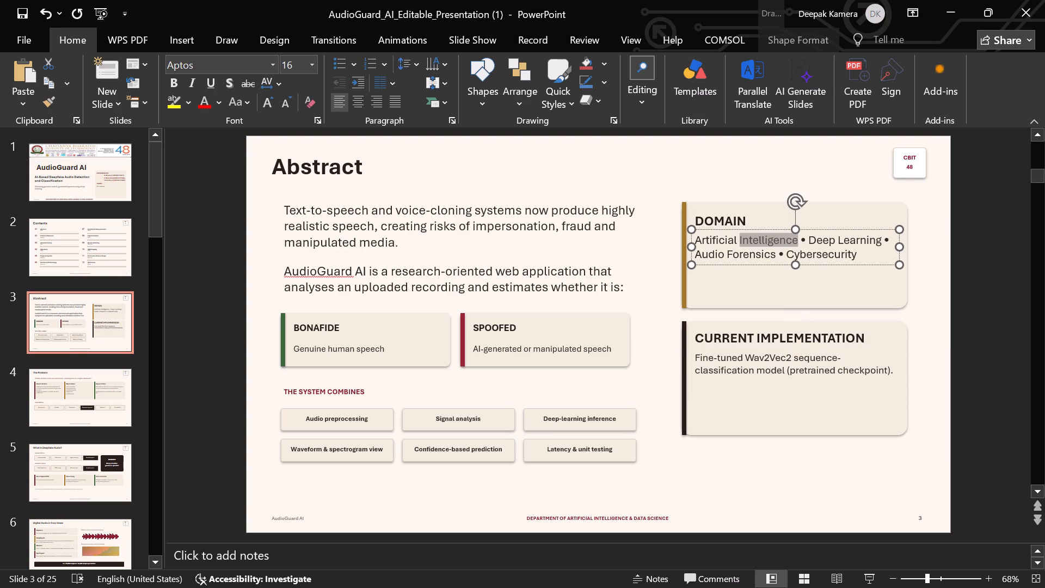
pyautogui.moveTo(891, 369); pyautogui.dragTo(691, 338)
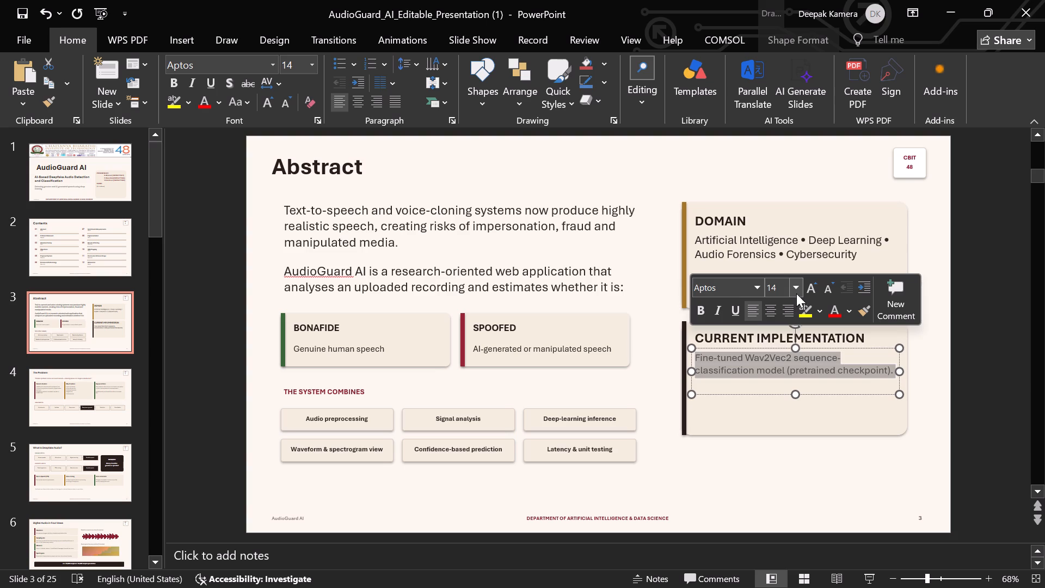
pyautogui.click(796, 289)
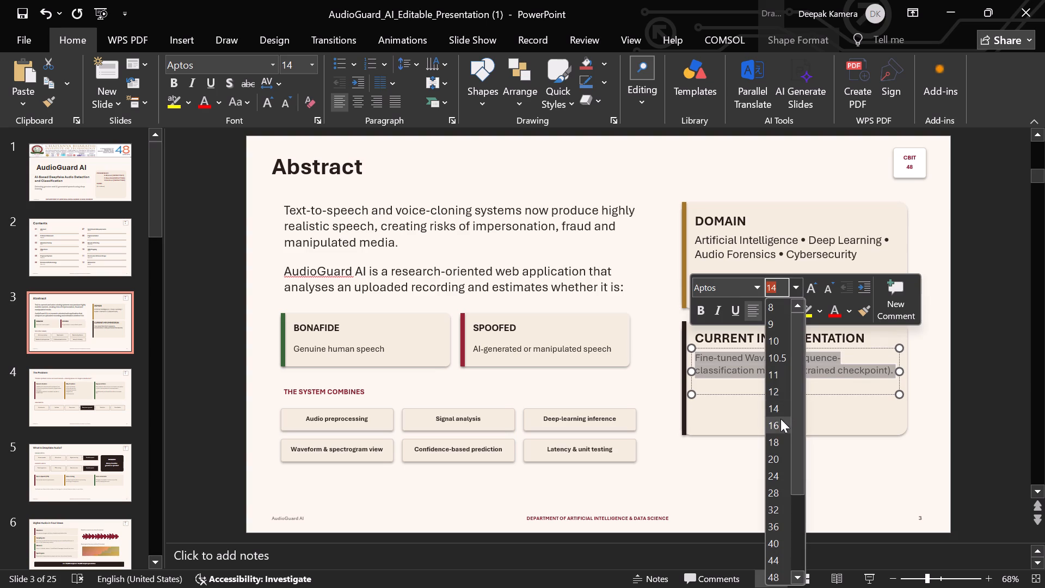
pyautogui.click(778, 425)
pyautogui.click(764, 460)
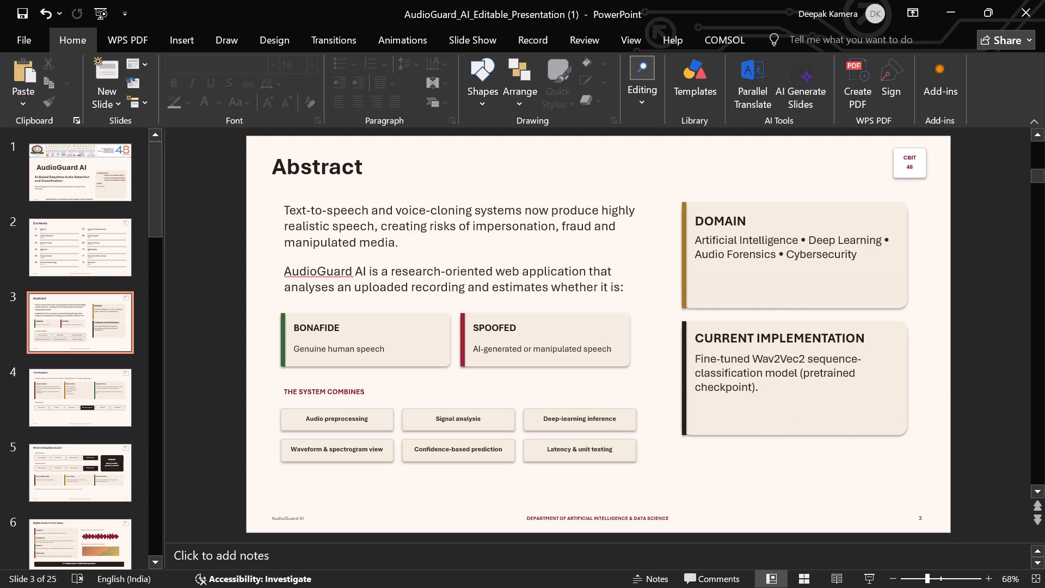
# Set the font size of the BONAFIDE card heading to 18.
pyautogui.click(347, 330)
pyautogui.click(347, 330)
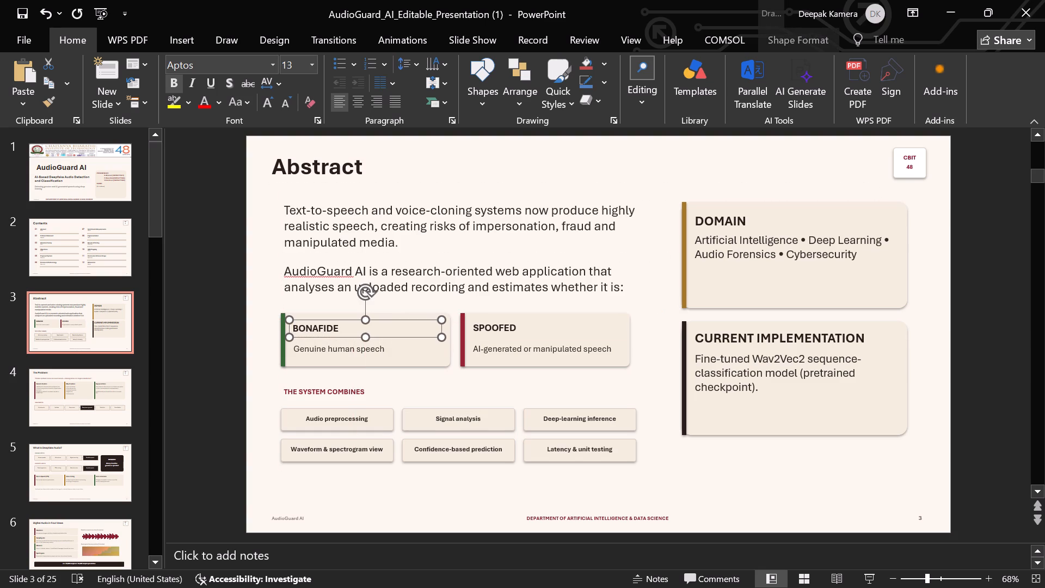
pyautogui.moveTo(336, 324); pyautogui.dragTo(290, 320)
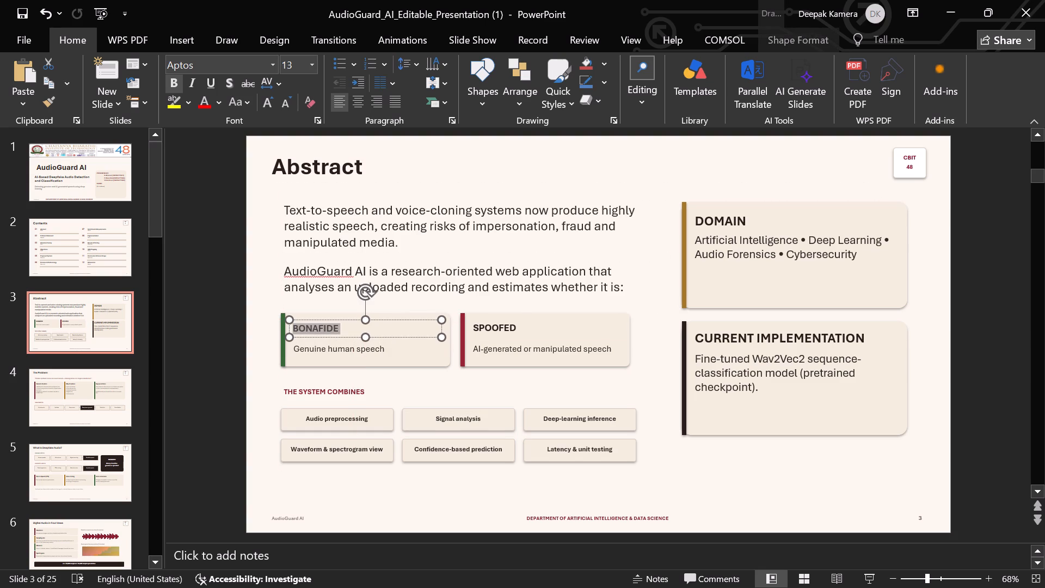
pyautogui.moveTo(290, 320); pyautogui.dragTo(290, 320)
pyautogui.click(392, 268)
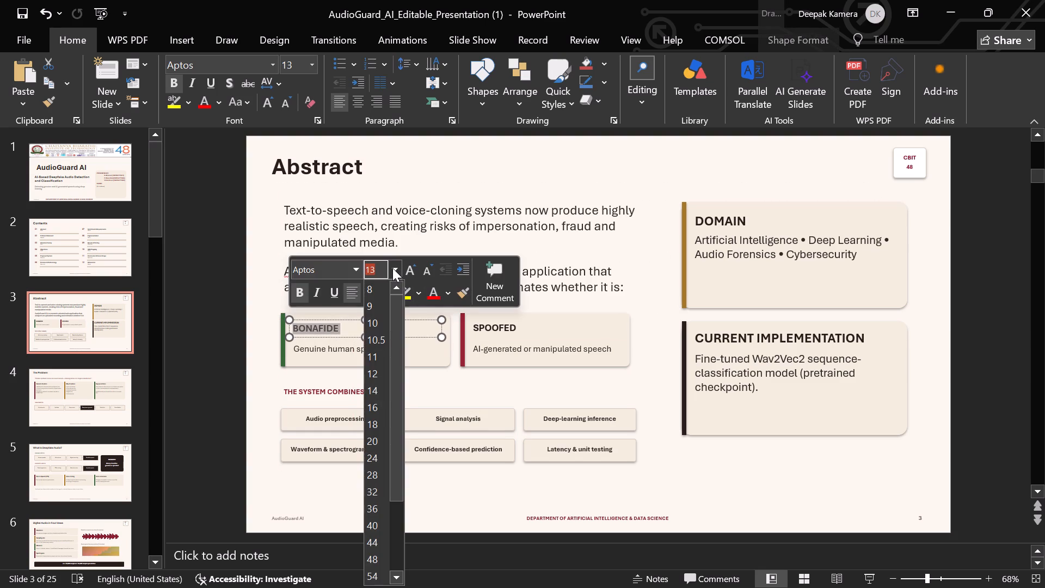
pyautogui.click(368, 417)
# Set the font size of "Genuine human speech" in the BONAFIDE card to 16.
pyautogui.click(384, 352)
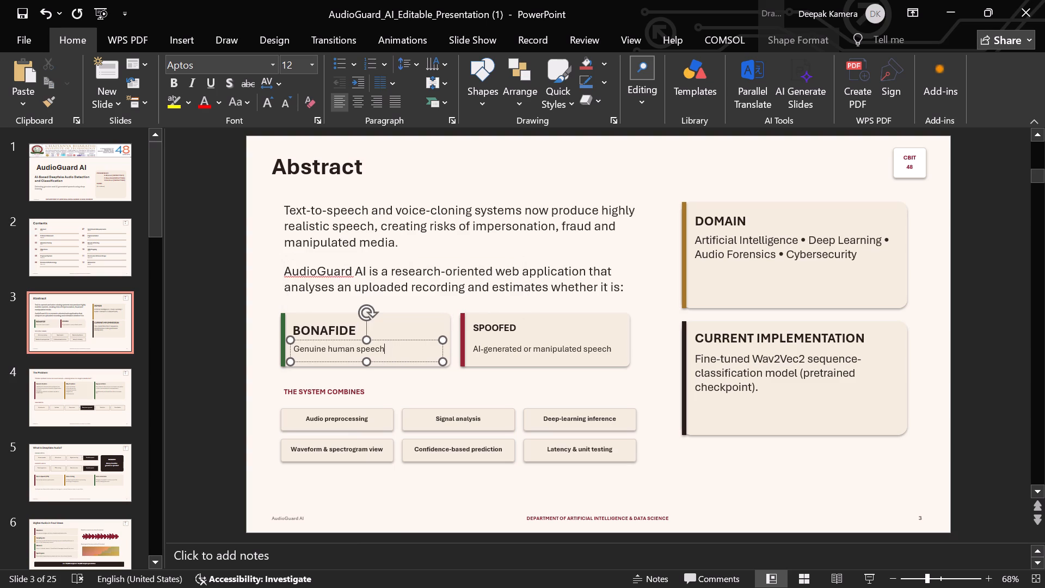
pyautogui.moveTo(384, 352); pyautogui.dragTo(302, 357)
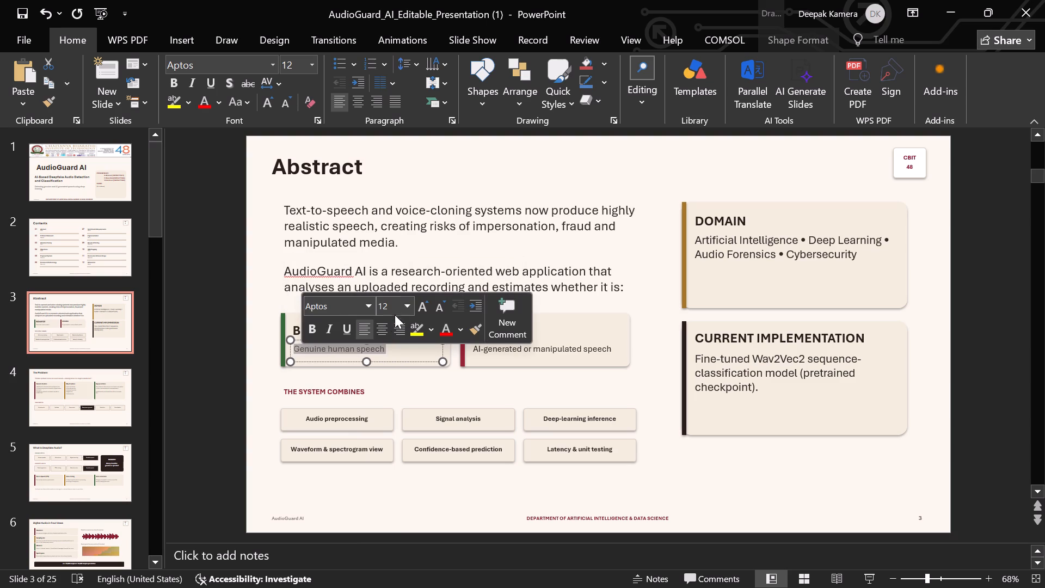
pyautogui.click(405, 305)
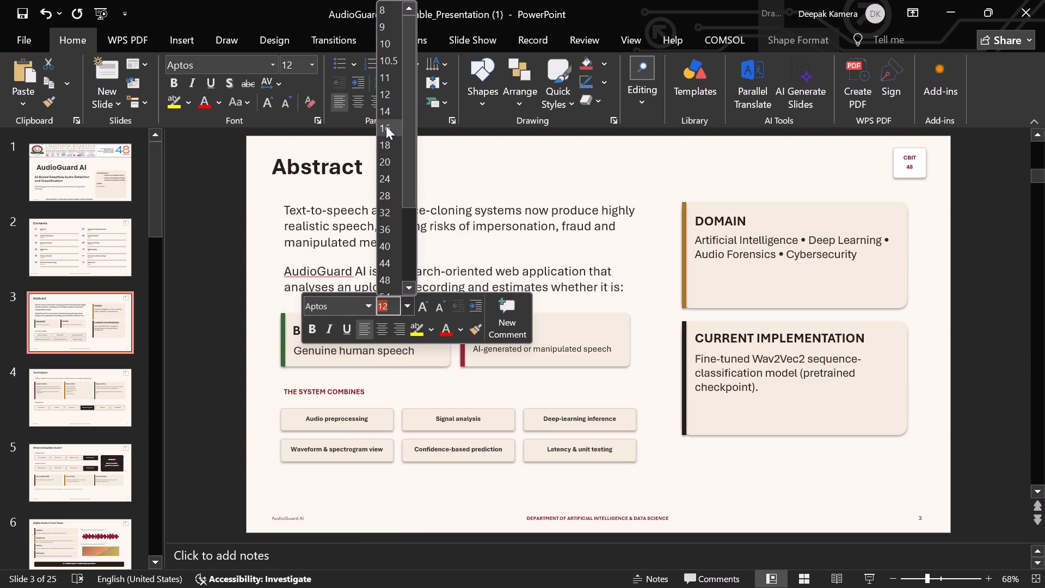
pyautogui.click(386, 126)
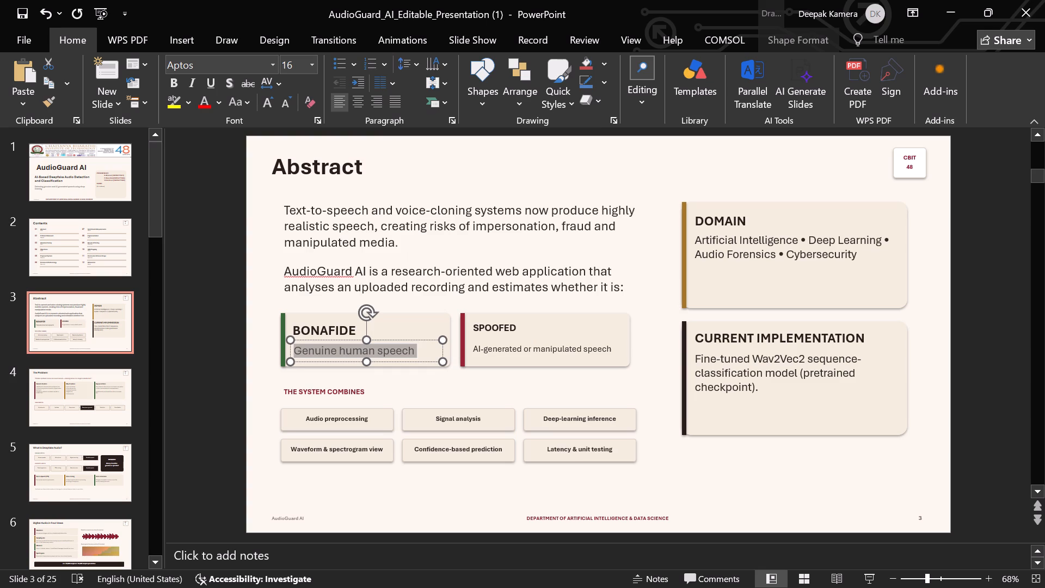
# Set the font size of the SPOOFED card heading to 18.
pyautogui.click(513, 324)
pyautogui.moveTo(513, 324); pyautogui.dragTo(482, 324)
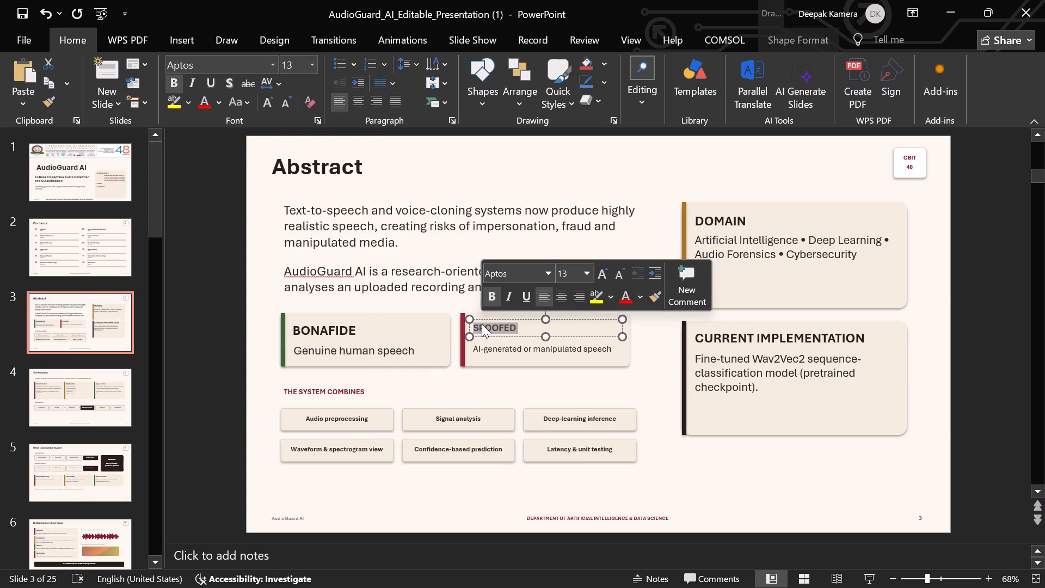
pyautogui.click(587, 272)
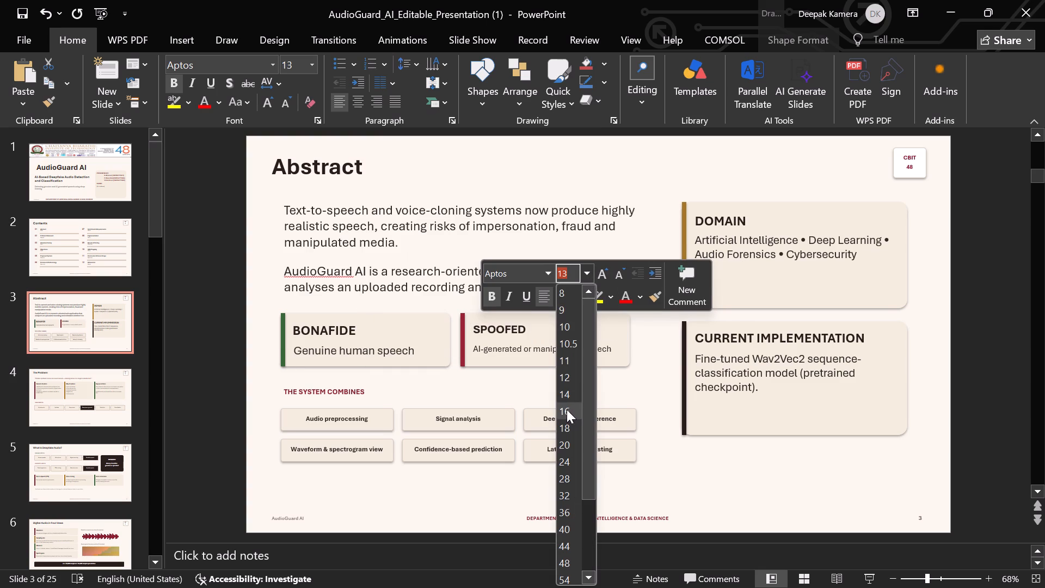
pyautogui.click(567, 427)
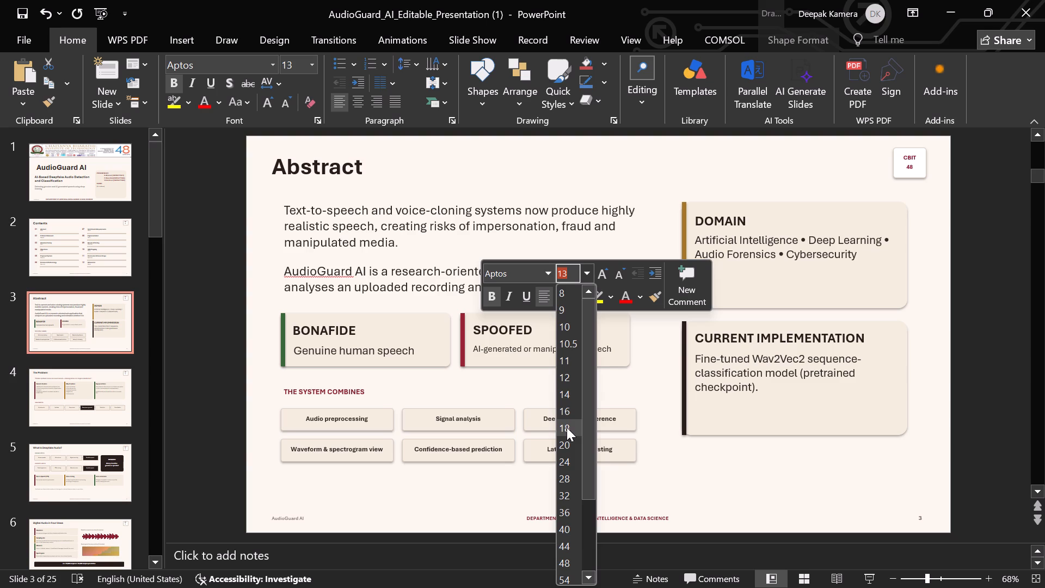
# Set the font size of "AI-generated or manipulated speech" in the SPOOFED card to 14.
pyautogui.click(565, 356)
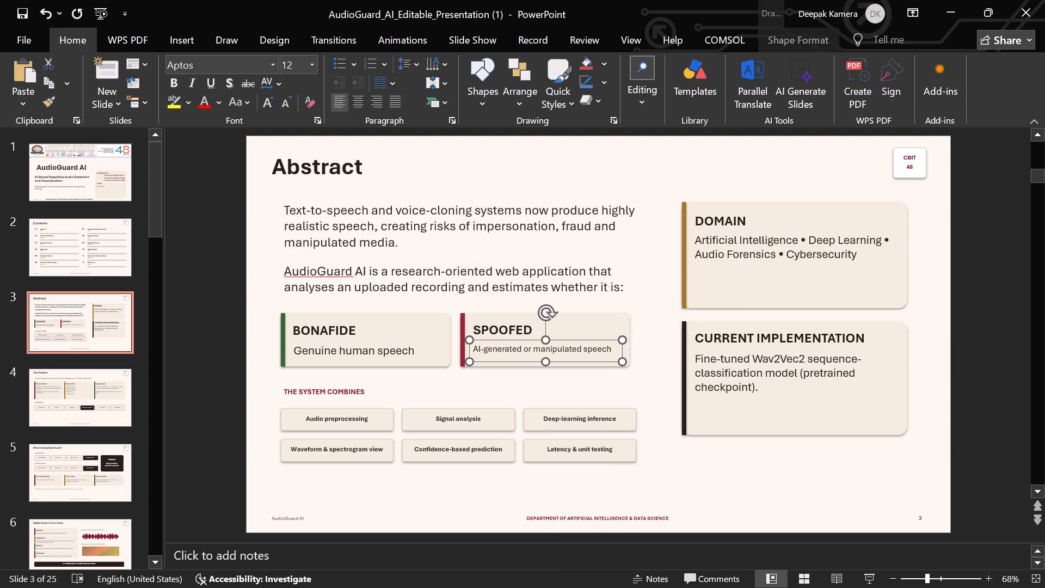
pyautogui.moveTo(477, 350); pyautogui.dragTo(623, 351)
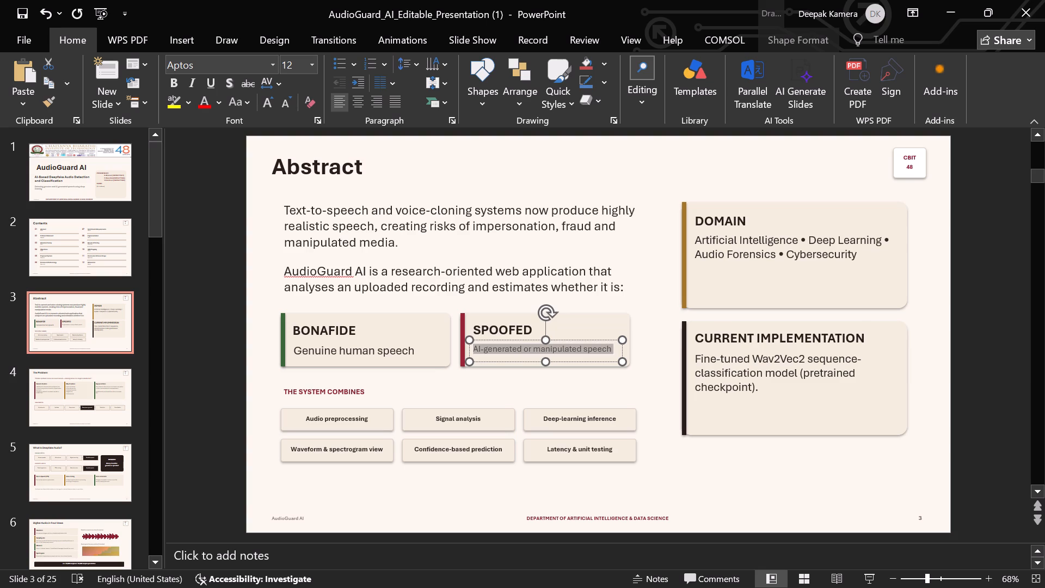
pyautogui.moveTo(623, 351); pyautogui.dragTo(624, 351)
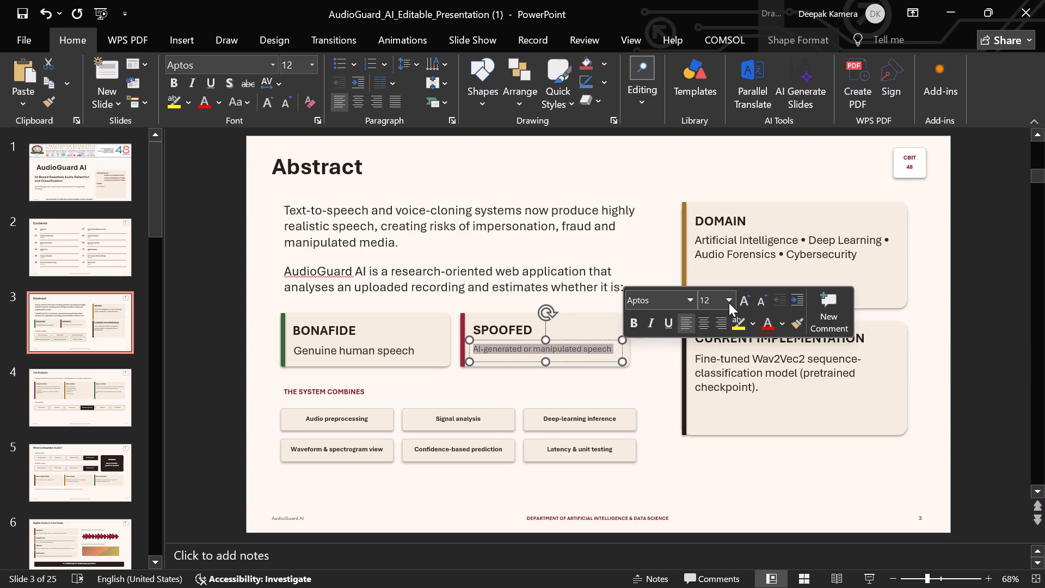
pyautogui.click(729, 303)
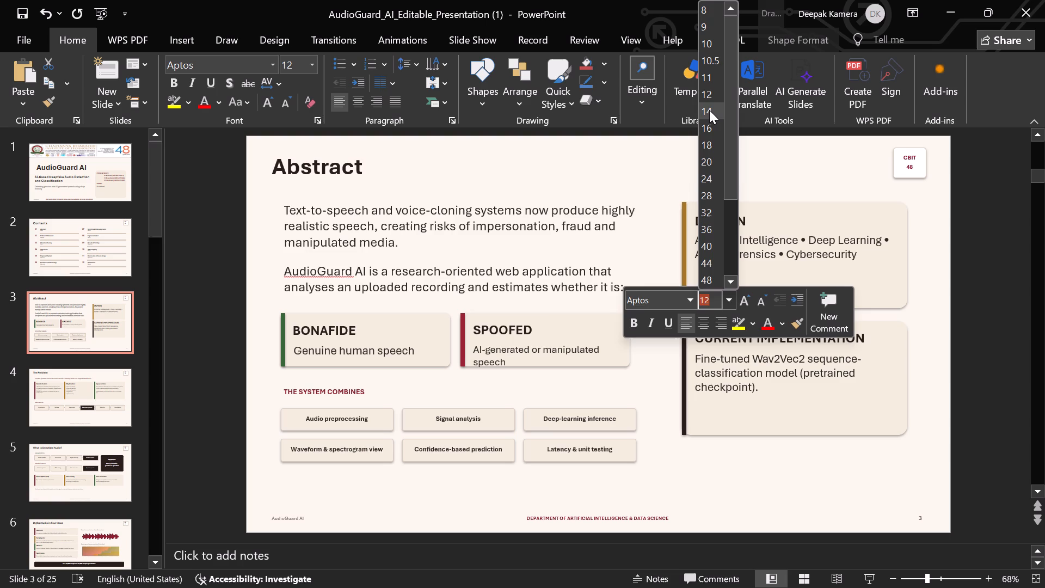
pyautogui.click(709, 110)
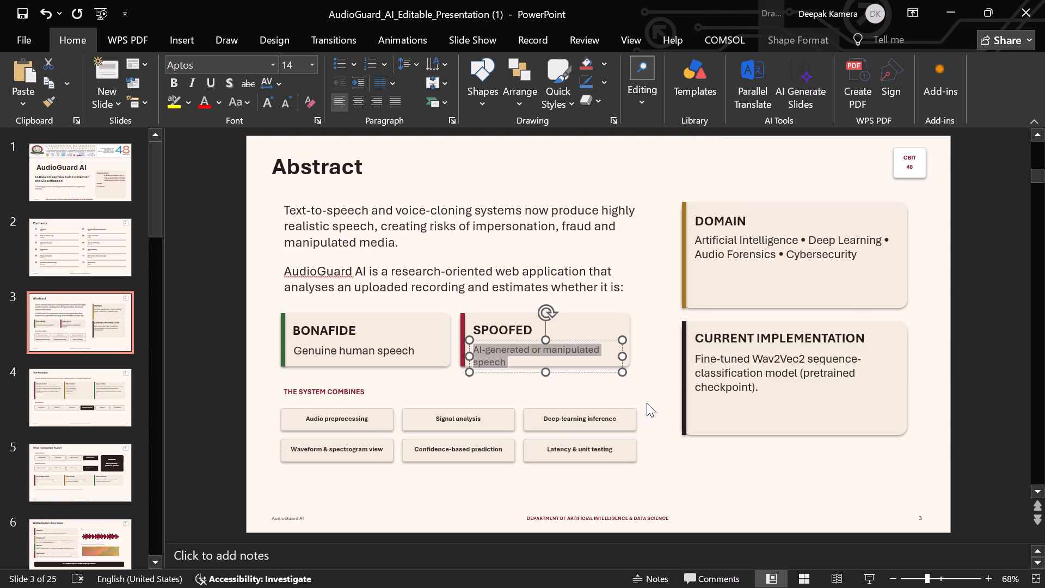
pyautogui.click(647, 403)
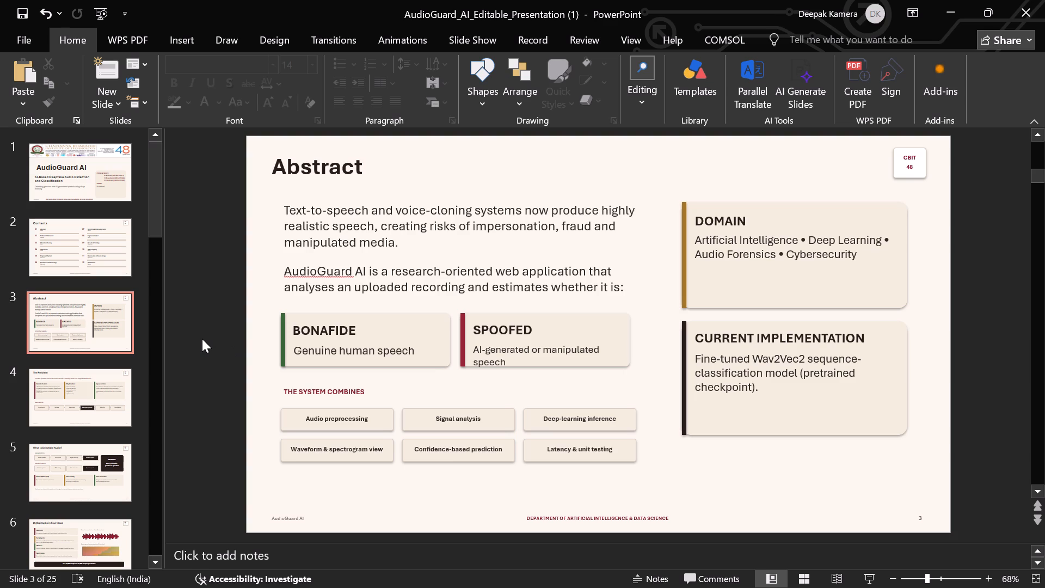
# Go to slide 4 and set the font size of its title, The Problem, to 32.
pyautogui.click(82, 331)
pyautogui.click(88, 407)
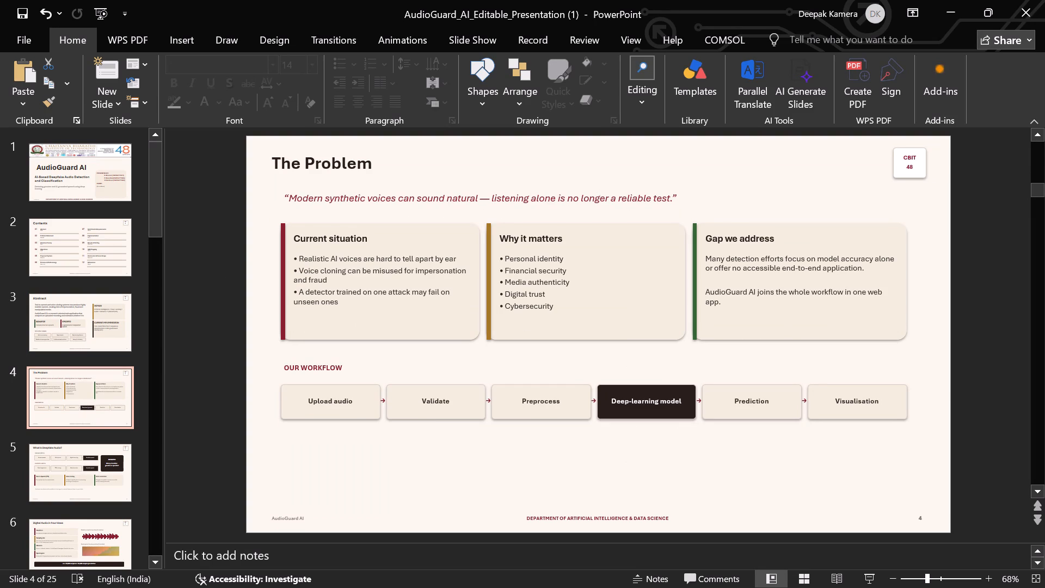
pyautogui.moveTo(276, 160); pyautogui.dragTo(384, 163)
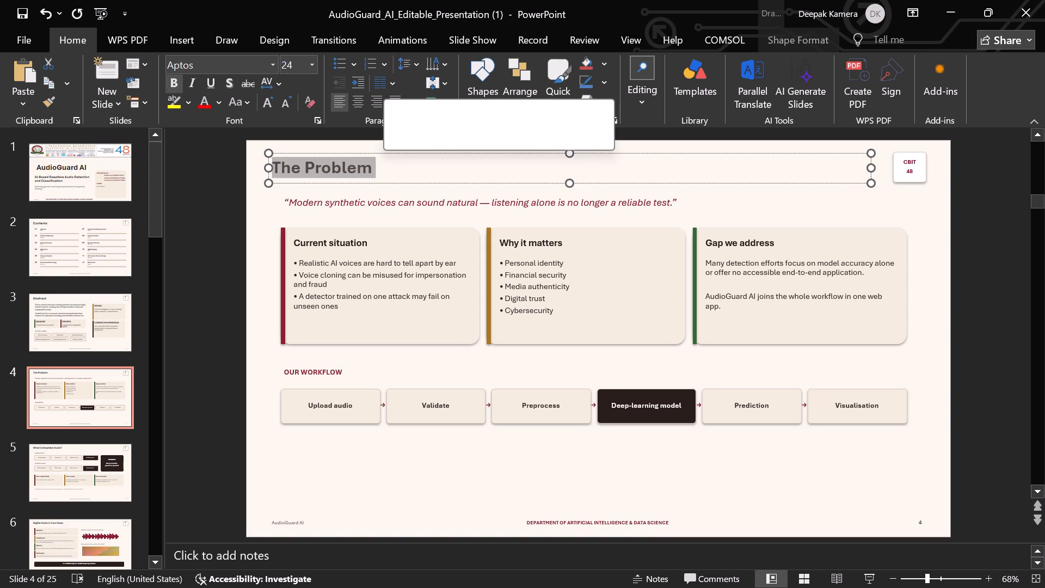
pyautogui.click(486, 117)
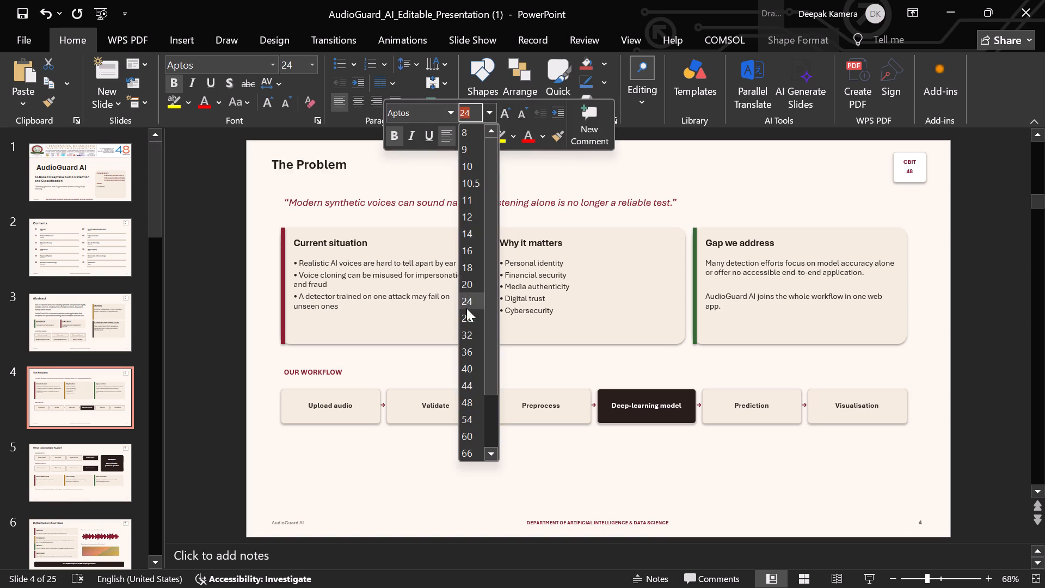
pyautogui.click(468, 331)
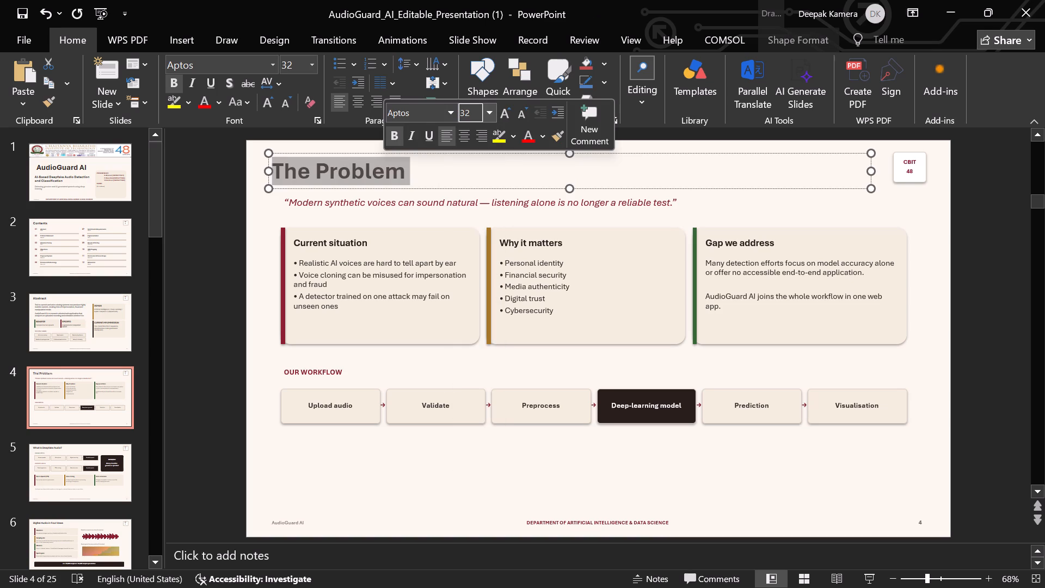
# Set the font size of the italic quotation about modern synthetic voices below the title to 20.
pyautogui.moveTo(290, 200); pyautogui.dragTo(568, 192)
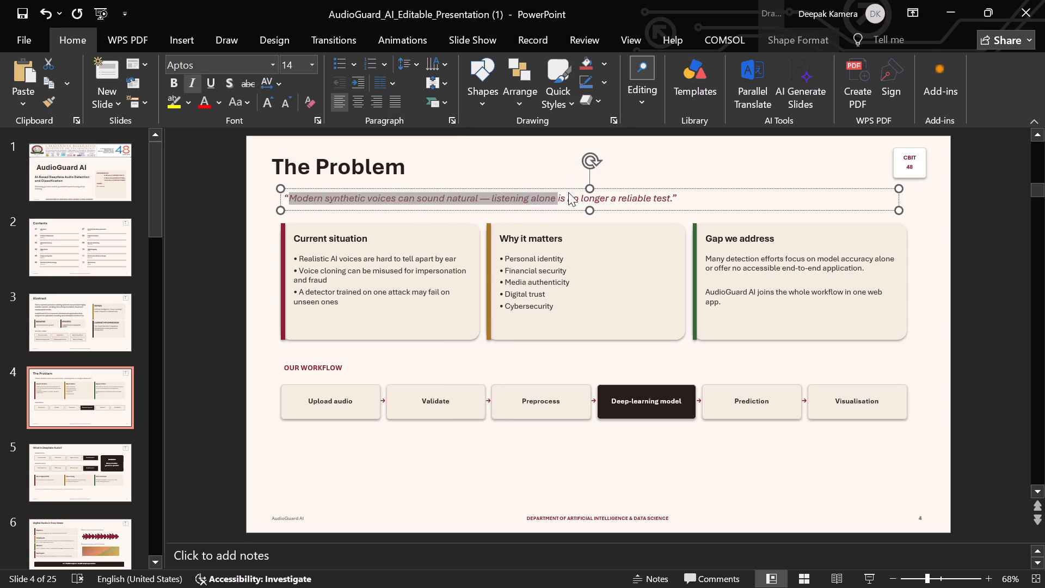
pyautogui.moveTo(568, 192); pyautogui.dragTo(684, 198)
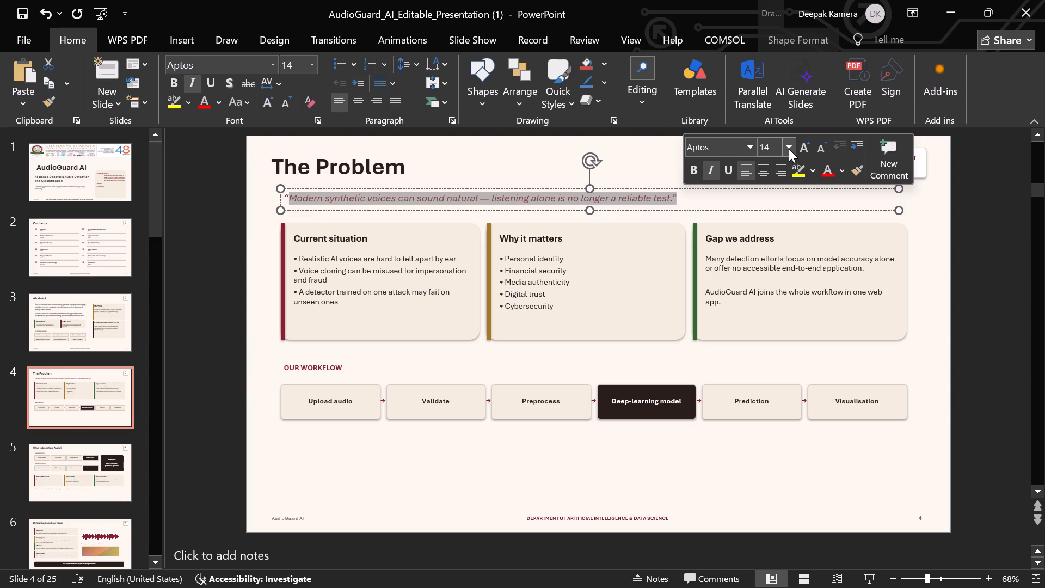
pyautogui.click(789, 149)
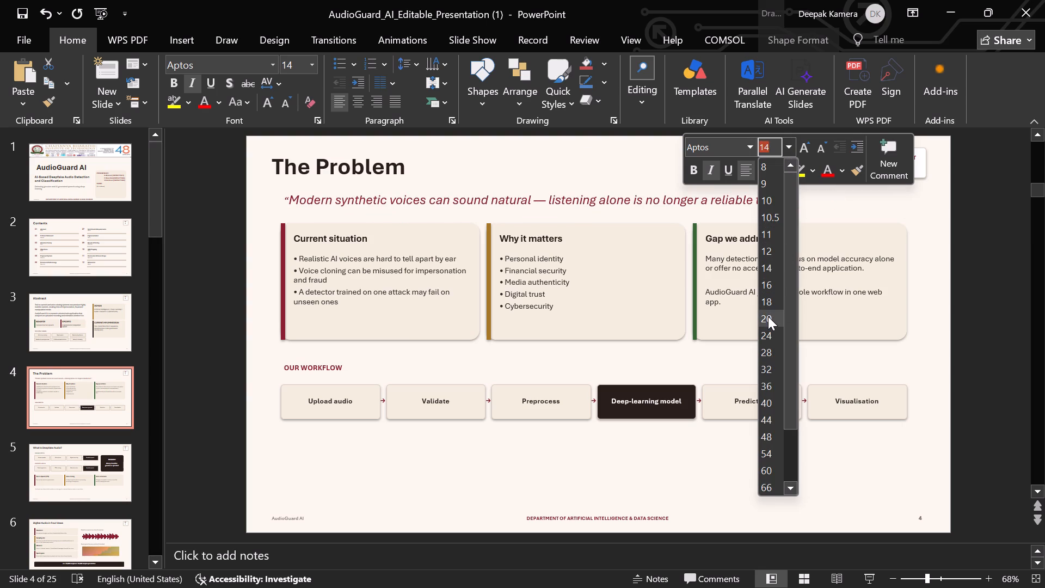
pyautogui.click(768, 316)
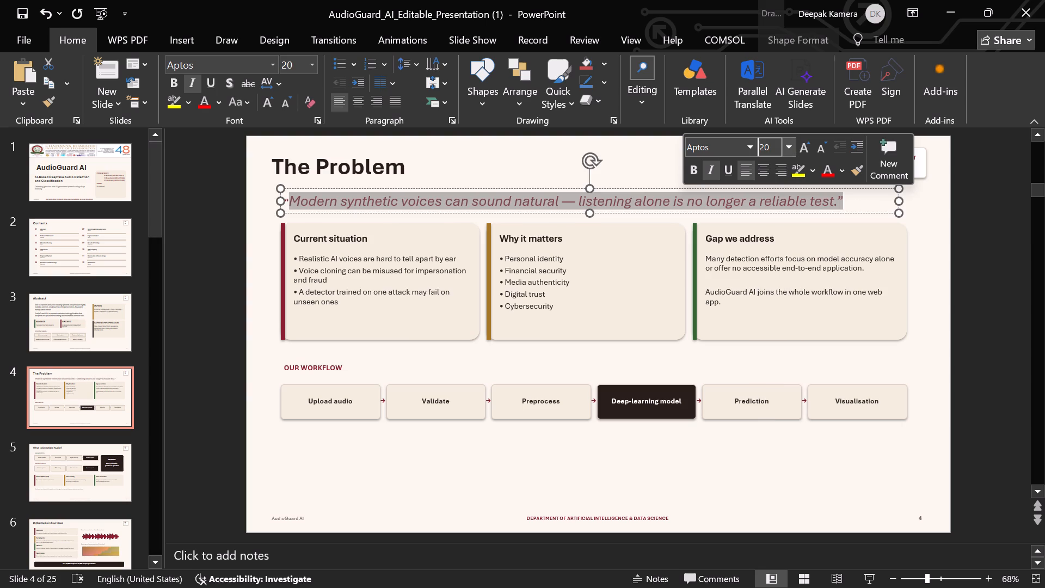
# Set the font size of the Current situation card heading to 18.
pyautogui.click(366, 244)
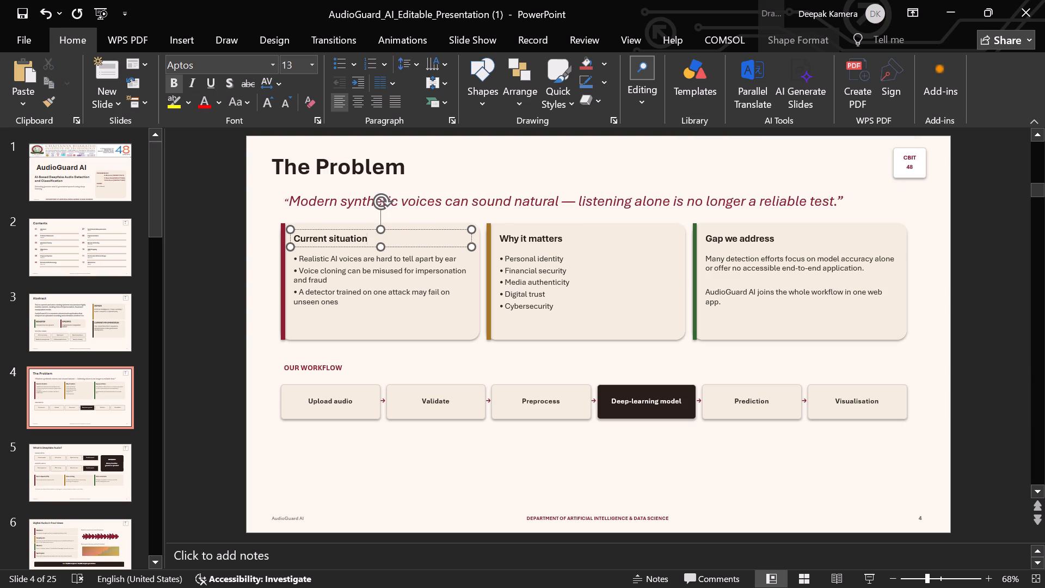
pyautogui.moveTo(365, 242); pyautogui.dragTo(301, 239)
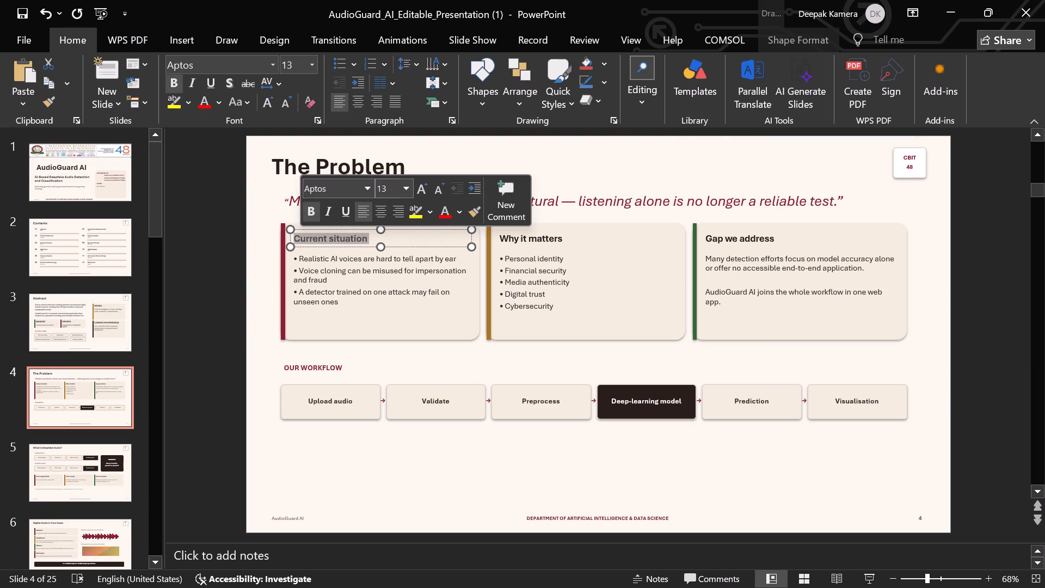
pyautogui.click(404, 194)
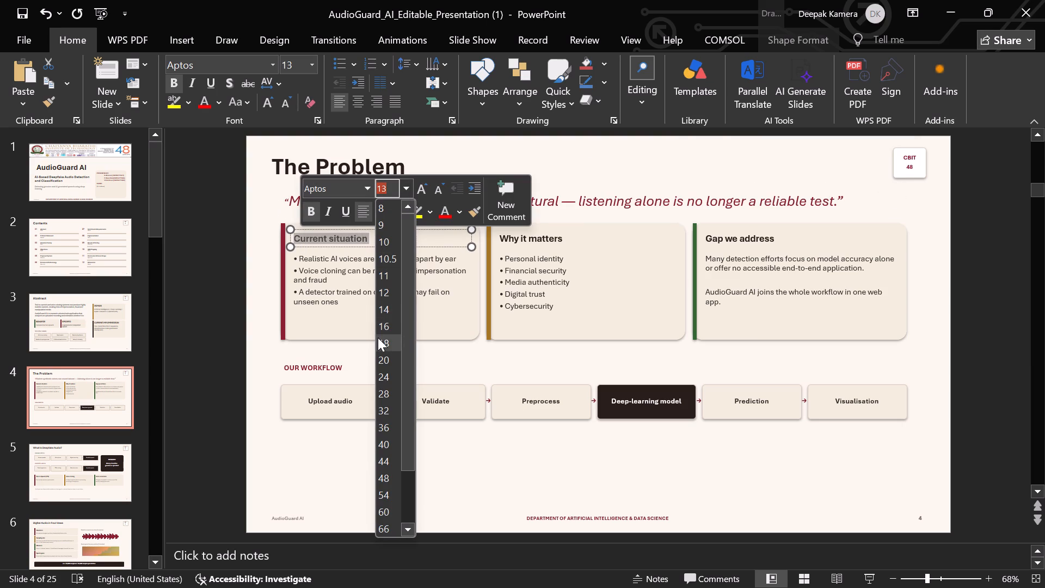
pyautogui.click(382, 339)
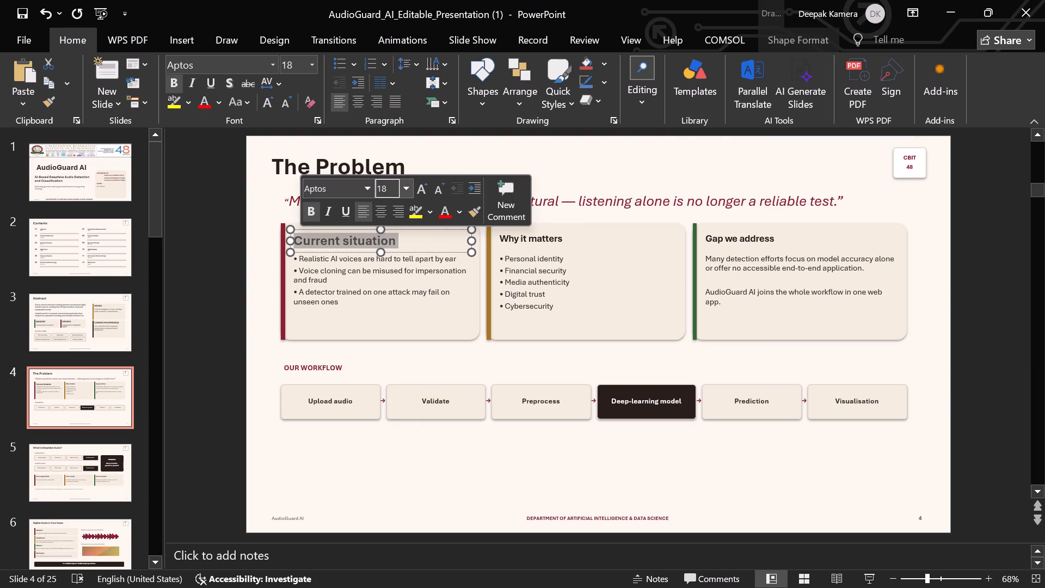
# Set the font size of the three bullet points in the Current situation card to 14.
pyautogui.moveTo(337, 301); pyautogui.dragTo(302, 260)
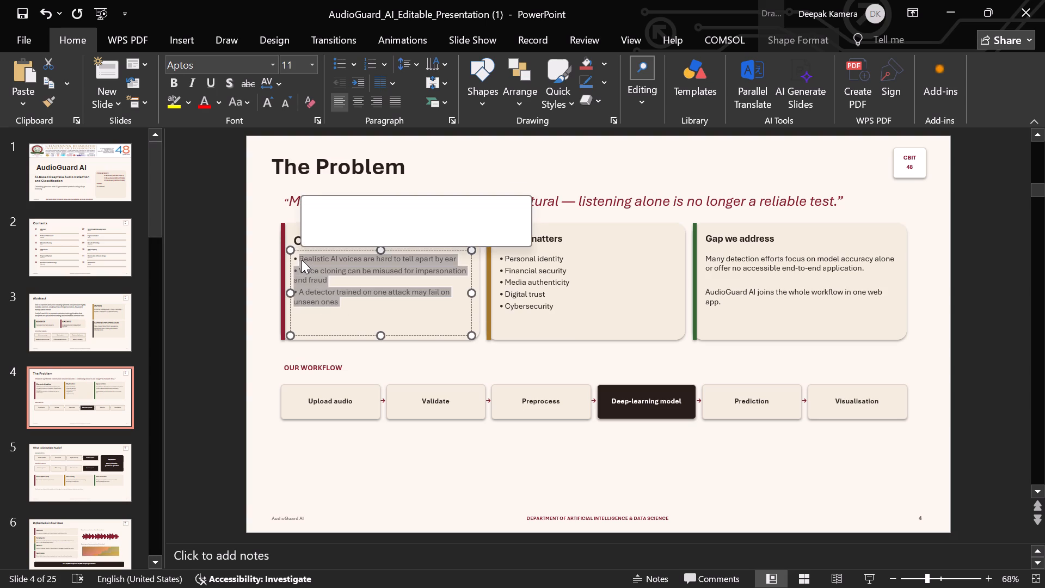
pyautogui.click(407, 212)
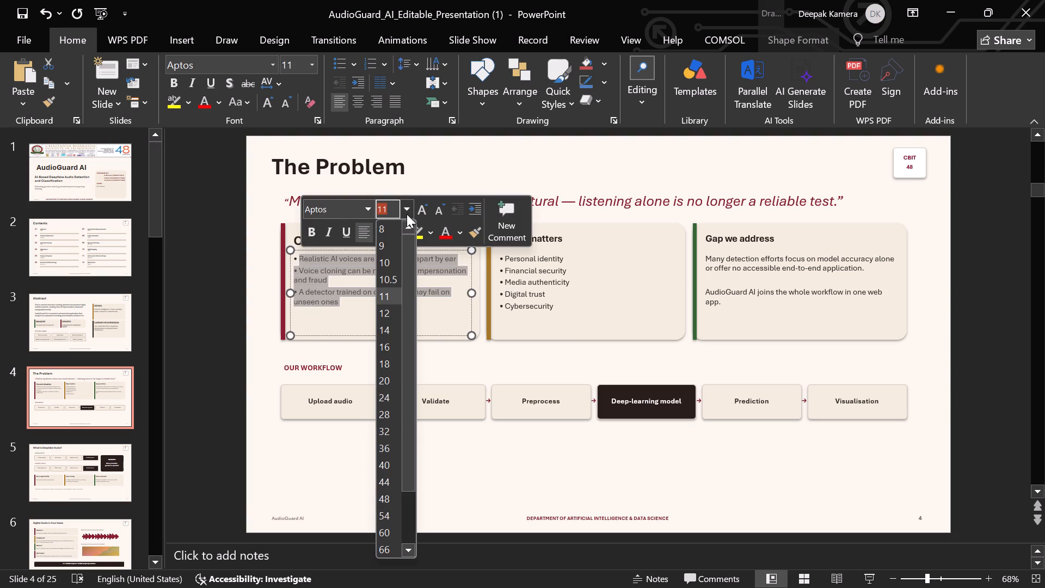
pyautogui.click(389, 323)
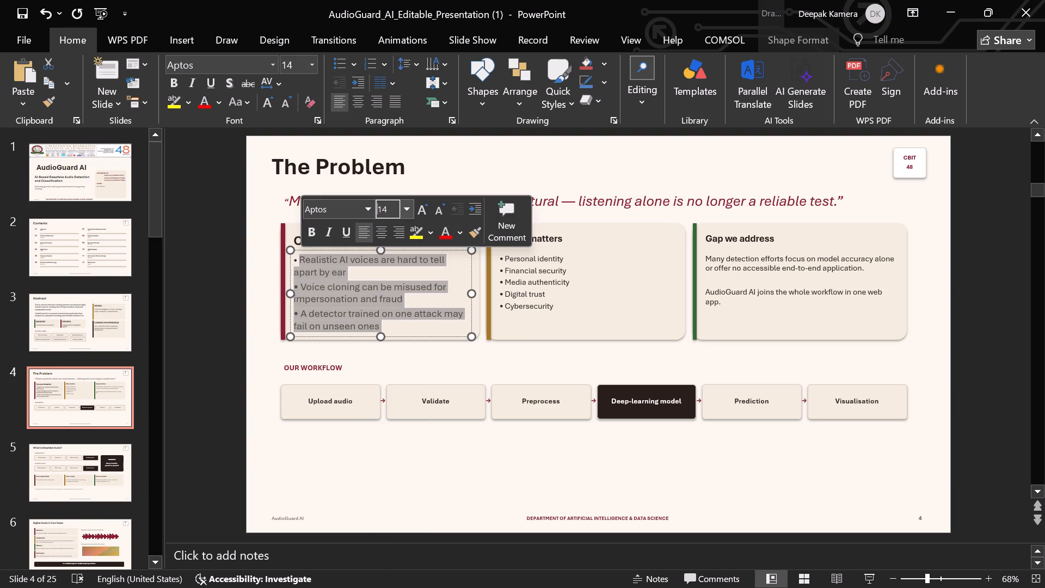
# Set the font size of the five bullet points in the Why it matters card to 14.
pyautogui.click(546, 290)
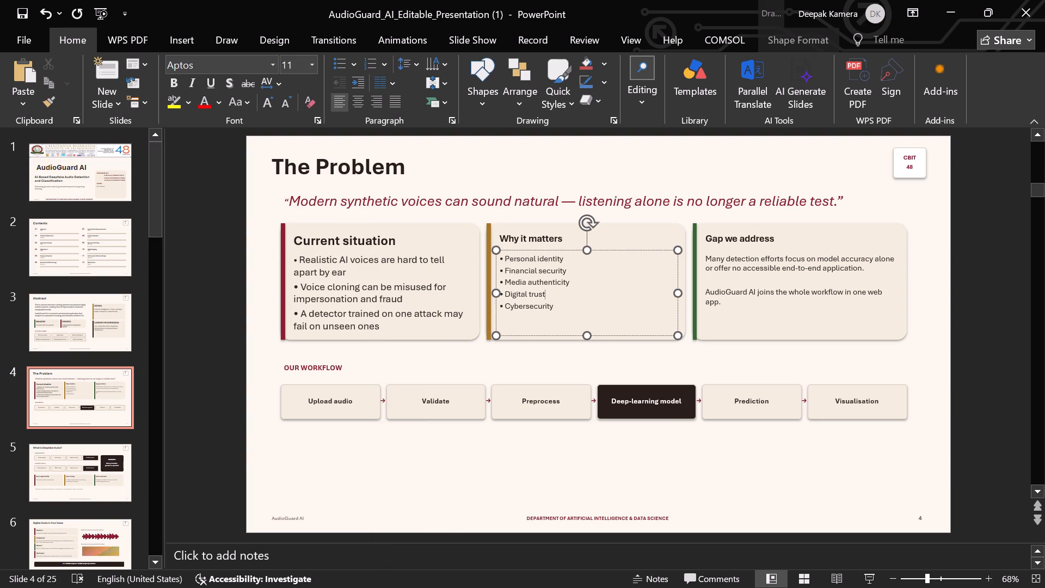
pyautogui.moveTo(555, 310); pyautogui.dragTo(509, 277)
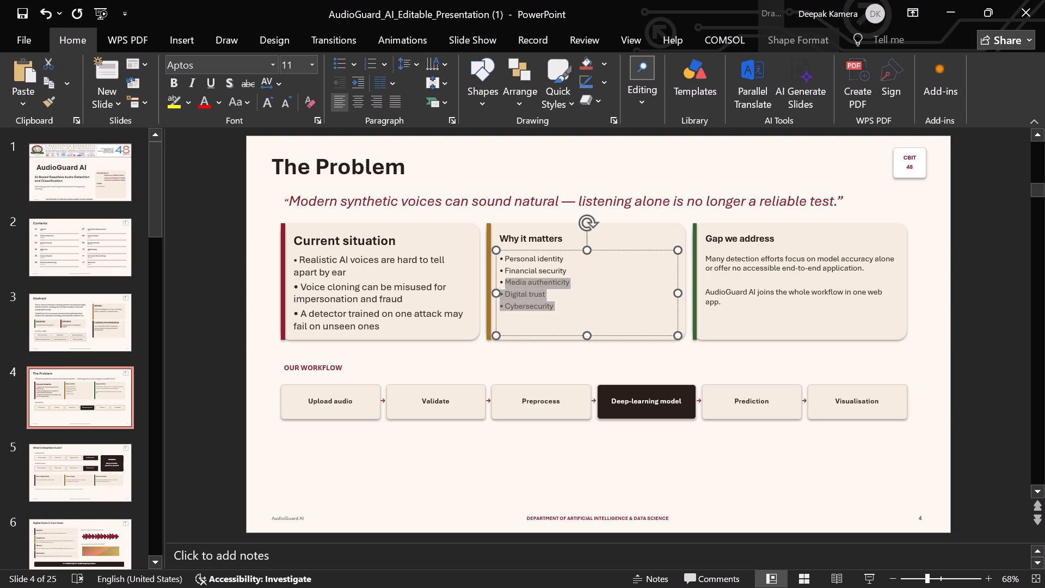
pyautogui.moveTo(509, 277); pyautogui.dragTo(501, 261)
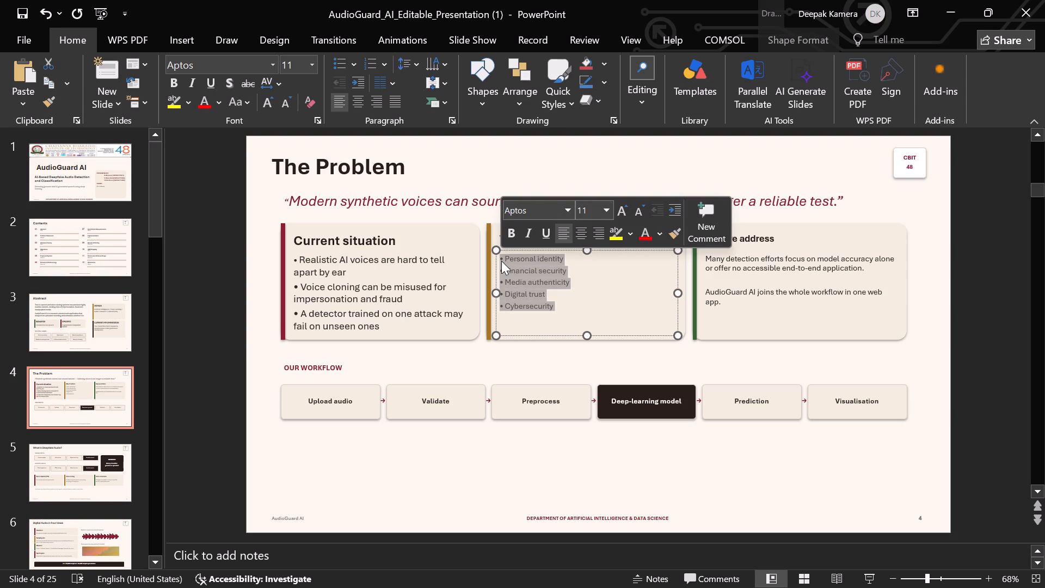
pyautogui.click(604, 210)
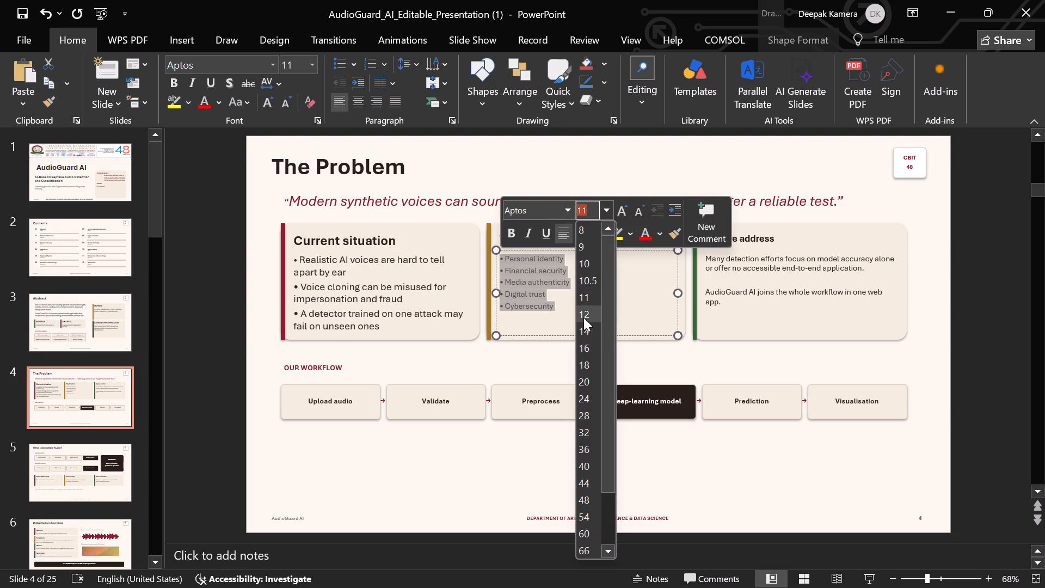
pyautogui.click(583, 332)
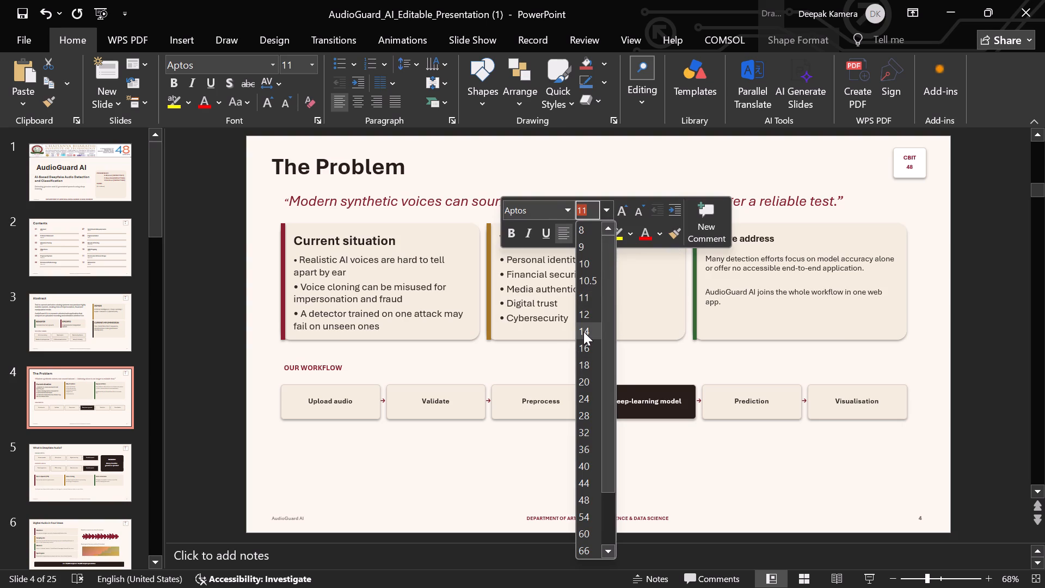
pyautogui.click(606, 352)
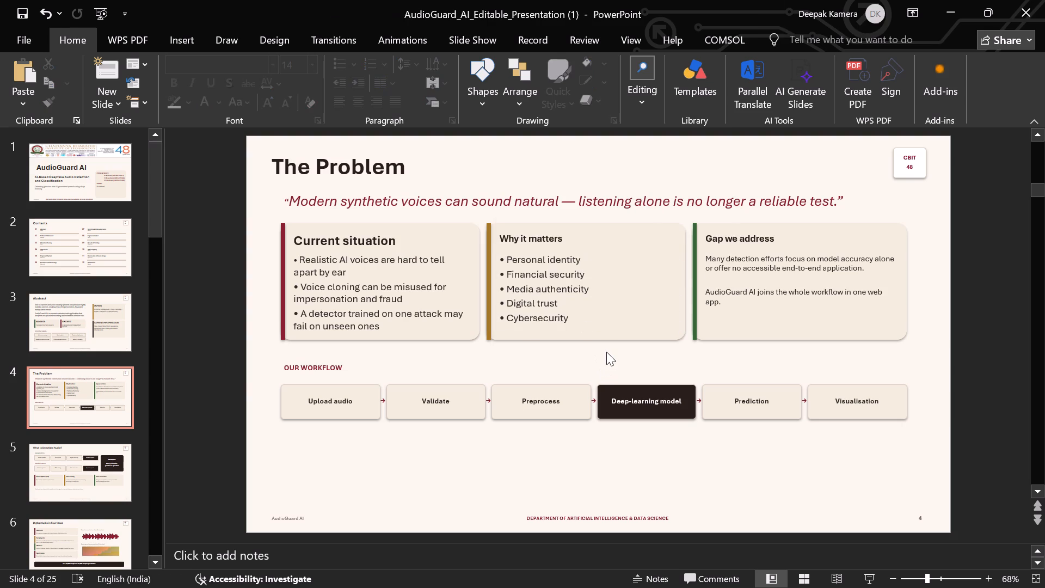
# Set the font size of the Why it matters card heading to 18.
pyautogui.click(564, 238)
pyautogui.doubleClick(564, 238)
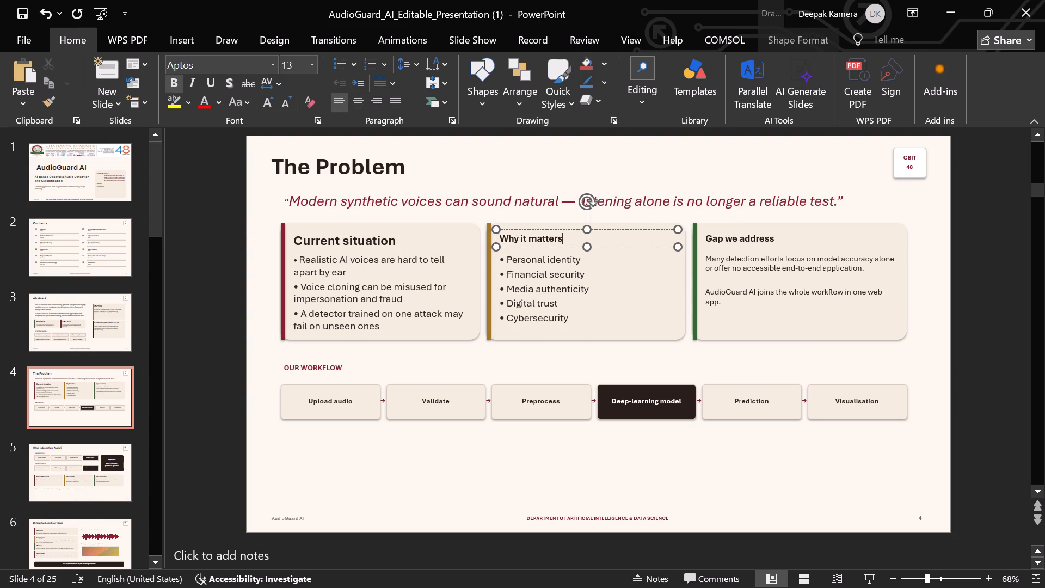
pyautogui.moveTo(560, 238); pyautogui.dragTo(508, 243)
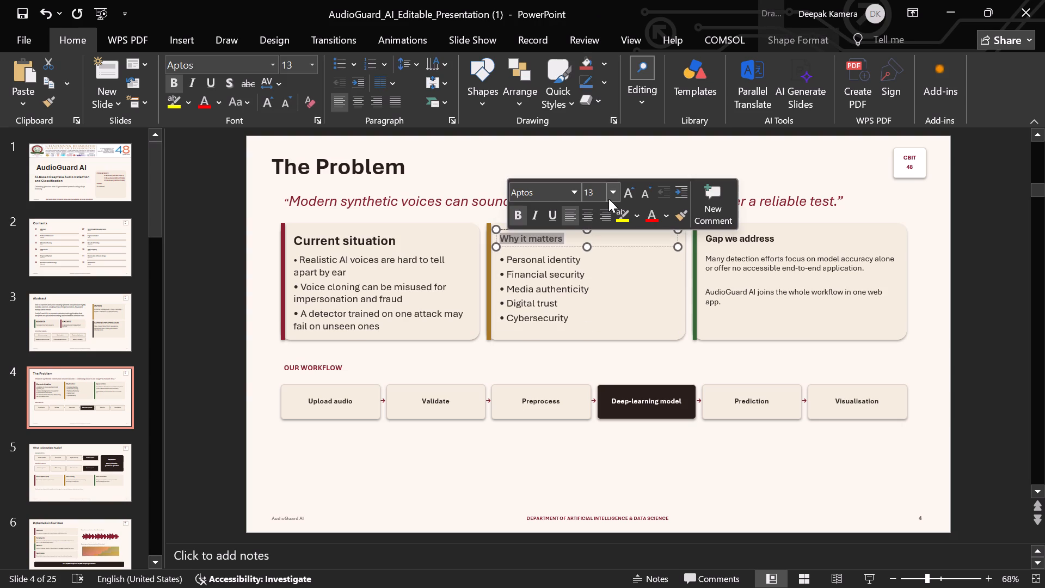
pyautogui.click(613, 194)
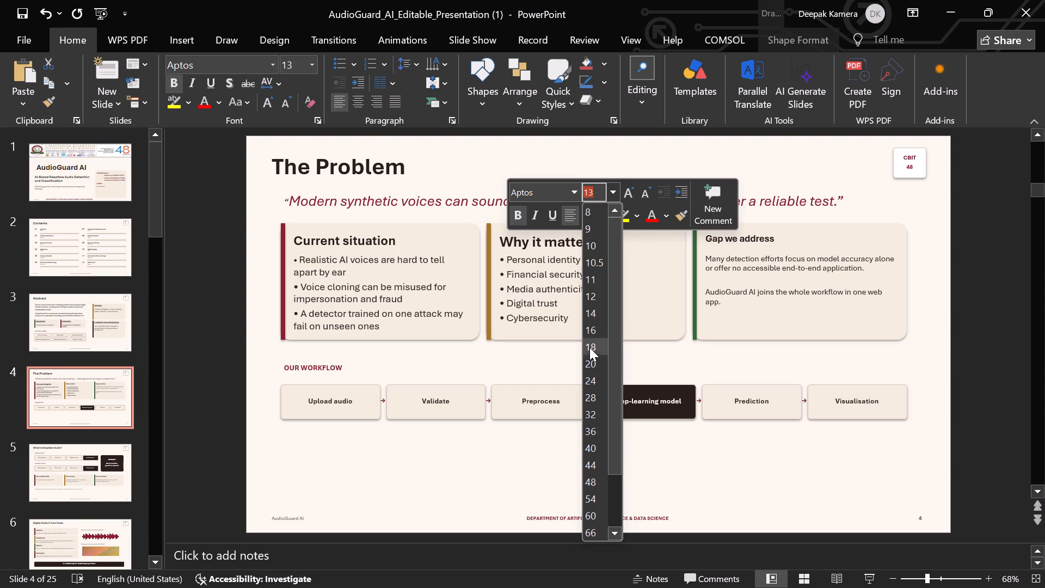
pyautogui.click(591, 342)
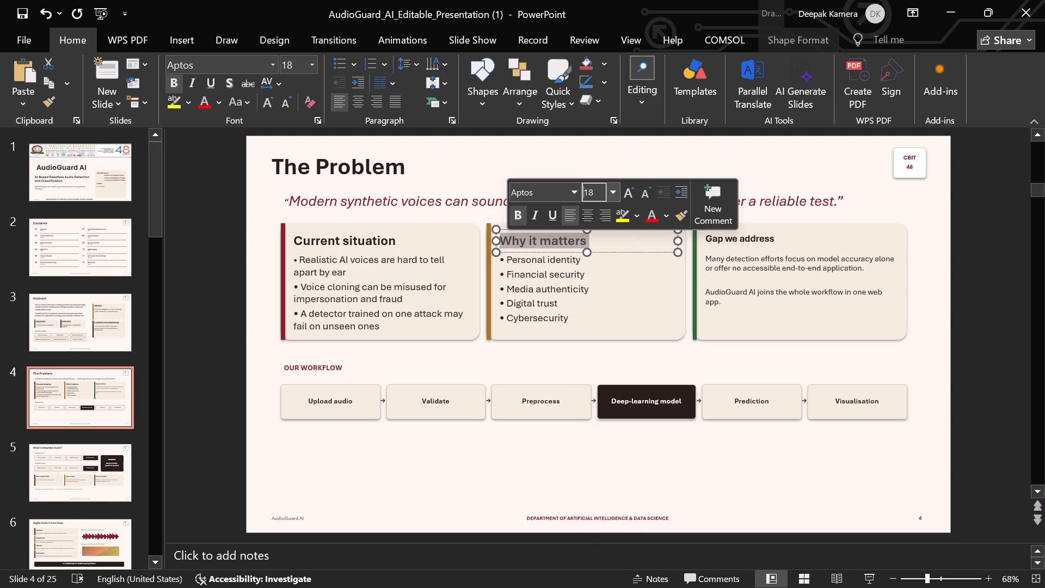
# Set the font size of the Gap we address card heading to 18.
pyautogui.click(765, 290)
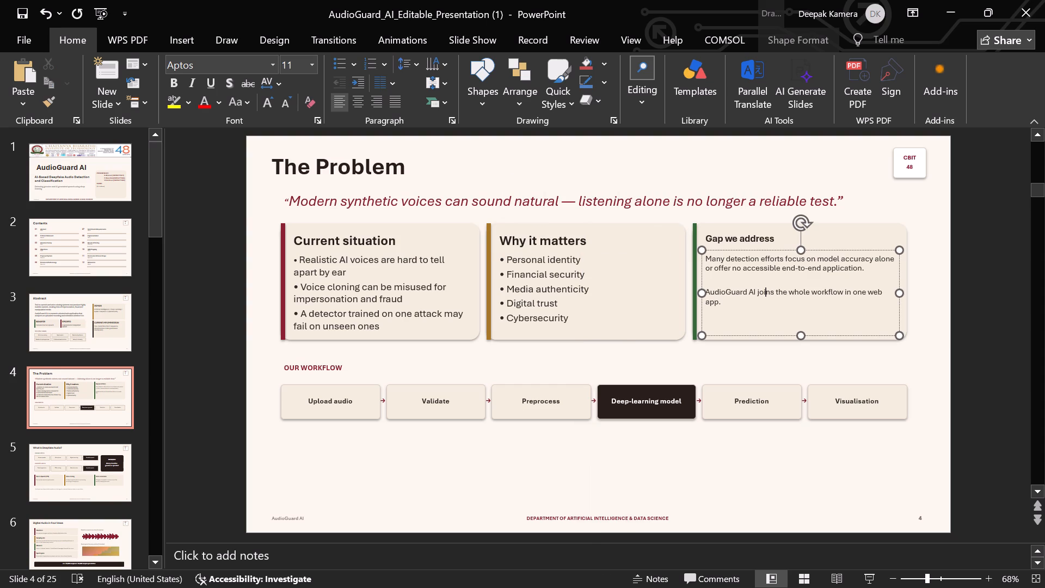
pyautogui.click(774, 237)
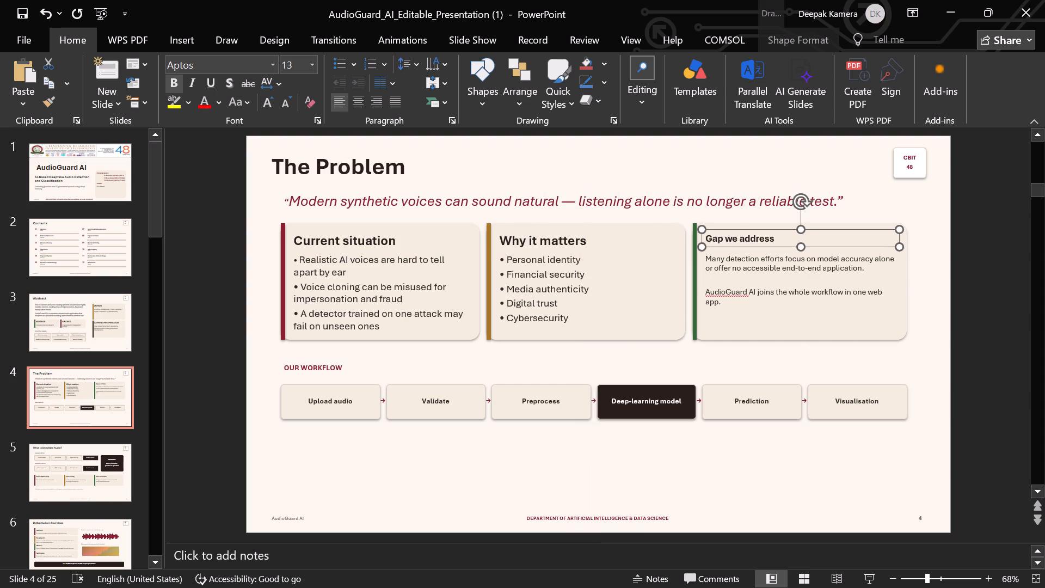
pyautogui.moveTo(774, 238); pyautogui.dragTo(709, 244)
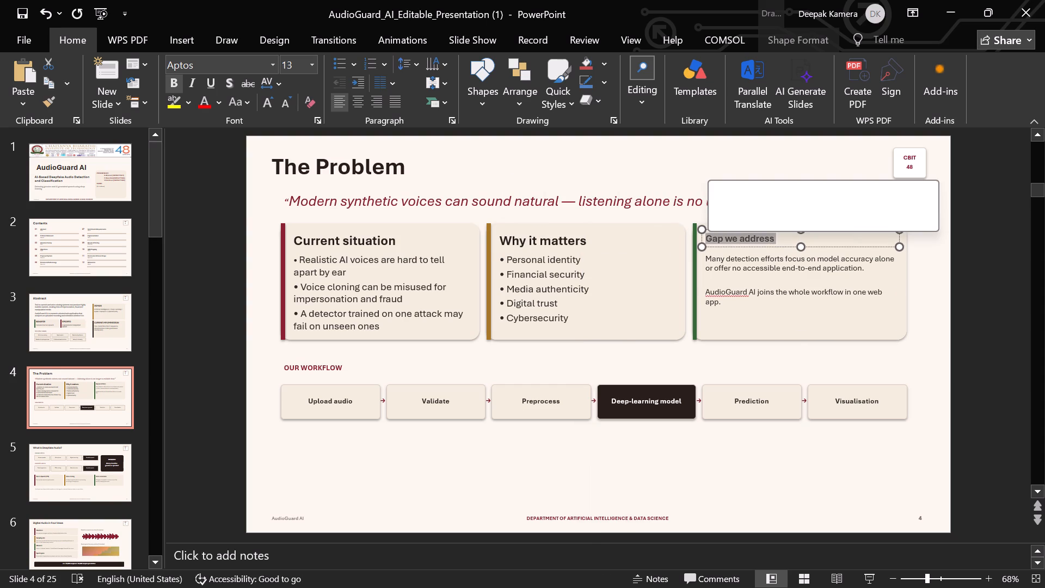
pyautogui.click(813, 193)
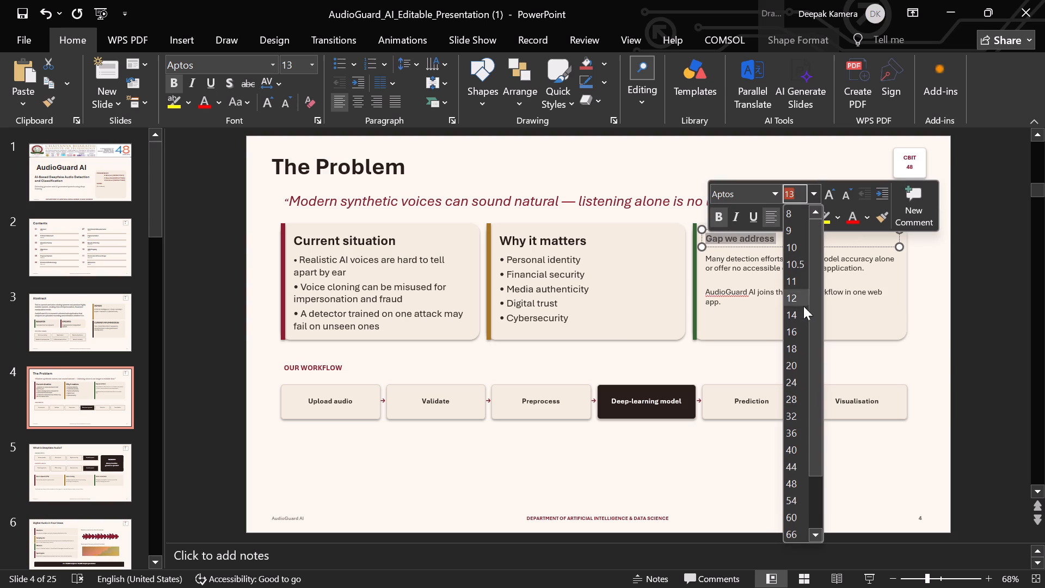
pyautogui.click(795, 342)
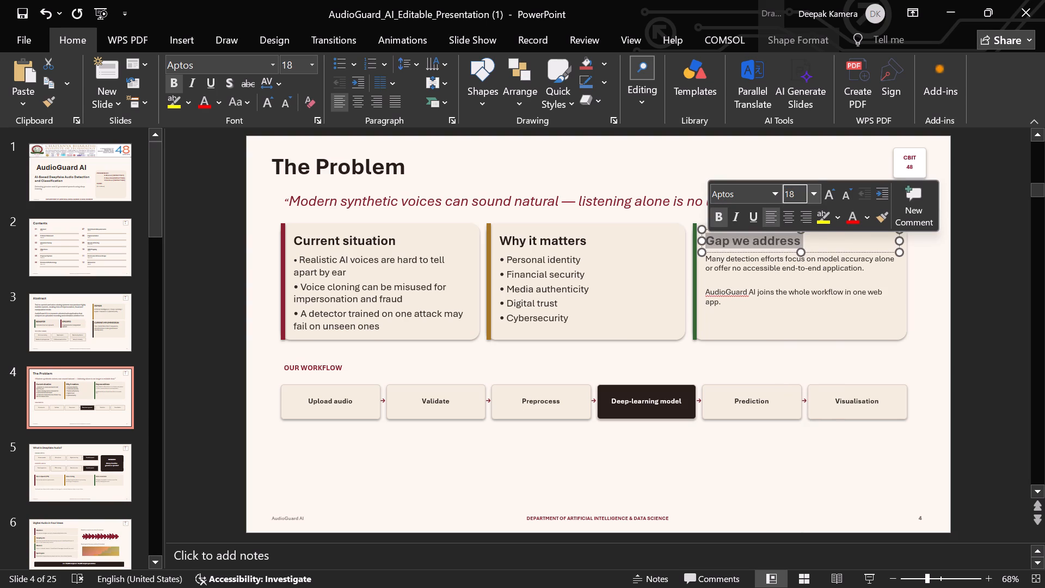
# Set the font size of both body paragraphs in the Gap we address card to 14.
pyautogui.click(735, 292)
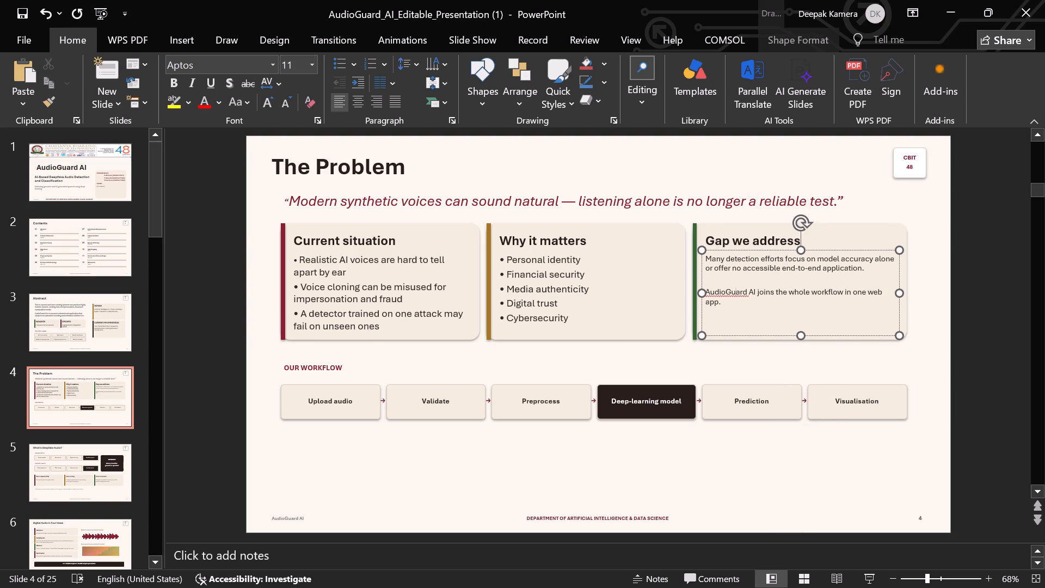
pyautogui.moveTo(722, 304); pyautogui.dragTo(708, 258)
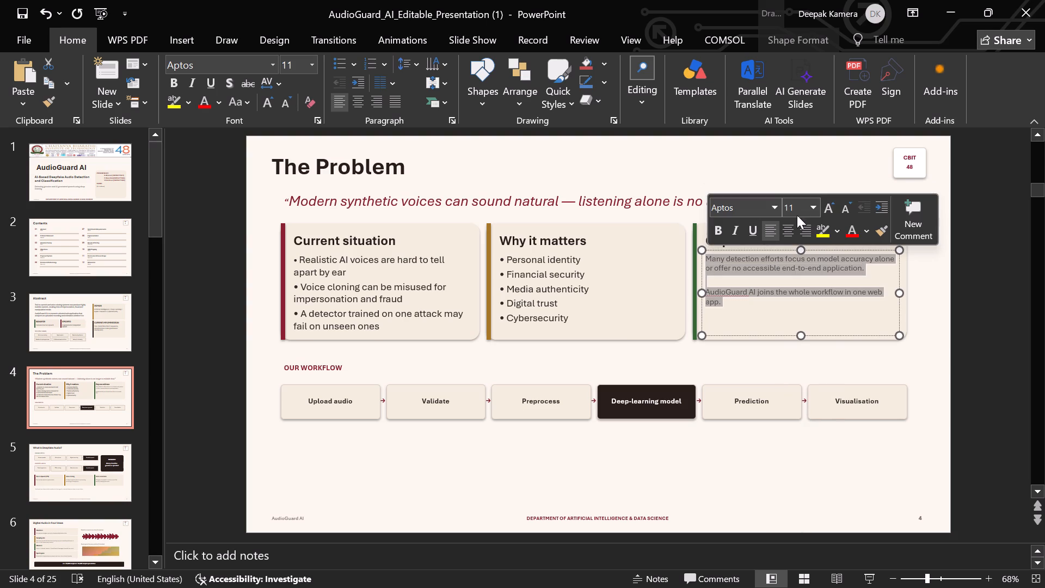
pyautogui.click(806, 211)
pyautogui.click(812, 210)
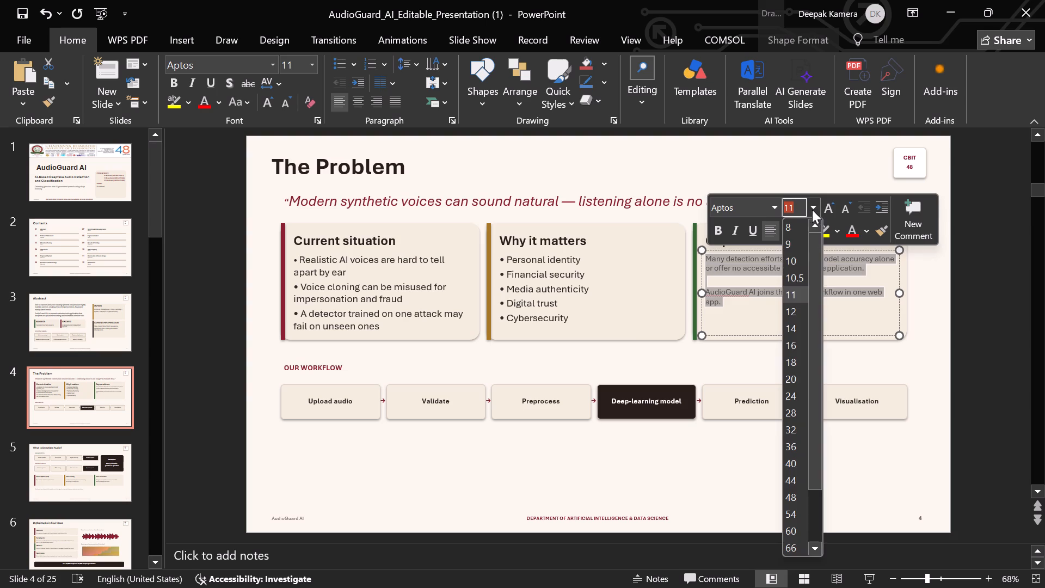
pyautogui.click(793, 329)
pyautogui.click(792, 352)
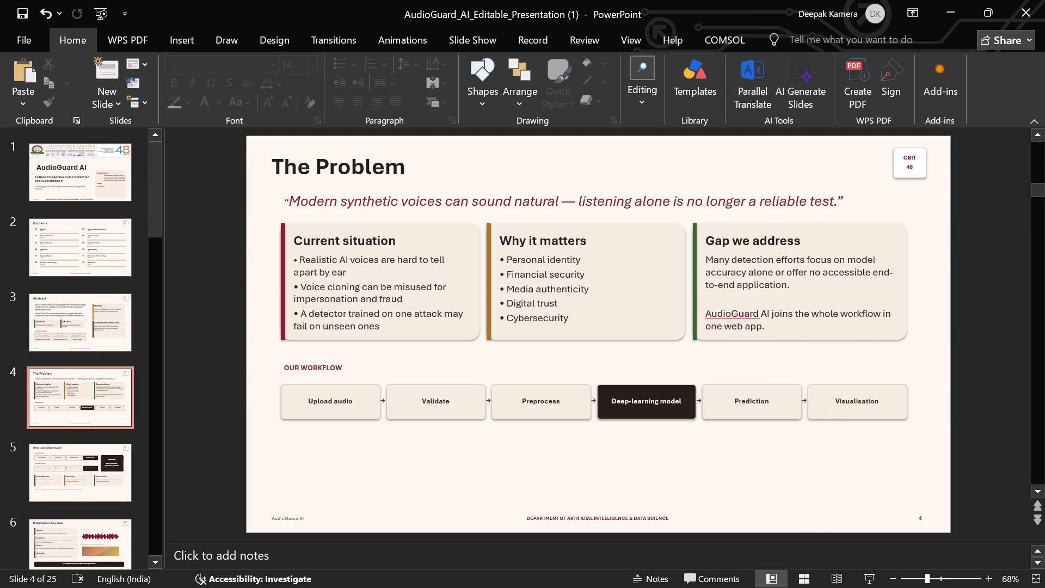
# Set the font size of the OUR WORKFLOW heading below the cards to 16.
pyautogui.moveTo(341, 365); pyautogui.dragTo(283, 366)
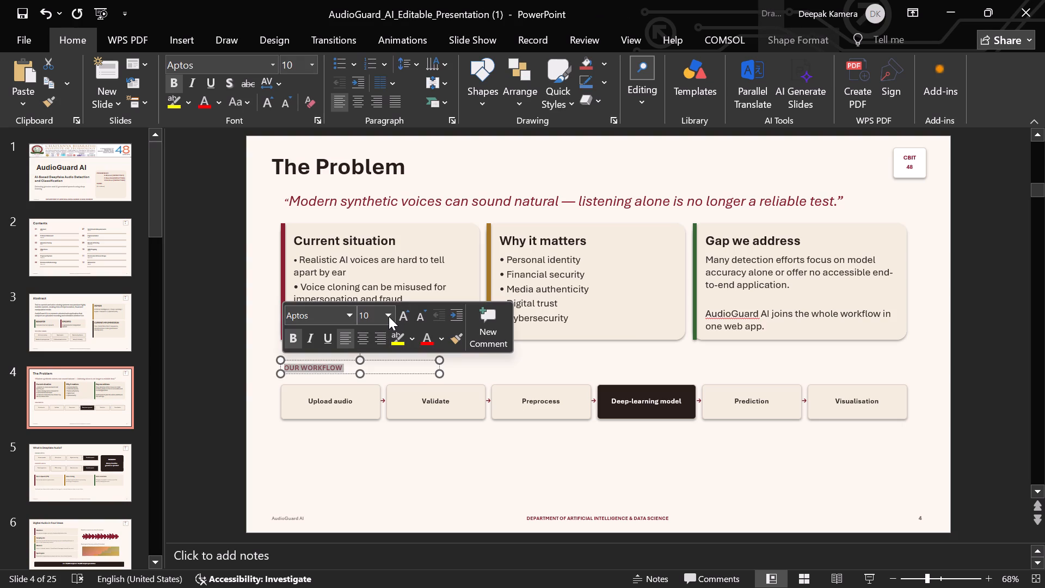
pyautogui.click(389, 316)
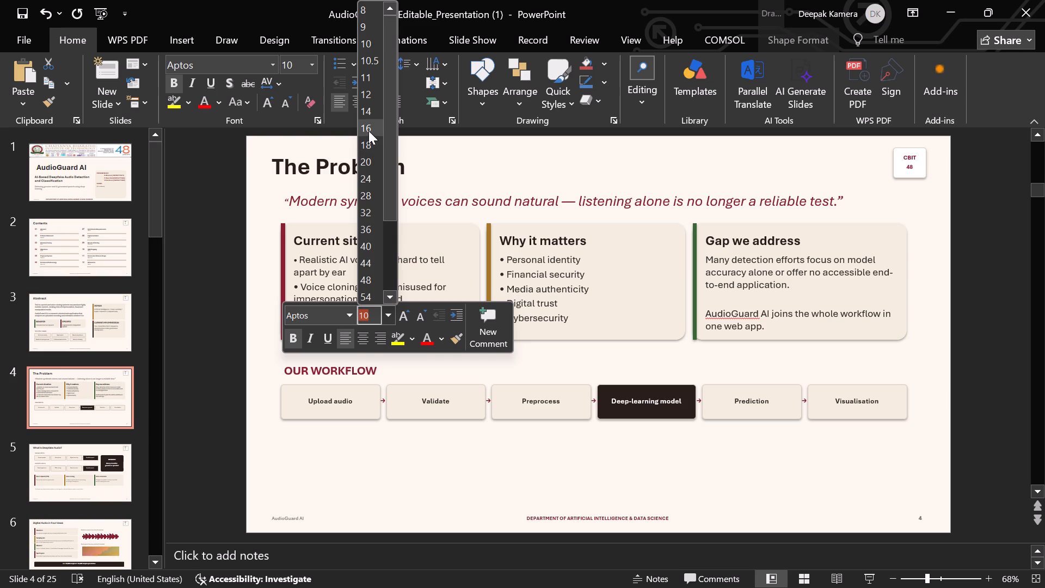
pyautogui.click(368, 130)
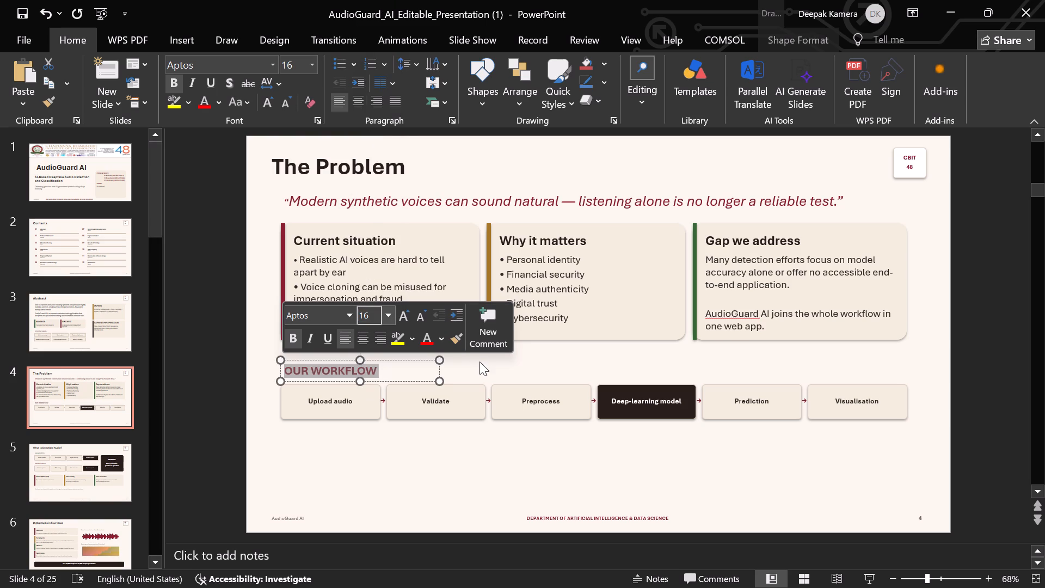
pyautogui.click(474, 366)
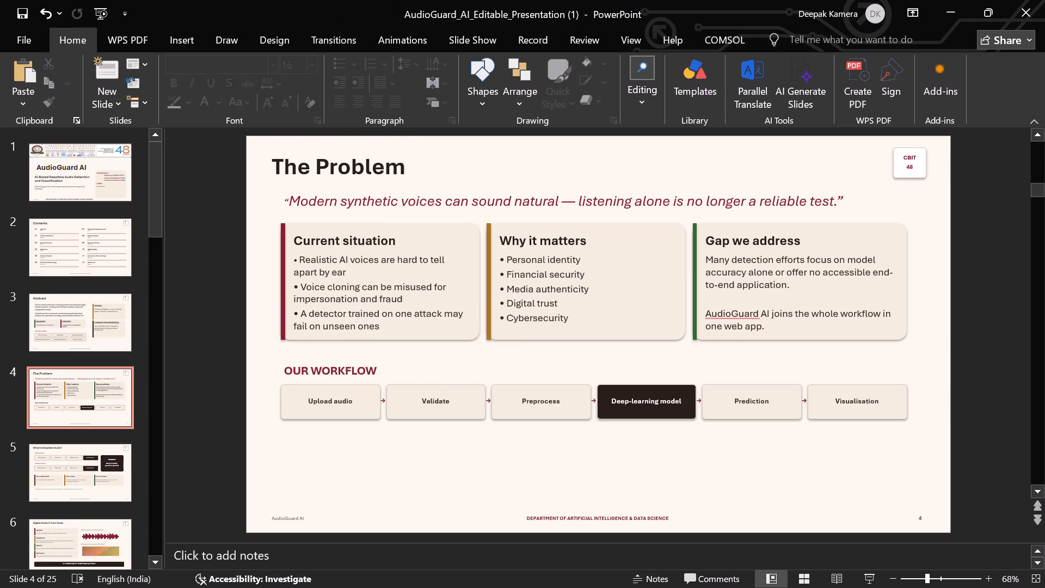
# Set the font size of the Upload audio, Validate and Preprocess labels in the workflow row to 12.
pyautogui.click(356, 399)
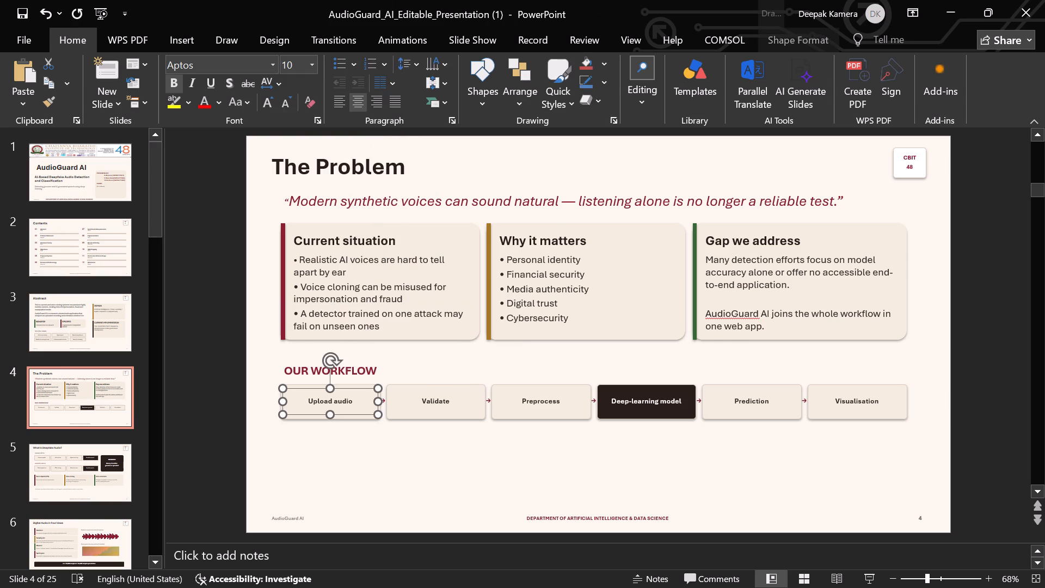
pyautogui.moveTo(352, 401); pyautogui.dragTo(309, 401)
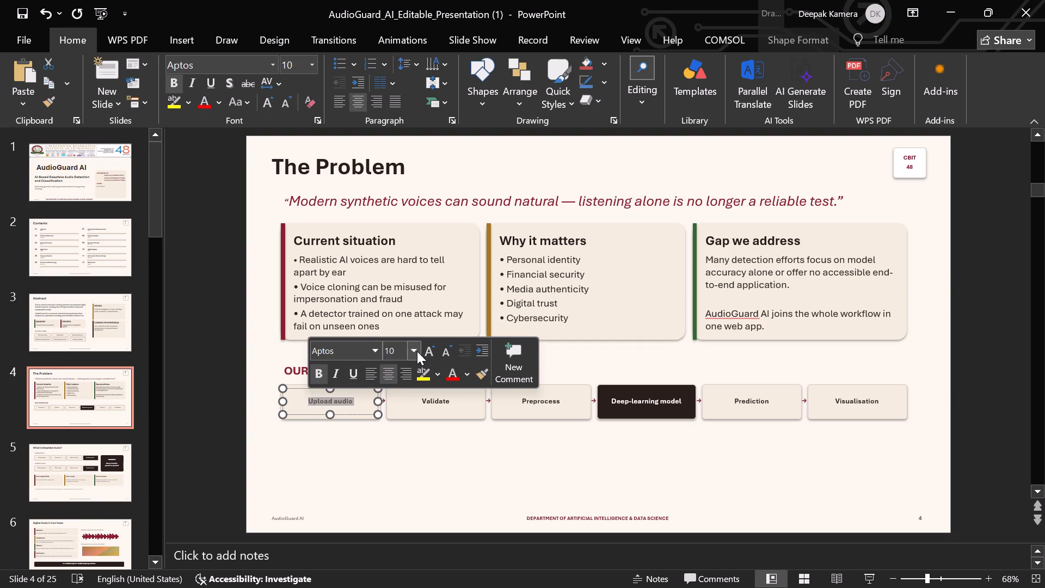
pyautogui.click(417, 351)
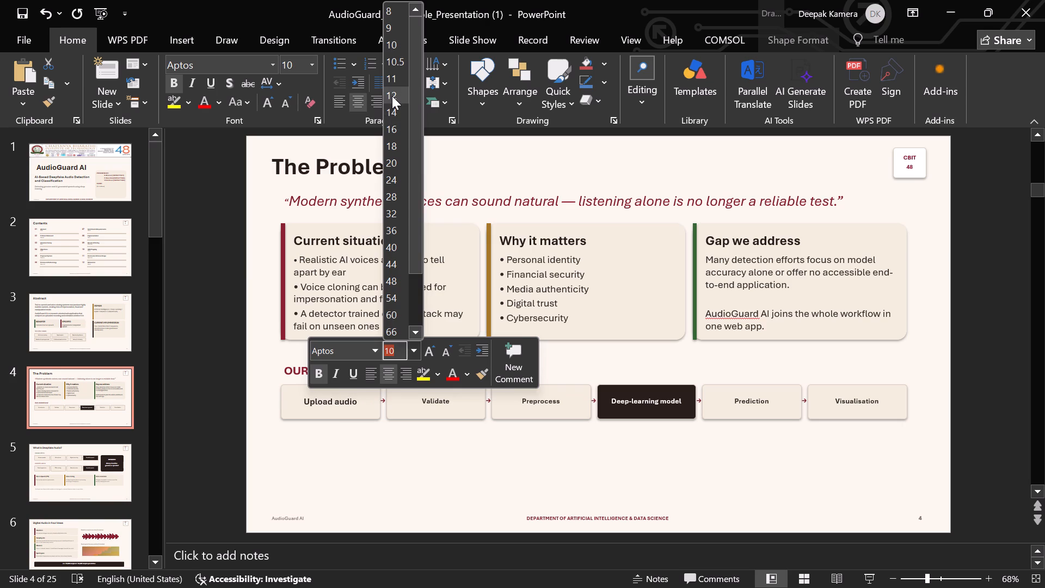
pyautogui.click(392, 96)
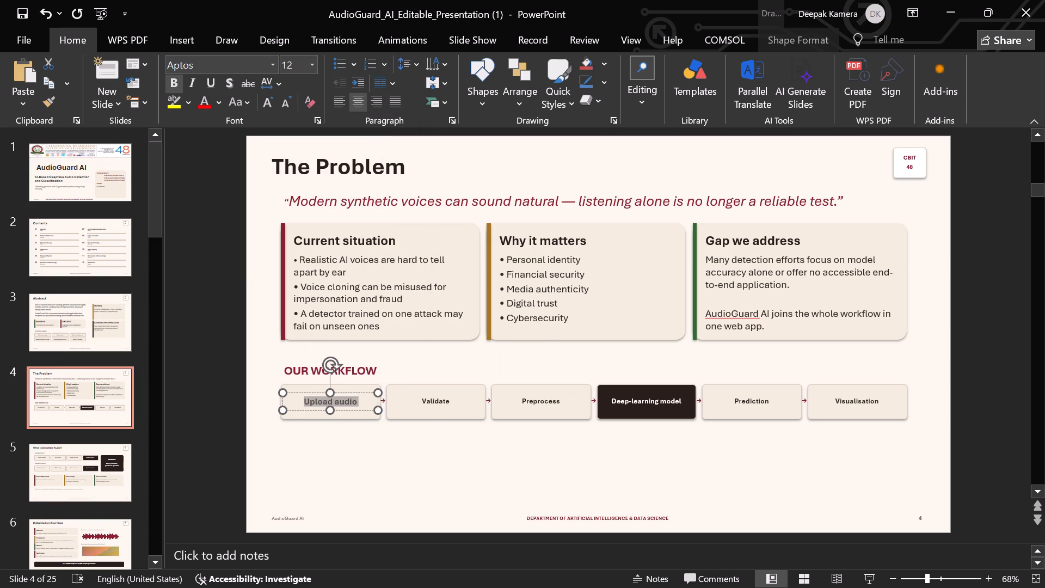
pyautogui.click(444, 399)
pyautogui.moveTo(448, 398); pyautogui.dragTo(422, 403)
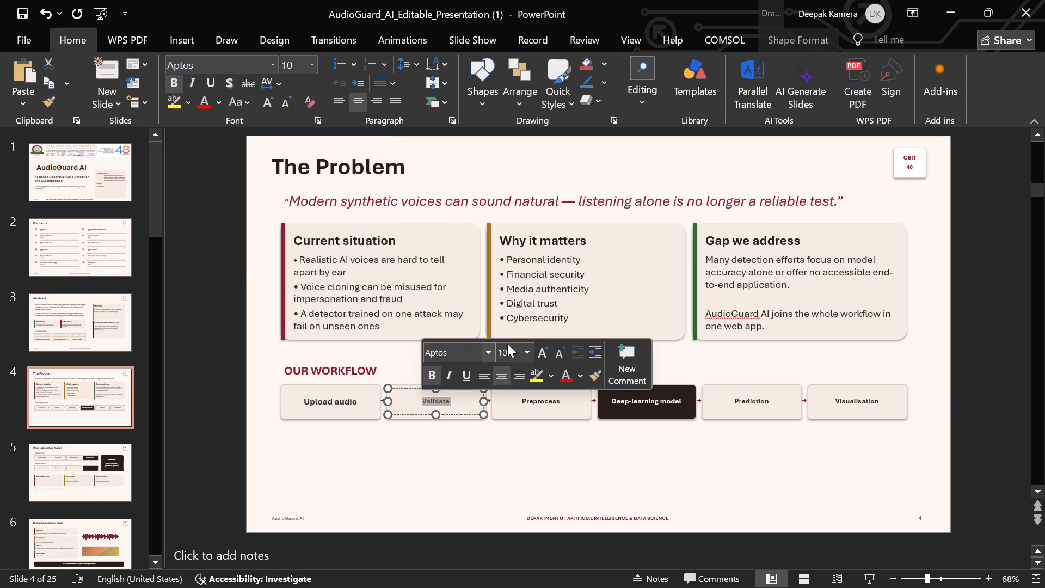
pyautogui.click(529, 348)
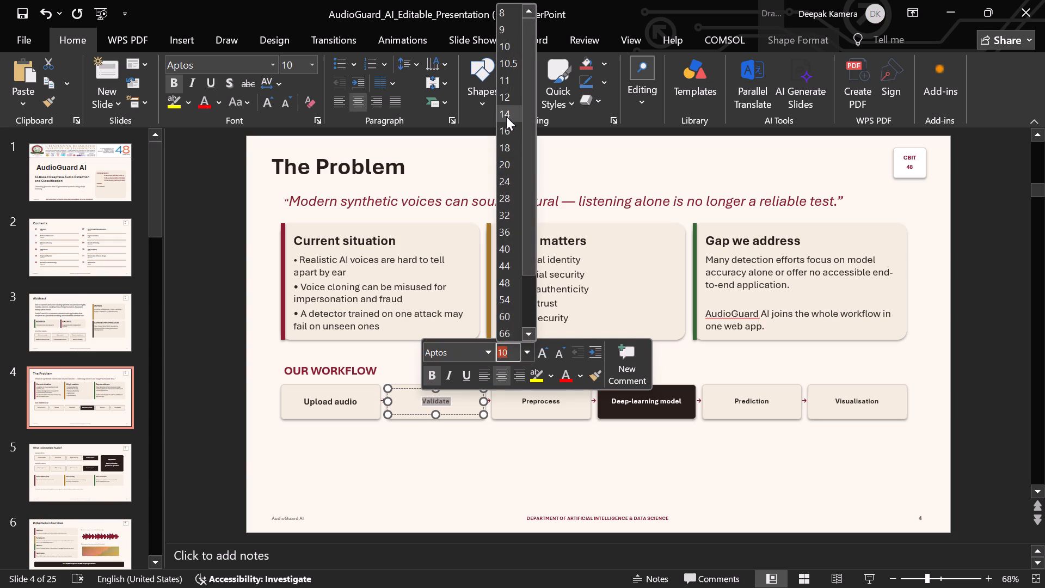
pyautogui.click(502, 99)
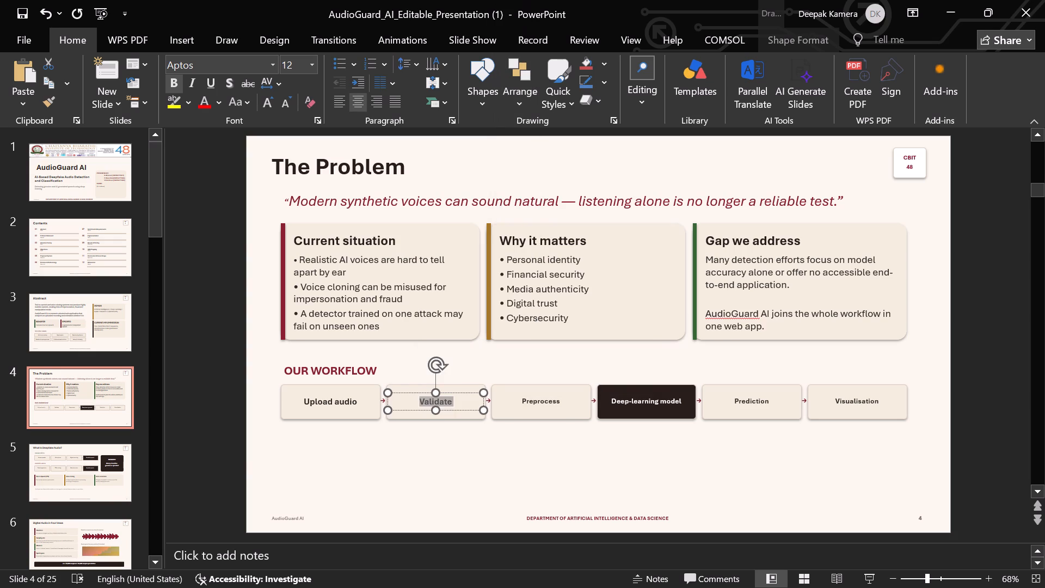
pyautogui.moveTo(559, 401); pyautogui.dragTo(546, 400)
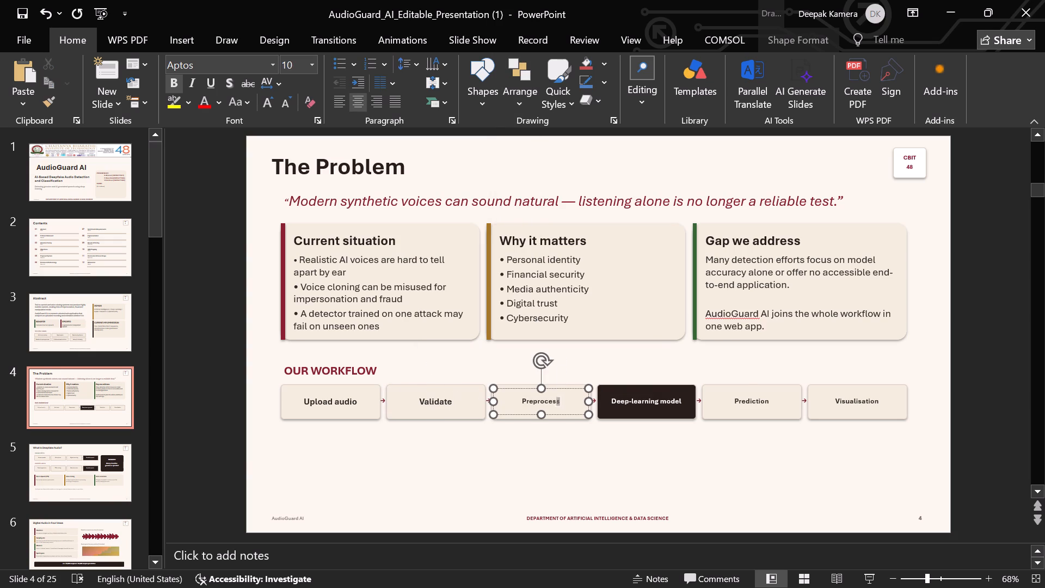
pyautogui.moveTo(546, 400); pyautogui.dragTo(518, 403)
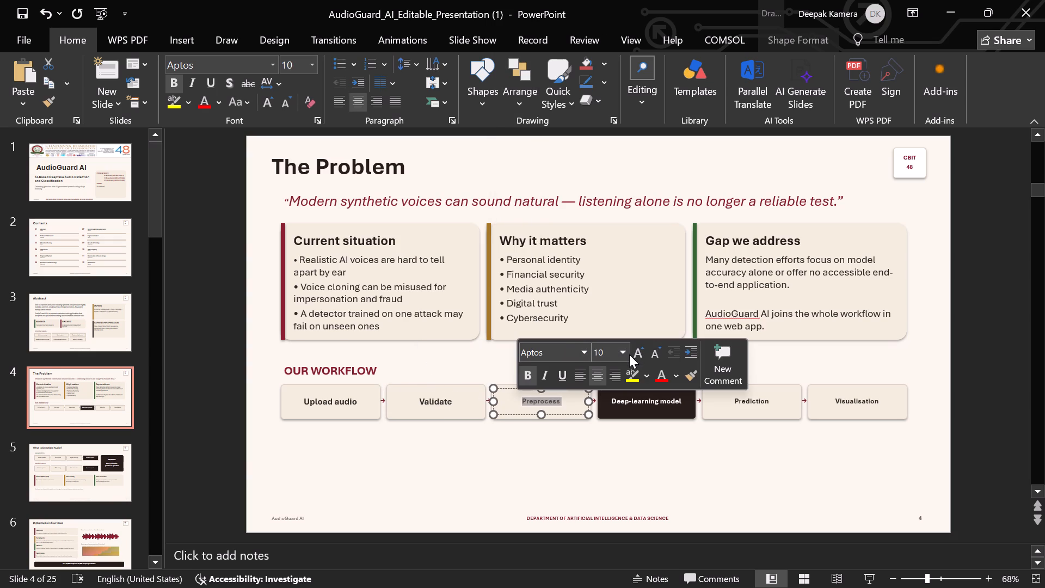
pyautogui.click(621, 355)
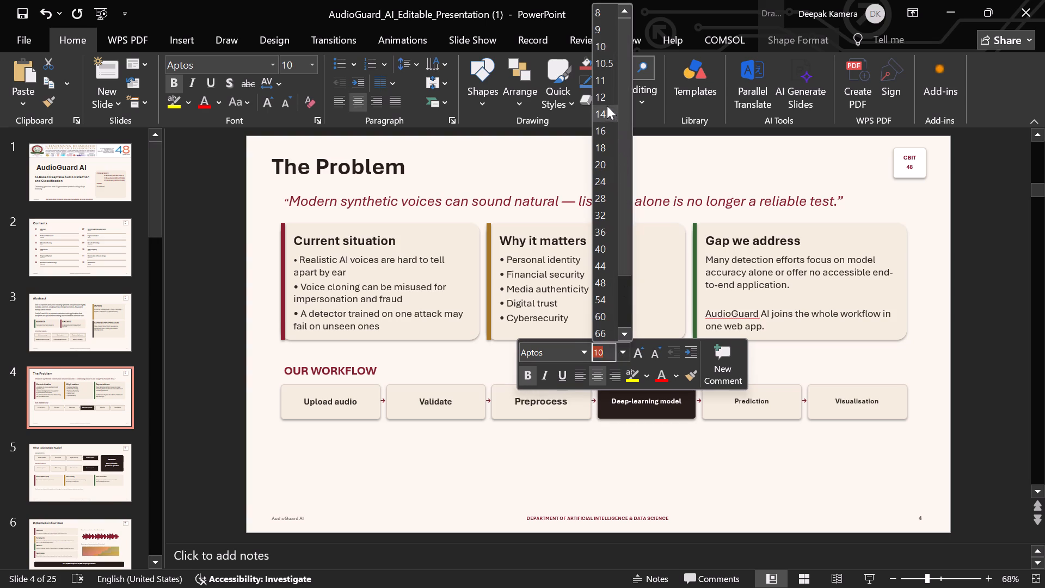
pyautogui.click(601, 99)
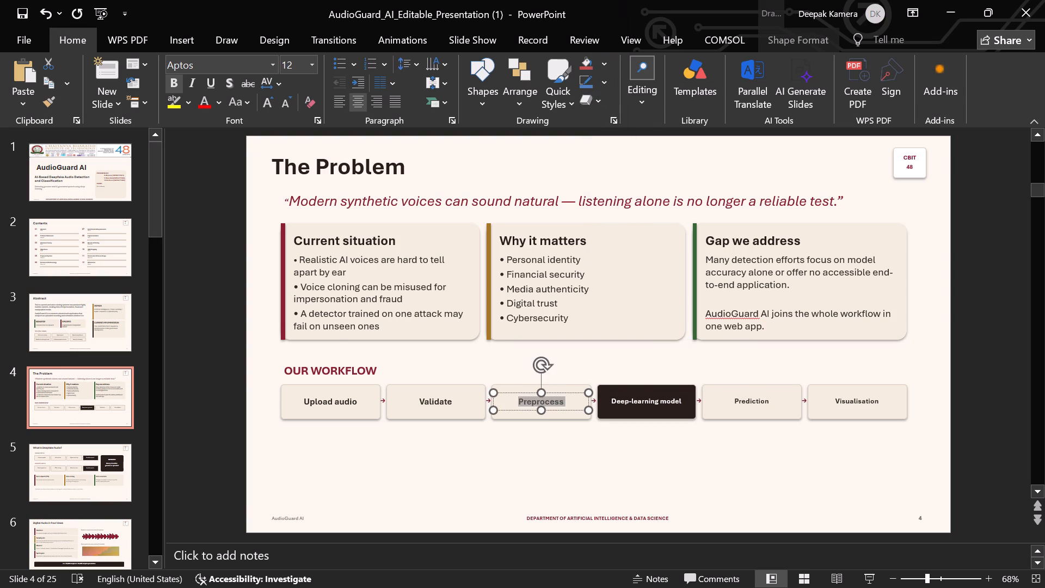
# Set the font size of the Deep-learning model, Prediction and Visualisation labels in the workflow row to 12.
pyautogui.moveTo(679, 402); pyautogui.dragTo(610, 401)
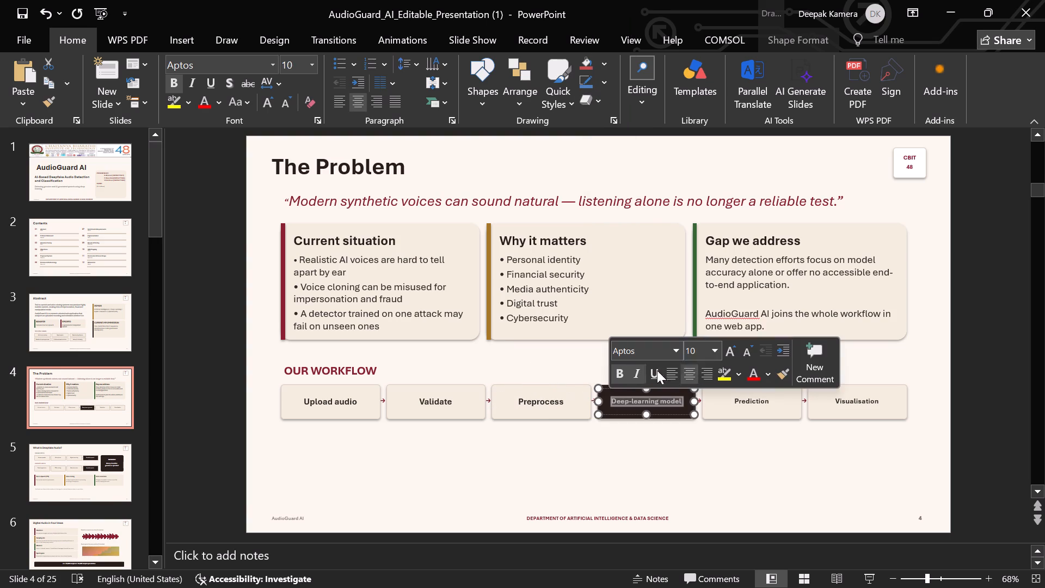
pyautogui.click(716, 349)
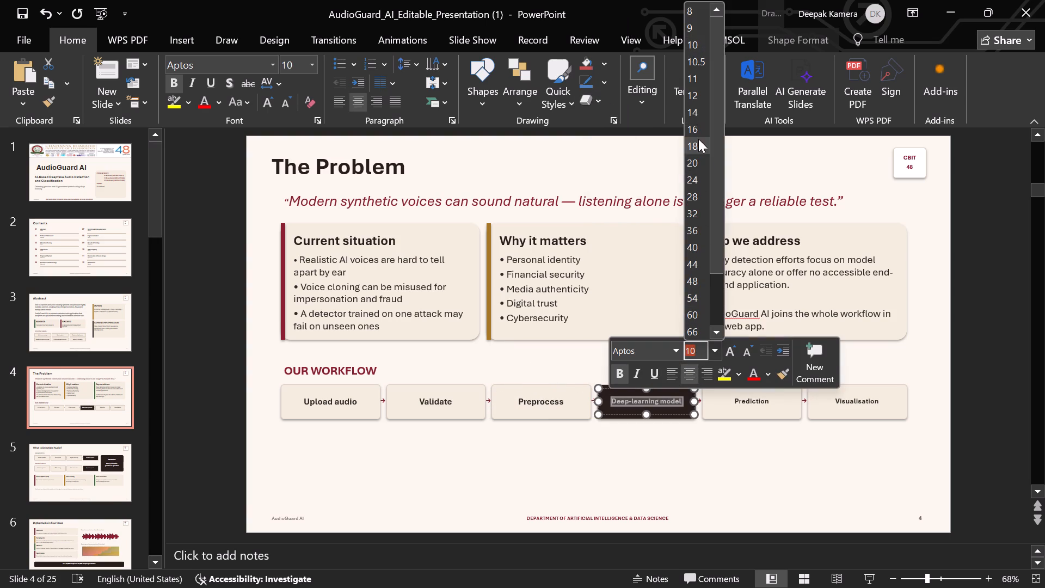
pyautogui.click(694, 91)
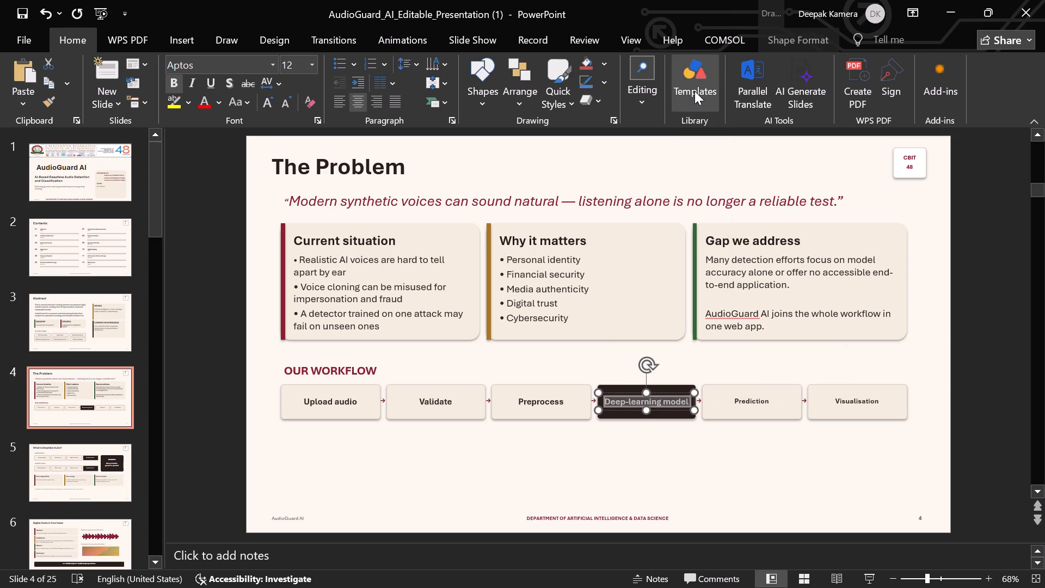
pyautogui.click(769, 407)
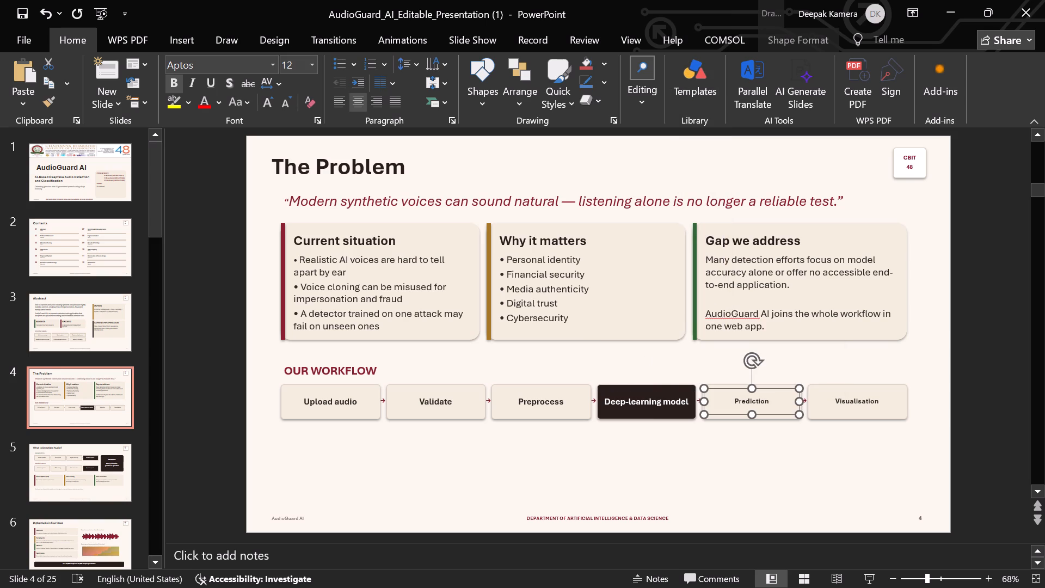
pyautogui.click(769, 402)
pyautogui.moveTo(769, 402); pyautogui.dragTo(737, 413)
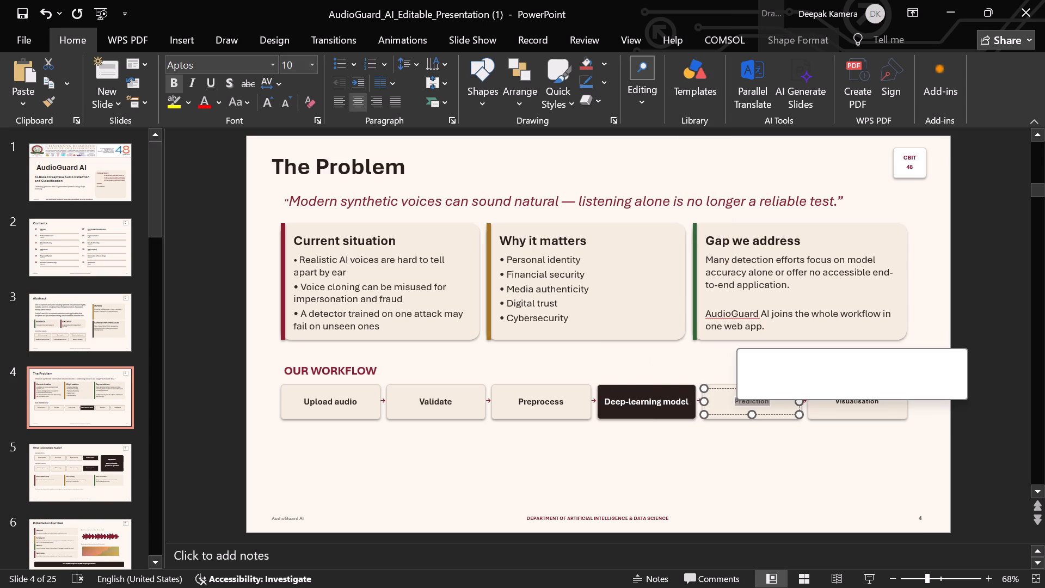
pyautogui.click(844, 359)
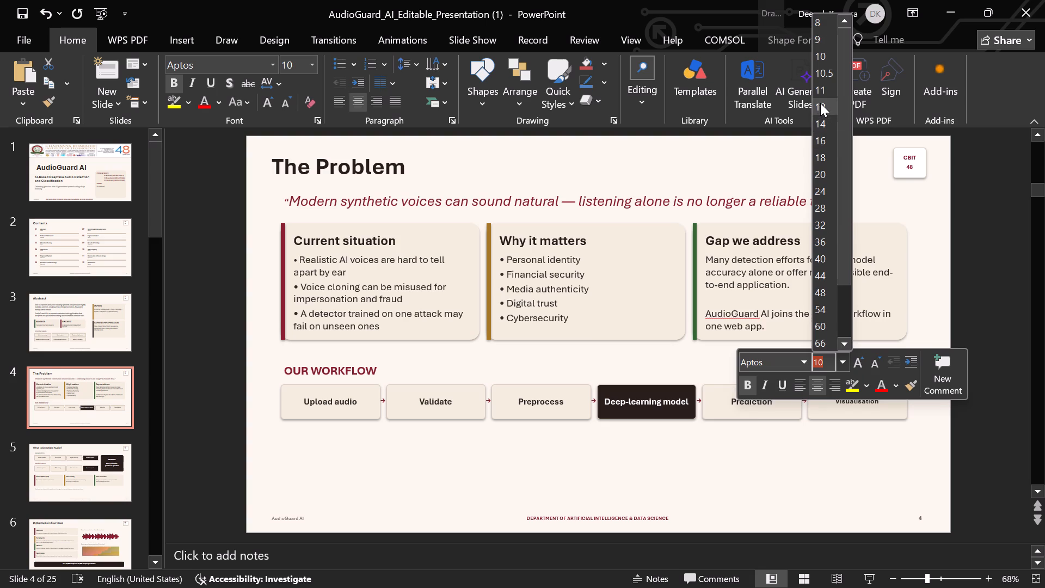
pyautogui.click(820, 103)
pyautogui.click(861, 398)
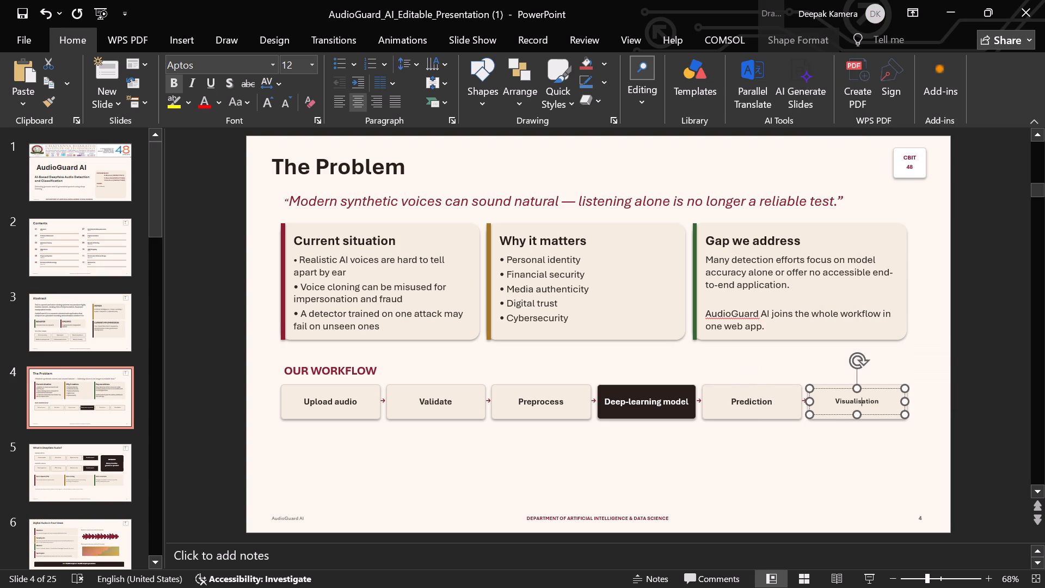
pyautogui.click(881, 399)
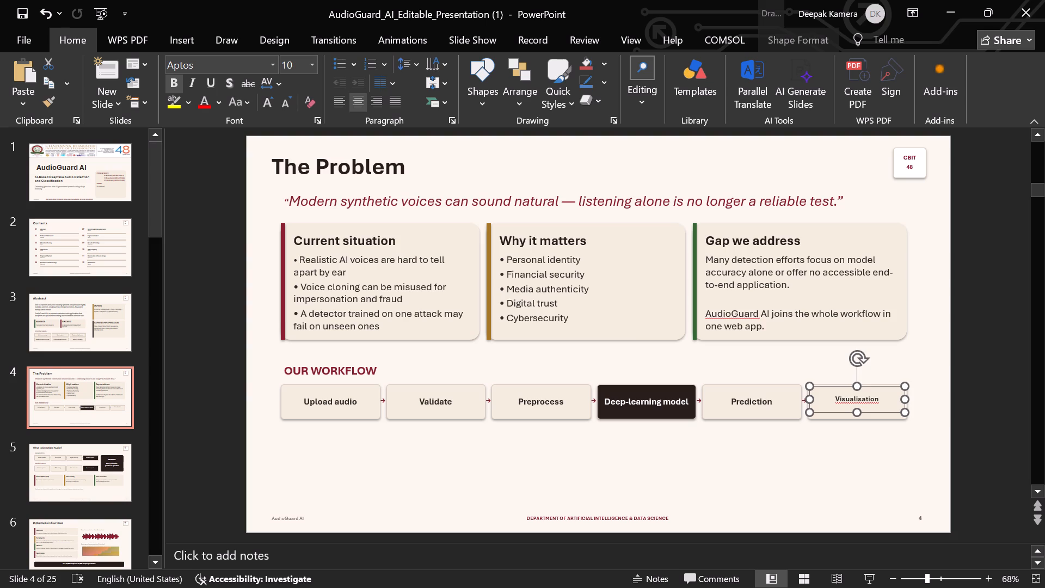
pyautogui.moveTo(878, 399); pyautogui.dragTo(835, 404)
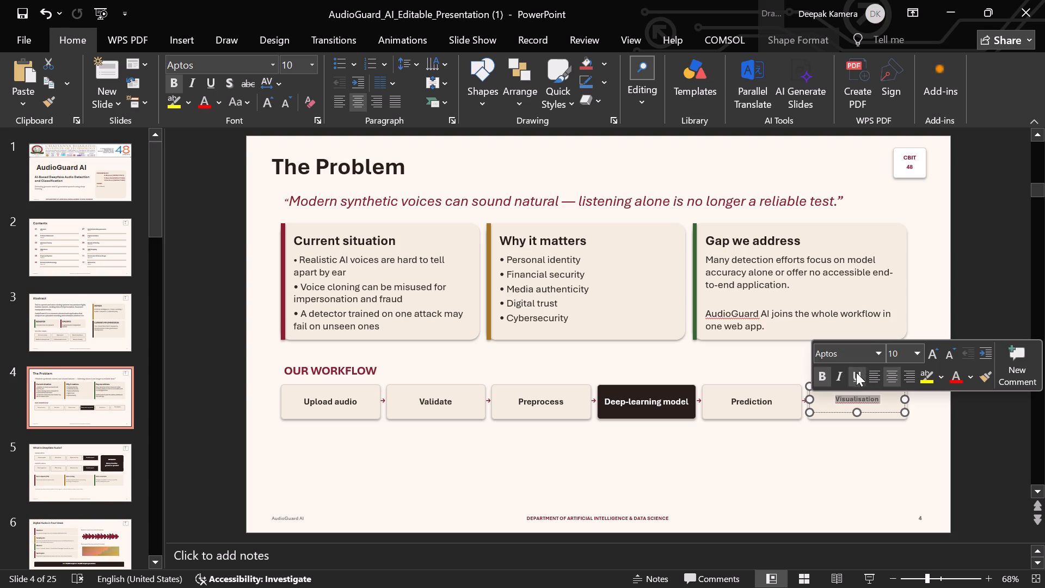
pyautogui.click(913, 350)
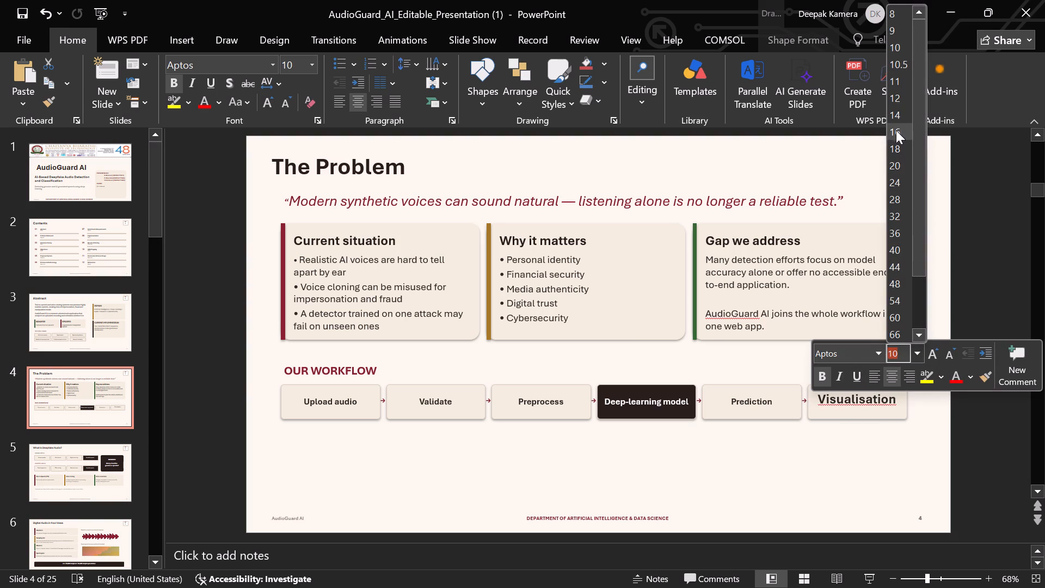
pyautogui.click(898, 102)
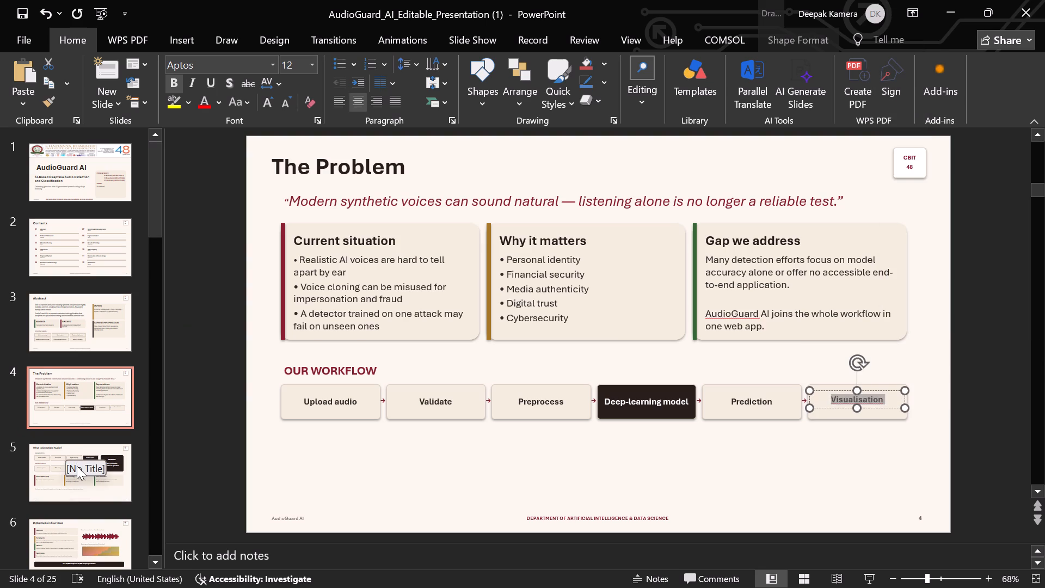
# Go to the closing Thank You slide, slide 25.
pyautogui.click(89, 488)
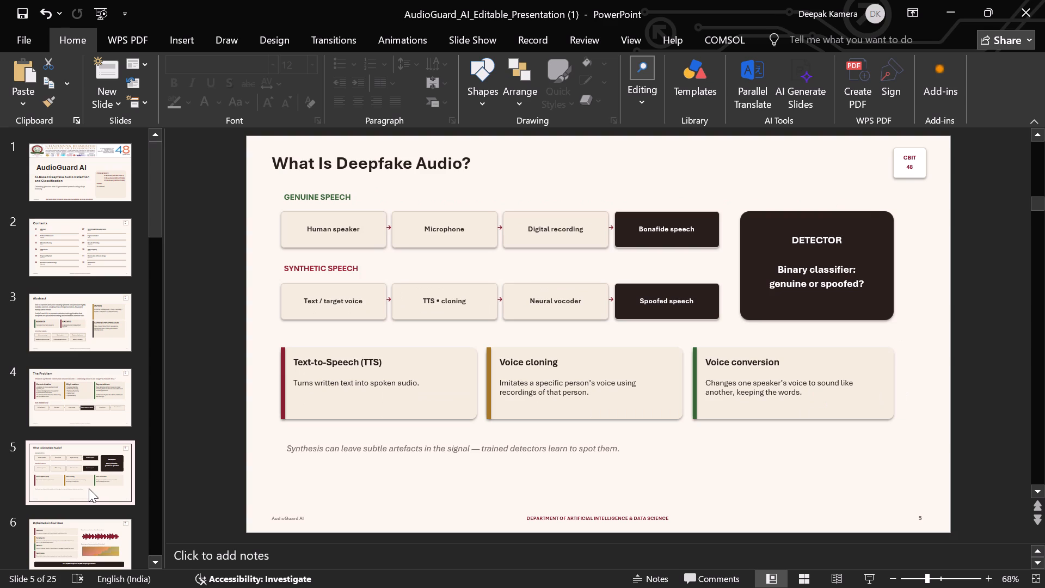
pyautogui.scroll(-5, 89, 488)
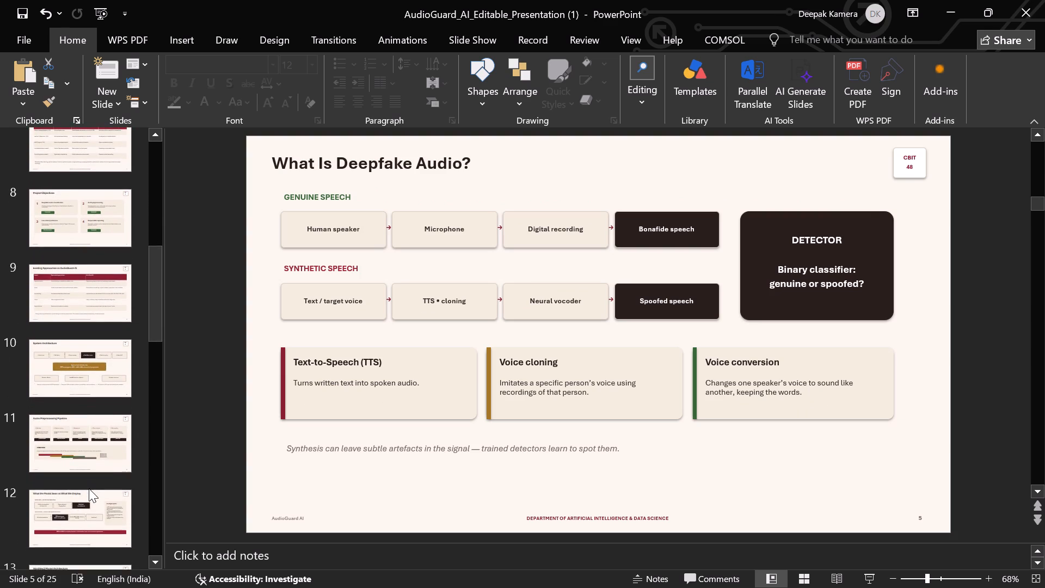
pyautogui.scroll(-4, 89, 488)
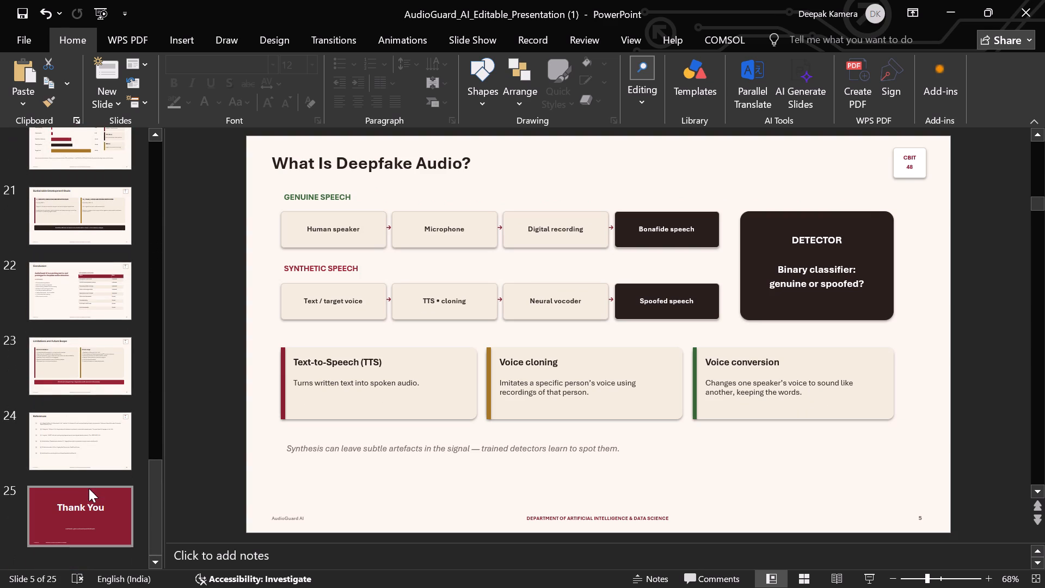
pyautogui.scroll(-1, 89, 488)
pyautogui.click(87, 510)
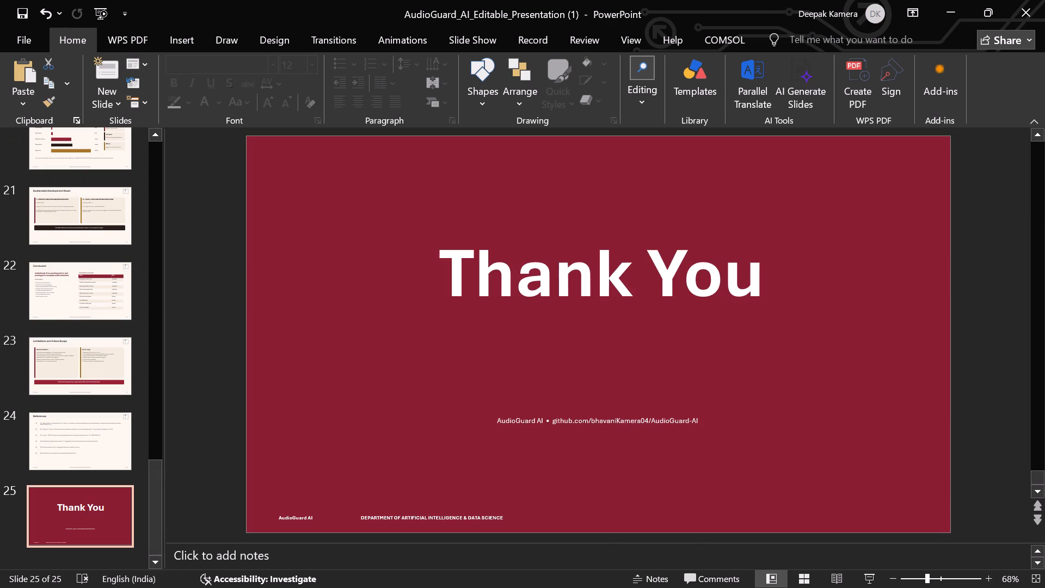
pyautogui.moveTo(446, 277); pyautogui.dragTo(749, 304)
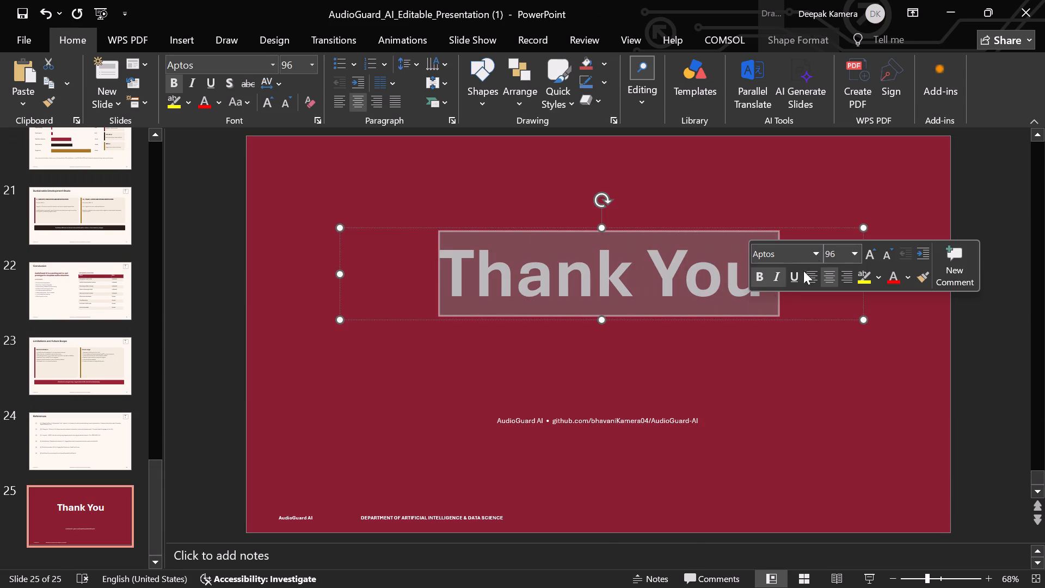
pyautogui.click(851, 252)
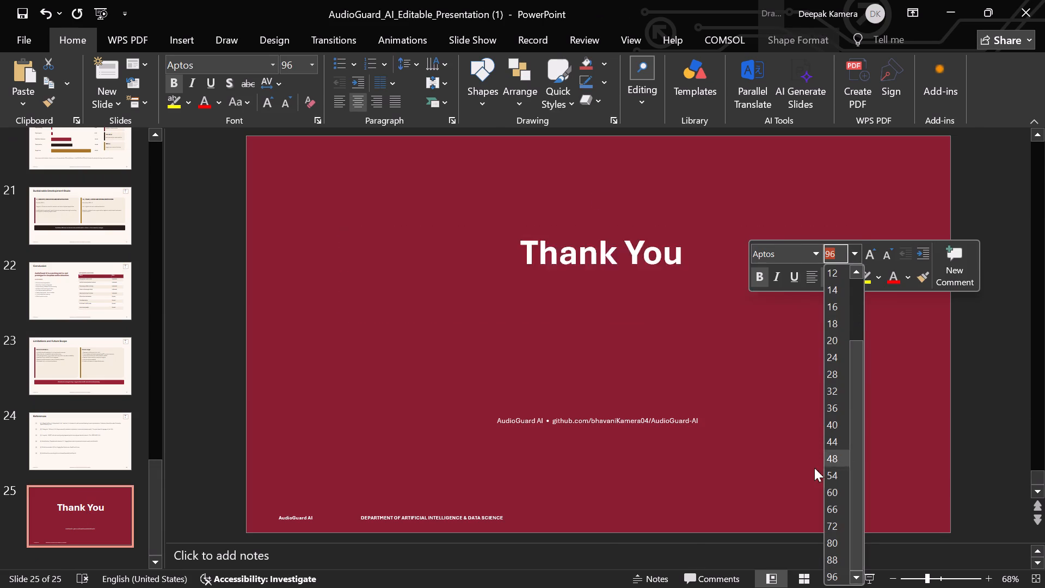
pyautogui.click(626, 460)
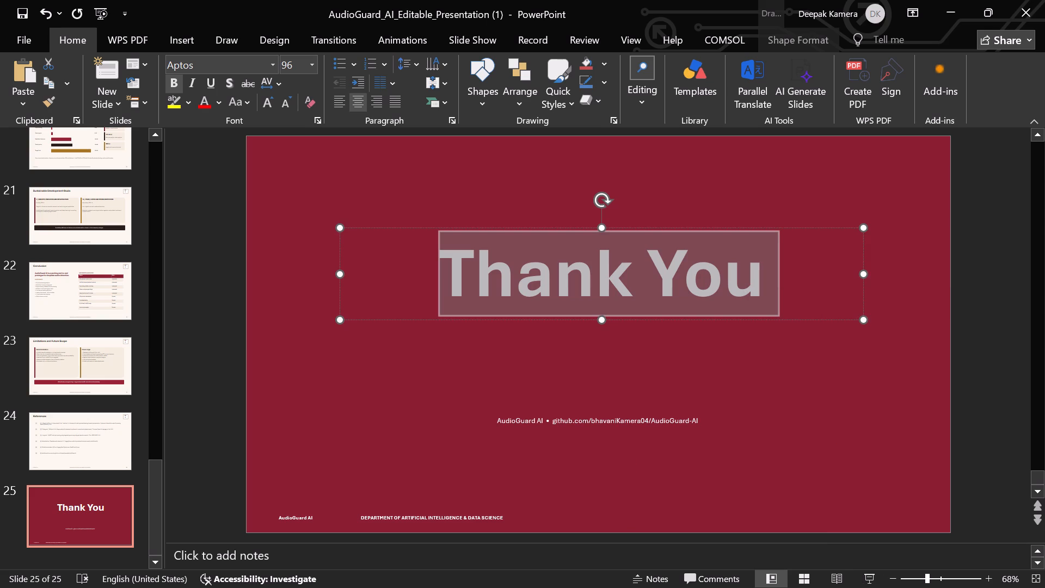
# Set the font size of the AudioGuard AI repository link line below the Thank You title to 14.
pyautogui.click(521, 416)
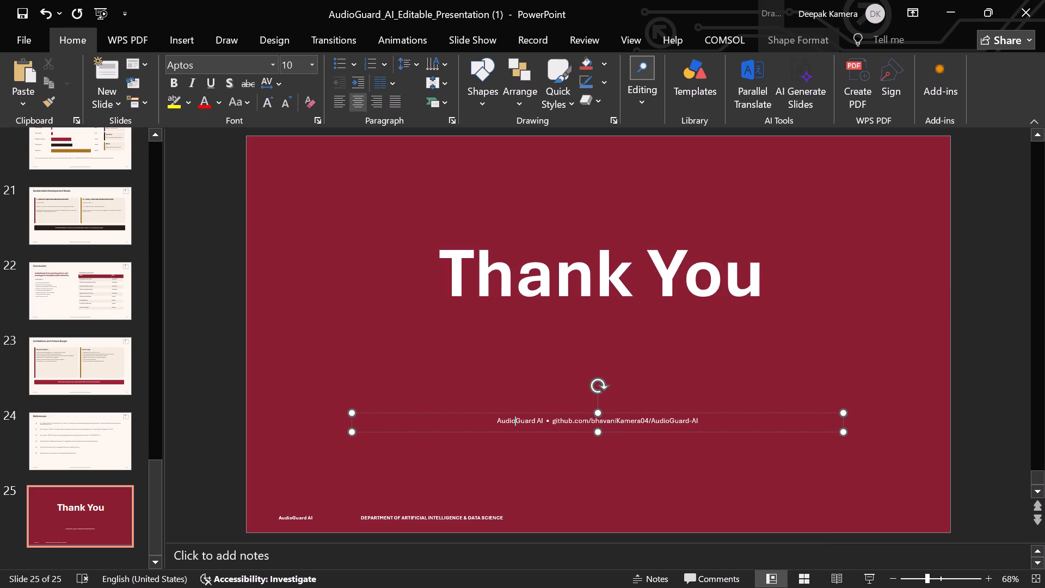
pyautogui.moveTo(497, 418); pyautogui.dragTo(712, 429)
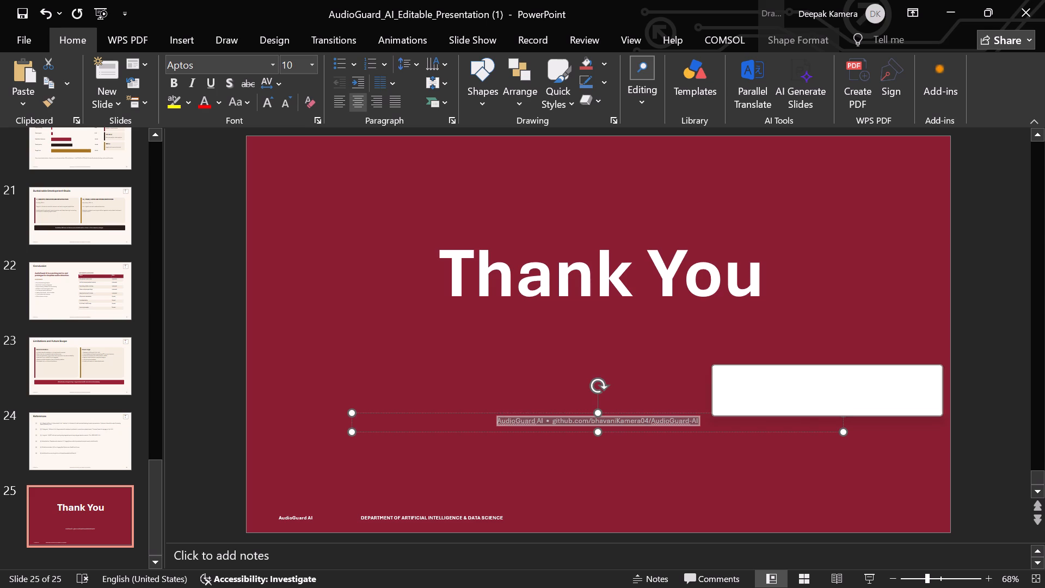
pyautogui.click(817, 375)
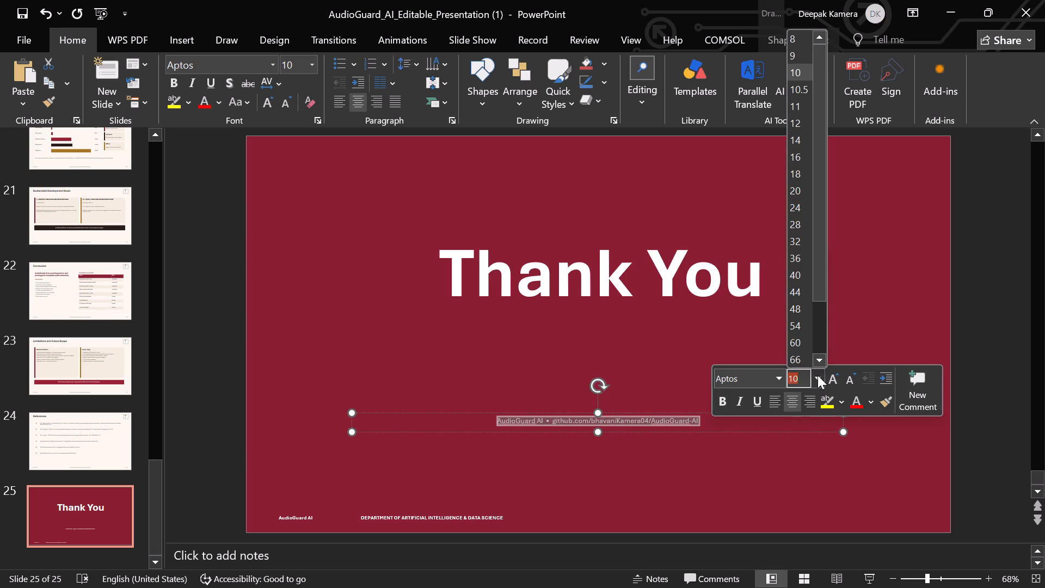
pyautogui.click(799, 141)
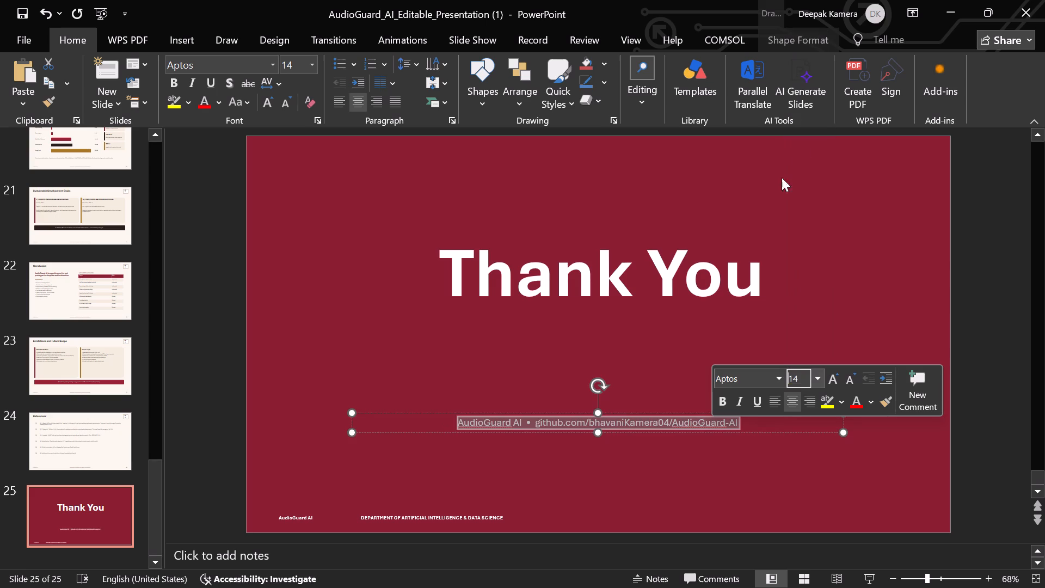
pyautogui.click(679, 361)
# Resize the Thank You title's text box by its edges and corners, pulling its left edge slightly inward to adjust the title's placement.
pyautogui.click(607, 298)
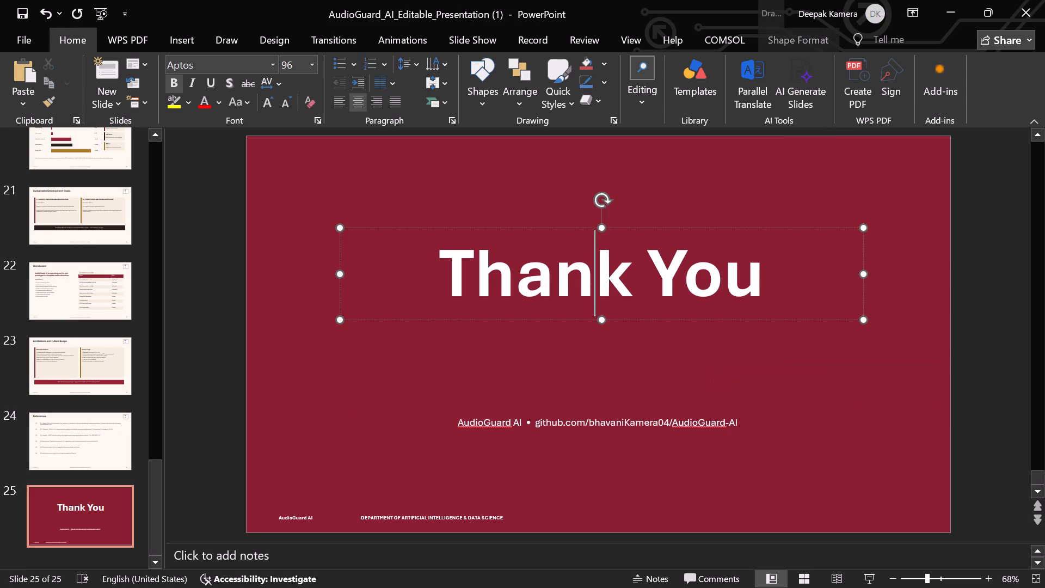
pyautogui.moveTo(603, 226); pyautogui.dragTo(602, 244)
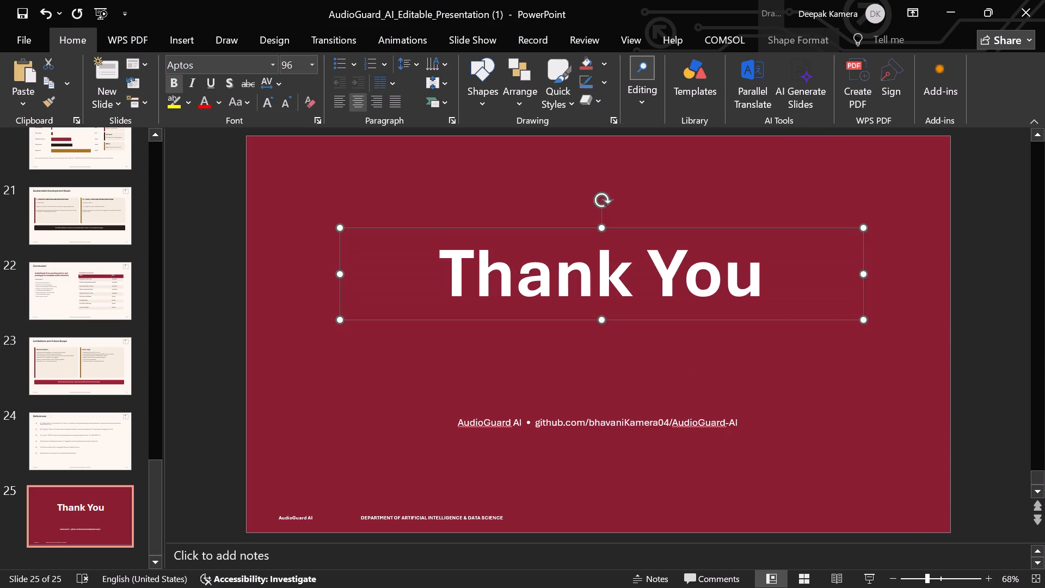
pyautogui.moveTo(601, 320); pyautogui.dragTo(602, 330)
pyautogui.moveTo(339, 226); pyautogui.dragTo(341, 252)
pyautogui.moveTo(866, 321); pyautogui.dragTo(864, 339)
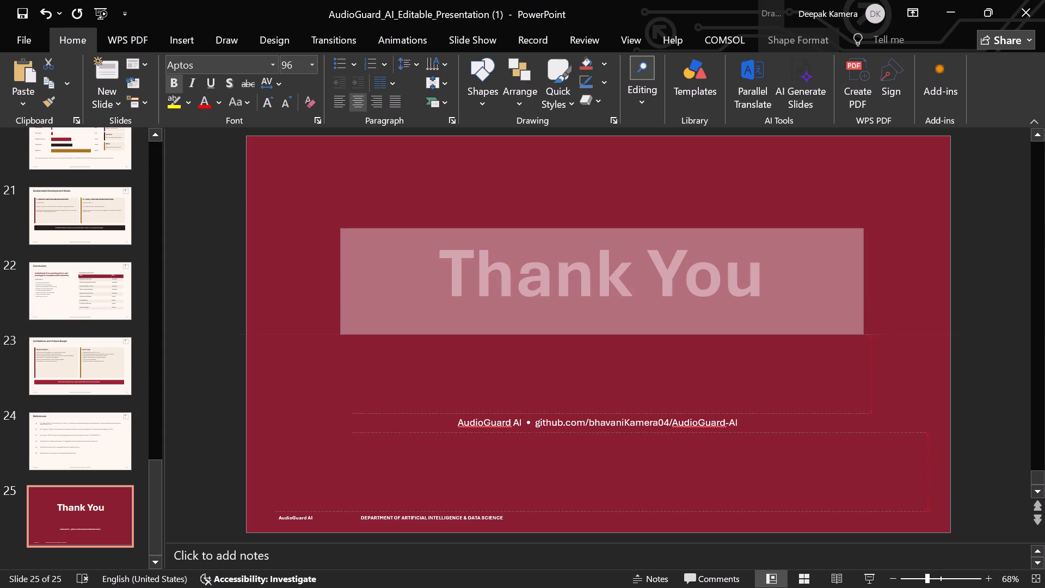
pyautogui.moveTo(864, 339); pyautogui.dragTo(863, 339)
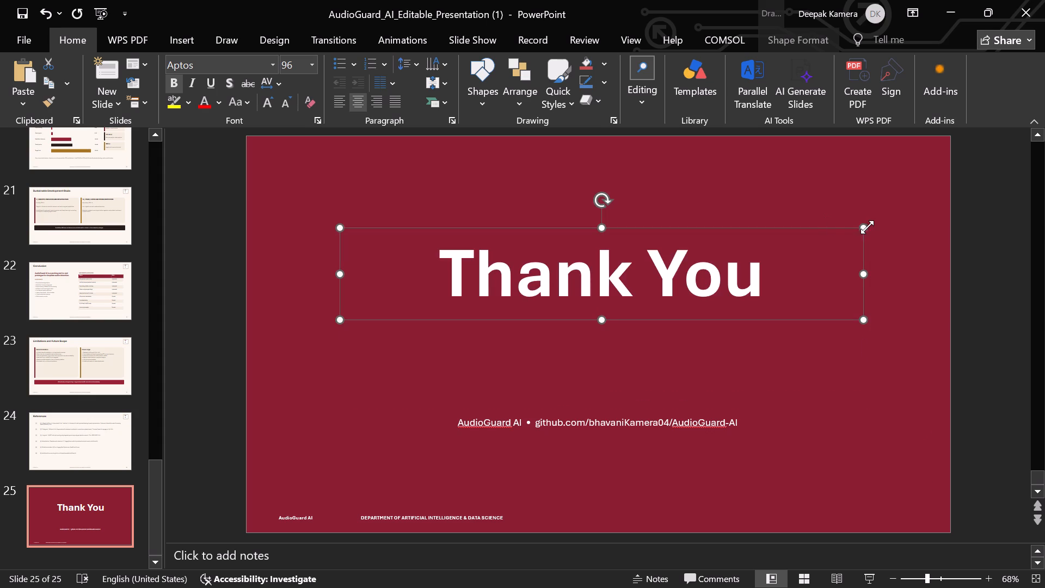
pyautogui.moveTo(867, 227); pyautogui.dragTo(860, 248)
pyautogui.moveTo(340, 316); pyautogui.dragTo(346, 340)
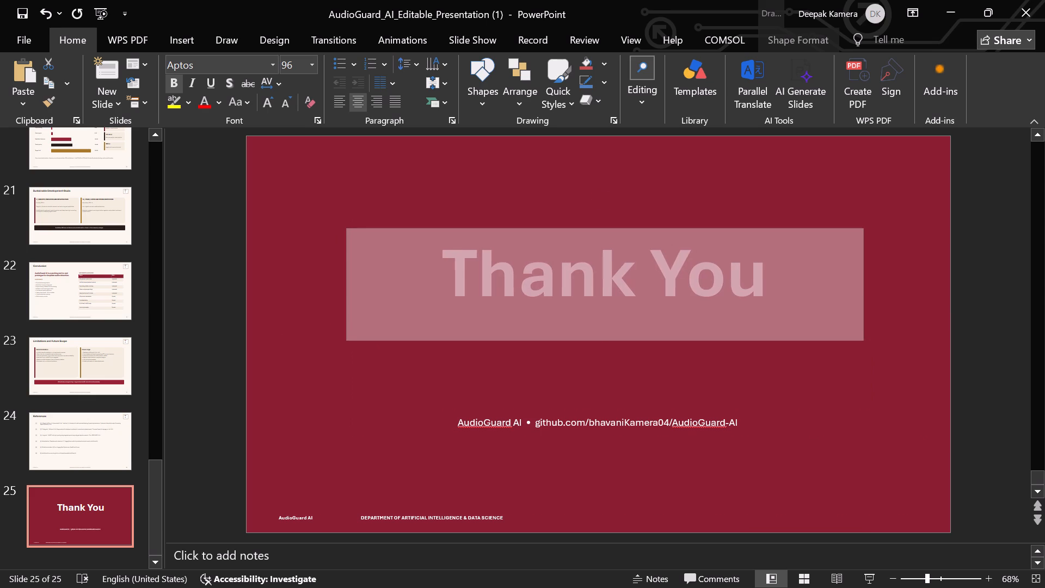
pyautogui.moveTo(346, 340); pyautogui.dragTo(347, 365)
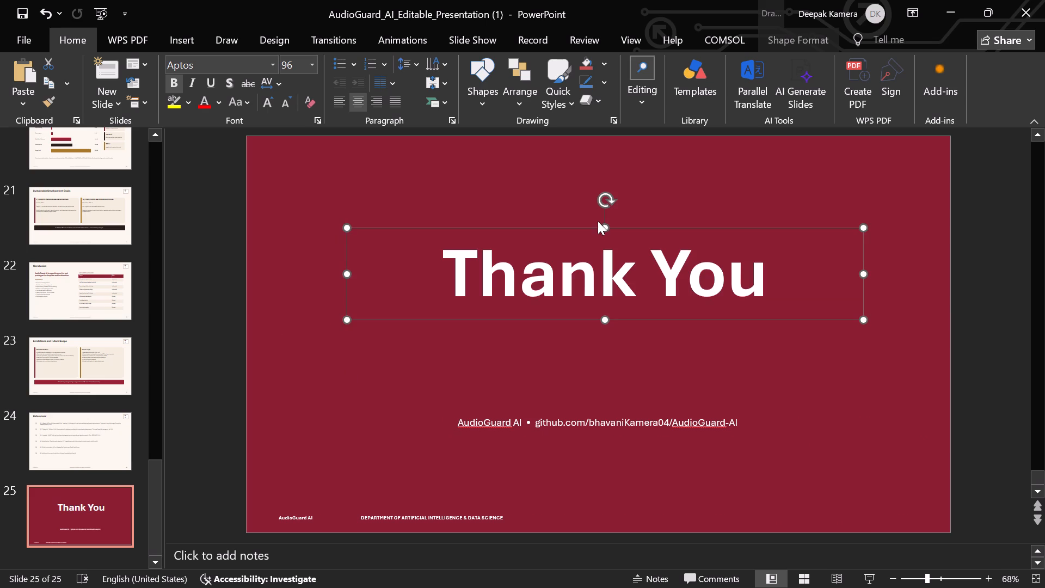
pyautogui.moveTo(604, 222); pyautogui.dragTo(600, 255)
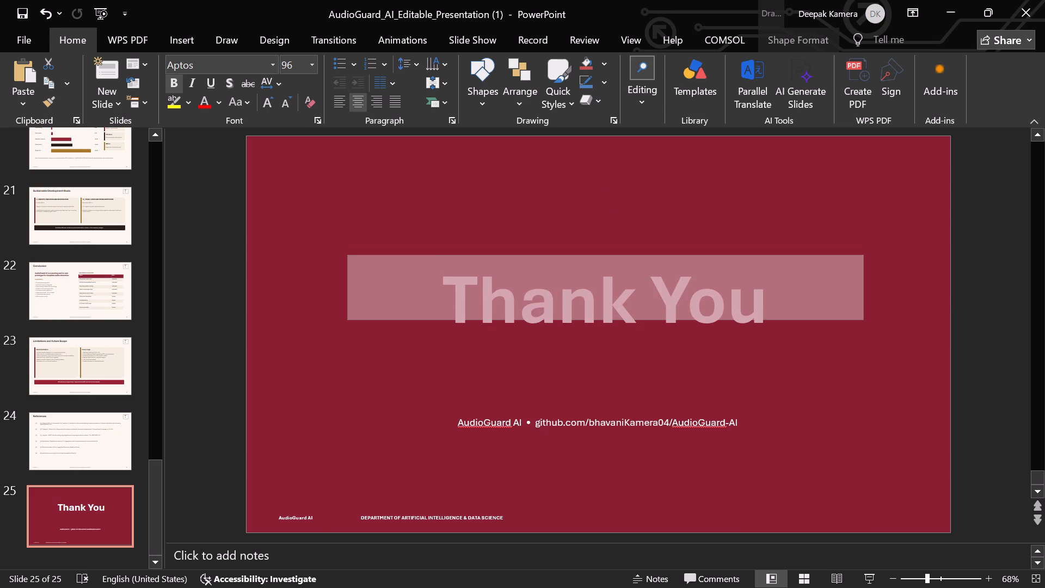
pyautogui.moveTo(600, 255); pyautogui.dragTo(603, 287)
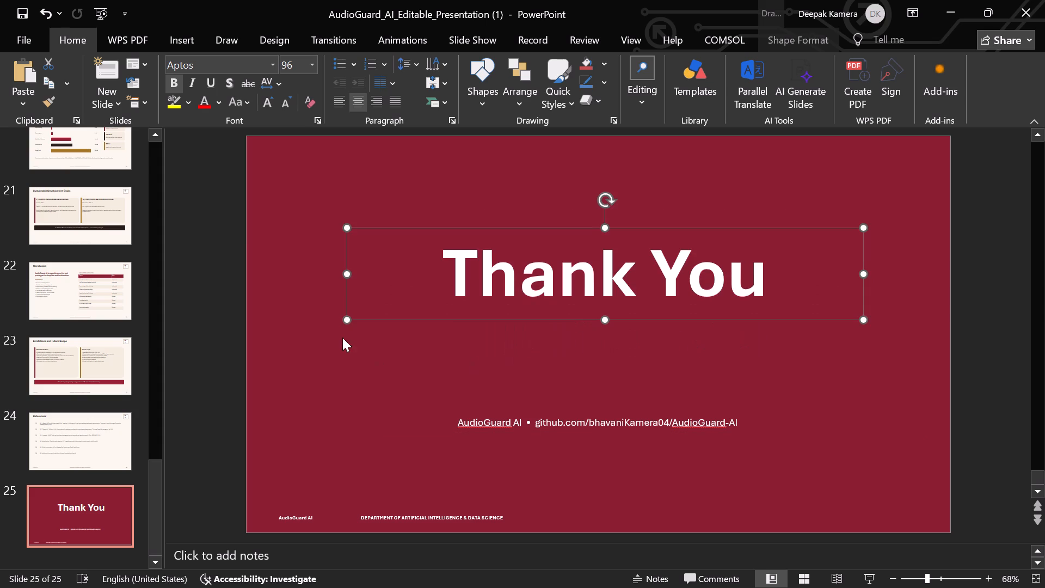
pyautogui.moveTo(349, 318); pyautogui.dragTo(338, 345)
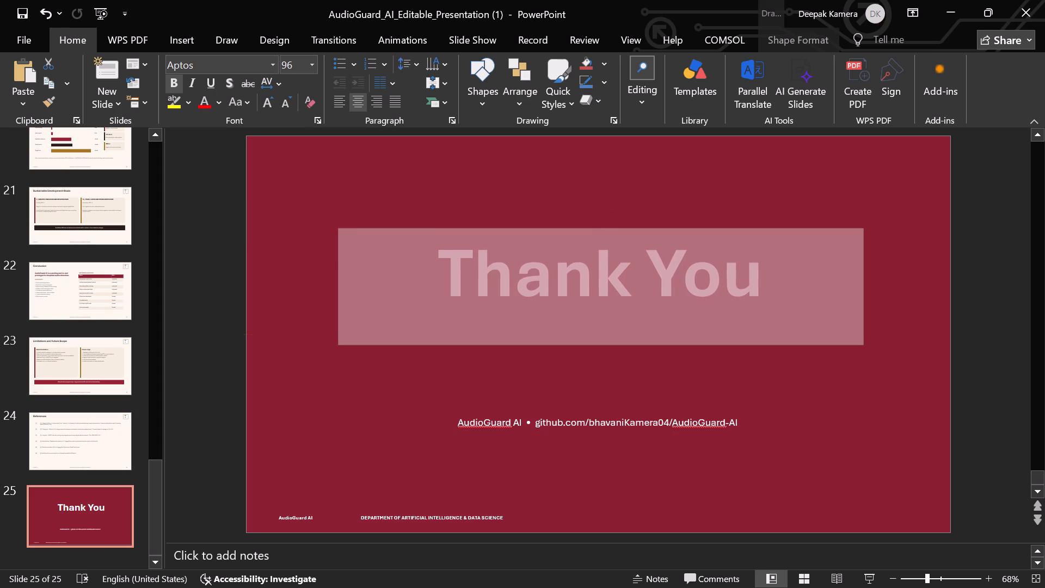
pyautogui.moveTo(338, 345); pyautogui.dragTo(352, 363)
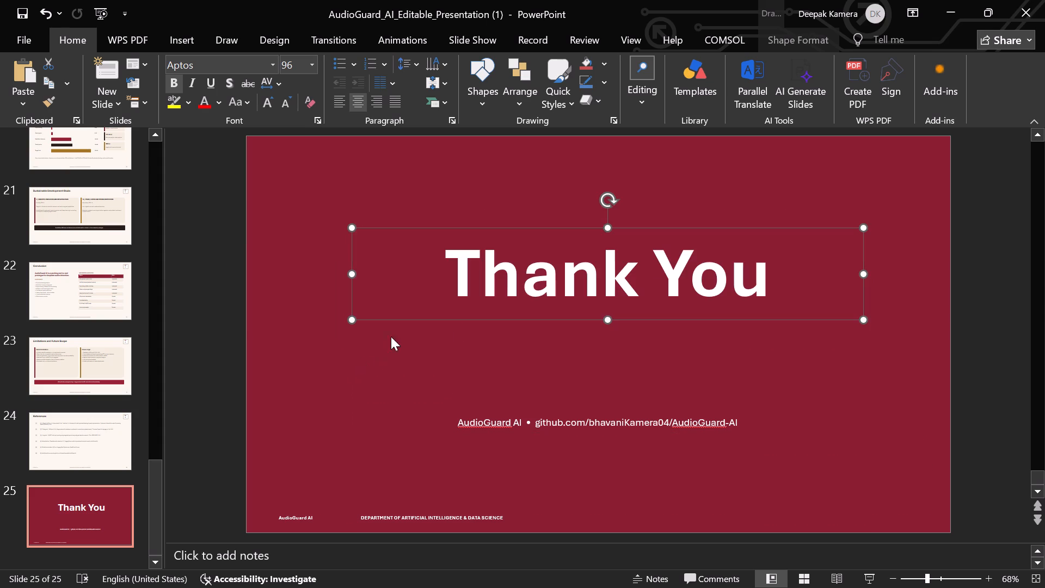
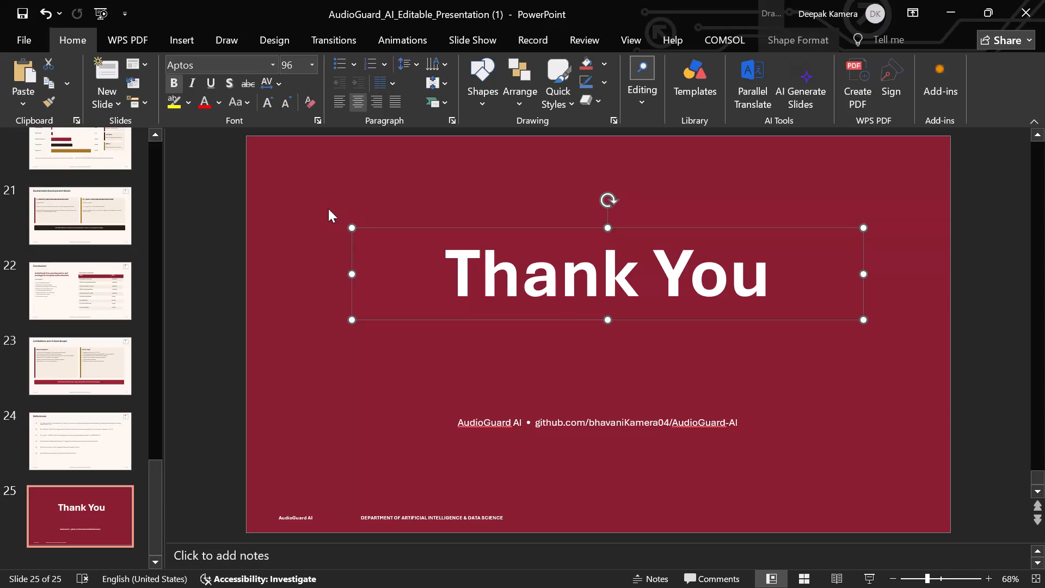
# Lower the Thank You title and widen its text box slightly on the left so the title sits closer above the repository link line.
pyautogui.moveTo(353, 226); pyautogui.dragTo(351, 232)
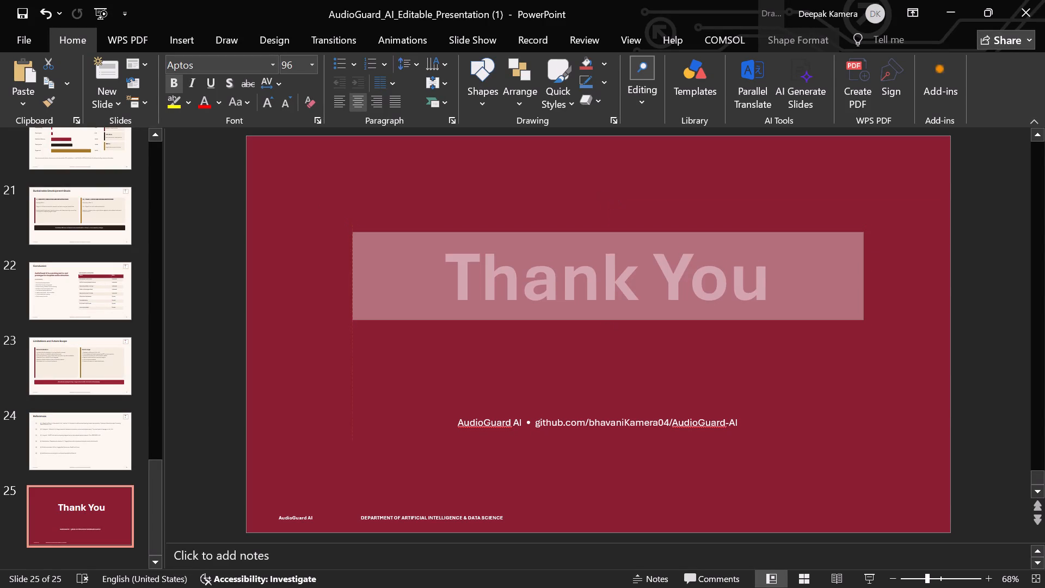
pyautogui.moveTo(351, 232); pyautogui.dragTo(382, 267)
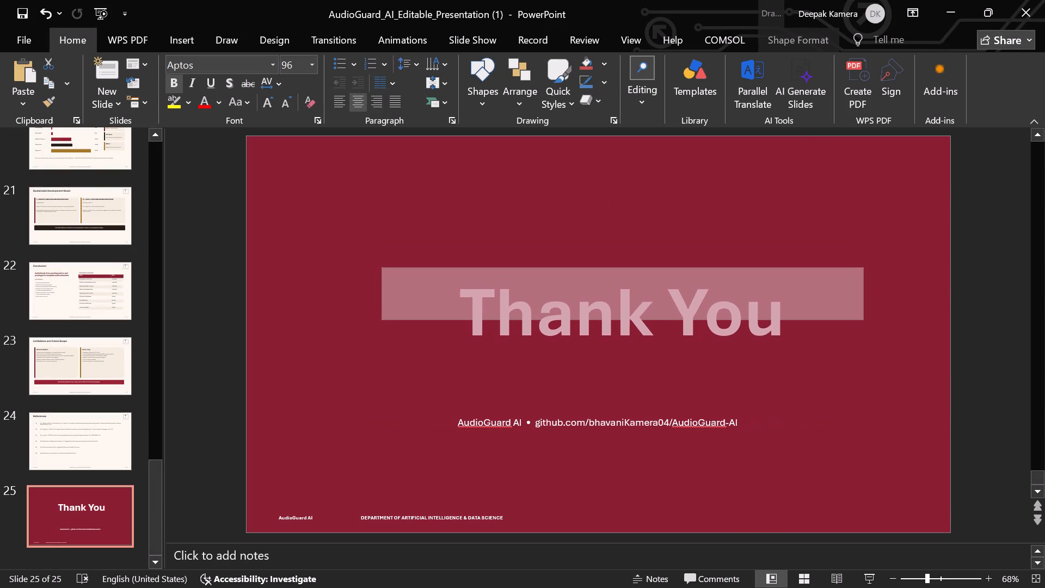
pyautogui.moveTo(382, 267); pyautogui.dragTo(356, 268)
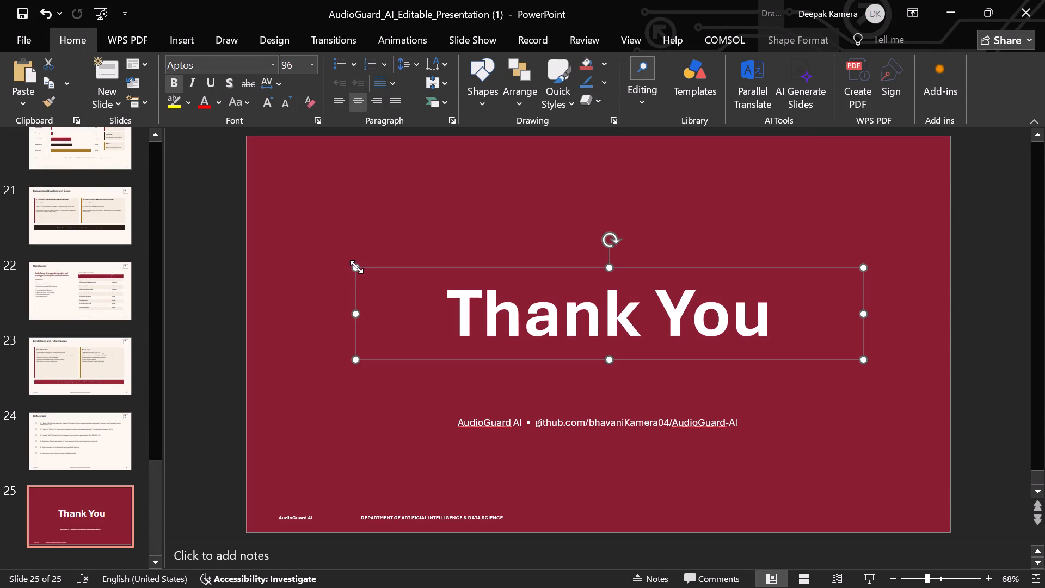
pyautogui.moveTo(356, 267); pyautogui.dragTo(337, 266)
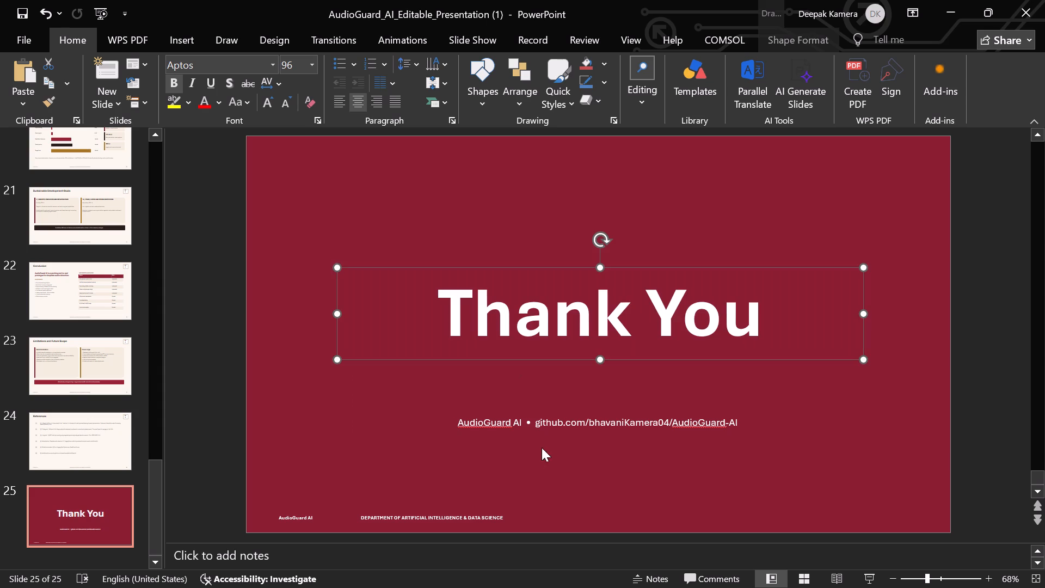
pyautogui.click(410, 416)
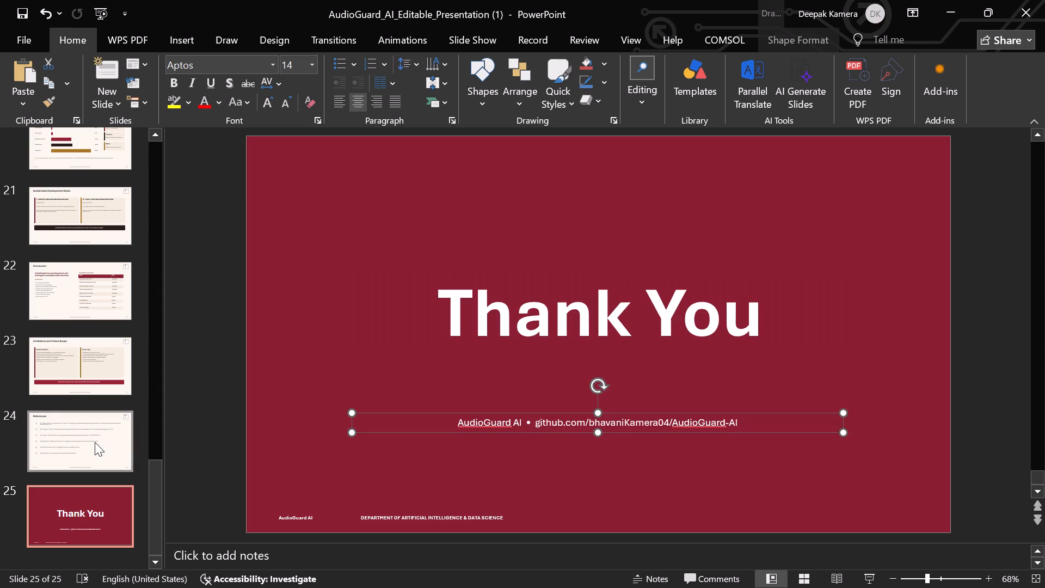
# On slide 24, set the font size of the References heading to 32.
pyautogui.click(95, 442)
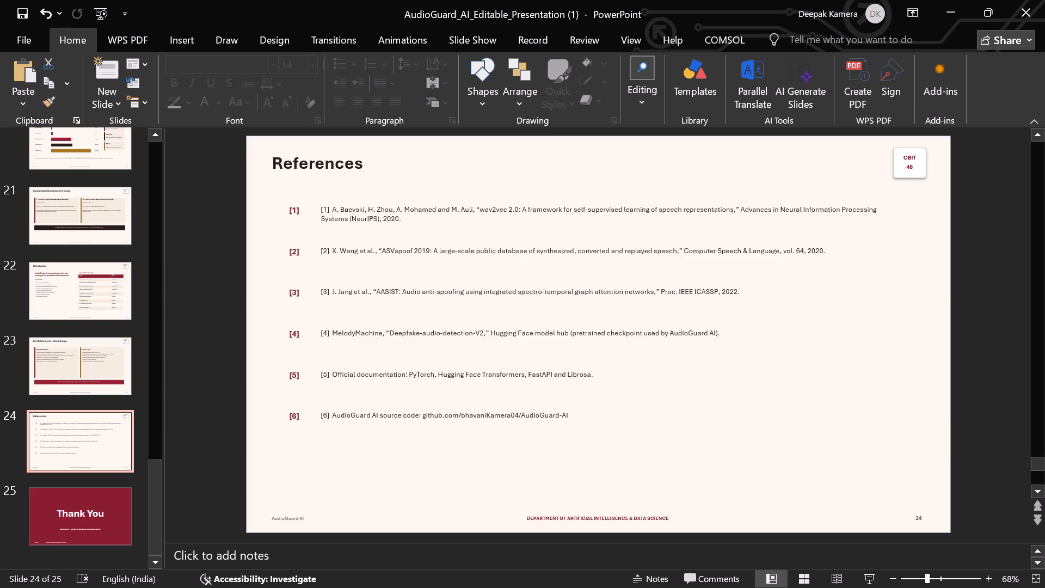
pyautogui.moveTo(273, 159); pyautogui.dragTo(386, 160)
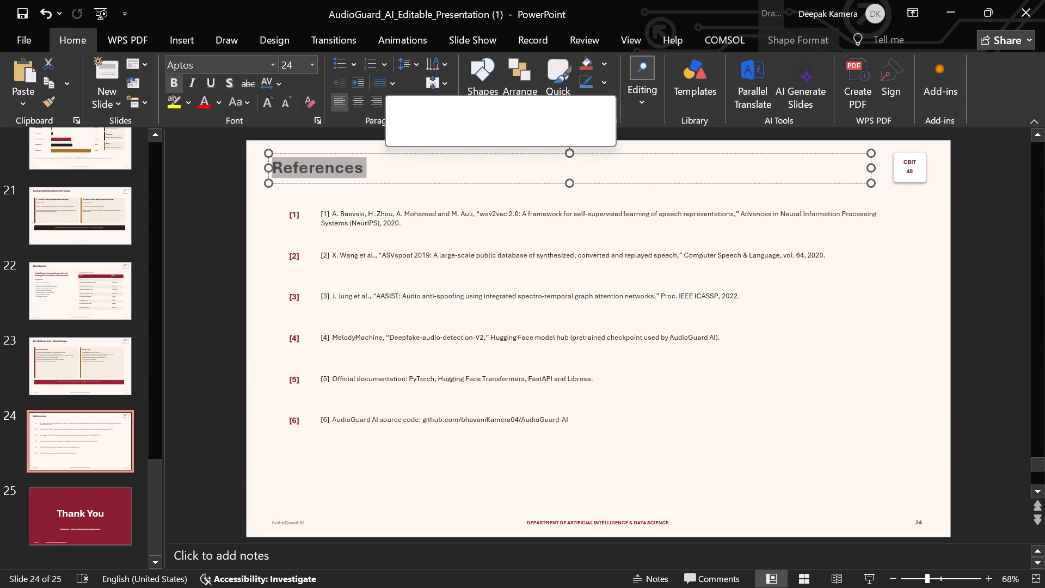
pyautogui.click(494, 105)
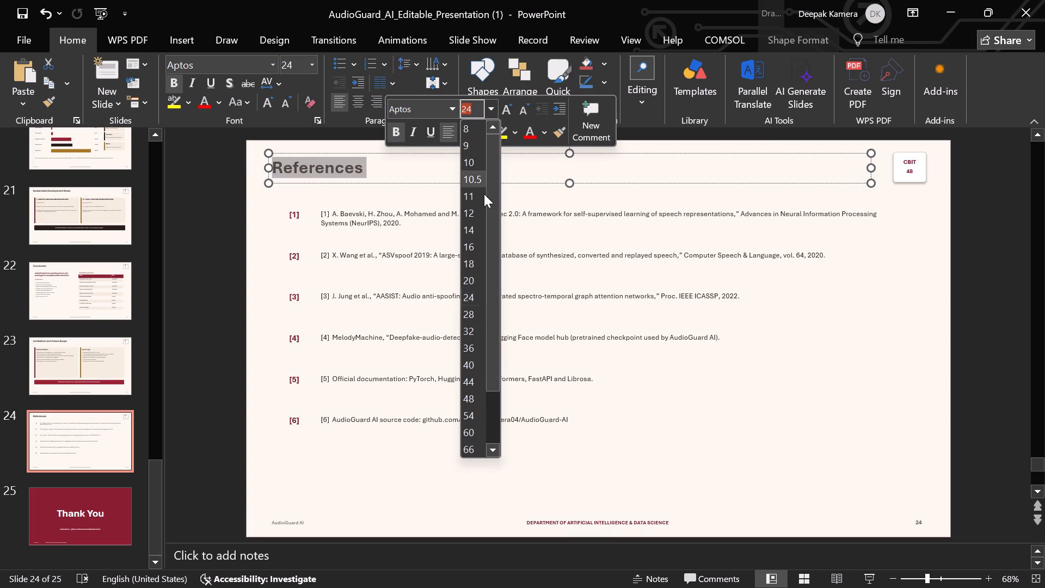
pyautogui.click(472, 328)
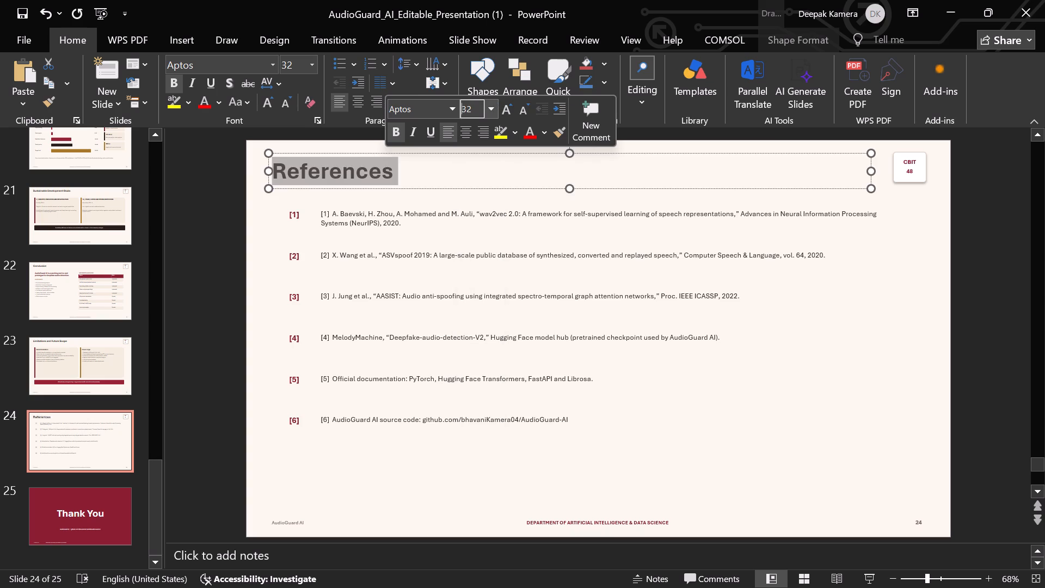
# Set the font size of reference [1], the wav2vec 2.0 entry, to 16.
pyautogui.click(318, 214)
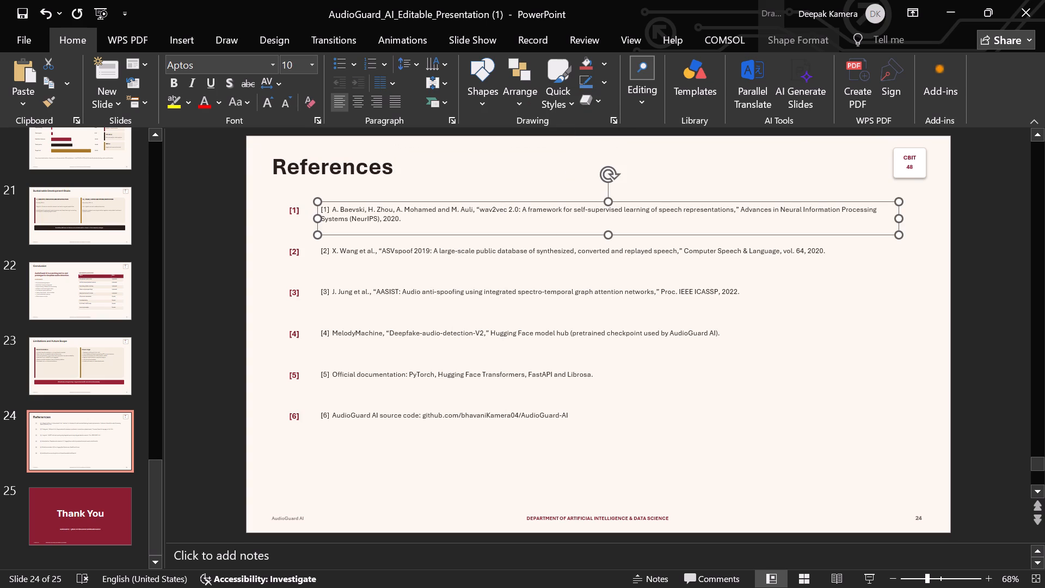
pyautogui.moveTo(403, 220); pyautogui.dragTo(318, 210)
pyautogui.click(420, 158)
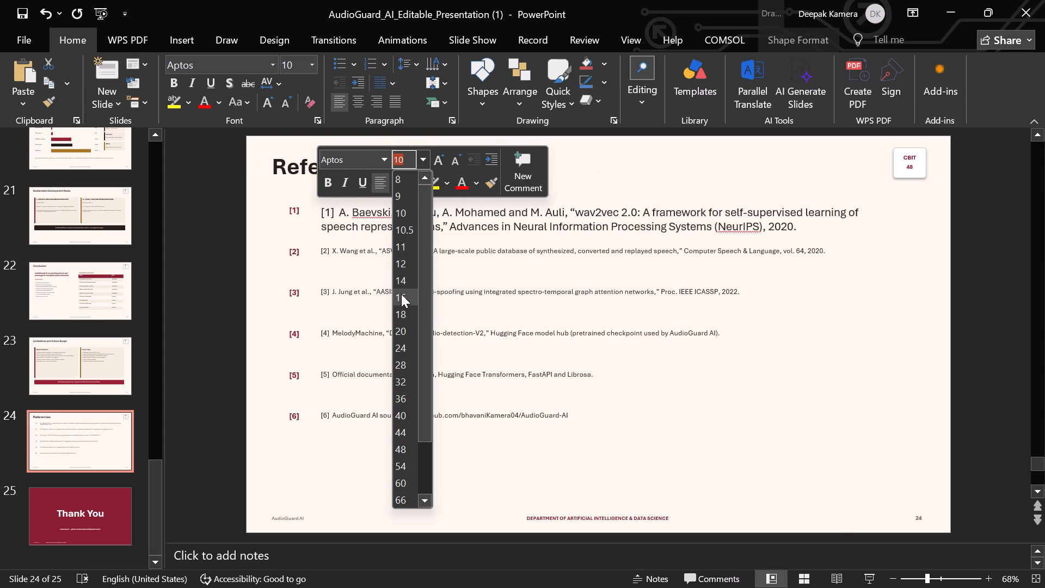
pyautogui.click(401, 294)
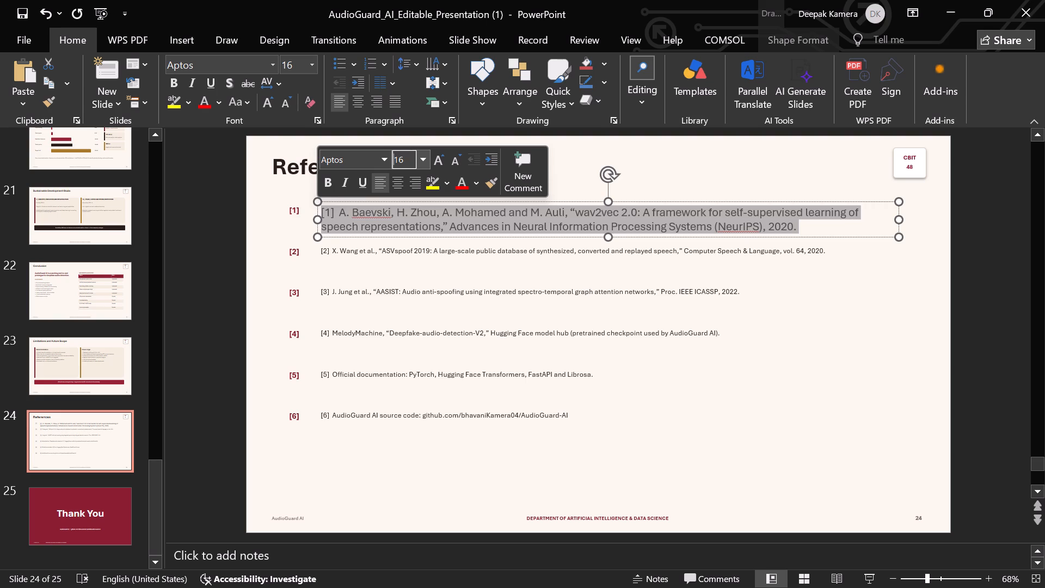
# Set the font size of reference [2], the ASVspoof 2019 entry, to 16.
pyautogui.moveTo(323, 250); pyautogui.dragTo(616, 241)
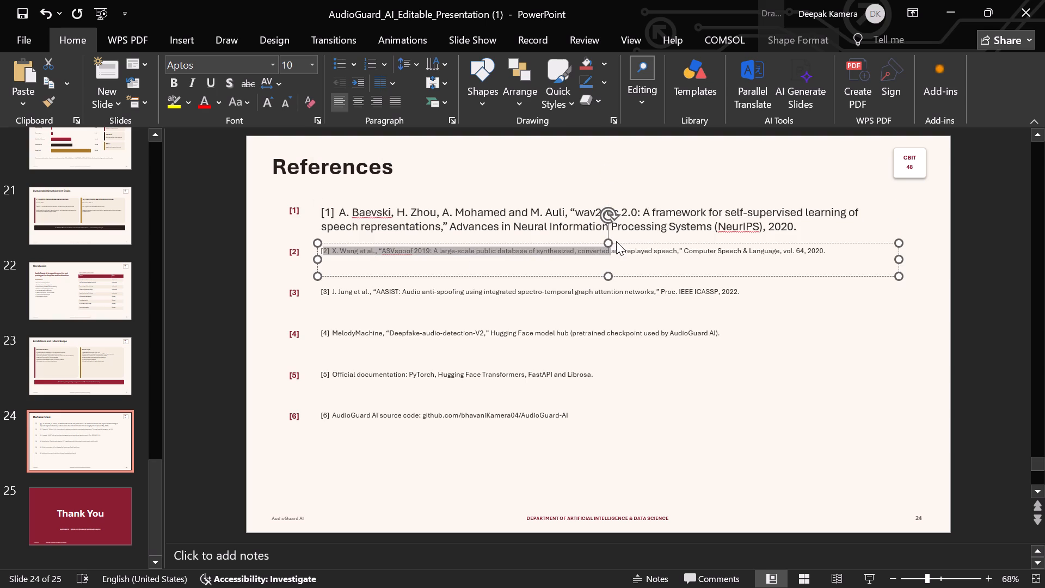
pyautogui.moveTo(616, 241); pyautogui.dragTo(823, 267)
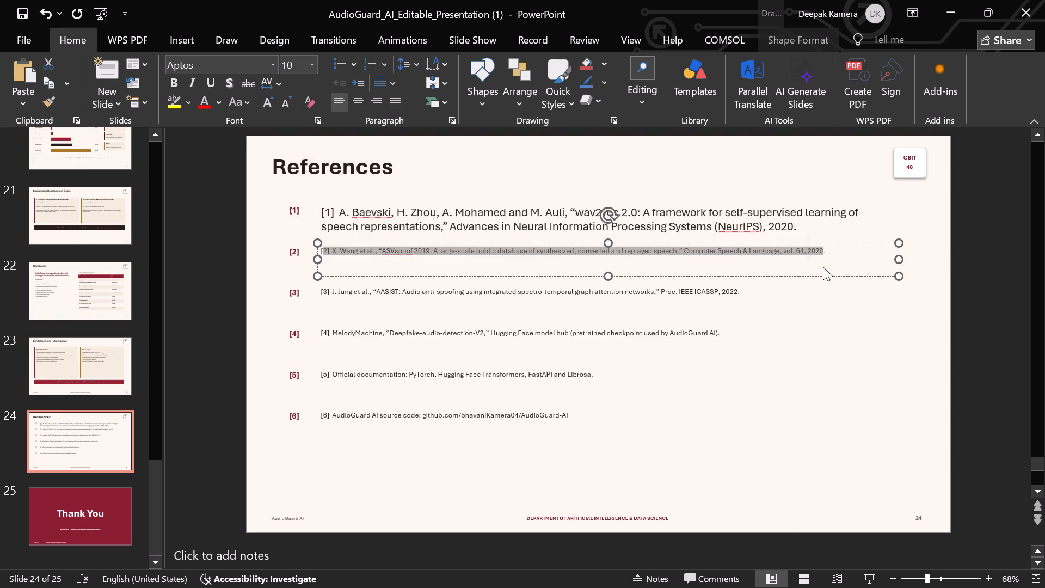
pyautogui.click(919, 216)
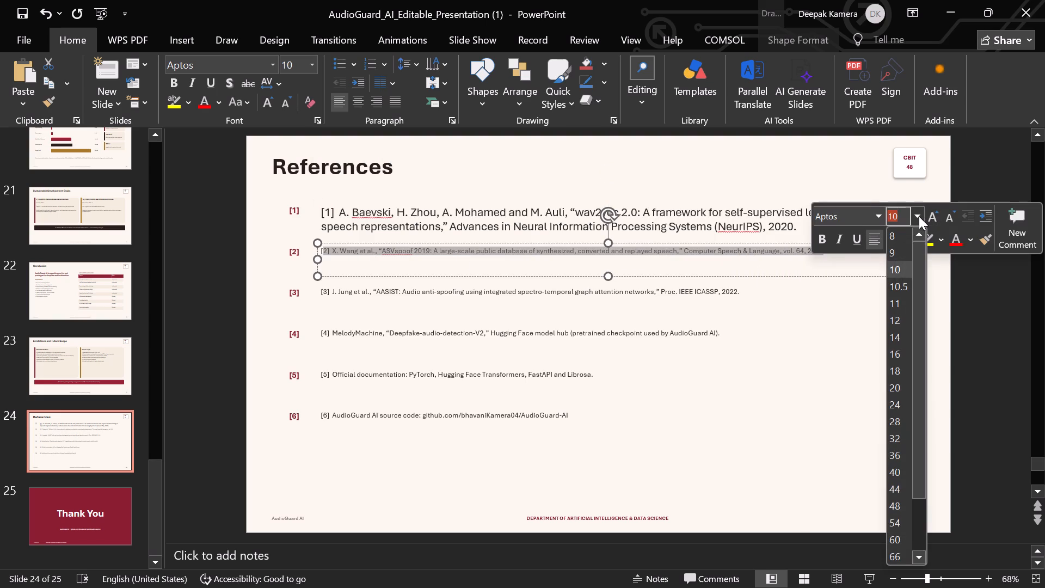
pyautogui.click(890, 353)
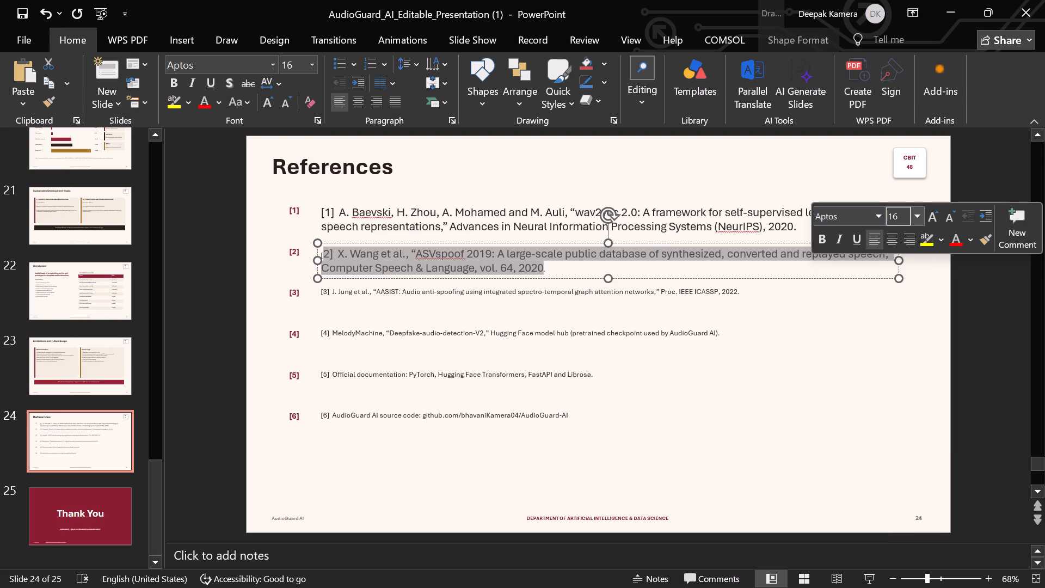
# Retype the opening bracket at the start of reference [2] and set its font size to 16.
pyautogui.click(456, 297)
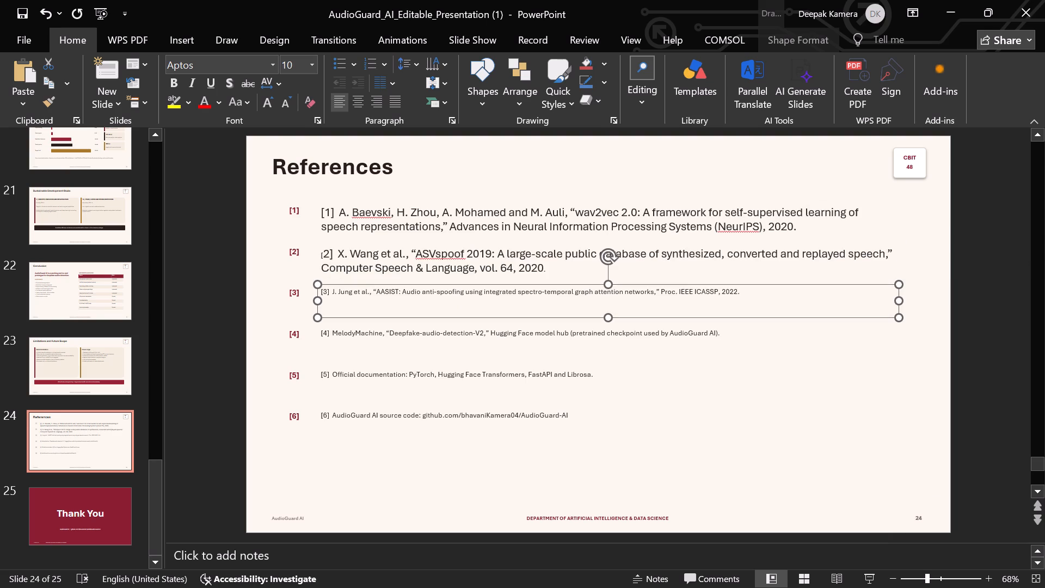
pyautogui.click(325, 251)
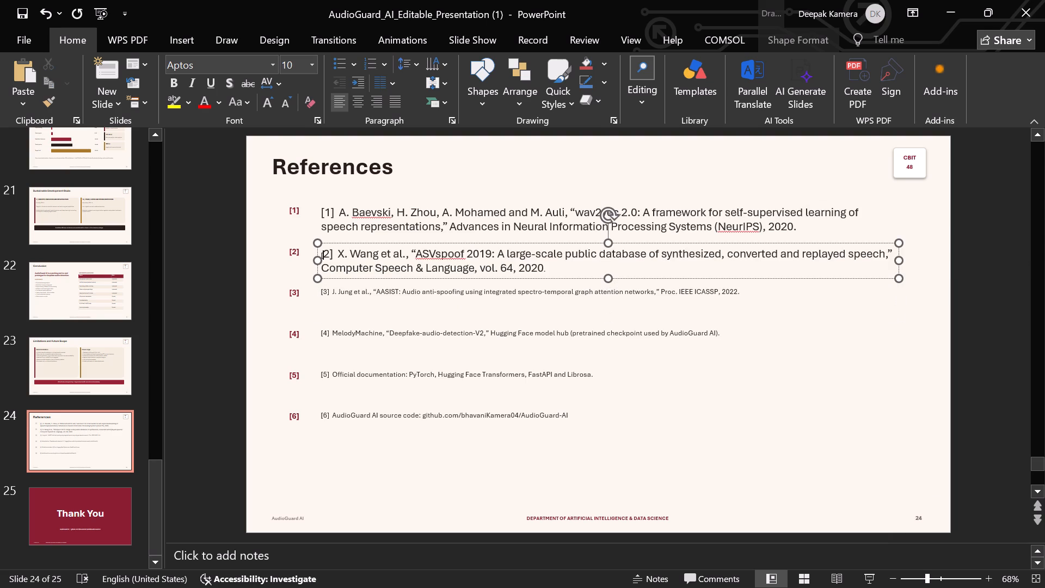
pyautogui.press('BackSpace')
pyautogui.press('[')
pyautogui.press('BackSpace')
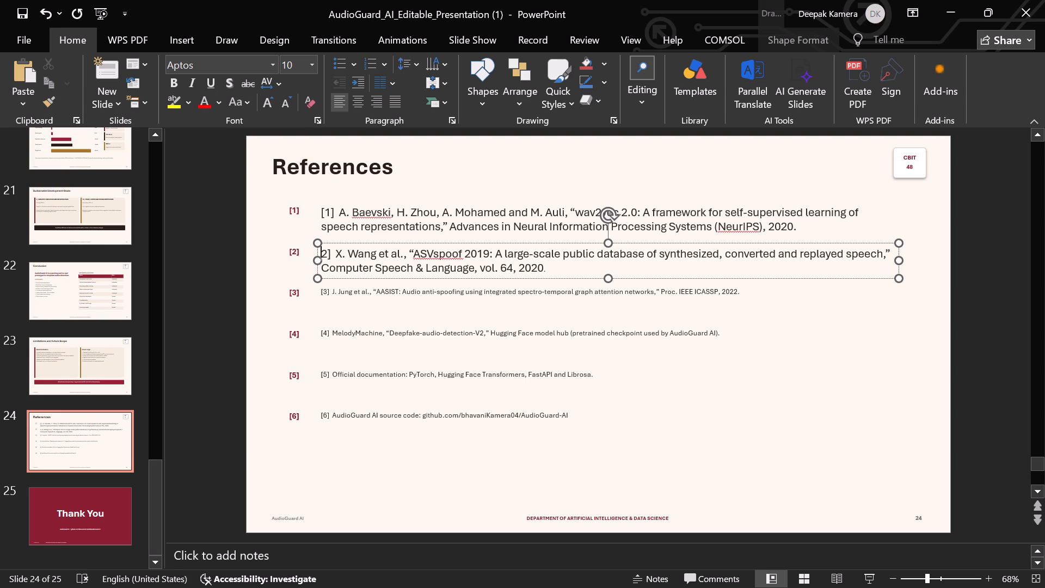
pyautogui.press('[')
pyautogui.moveTo(324, 256); pyautogui.dragTo(314, 258)
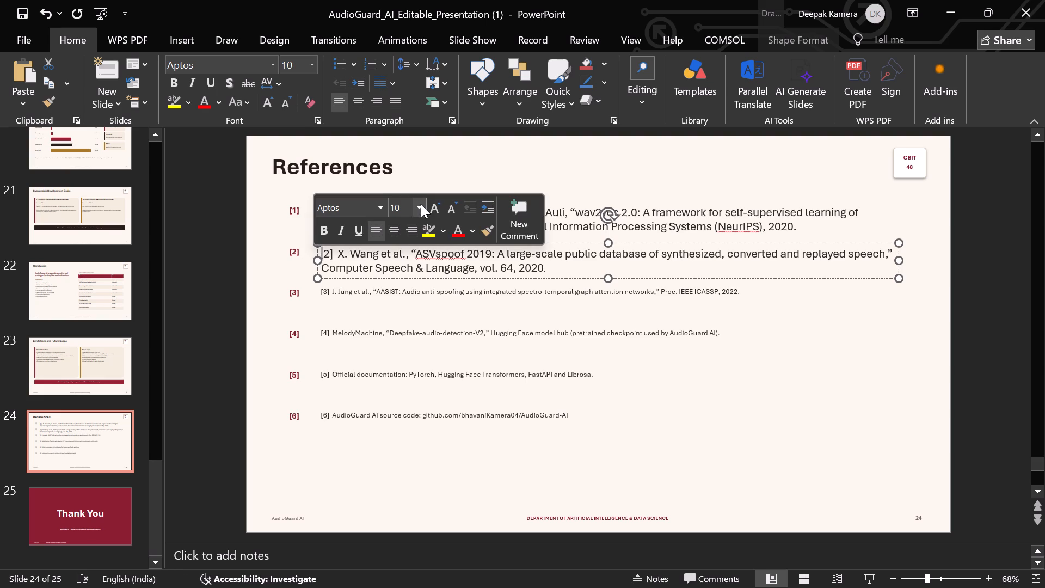
pyautogui.click(417, 205)
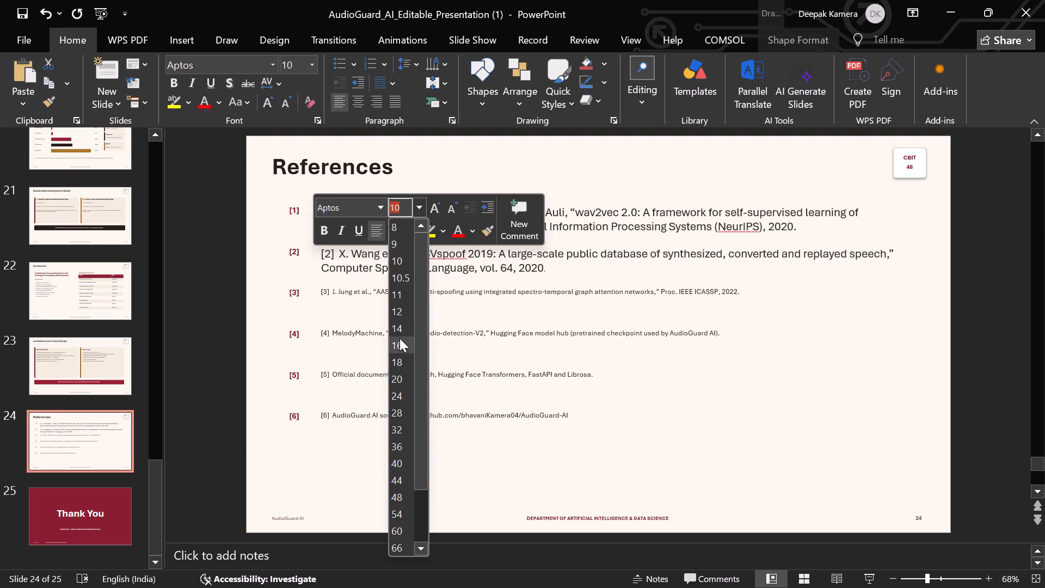
pyautogui.click(399, 339)
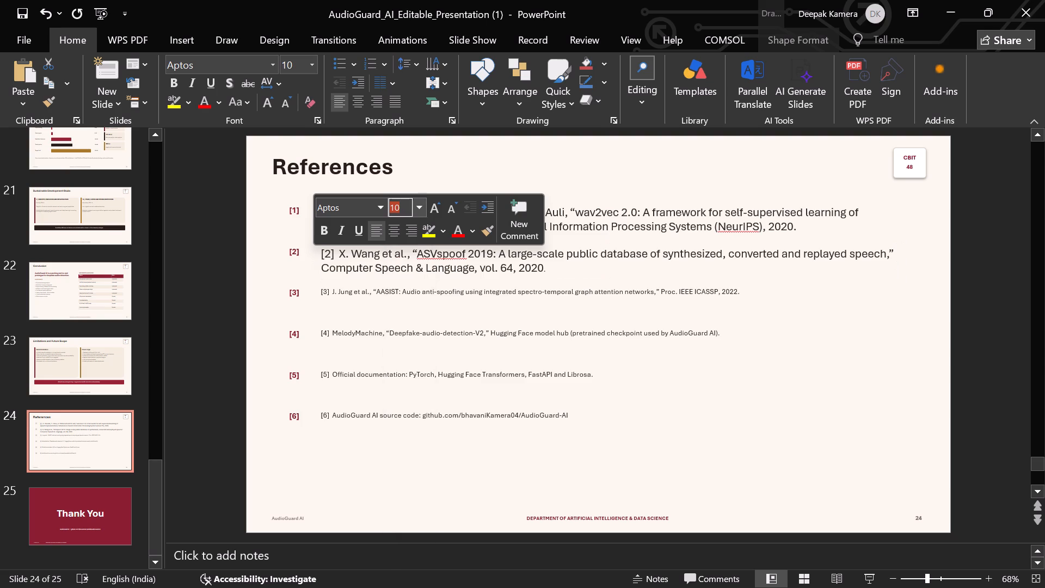
pyautogui.click(443, 326)
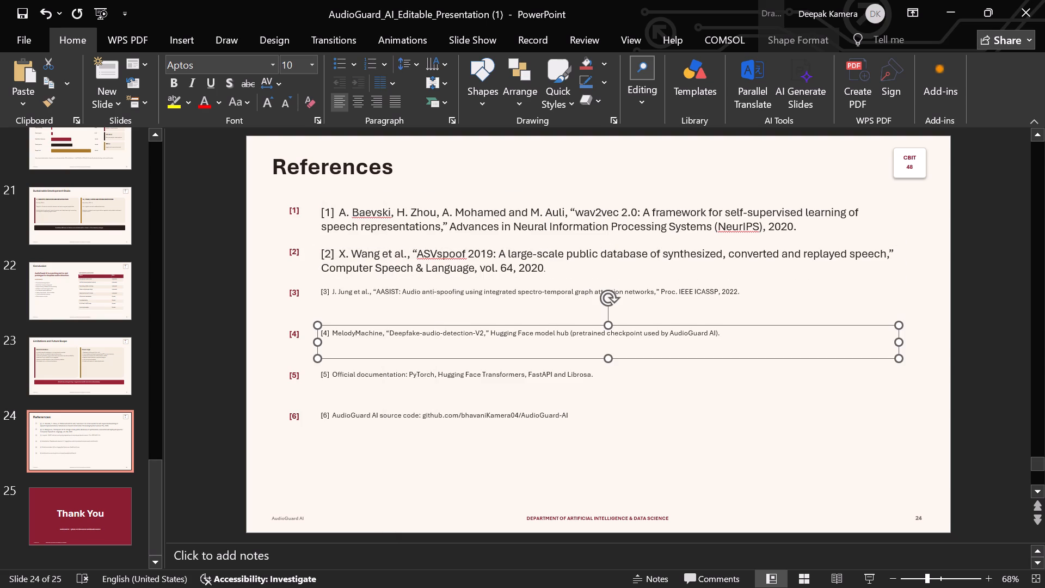
# Set the font size of reference [3], the AASIST entry, to 16.
pyautogui.click(328, 288)
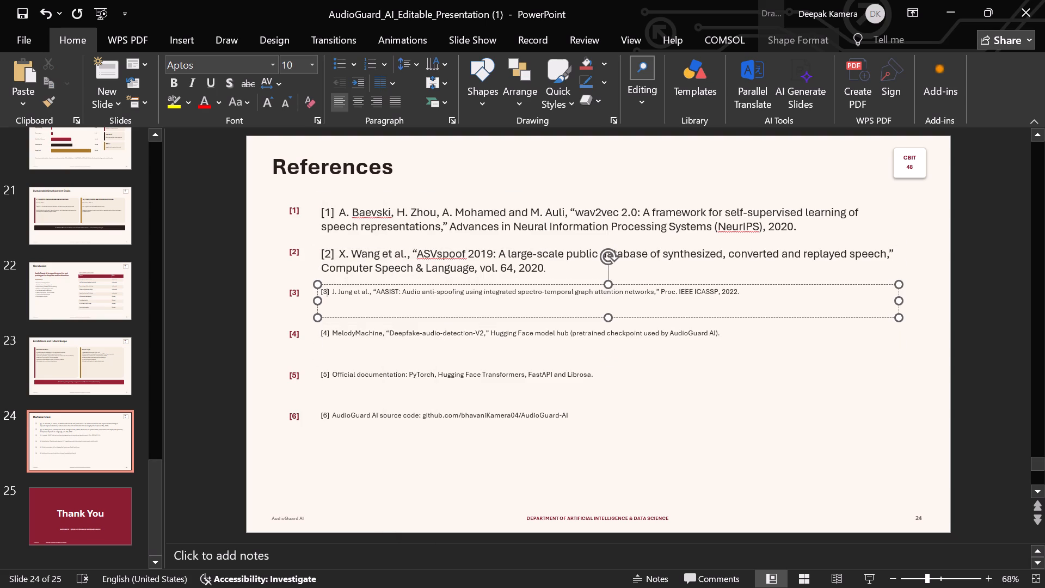
pyautogui.press('Left')
pyautogui.press('Left')
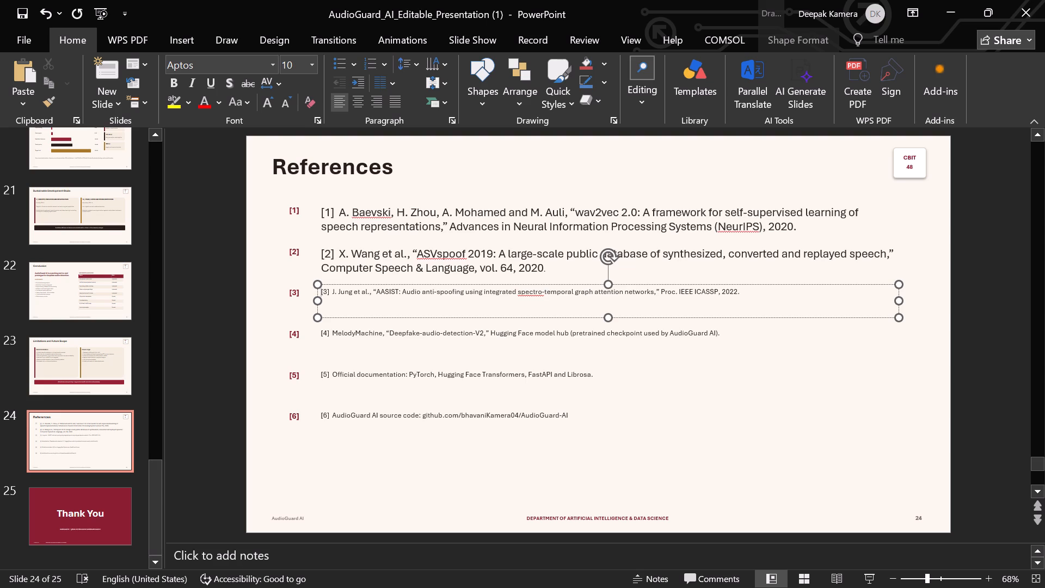
pyautogui.moveTo(323, 289); pyautogui.dragTo(738, 297)
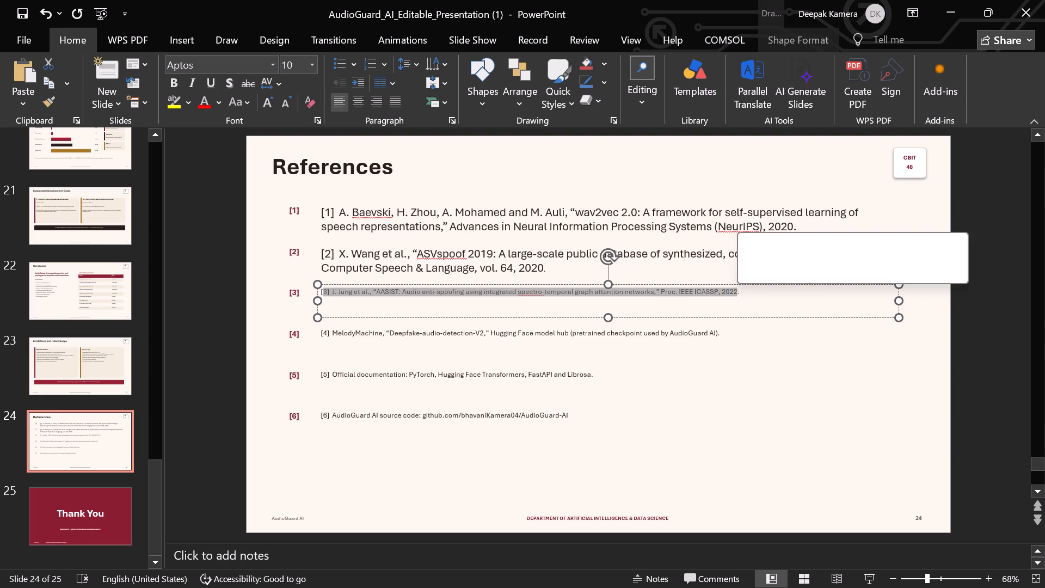
pyautogui.click(845, 248)
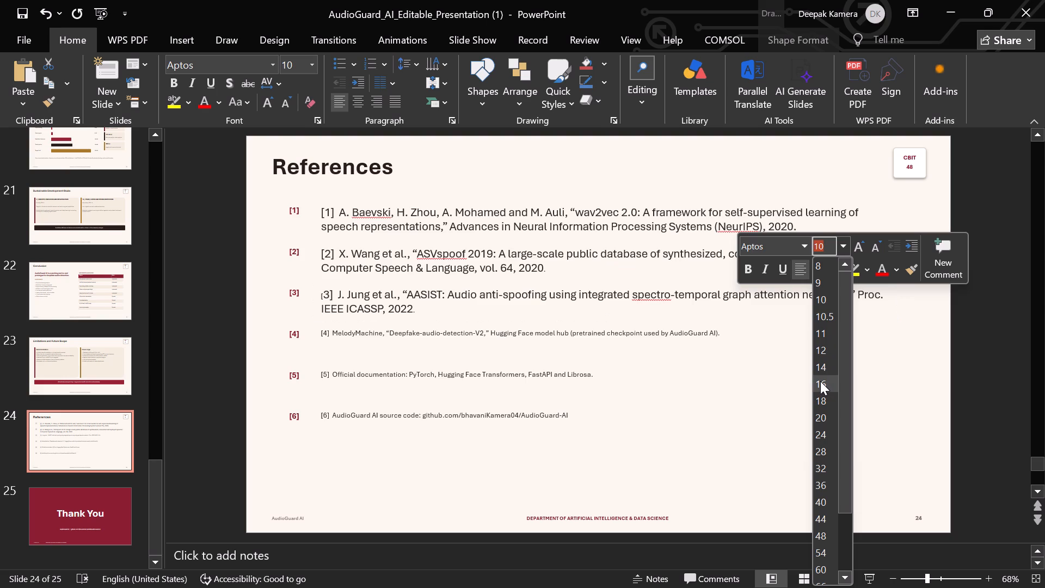
pyautogui.click(820, 381)
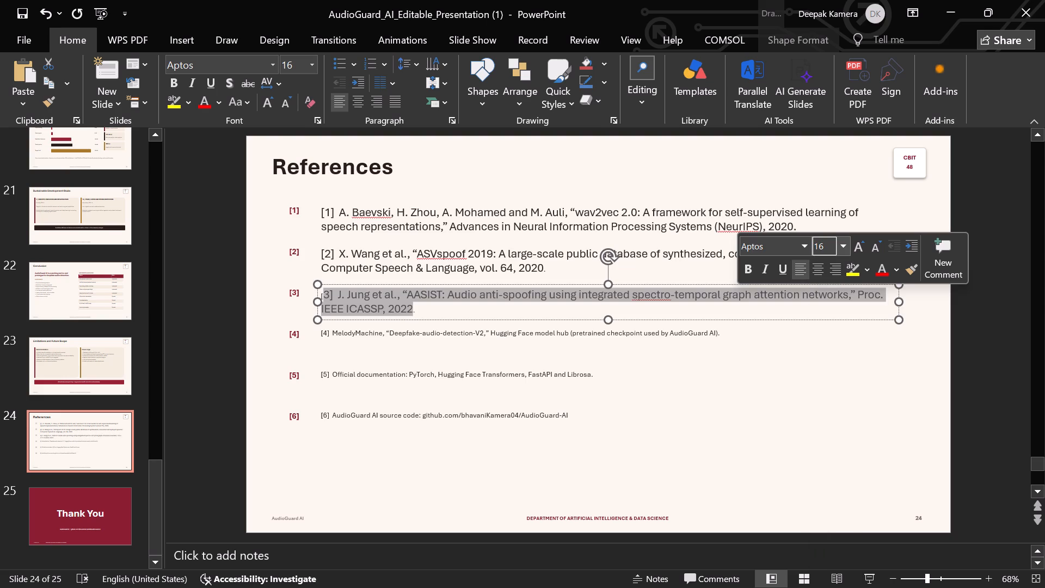
# Set the font size of the opening bracket at the start of reference [3] to 16.
pyautogui.click(324, 295)
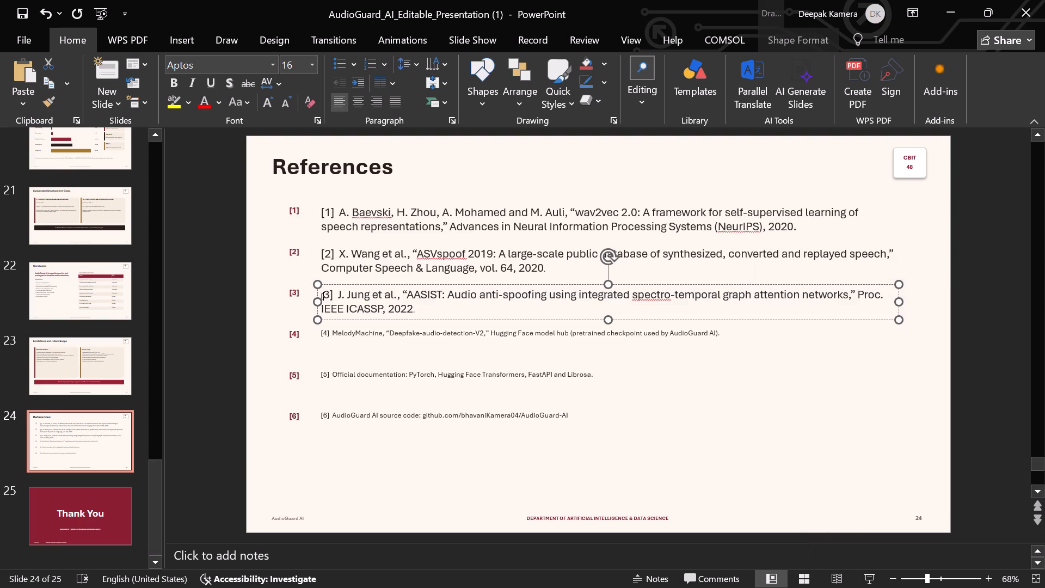
pyautogui.moveTo(324, 296); pyautogui.dragTo(307, 301)
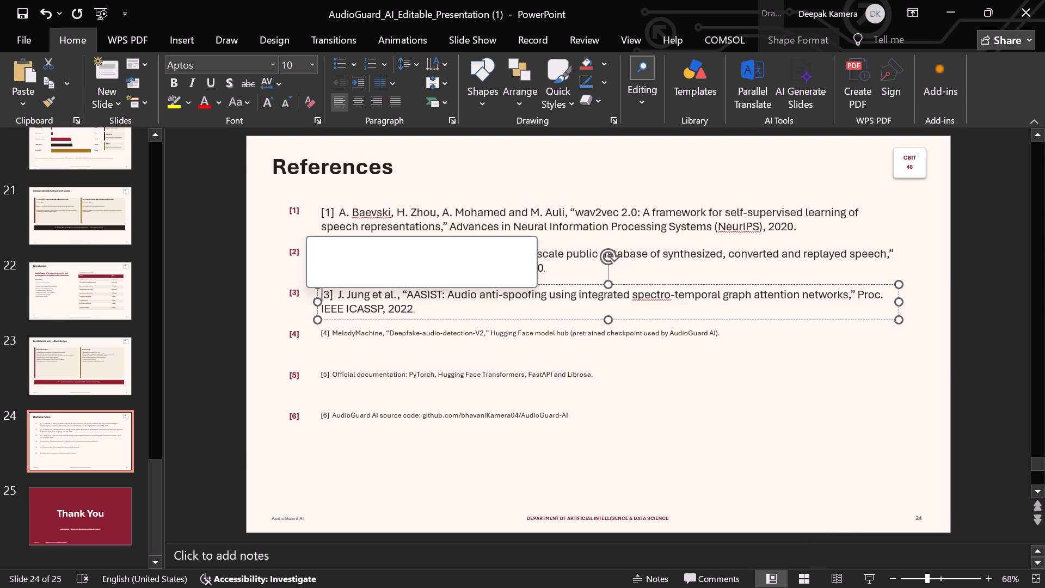
pyautogui.click(409, 251)
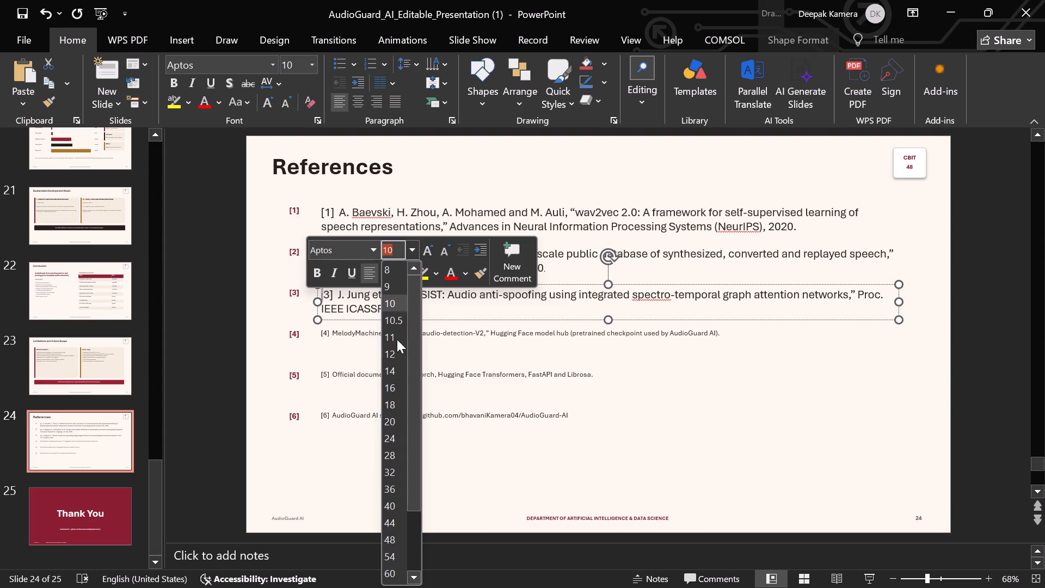
pyautogui.click(392, 382)
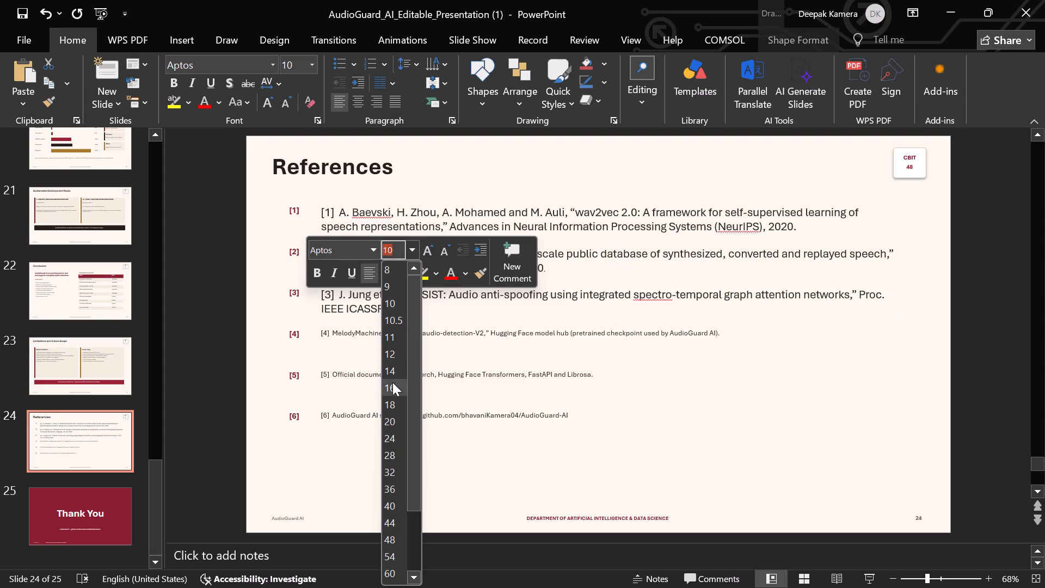
pyautogui.click(389, 362)
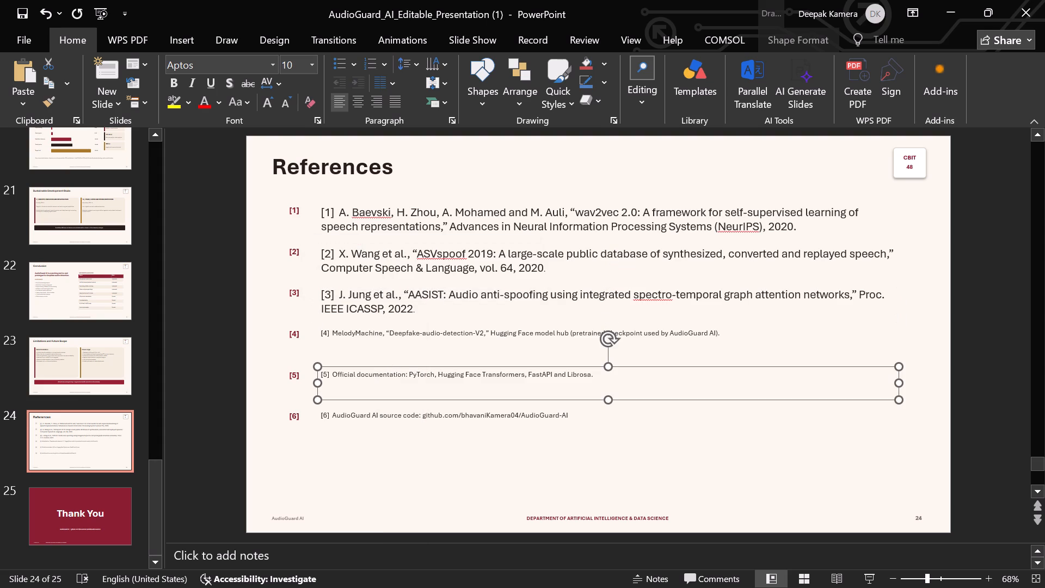
# Set the font size of reference [4], the MelodyMachine entry, to 16.
pyautogui.click(556, 330)
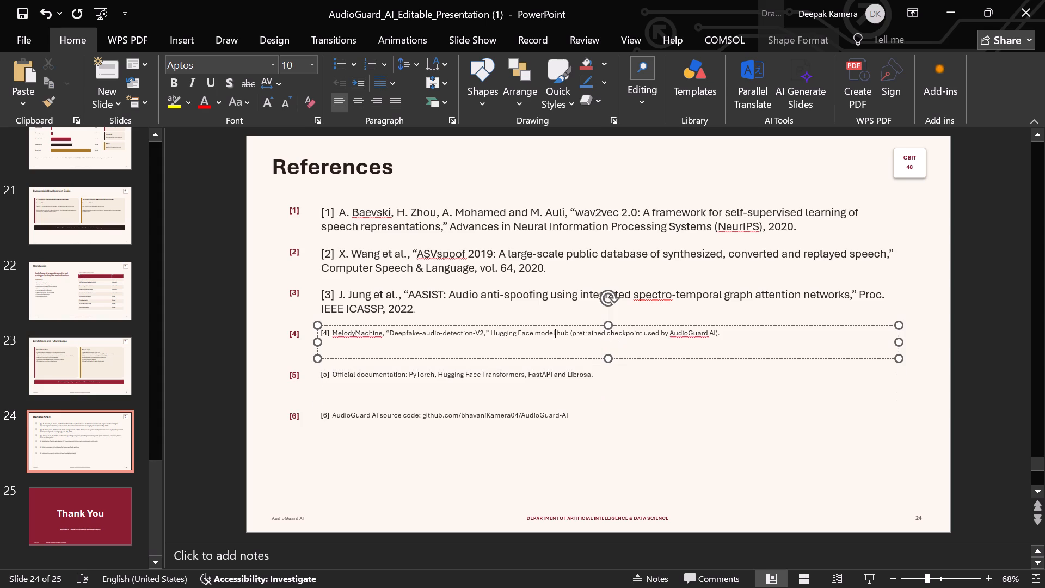
pyautogui.moveTo(719, 332); pyautogui.dragTo(317, 329)
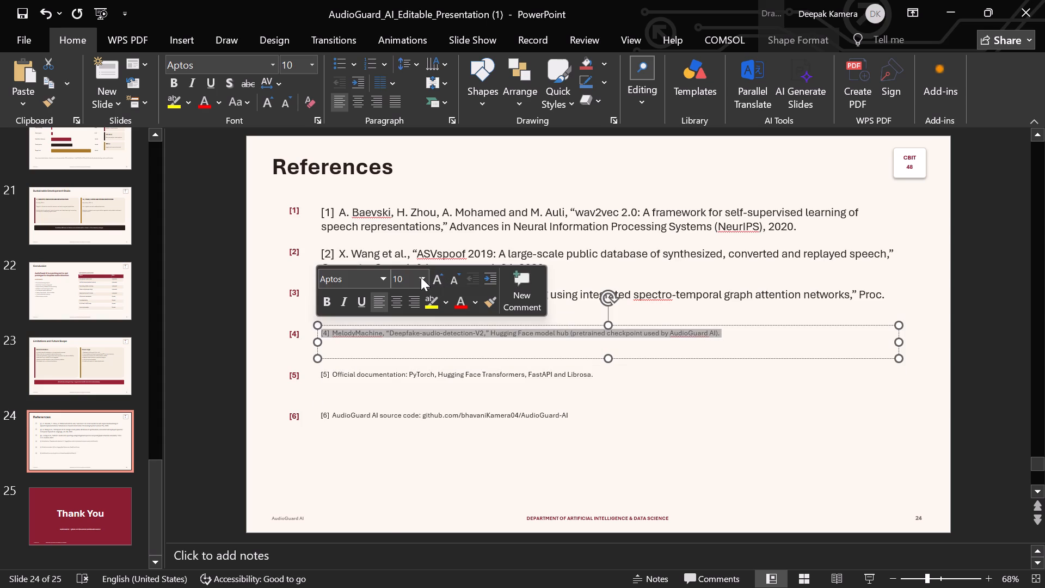
pyautogui.click(420, 277)
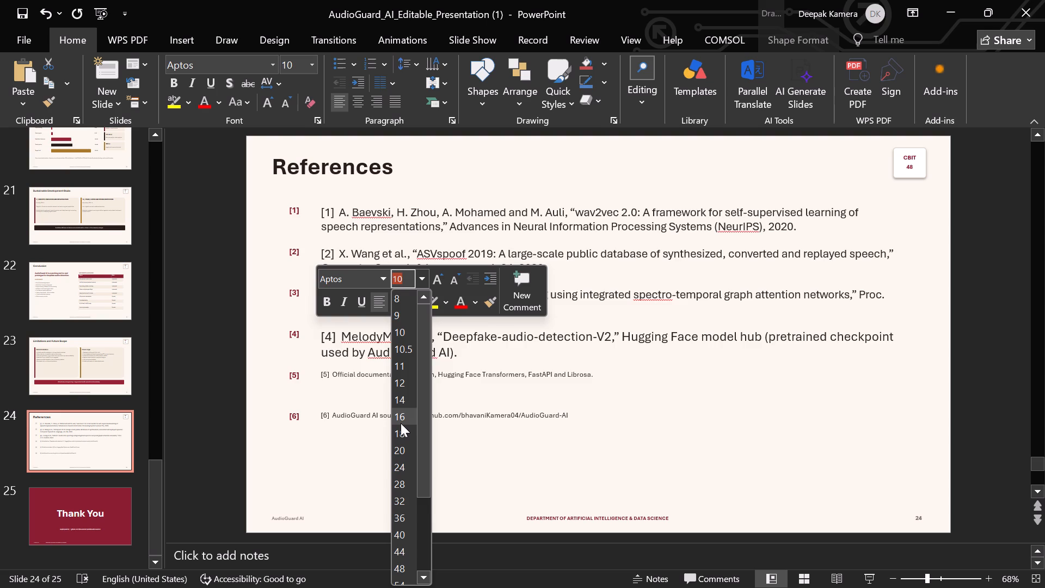
pyautogui.click(398, 416)
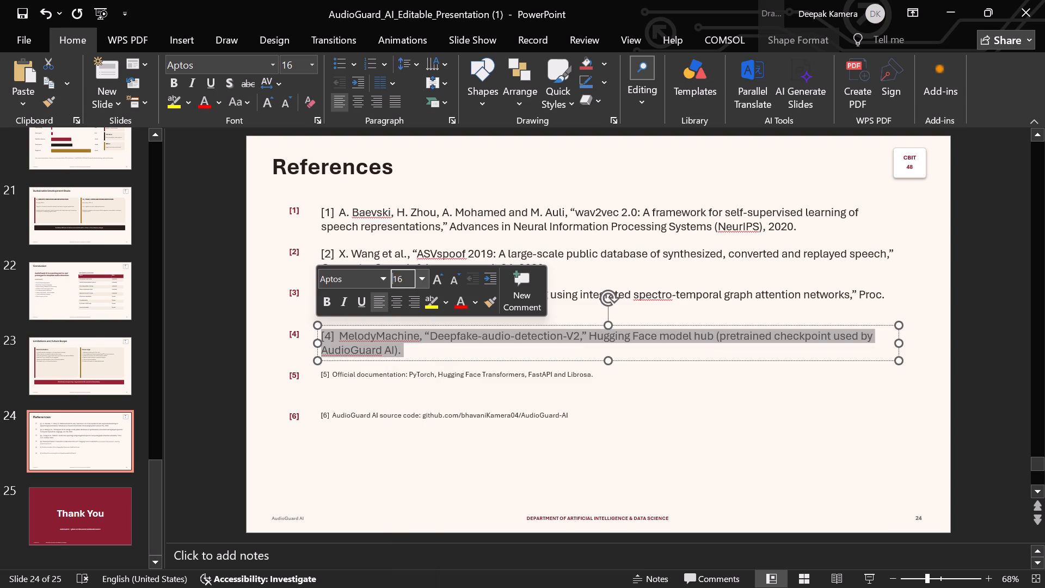
# Set the font size of reference [5], the official documentation entry, to 16.
pyautogui.click(477, 380)
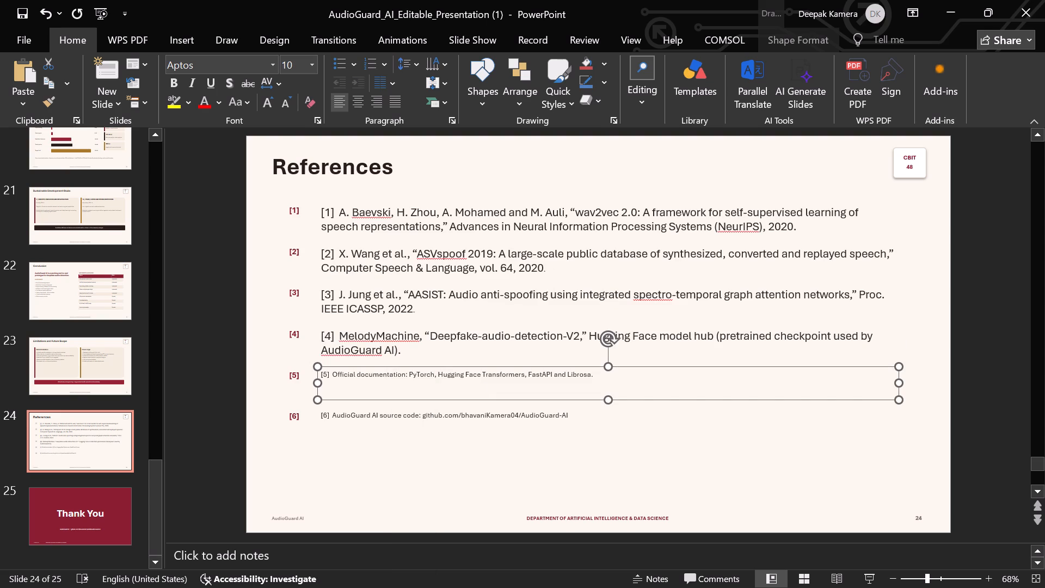
pyautogui.moveTo(591, 374); pyautogui.dragTo(313, 376)
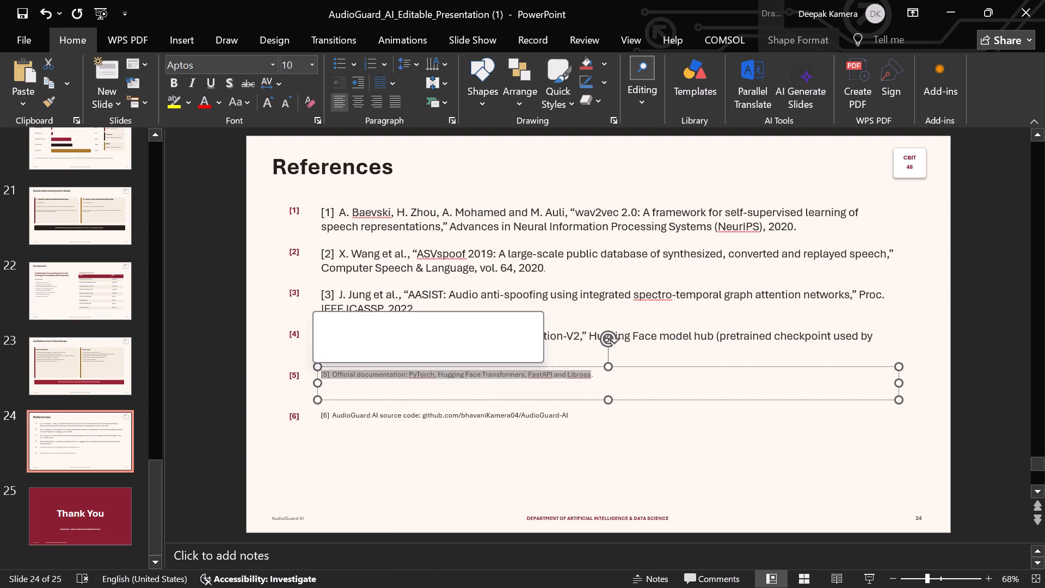
pyautogui.click(413, 324)
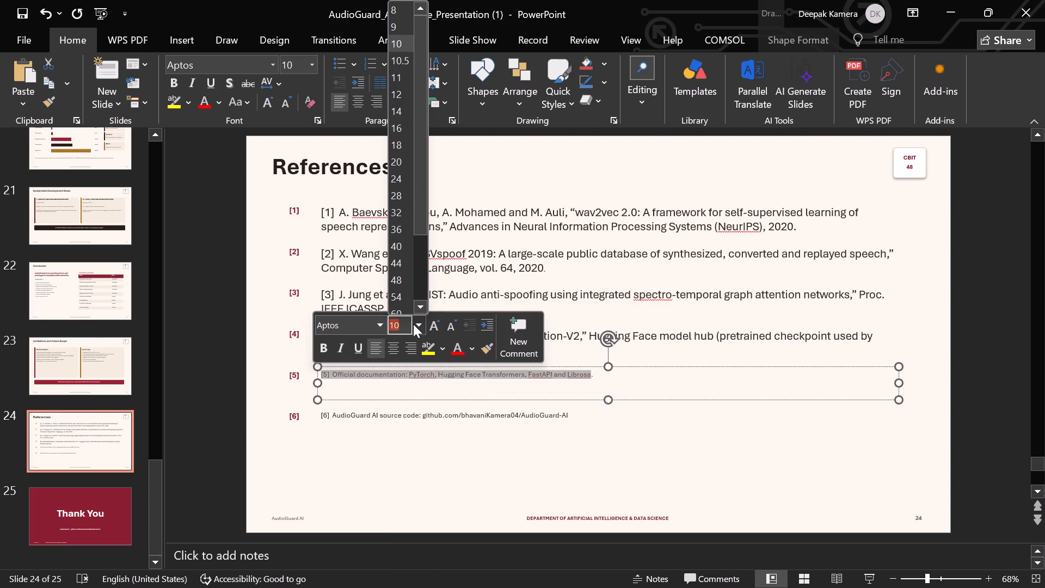
pyautogui.click(394, 128)
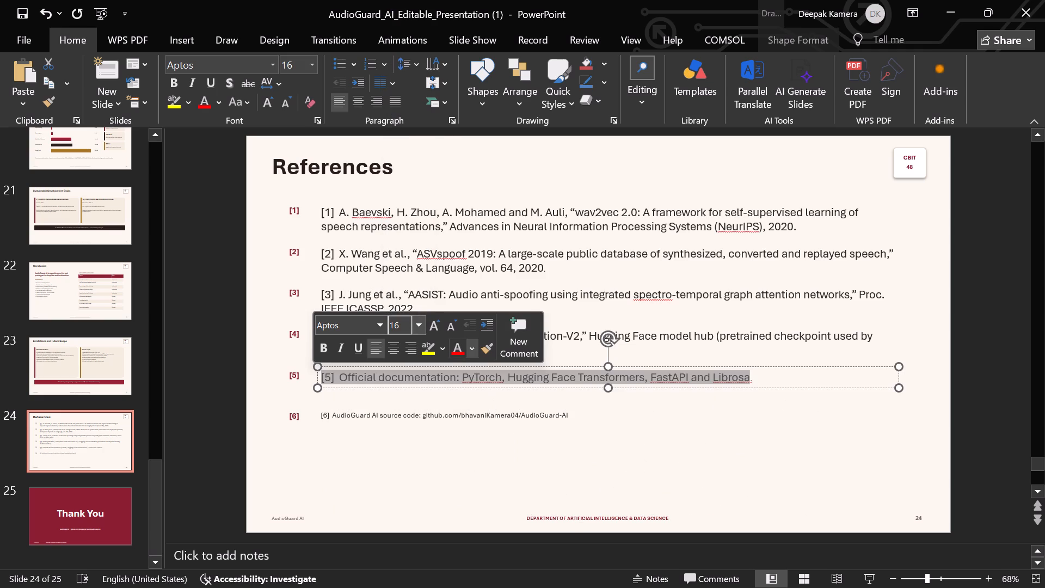
# Set the font size of reference [6], the AudioGuard AI source code entry, to 16.
pyautogui.click(497, 412)
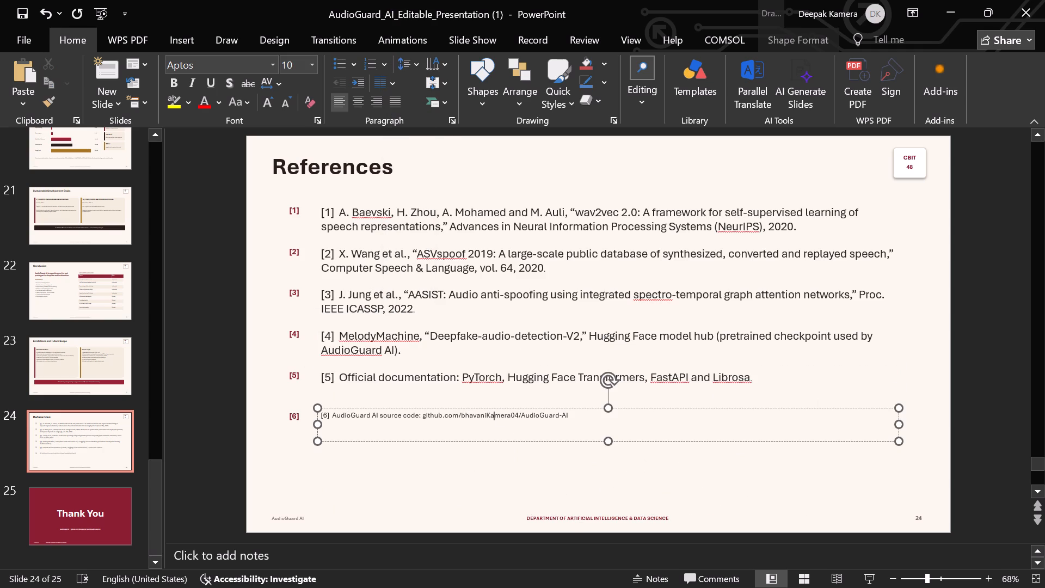
pyautogui.click(568, 414)
pyautogui.moveTo(568, 414); pyautogui.dragTo(514, 416)
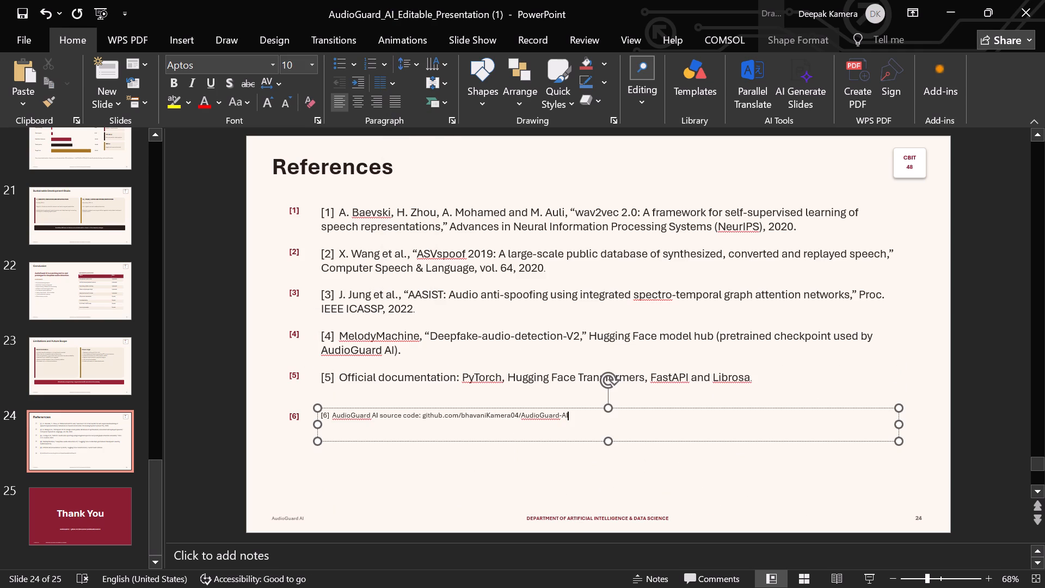
pyautogui.moveTo(514, 416); pyautogui.dragTo(321, 413)
pyautogui.moveTo(321, 413); pyautogui.dragTo(568, 416)
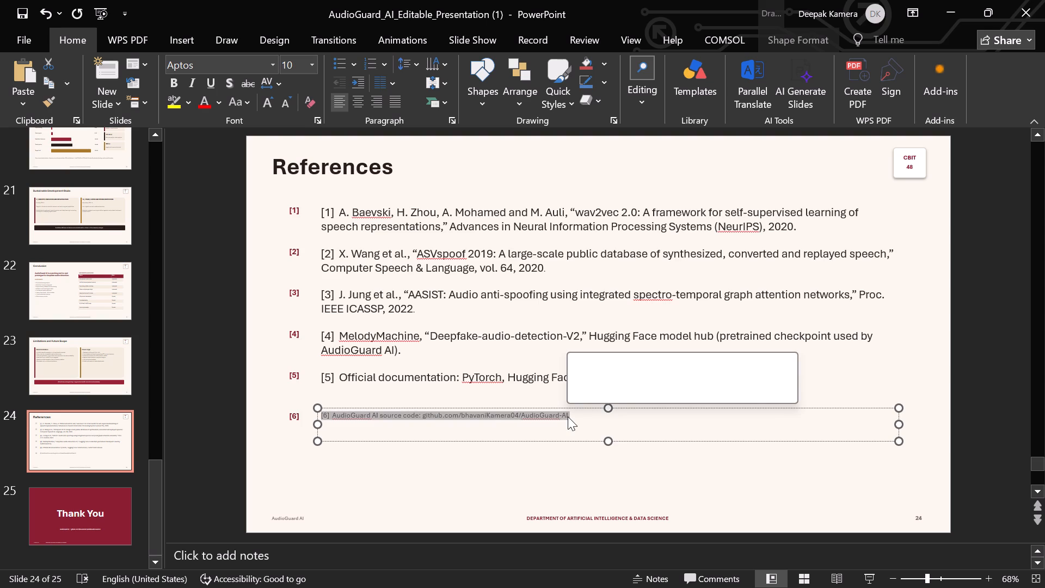
pyautogui.click(679, 364)
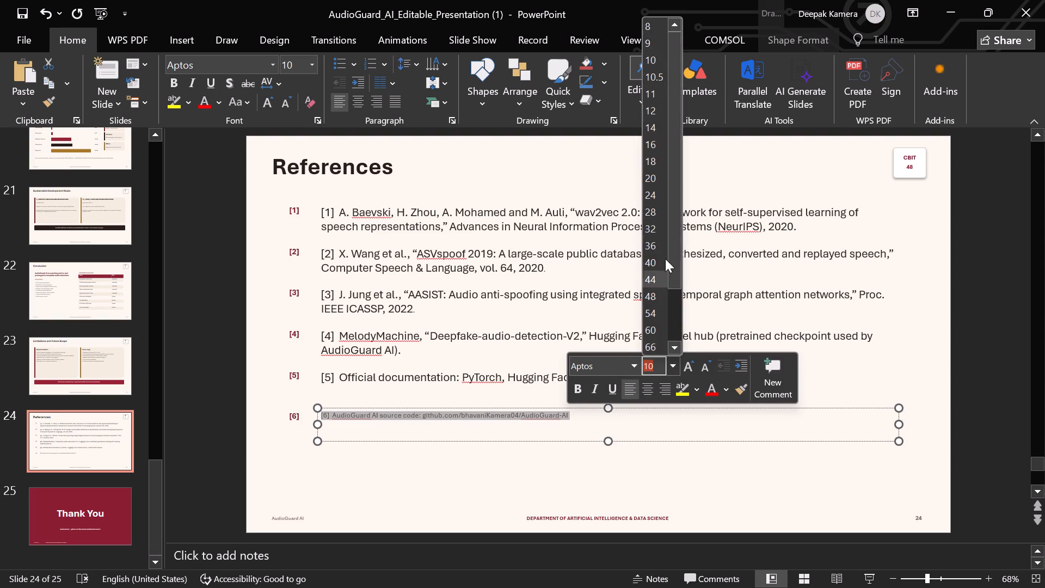
pyautogui.click(653, 143)
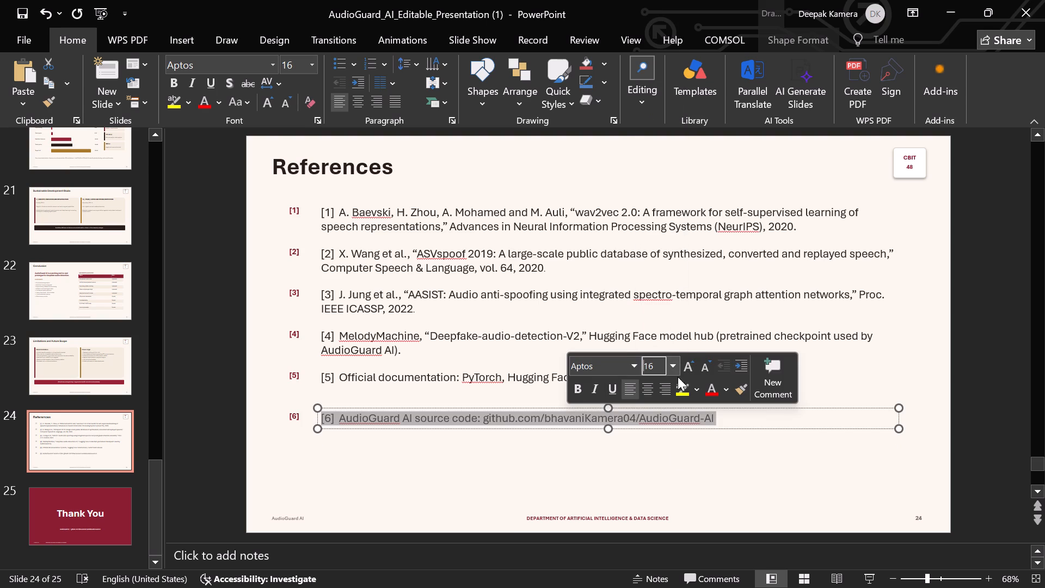
pyautogui.click(665, 482)
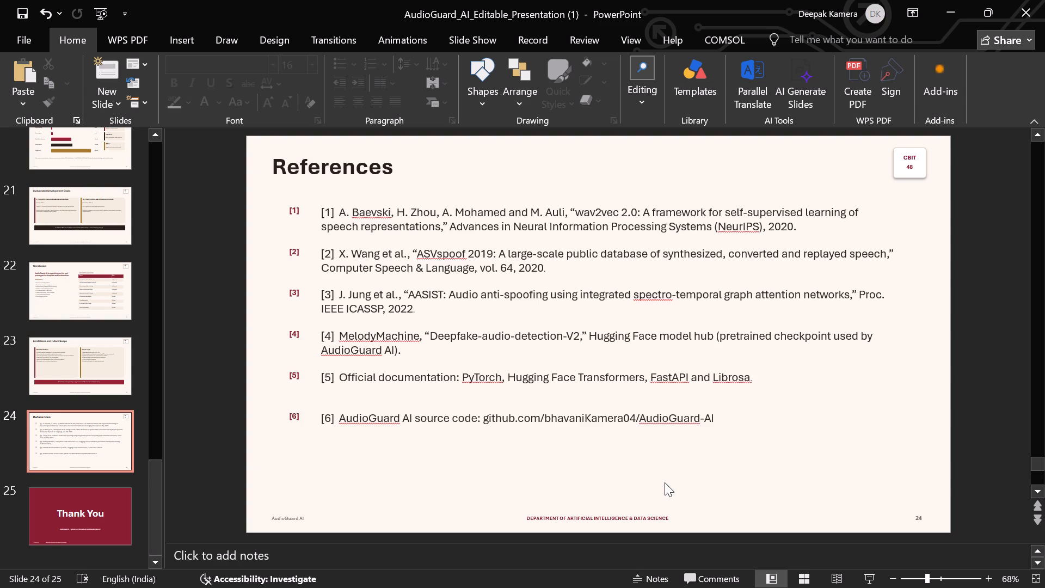
# On slide 23, Limitations and Future Scope, set the red banner's sentence about the functional prototype to font size 18.
pyautogui.click(81, 357)
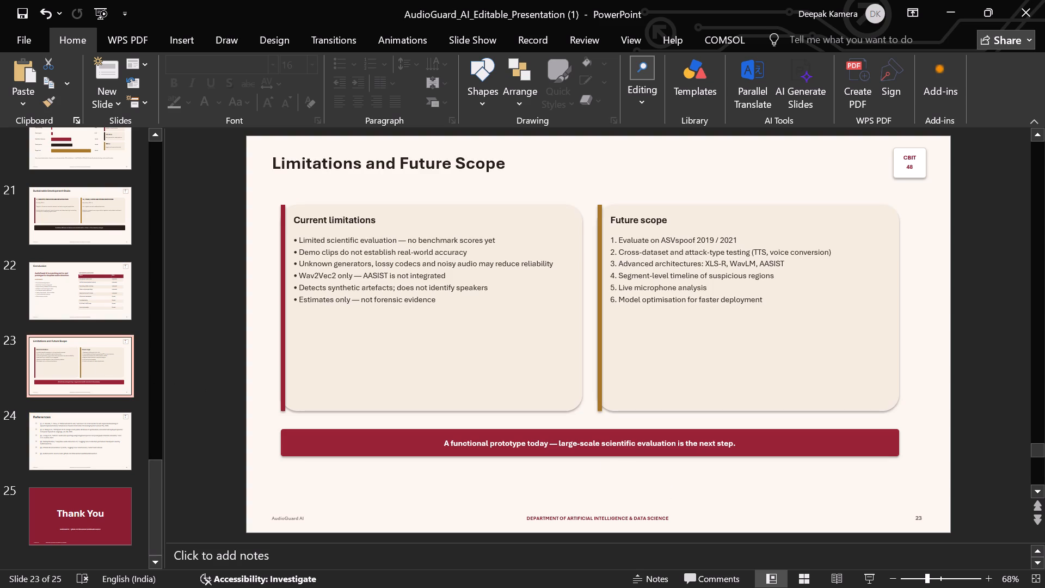
pyautogui.click(739, 440)
pyautogui.moveTo(739, 440); pyautogui.dragTo(736, 441)
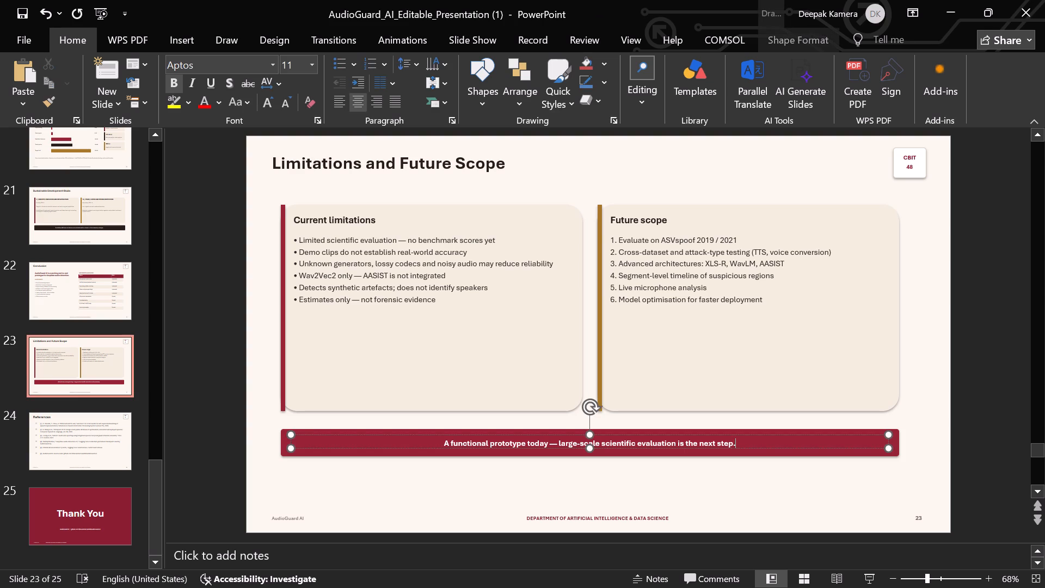
pyautogui.moveTo(736, 441); pyautogui.dragTo(733, 442)
pyautogui.moveTo(733, 442); pyautogui.dragTo(434, 442)
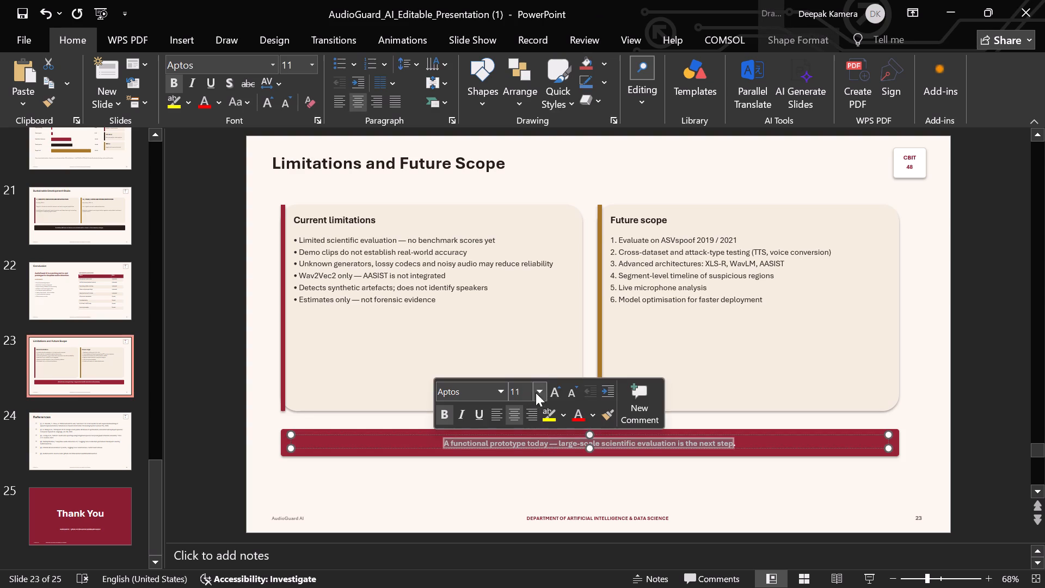
pyautogui.click(541, 386)
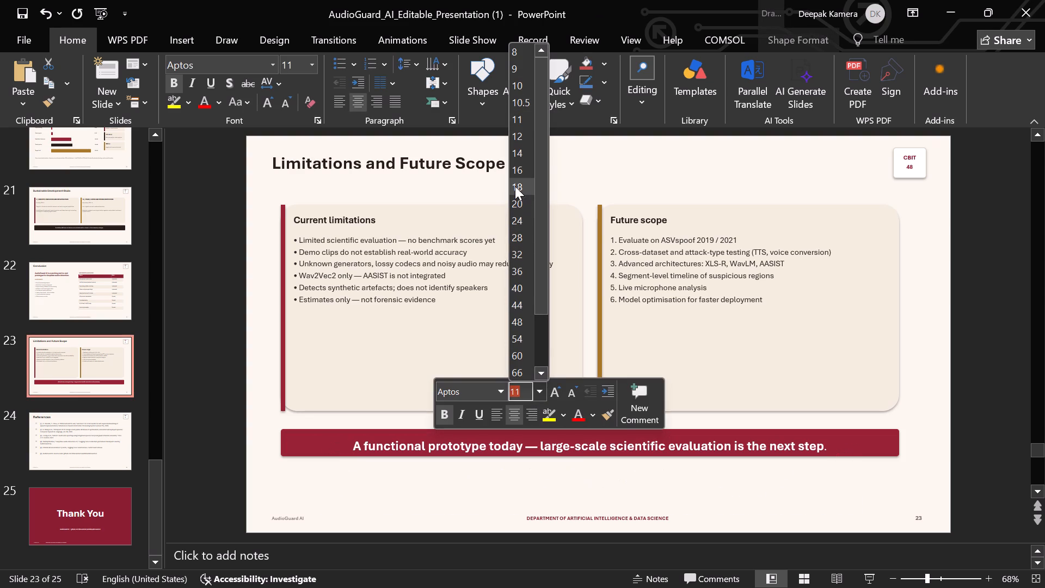
pyautogui.click(515, 185)
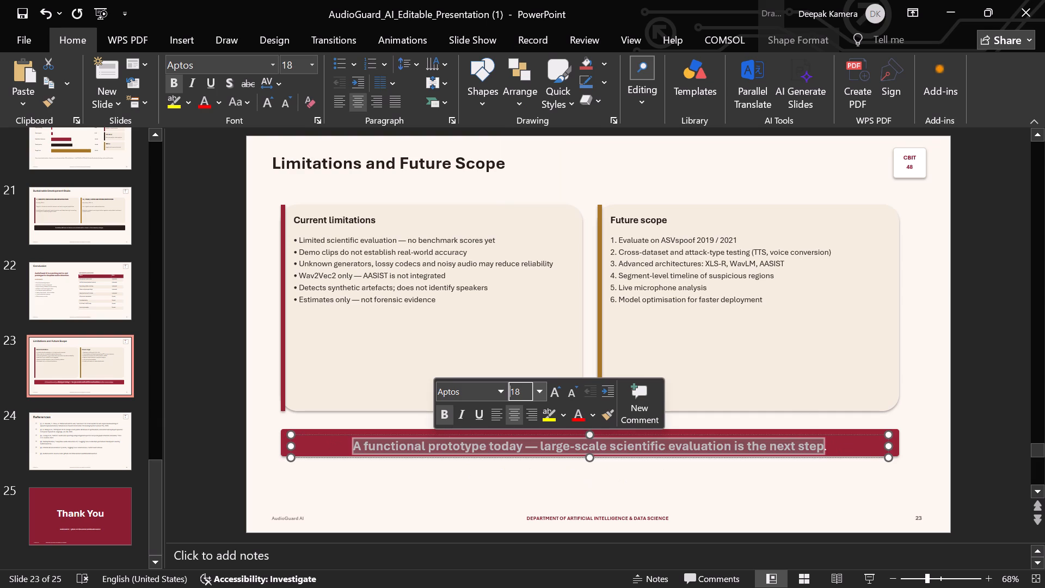
# Nudge the text box of the banner sentence slightly within the red bar on slide 23.
pyautogui.click(590, 437)
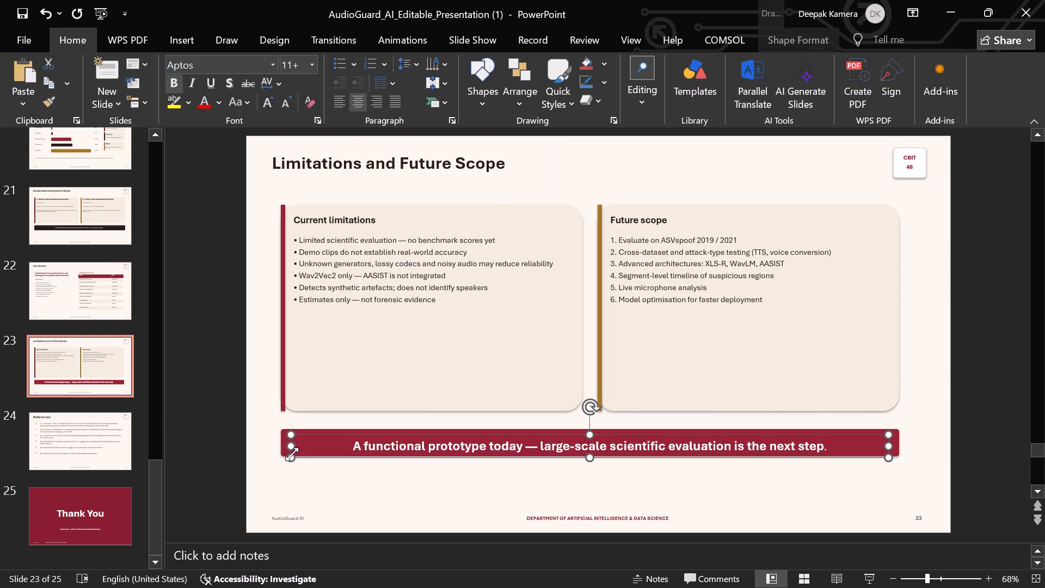
pyautogui.moveTo(292, 455); pyautogui.dragTo(294, 451)
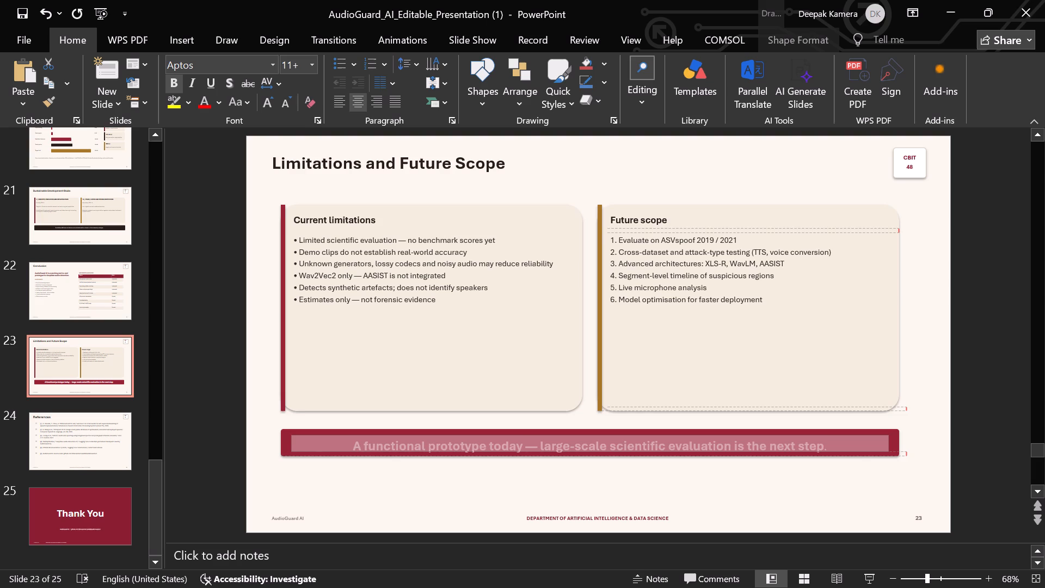
pyautogui.moveTo(294, 451); pyautogui.dragTo(288, 449)
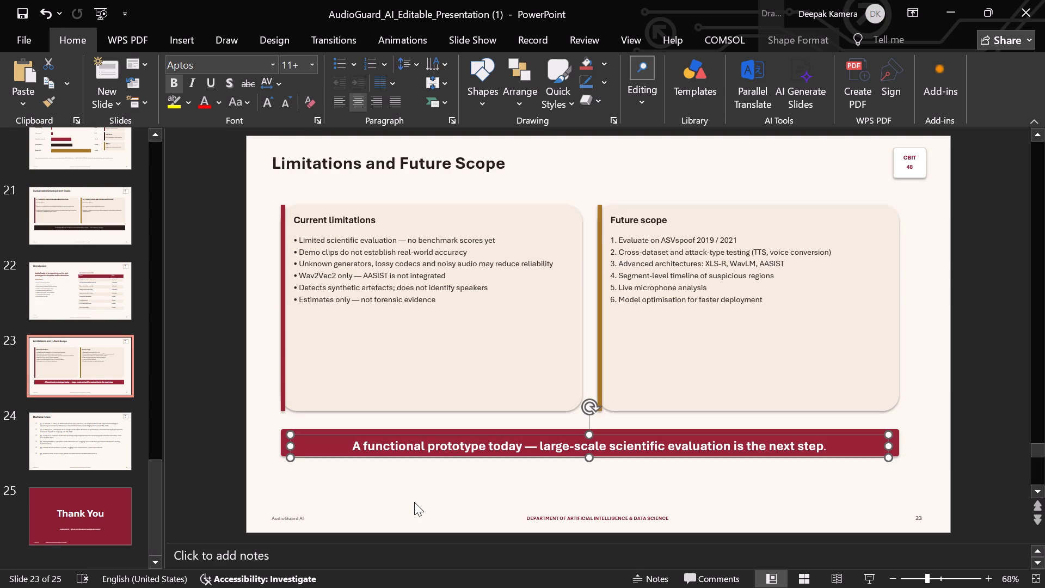
pyautogui.click(415, 502)
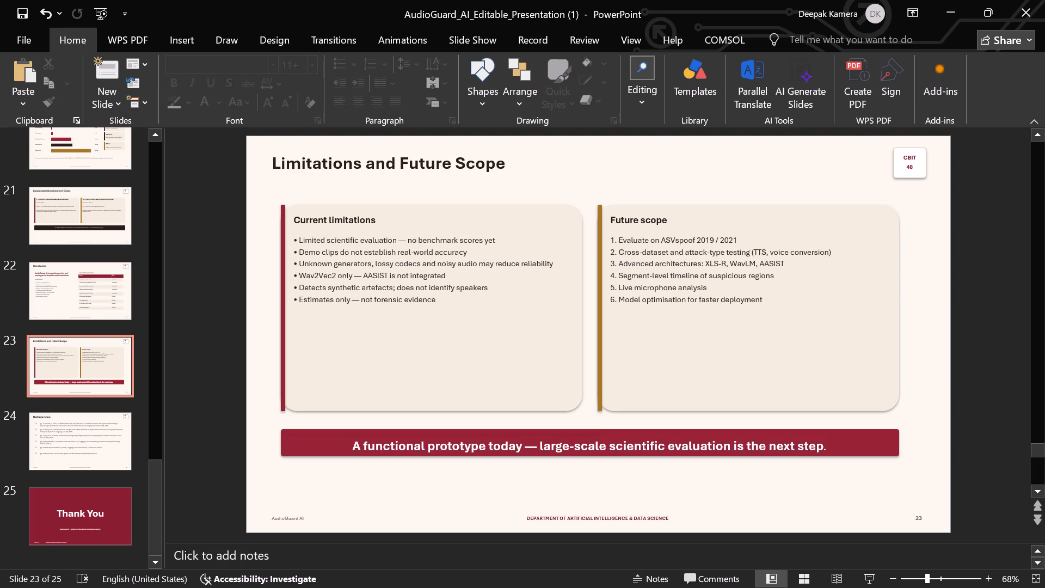
# Set the font size of all the bullet points under Current limitations to 16.
pyautogui.moveTo(298, 243); pyautogui.dragTo(348, 268)
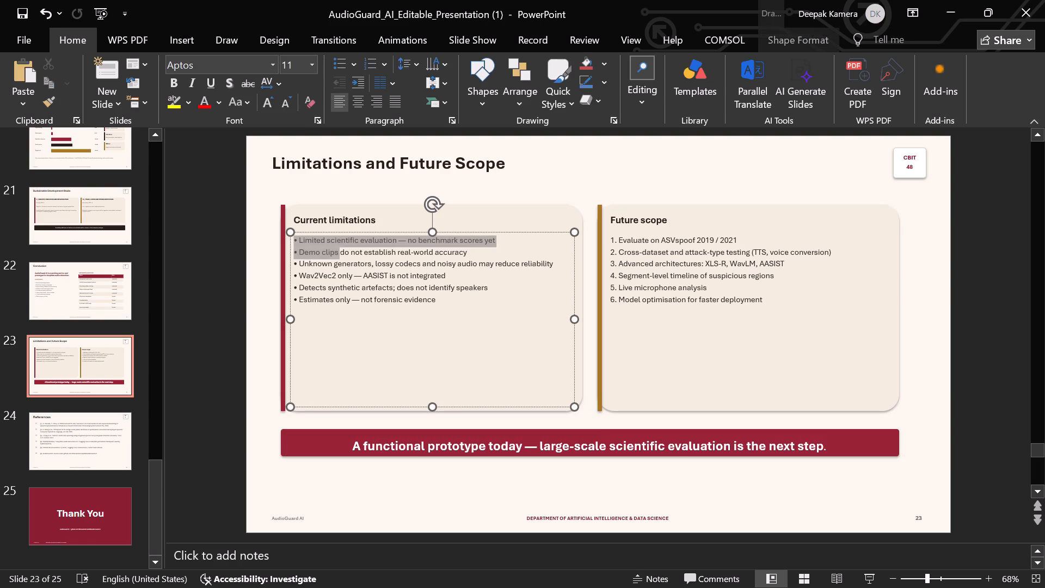
pyautogui.moveTo(348, 268); pyautogui.dragTo(441, 320)
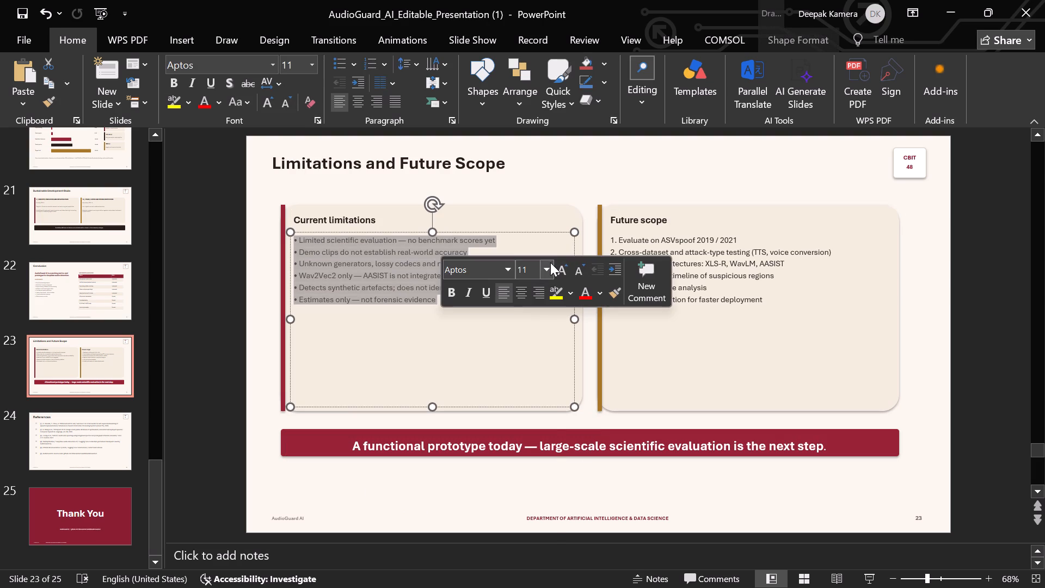
pyautogui.click(550, 262)
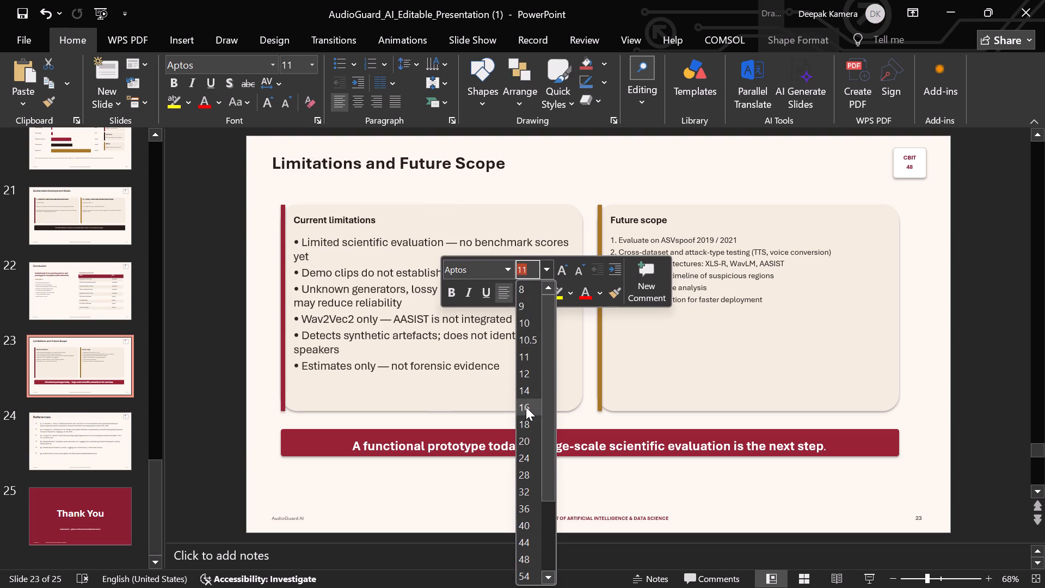
pyautogui.click(526, 407)
pyautogui.click(656, 374)
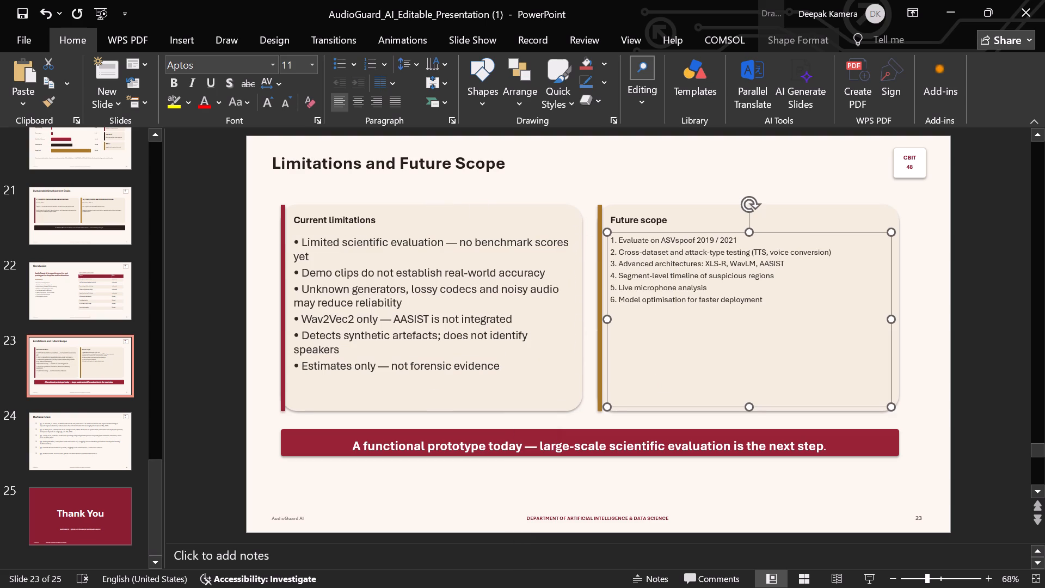
# Set the font size of the Current limitations heading to 18.
pyautogui.click(379, 219)
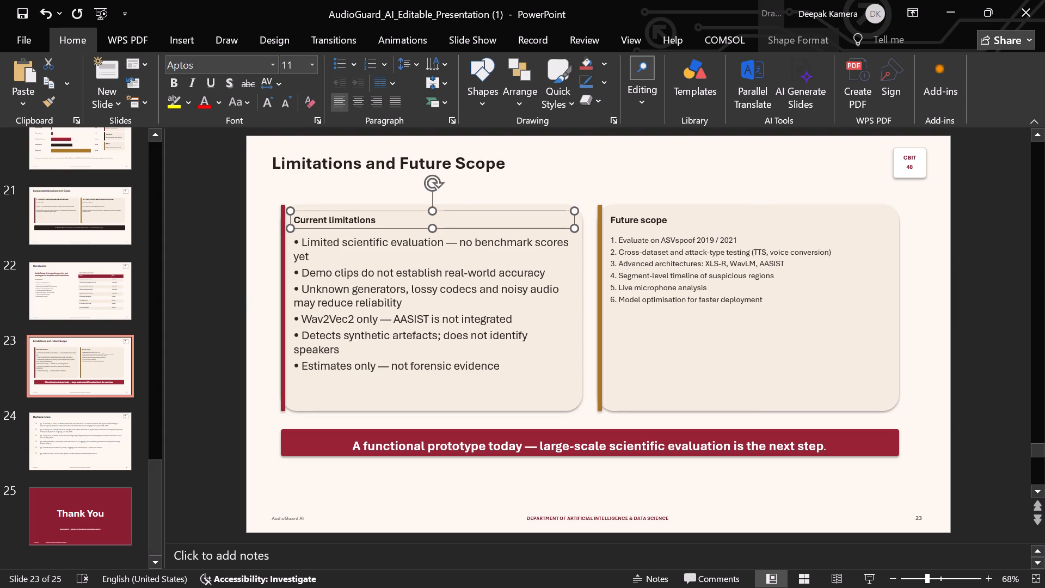
pyautogui.moveTo(375, 218); pyautogui.dragTo(278, 225)
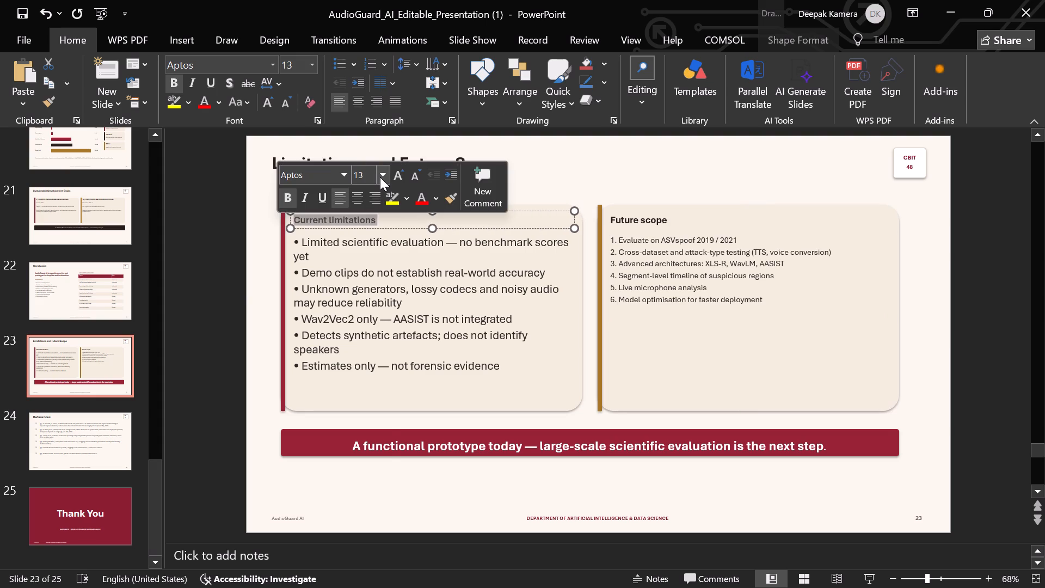
pyautogui.click(380, 177)
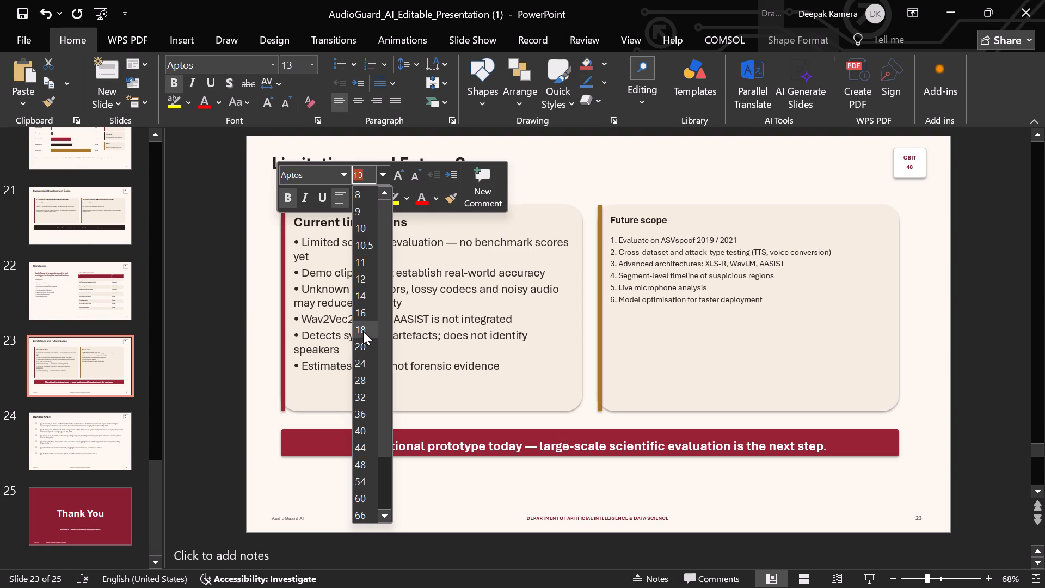
pyautogui.click(364, 324)
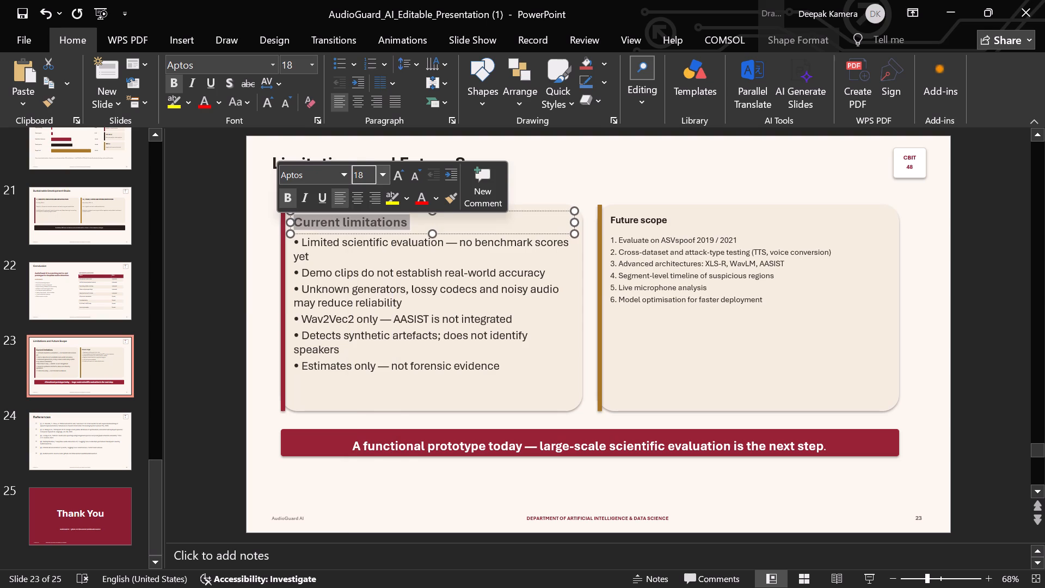
# Add a colon at the end of the Current limitations heading.
pyautogui.click(414, 224)
pyautogui.click(410, 219)
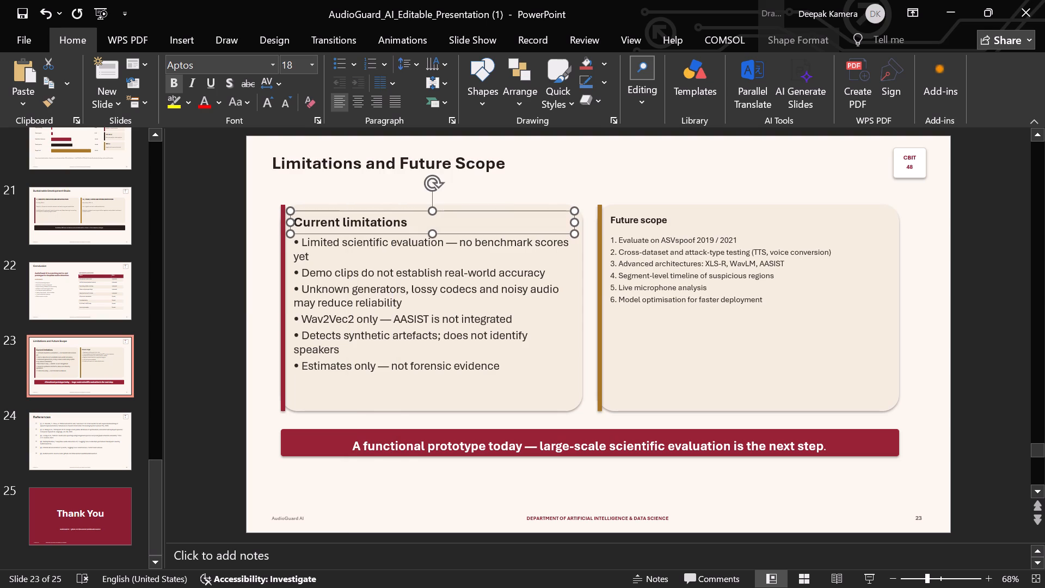
pyautogui.click(407, 224)
pyautogui.hotkey('shift', ':')
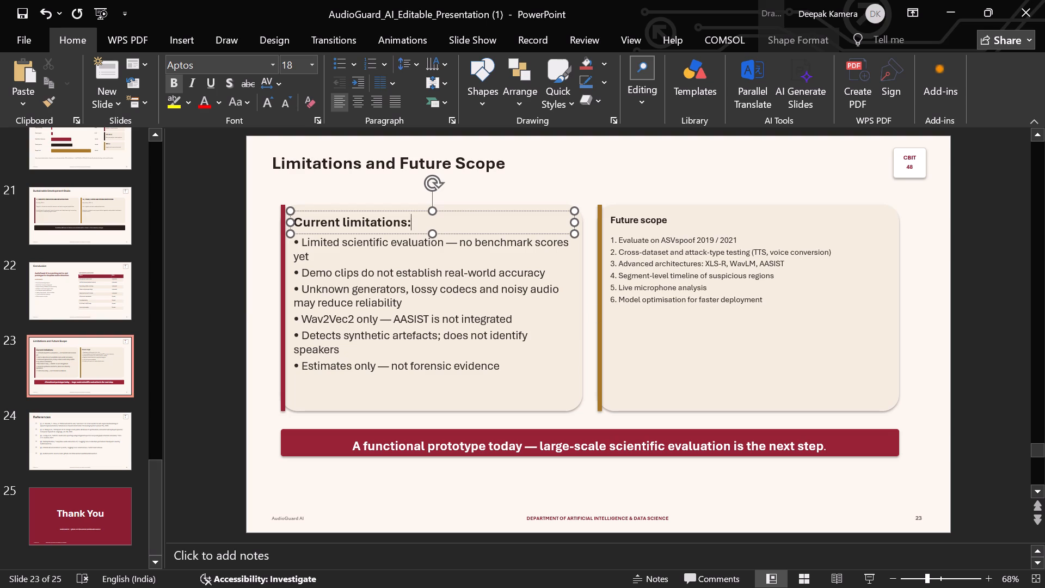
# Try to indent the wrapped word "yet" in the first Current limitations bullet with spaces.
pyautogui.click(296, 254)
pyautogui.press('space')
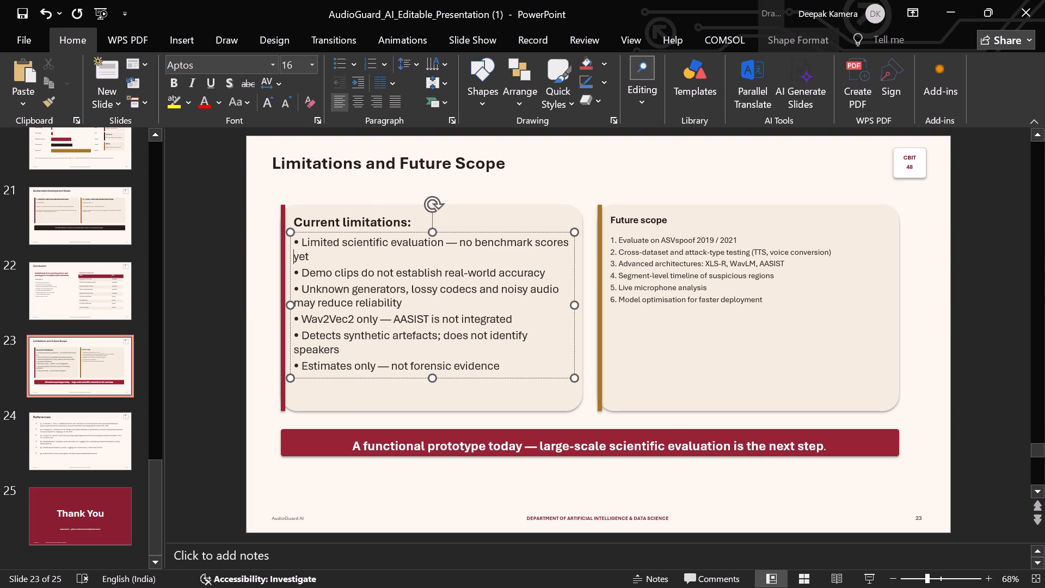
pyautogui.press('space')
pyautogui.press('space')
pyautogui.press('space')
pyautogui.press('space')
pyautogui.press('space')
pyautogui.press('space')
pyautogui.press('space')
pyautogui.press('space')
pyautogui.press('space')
# Set the font size of all six numbered items under Future scope to 16.
pyautogui.moveTo(610, 237); pyautogui.dragTo(693, 330)
pyautogui.click(693, 330)
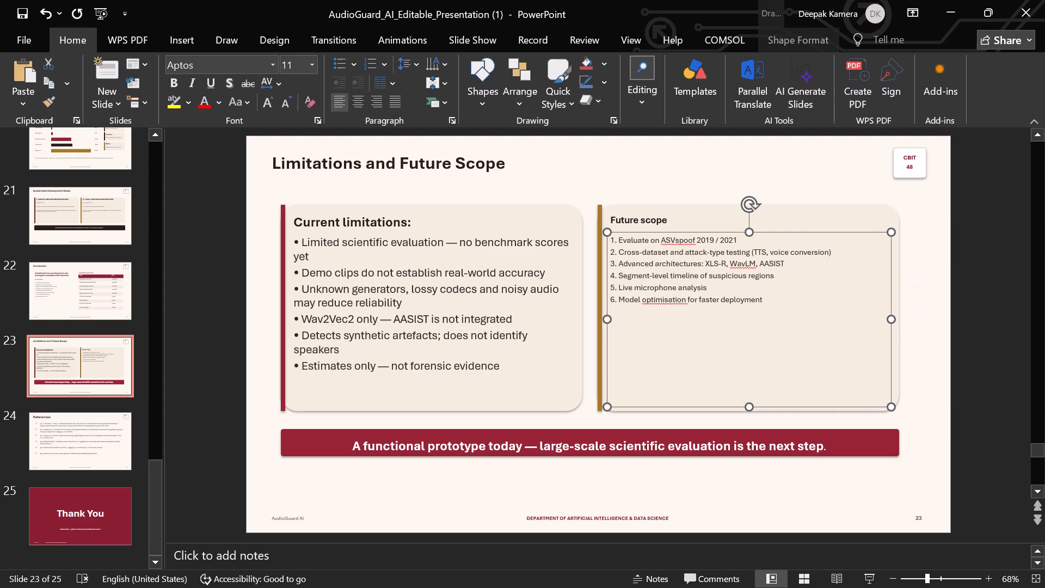
pyautogui.moveTo(764, 299); pyautogui.dragTo(592, 231)
pyautogui.click(699, 179)
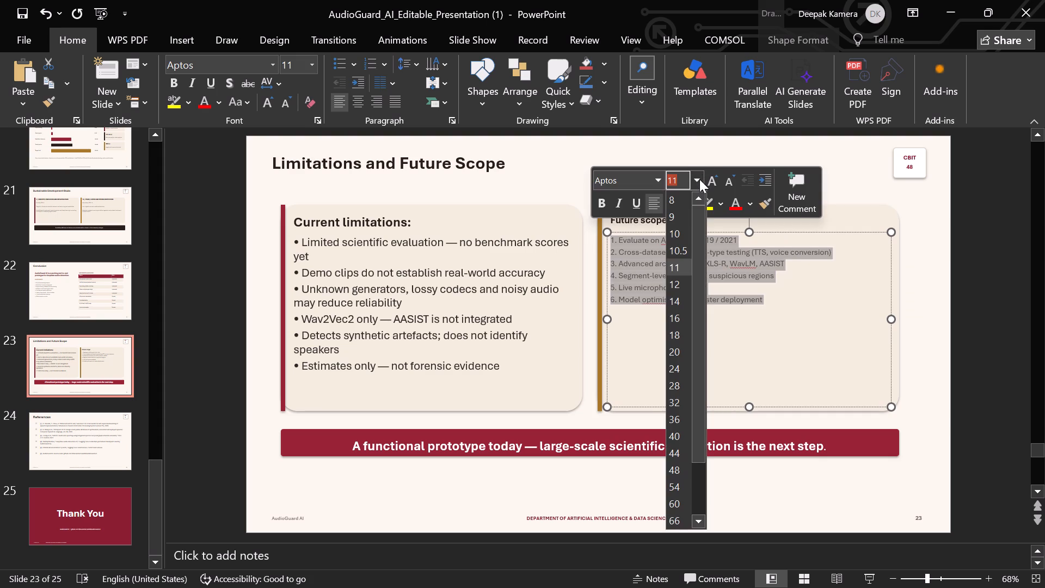
pyautogui.click(674, 314)
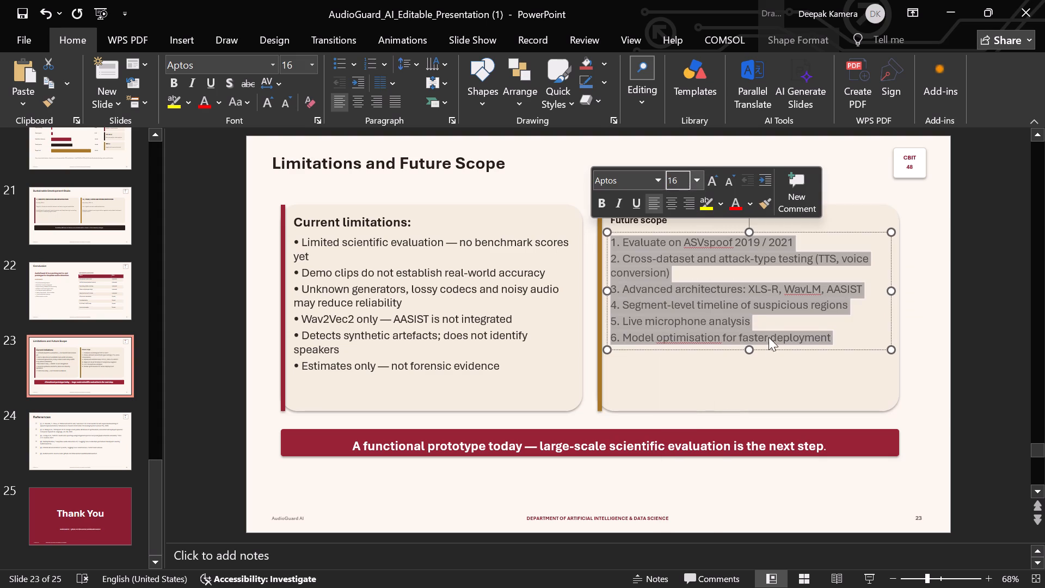
pyautogui.click(751, 378)
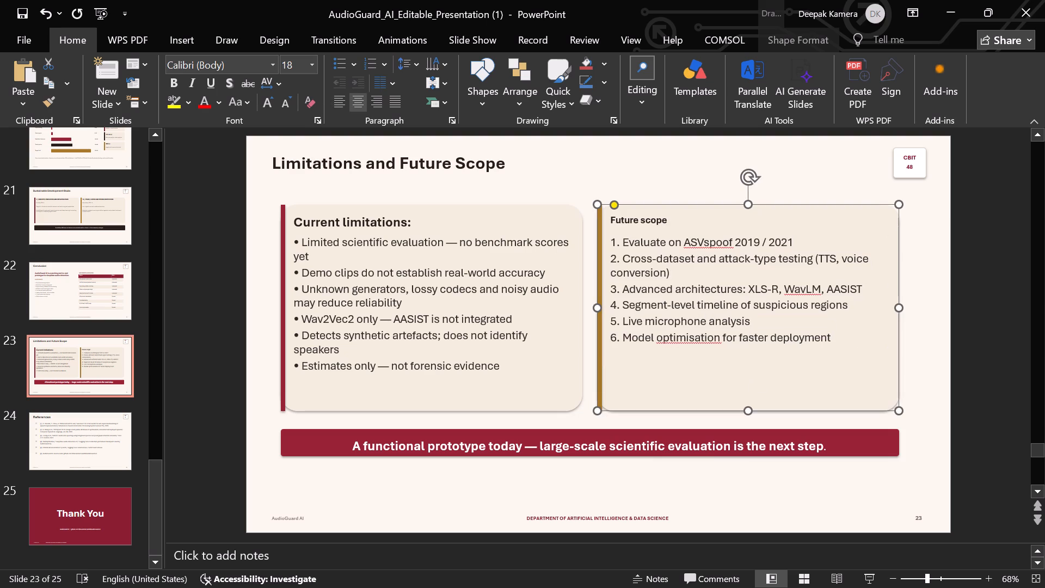
# Set the font size of the Future scope heading to 18.
pyautogui.click(671, 217)
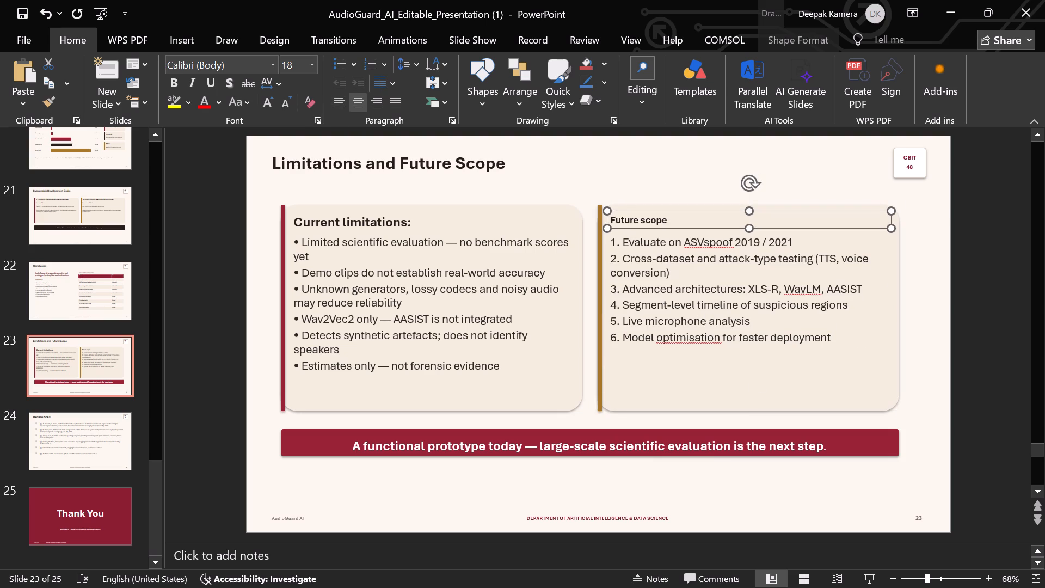
pyautogui.moveTo(667, 217); pyautogui.dragTo(611, 222)
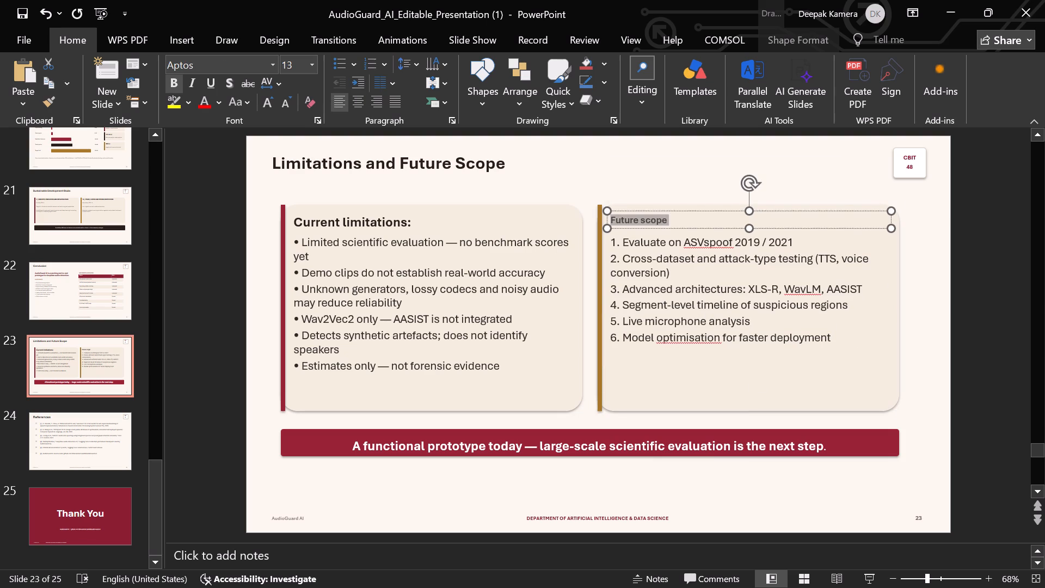
pyautogui.click(714, 175)
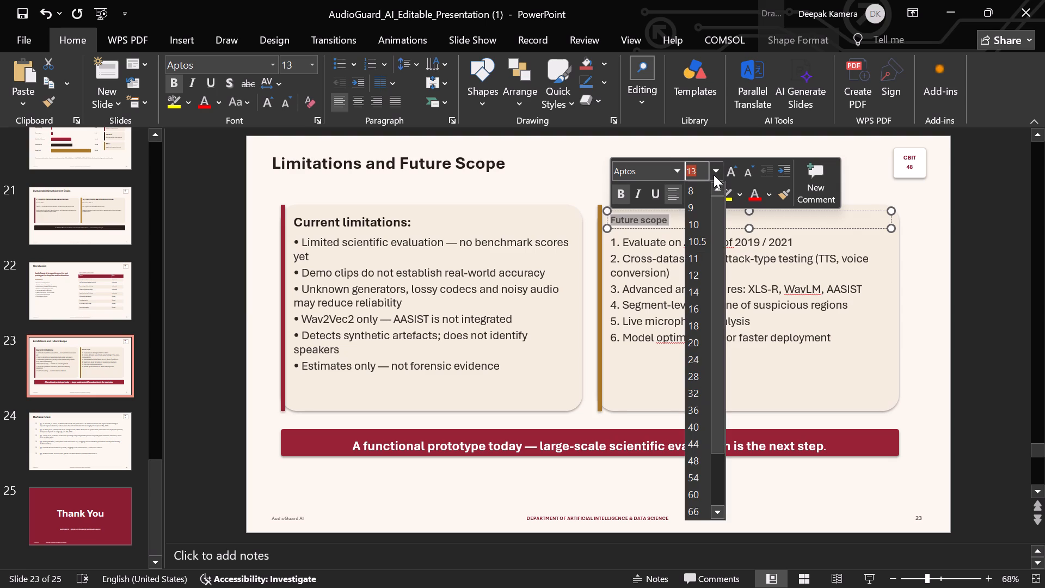
pyautogui.click(694, 323)
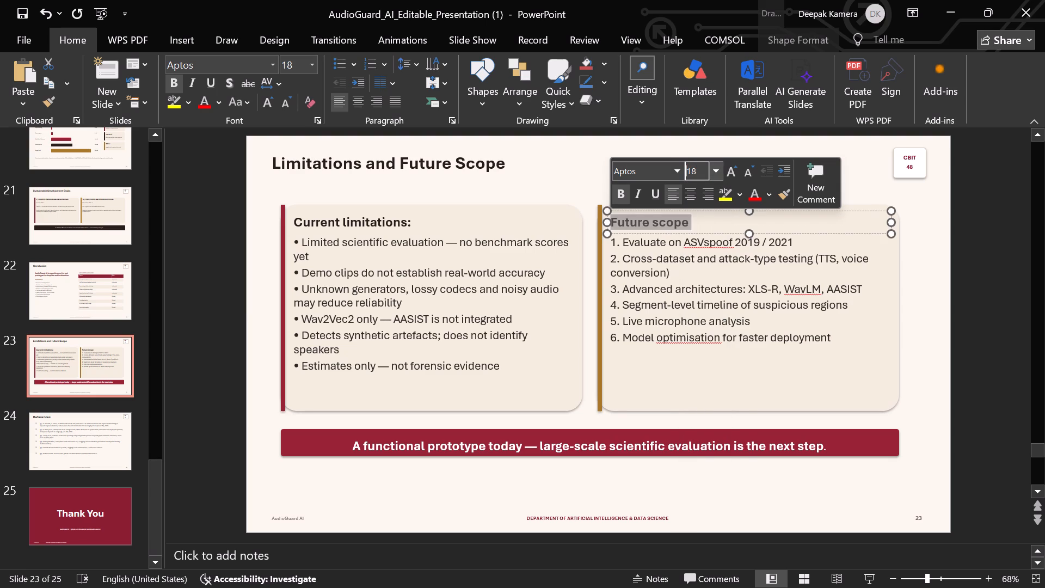
# Add a colon at the end of the Future scope heading.
pyautogui.click(690, 223)
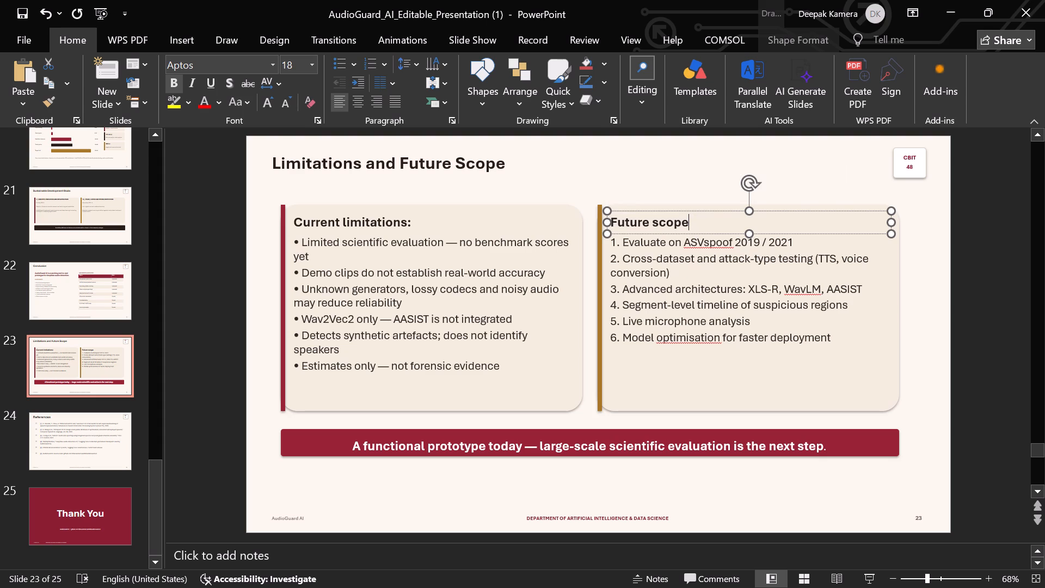
pyautogui.hotkey('shift', ':')
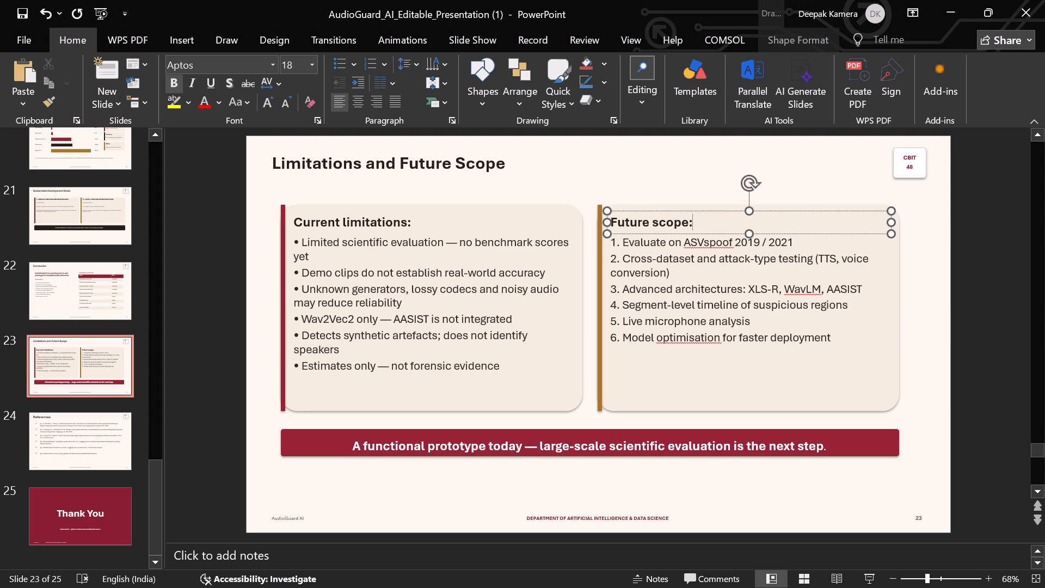
# Set the font size of the slide title Limitations and Future Scope to 32.
pyautogui.moveTo(498, 163); pyautogui.dragTo(308, 168)
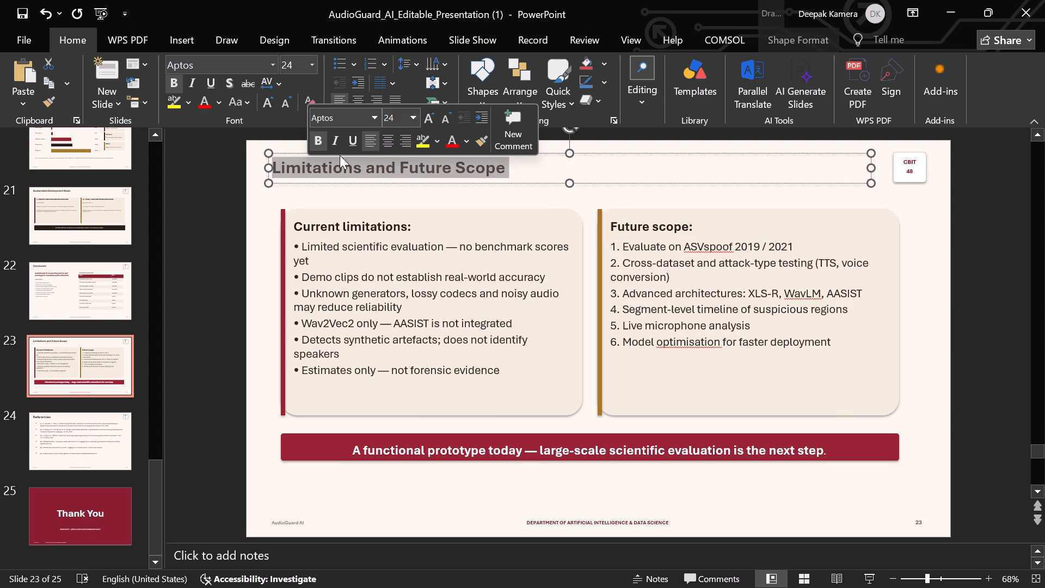
pyautogui.click(412, 115)
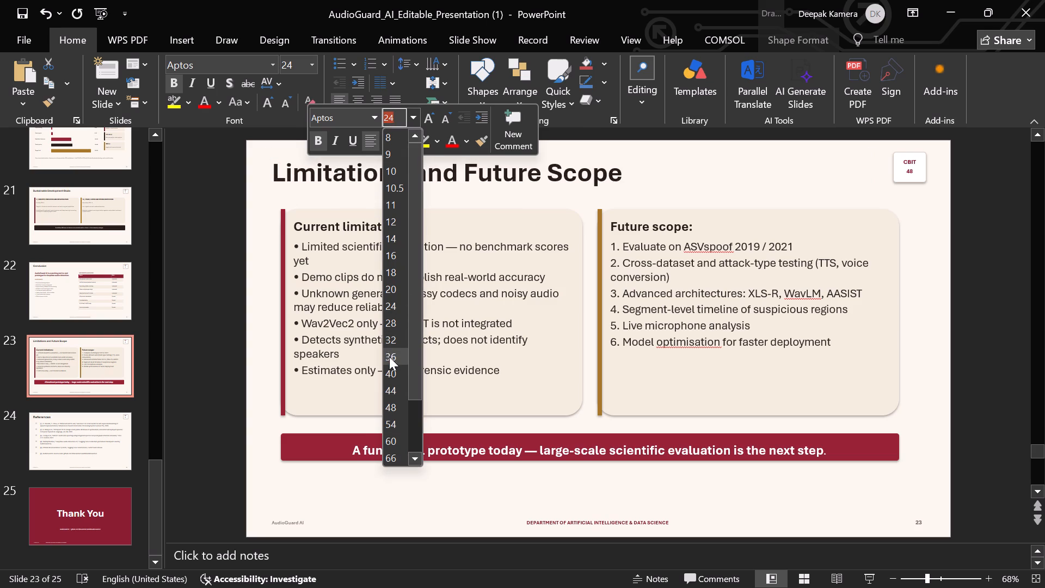
pyautogui.click(390, 335)
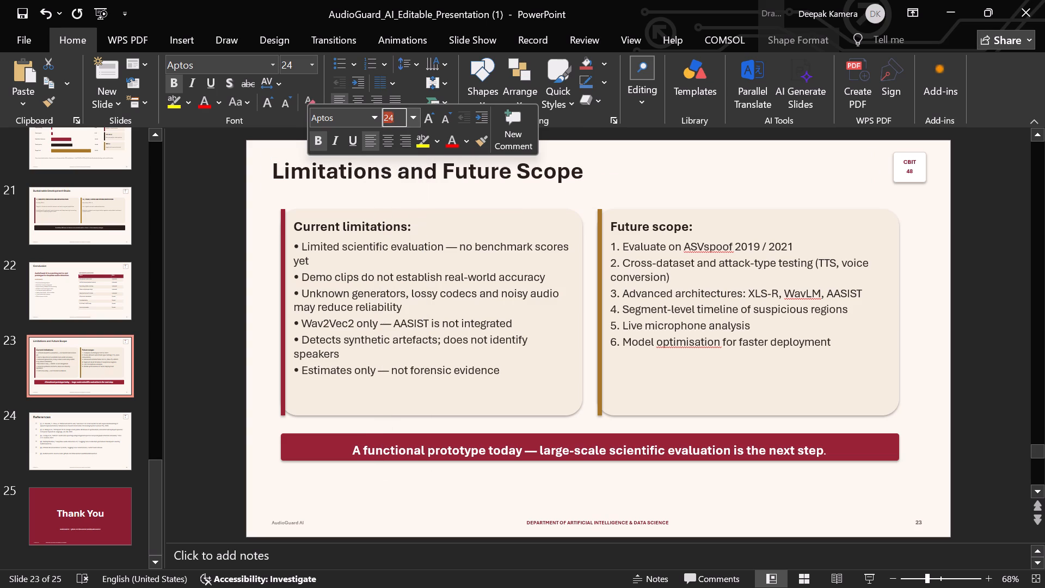
pyautogui.click(582, 169)
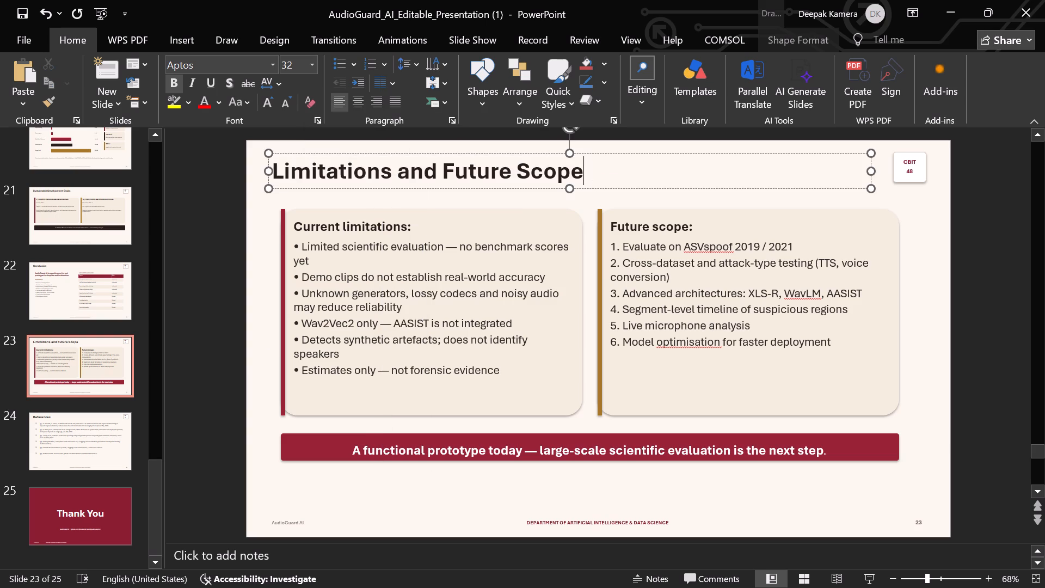
# On slide 22, fit the width of the Feature column in the Implemented vs Proposed table to its text.
pyautogui.click(98, 304)
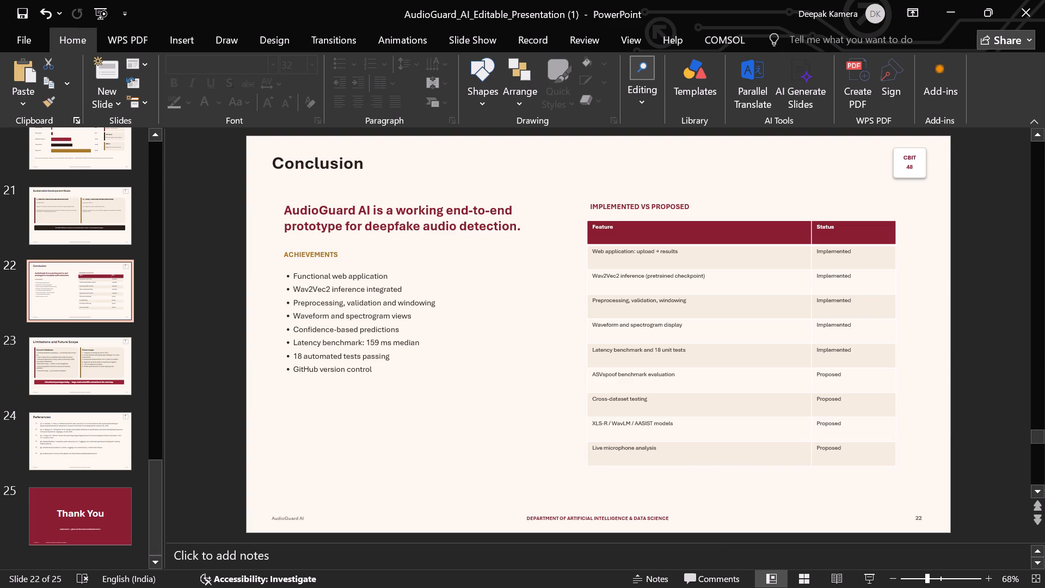
pyautogui.moveTo(686, 253); pyautogui.dragTo(666, 390)
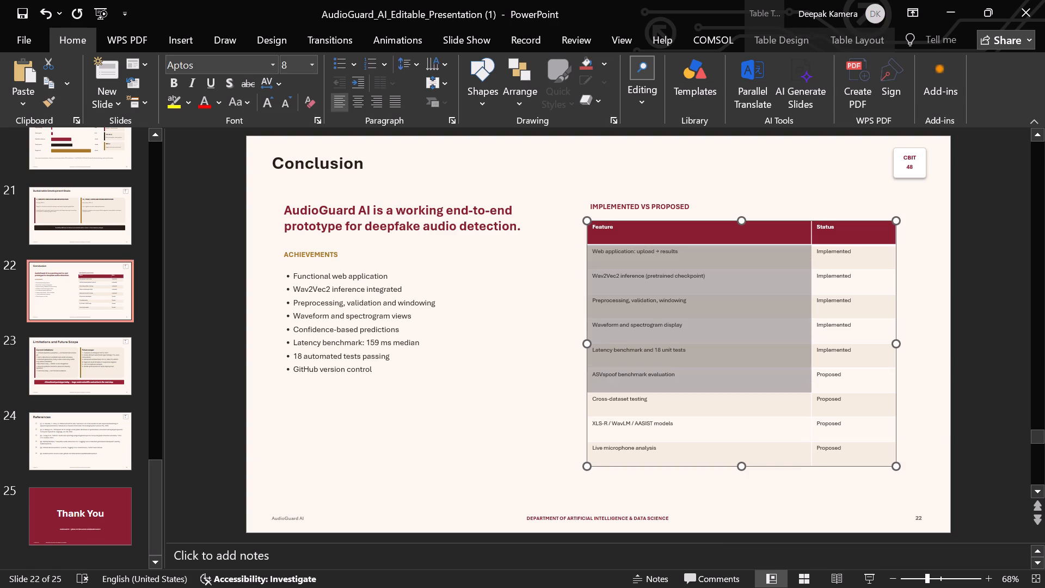
pyautogui.moveTo(666, 390); pyautogui.dragTo(734, 460)
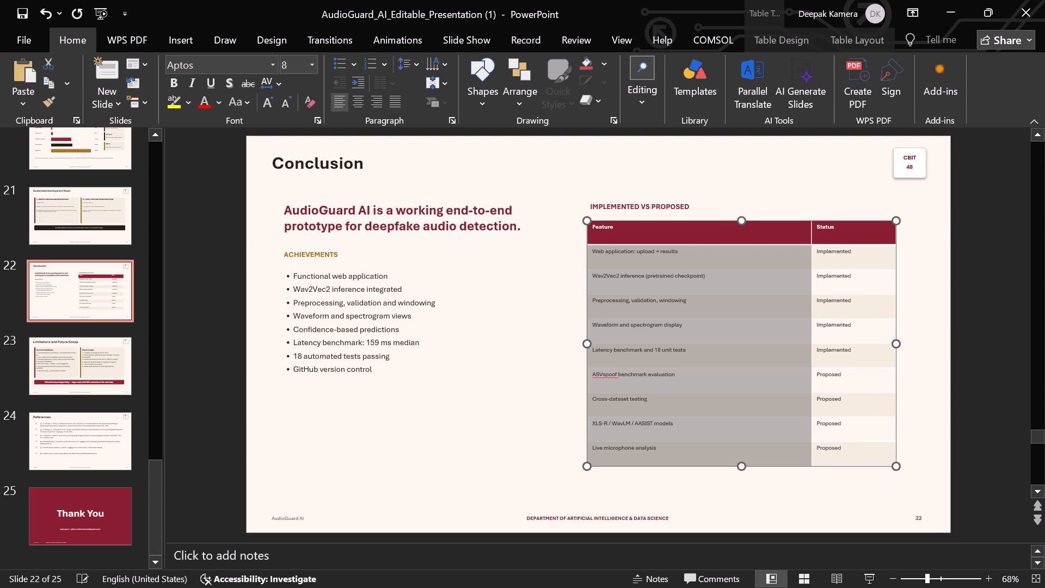
pyautogui.click(788, 430)
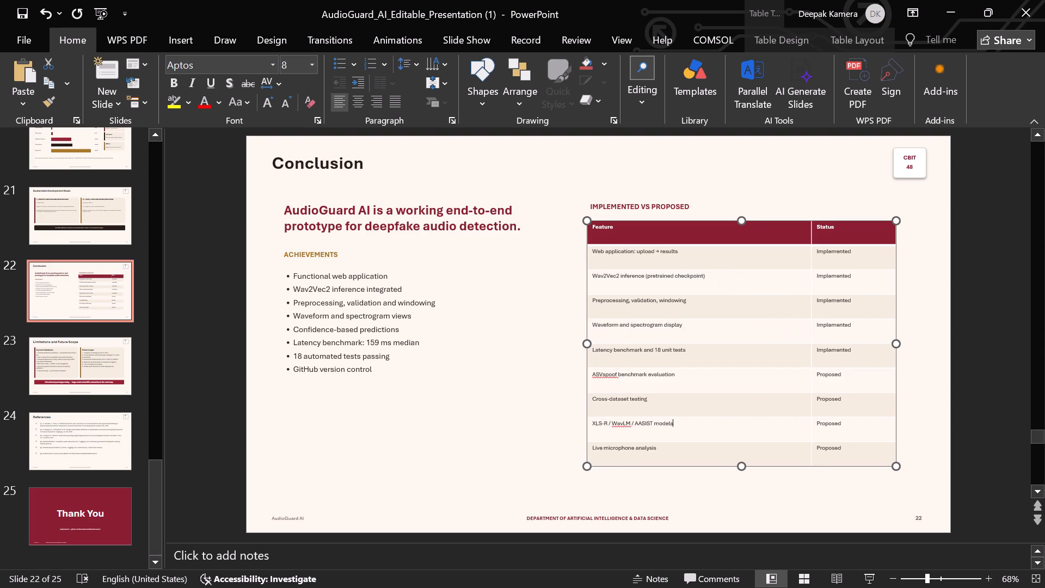
pyautogui.doubleClick(595, 372)
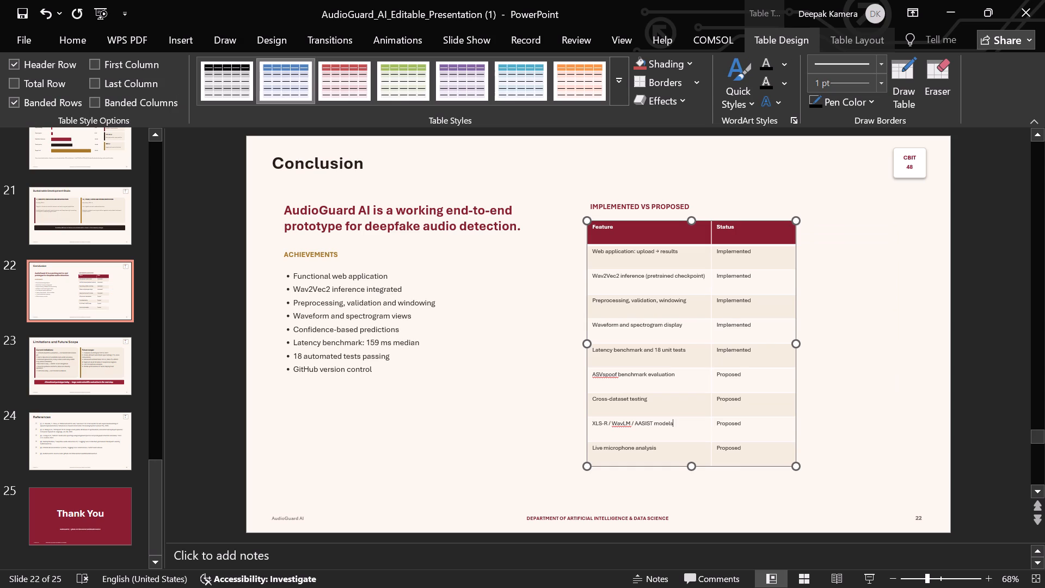
# Delete the table's four Proposed rows, from ASVspoof benchmark evaluation through Live microphone analysis.
pyautogui.moveTo(743, 449); pyautogui.dragTo(662, 427)
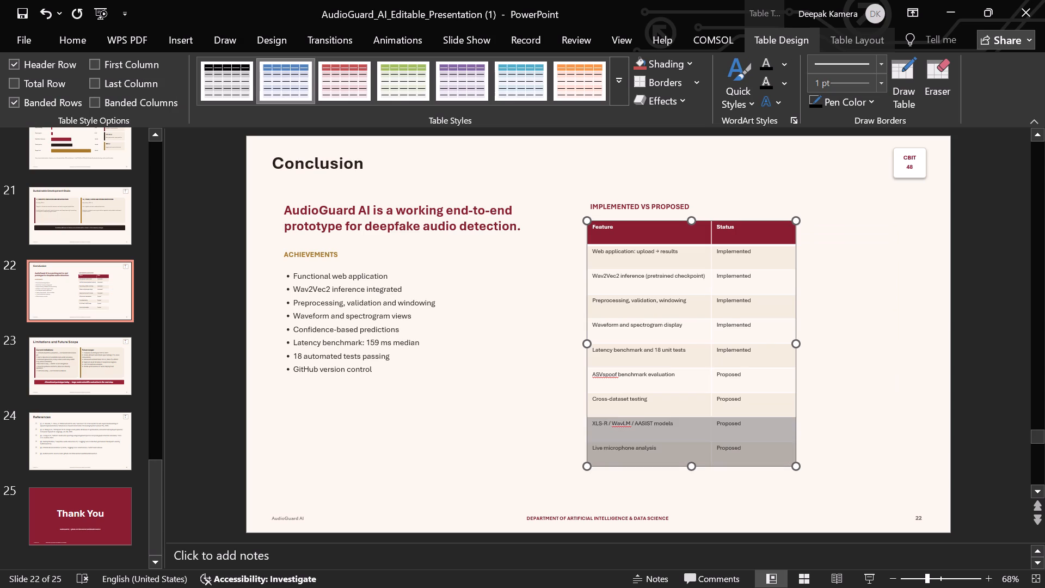
pyautogui.moveTo(662, 427); pyautogui.dragTo(618, 379)
pyautogui.press('BackSpace')
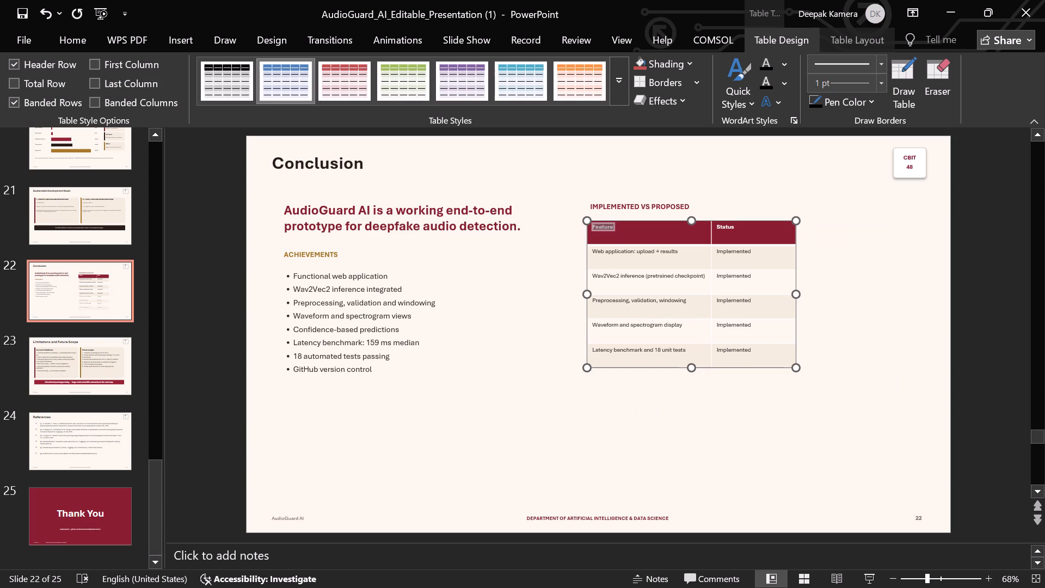
# Widen the table until its right edge roughly lines up with the CBIT badge.
pyautogui.moveTo(795, 222); pyautogui.dragTo(914, 219)
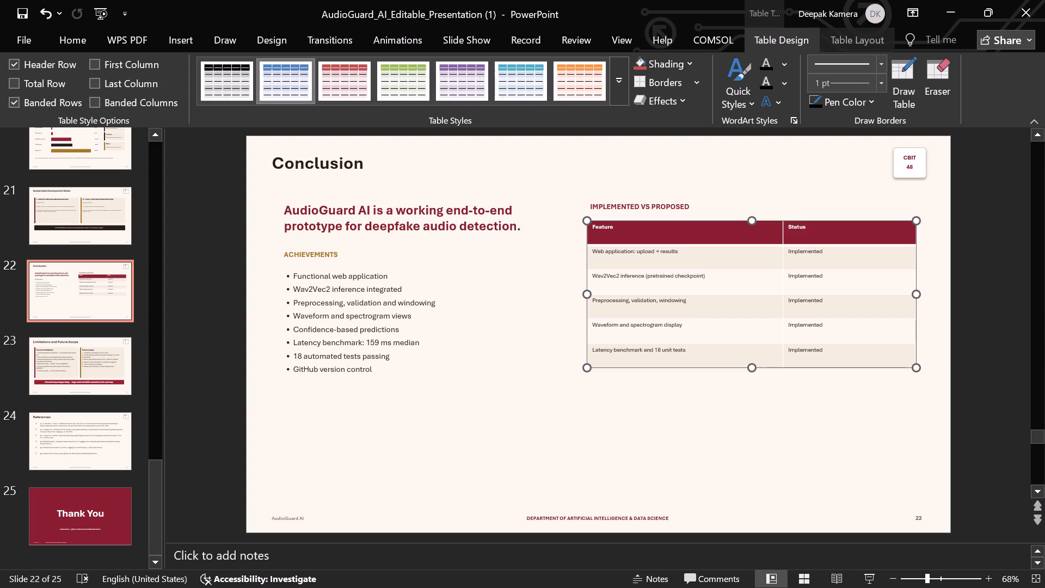
# Select all the feature and status cells below the table's header row.
pyautogui.click(828, 350)
pyautogui.moveTo(826, 353); pyautogui.dragTo(643, 257)
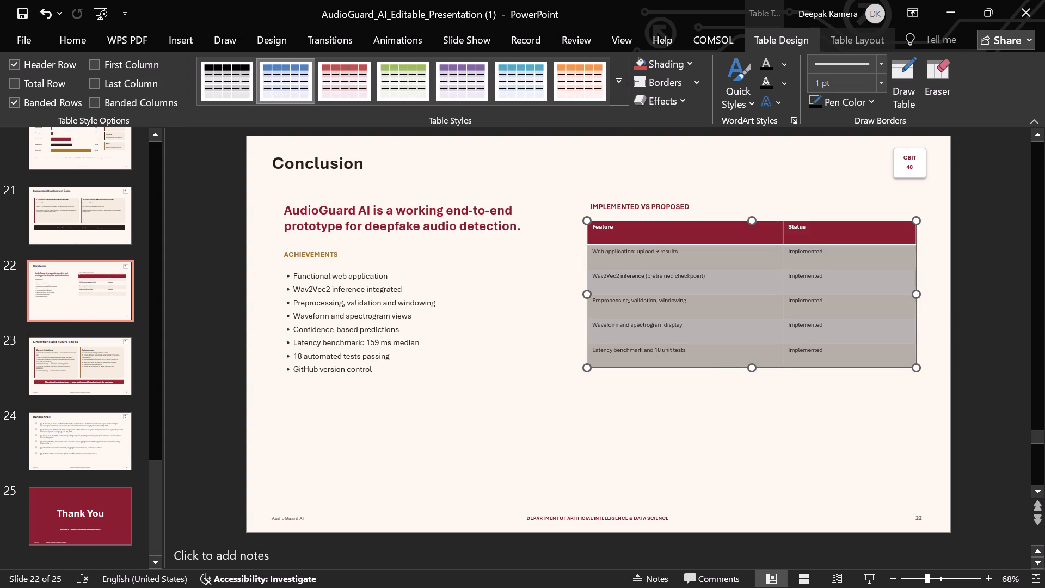
pyautogui.moveTo(643, 257); pyautogui.dragTo(635, 255)
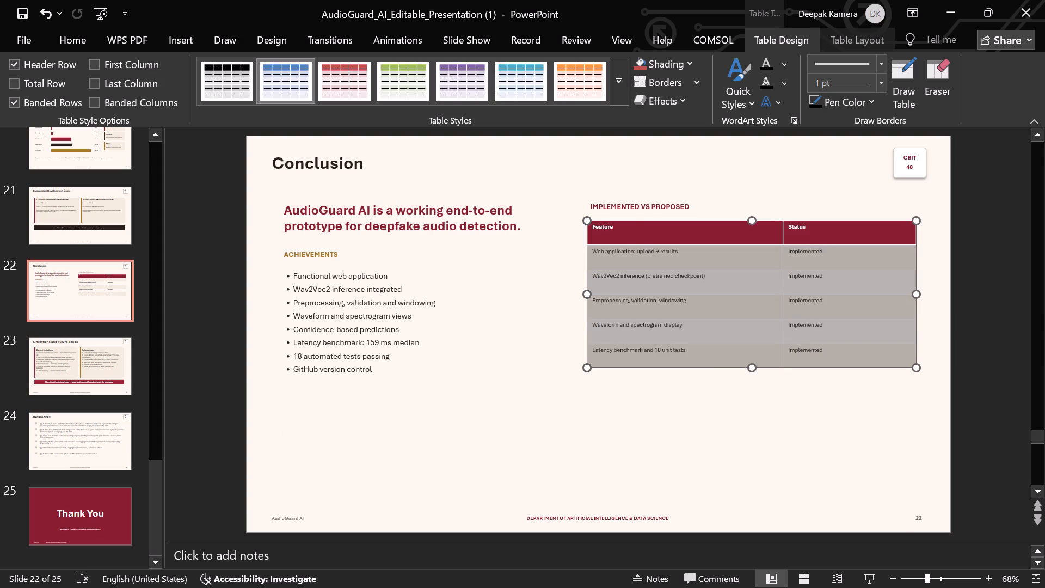
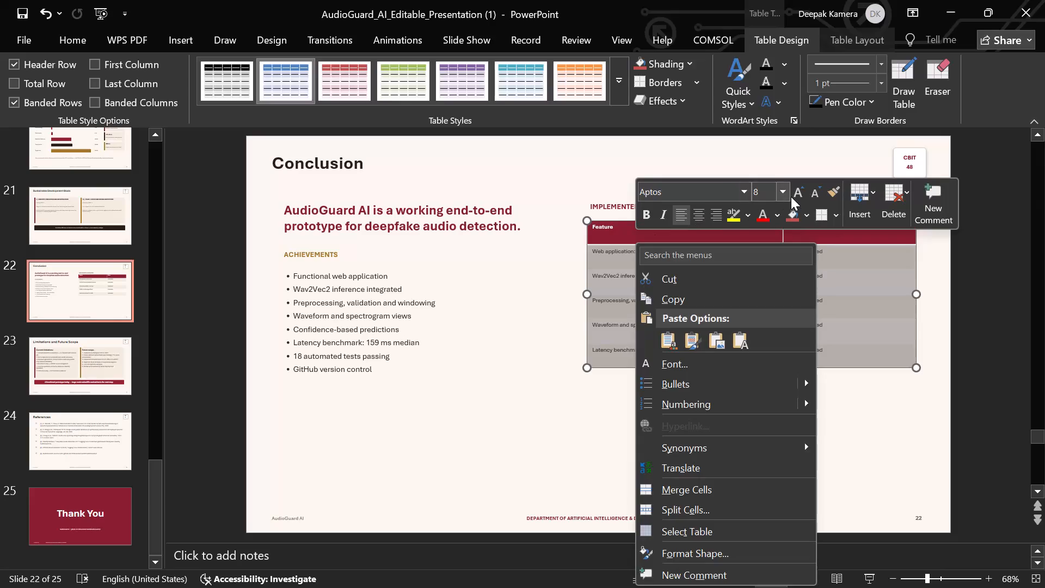
# Set the font size of the selected table body cells to 16.
pyautogui.click(782, 194)
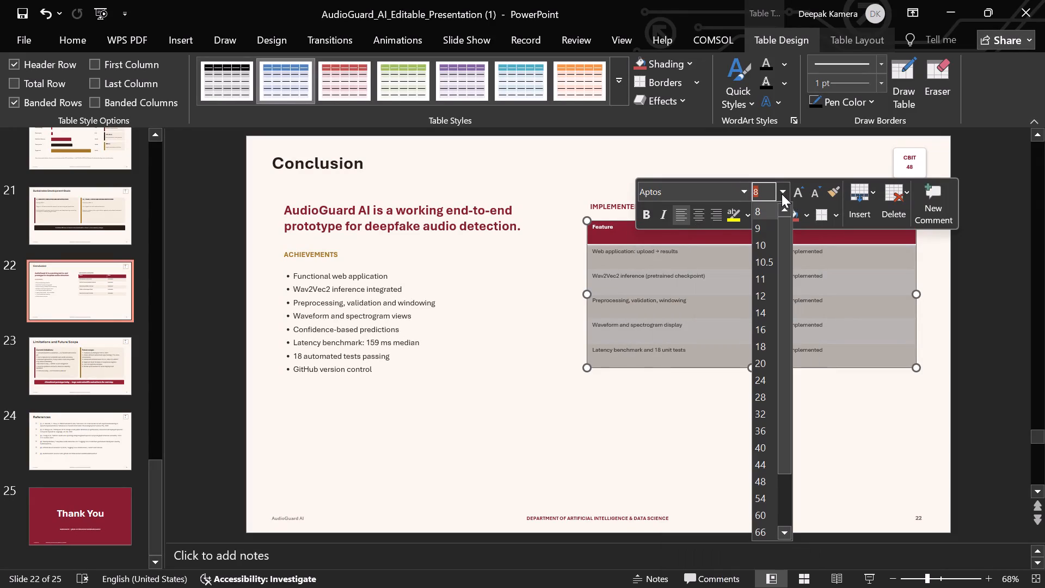
pyautogui.click(759, 330)
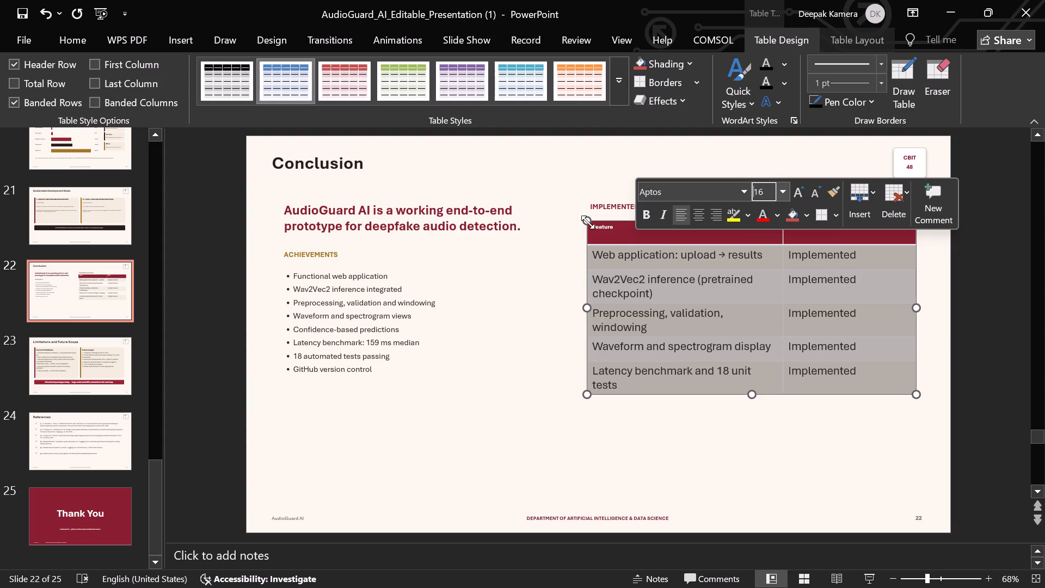
# Widen the table slightly leftward so the Preprocessing and Latency benchmark entries each fit on one line.
pyautogui.moveTo(588, 221); pyautogui.dragTo(572, 220)
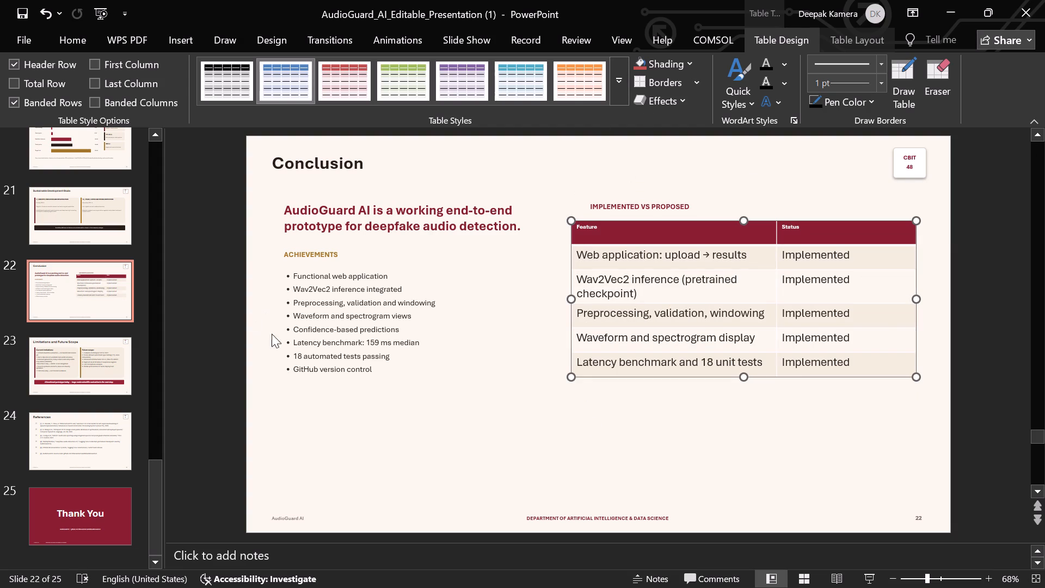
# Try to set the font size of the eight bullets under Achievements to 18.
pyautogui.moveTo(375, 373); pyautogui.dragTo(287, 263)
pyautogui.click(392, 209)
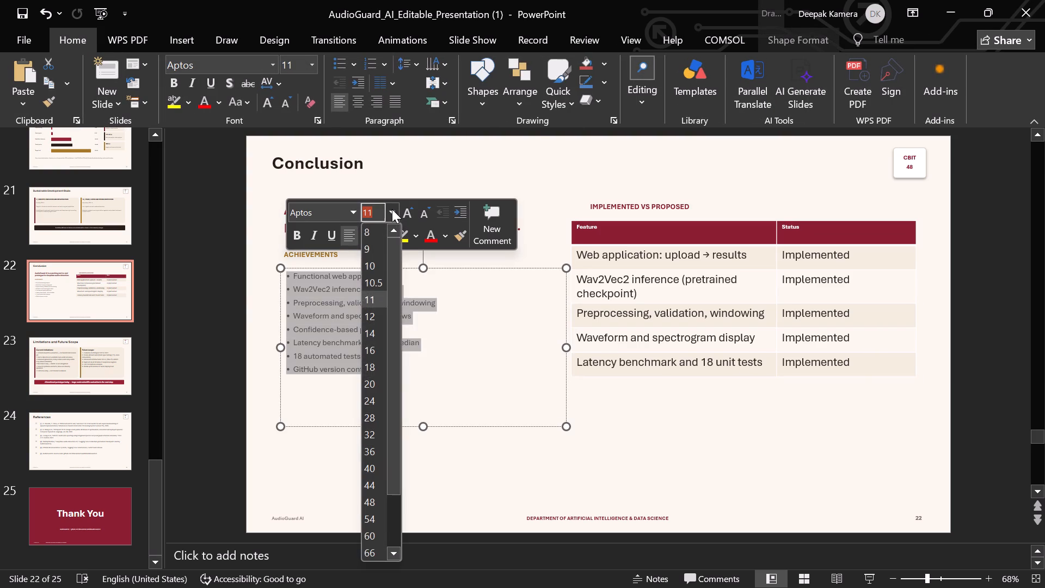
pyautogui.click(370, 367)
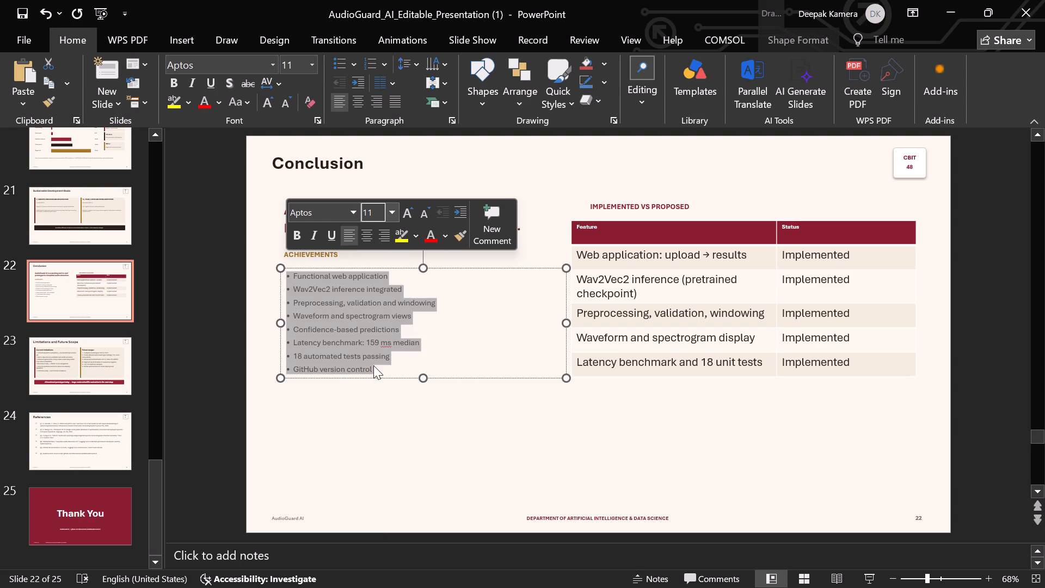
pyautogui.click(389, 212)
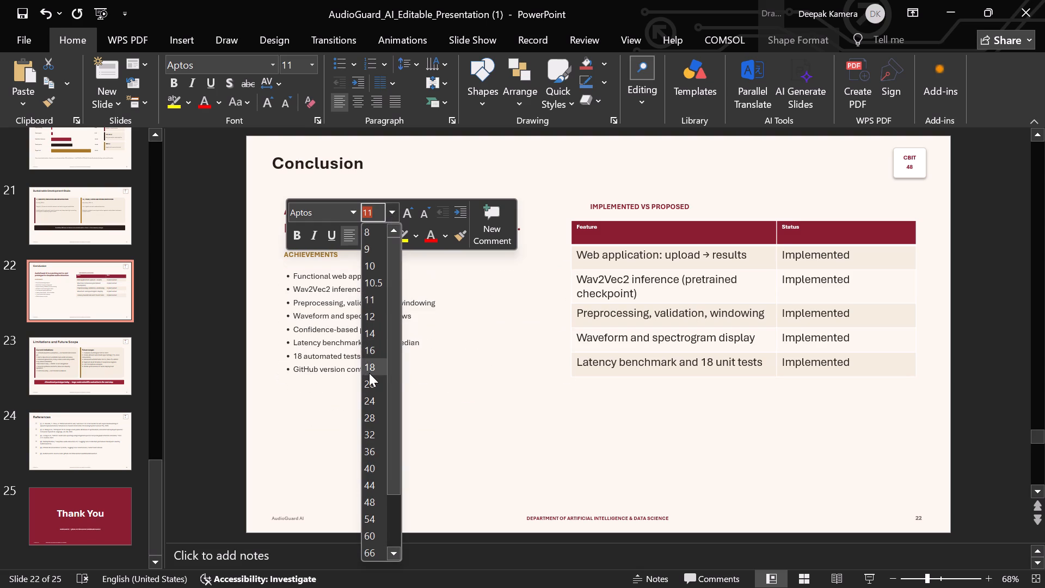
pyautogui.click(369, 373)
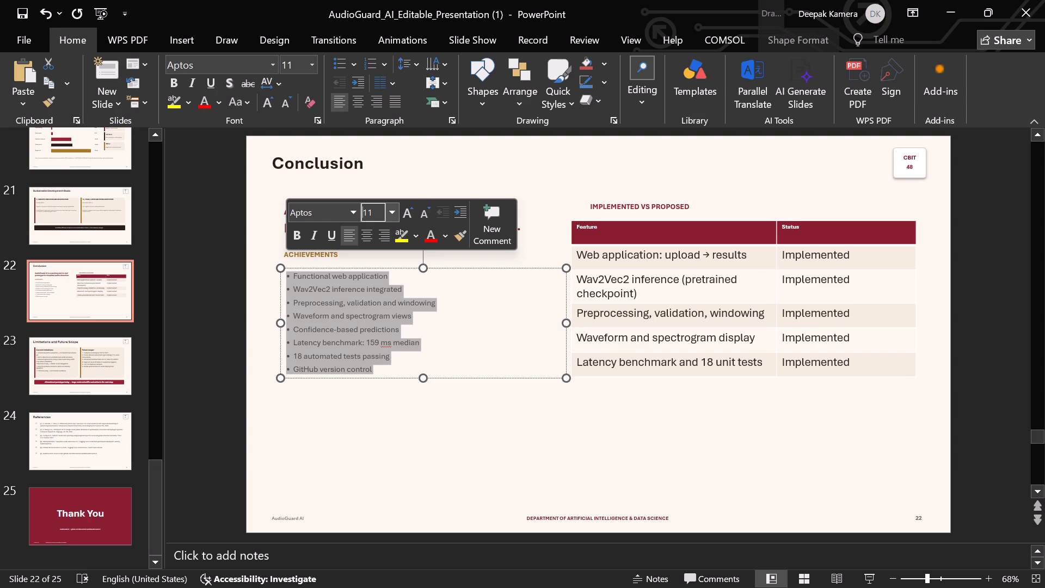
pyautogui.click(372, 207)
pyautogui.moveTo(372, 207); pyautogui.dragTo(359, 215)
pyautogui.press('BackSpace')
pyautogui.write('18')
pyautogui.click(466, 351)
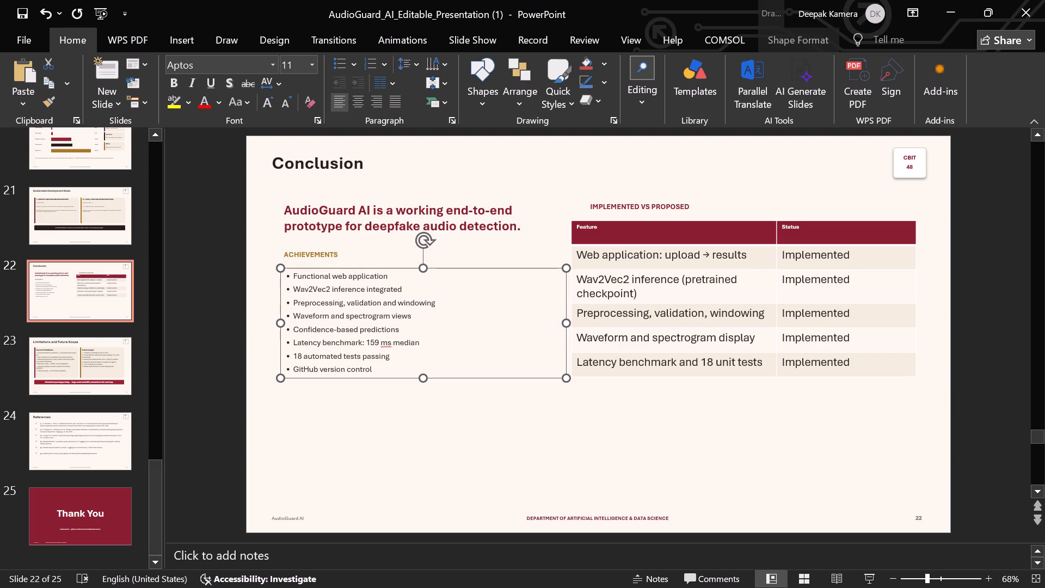
# Move the ACHIEVEMENTS heading slightly down and right, closer to its bullet list.
pyautogui.doubleClick(350, 253)
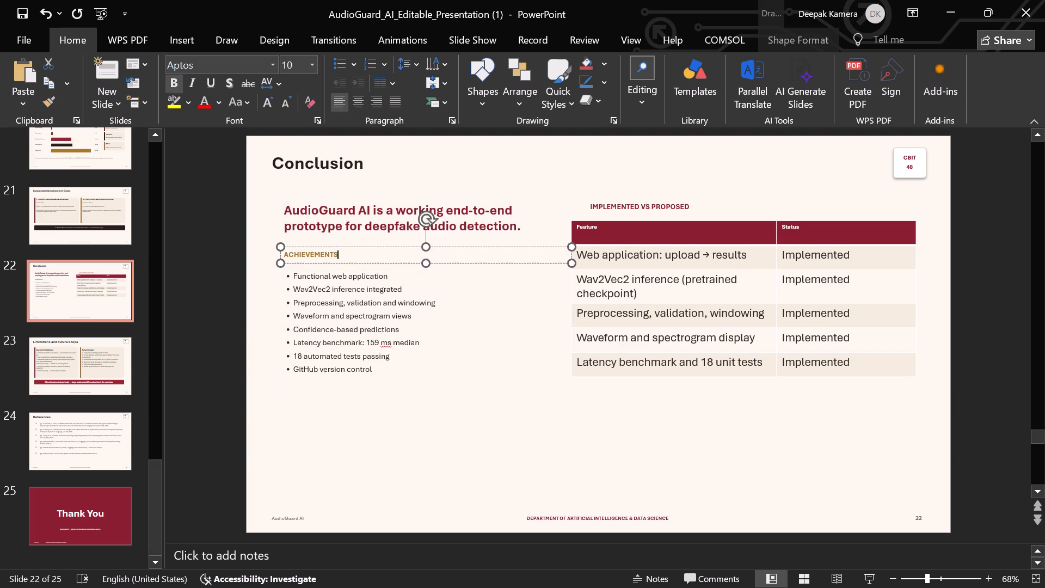
pyautogui.moveTo(350, 253); pyautogui.dragTo(365, 262)
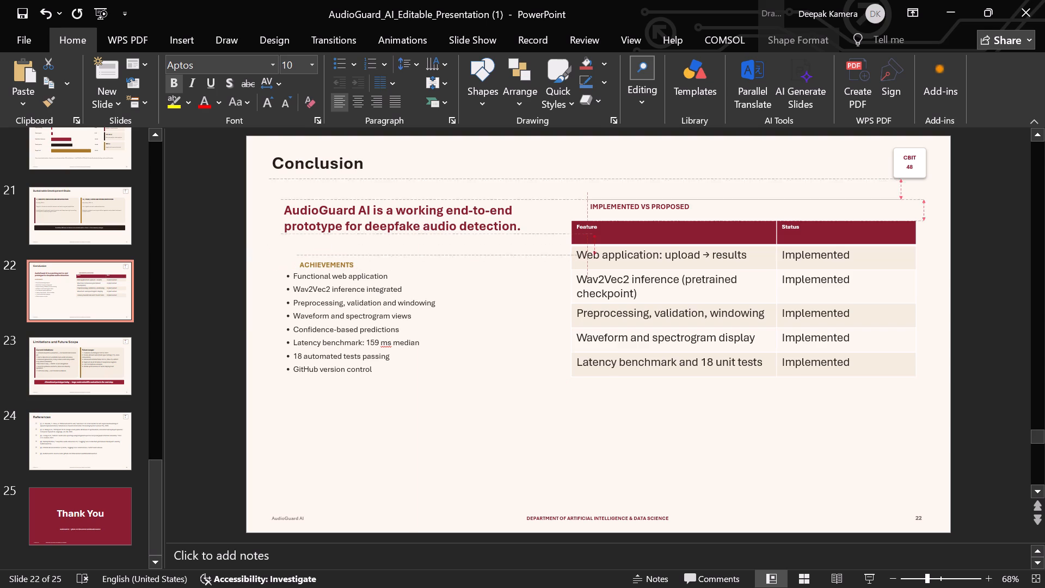
pyautogui.moveTo(365, 262); pyautogui.dragTo(354, 261)
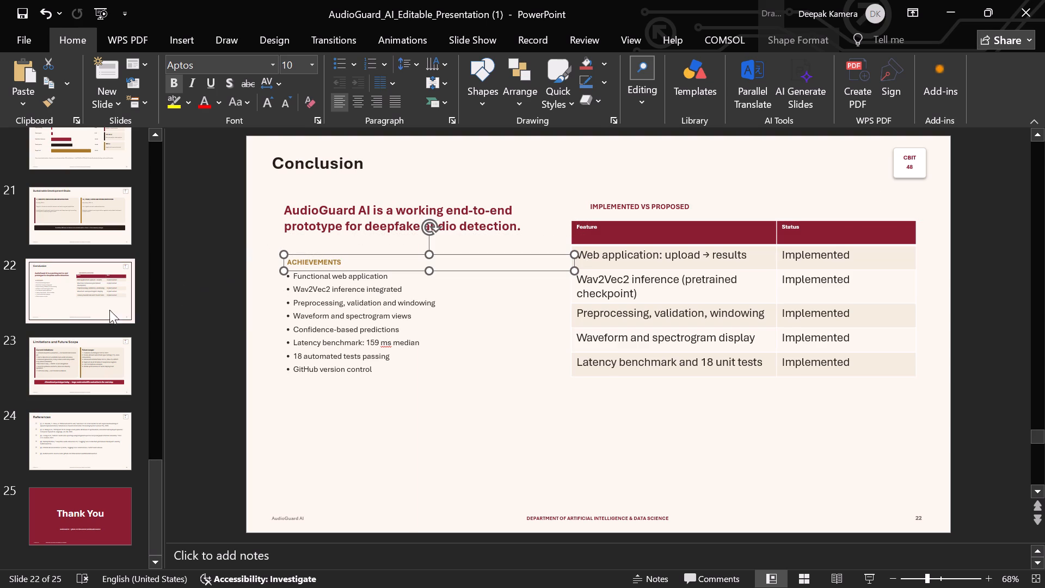
# On title slide 1, delete five leading spaces before the first presenter's name under PRESENTED BY.
pyautogui.click(84, 215)
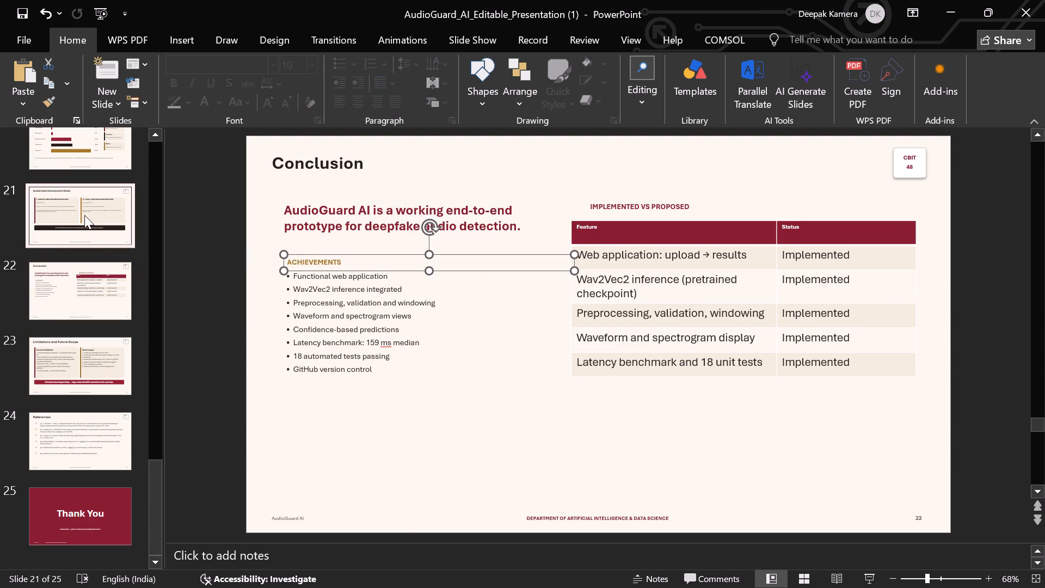
pyautogui.scroll(6, 84, 215)
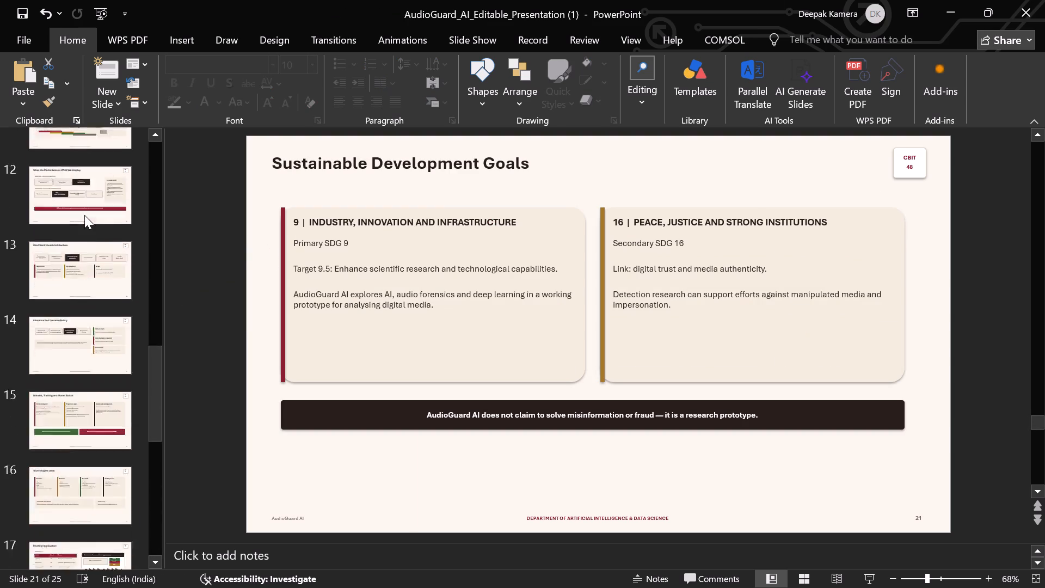
pyautogui.scroll(8, 84, 215)
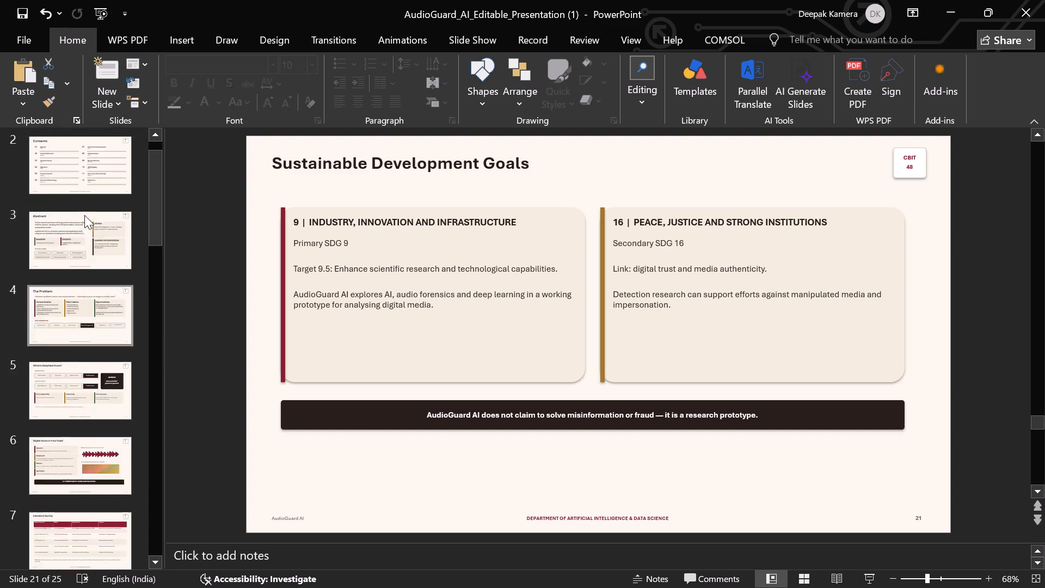
pyautogui.scroll(4, 84, 215)
pyautogui.click(87, 188)
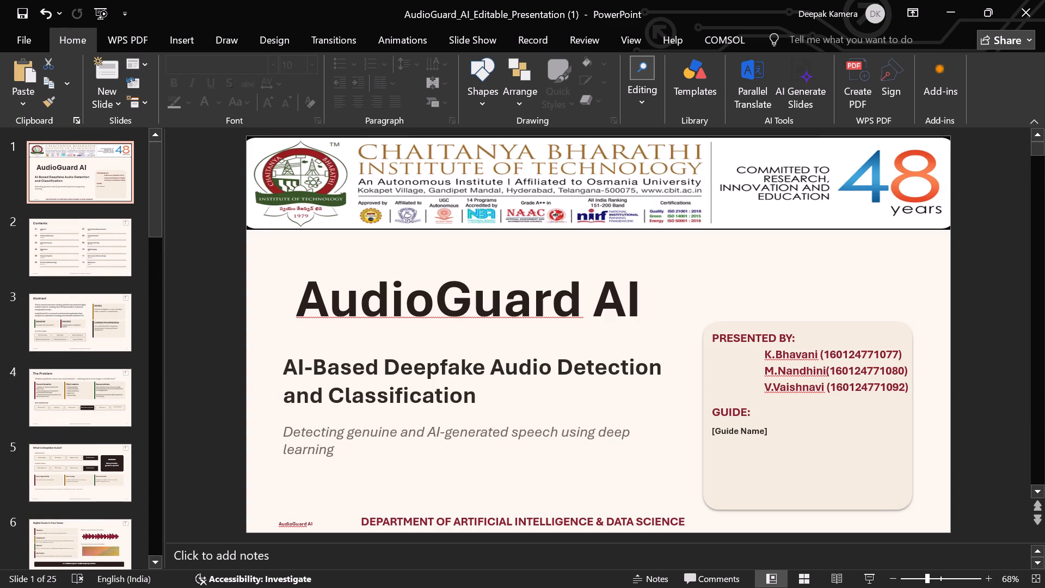
pyautogui.click(765, 356)
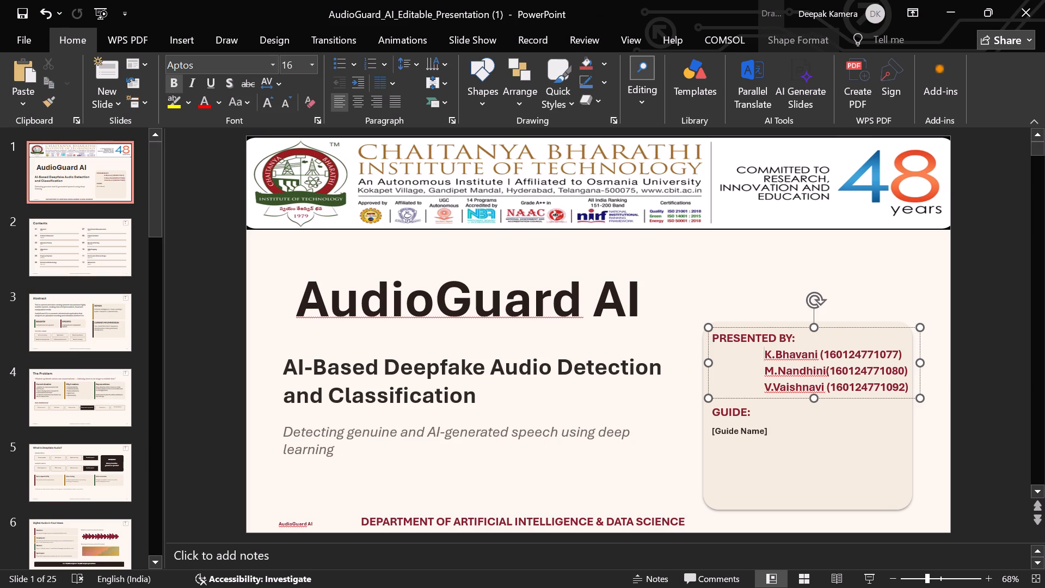
pyautogui.press('BackSpace')
pyautogui.press('BackSpace')
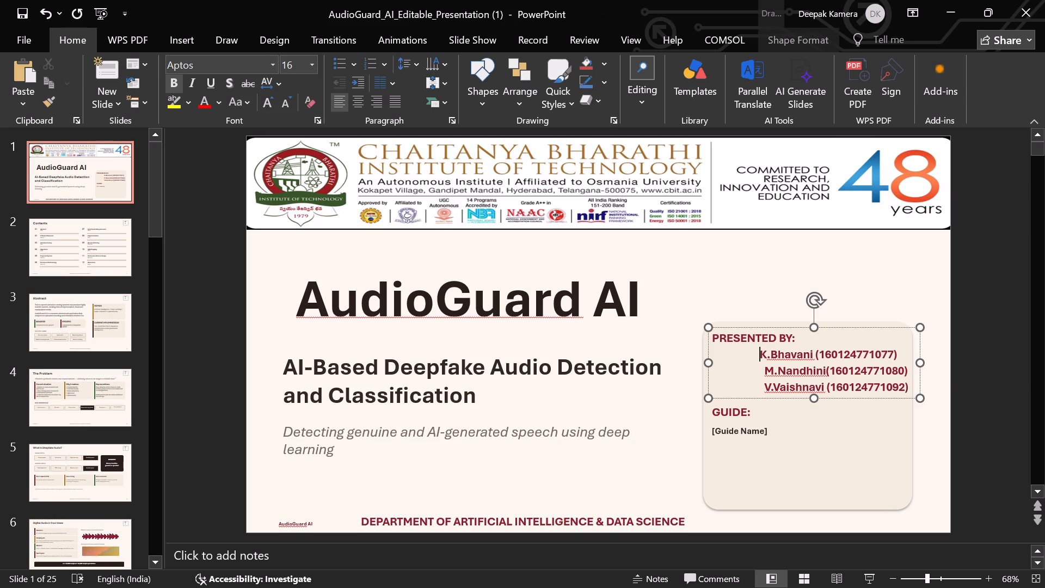
pyautogui.press('BackSpace')
pyautogui.press('BackSpace')
pyautogui.press('BackSpace')
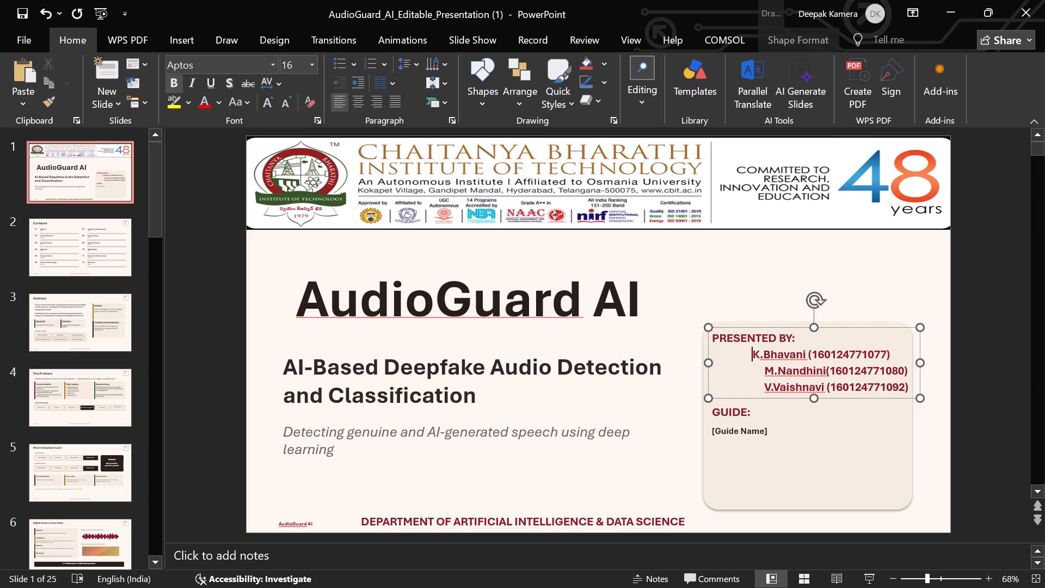
# Delete five leading spaces before each of the second and third presenters' names to align them with the first.
pyautogui.click(764, 373)
pyautogui.press('BackSpace')
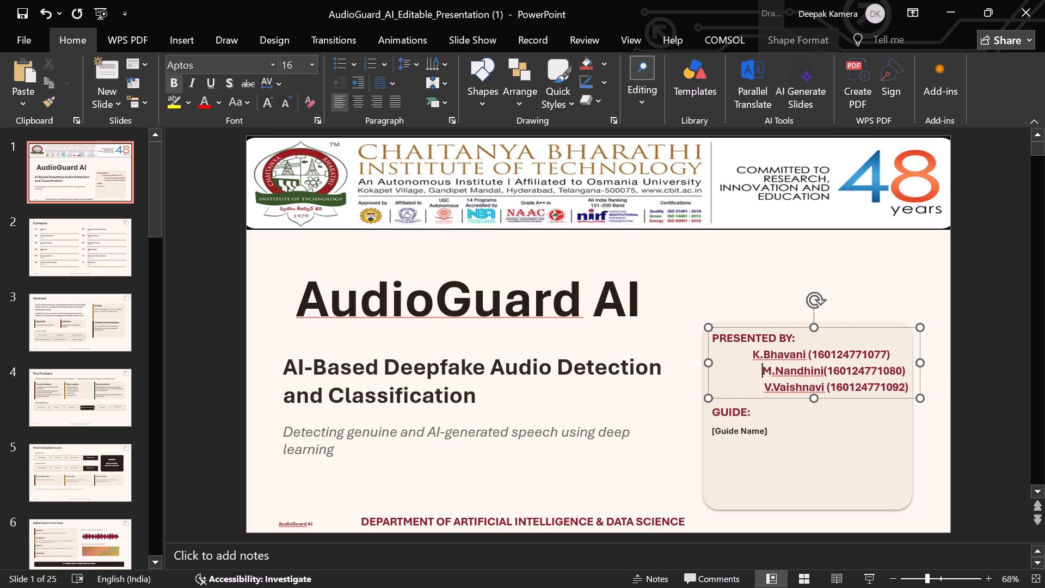
pyautogui.press('BackSpace')
pyautogui.press('BackSpace')
pyautogui.press('BackSpace')
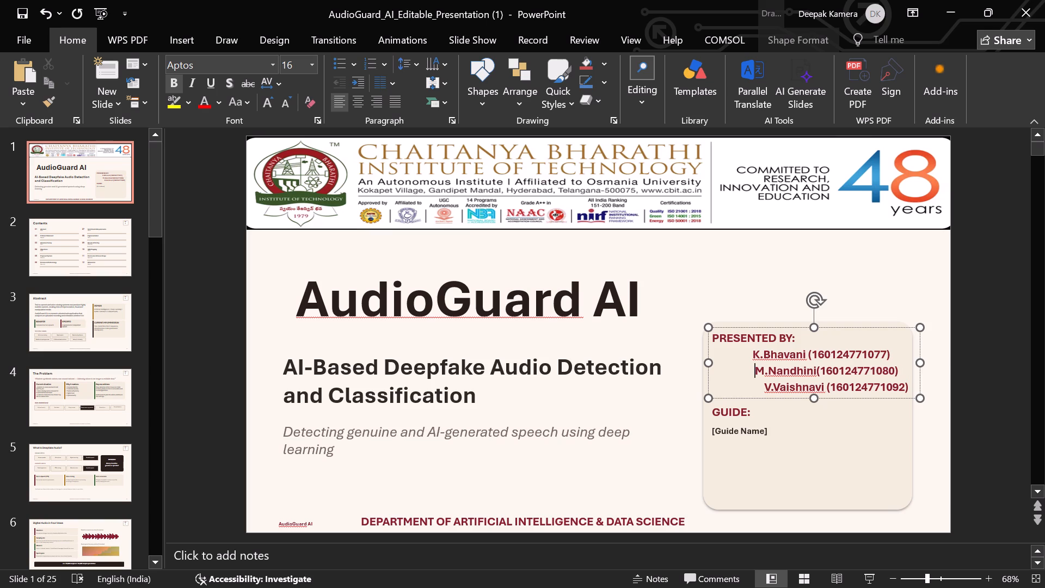
pyautogui.click(765, 387)
pyautogui.press('BackSpace')
pyautogui.press('BackSpace')
pyautogui.press('BackSpace')
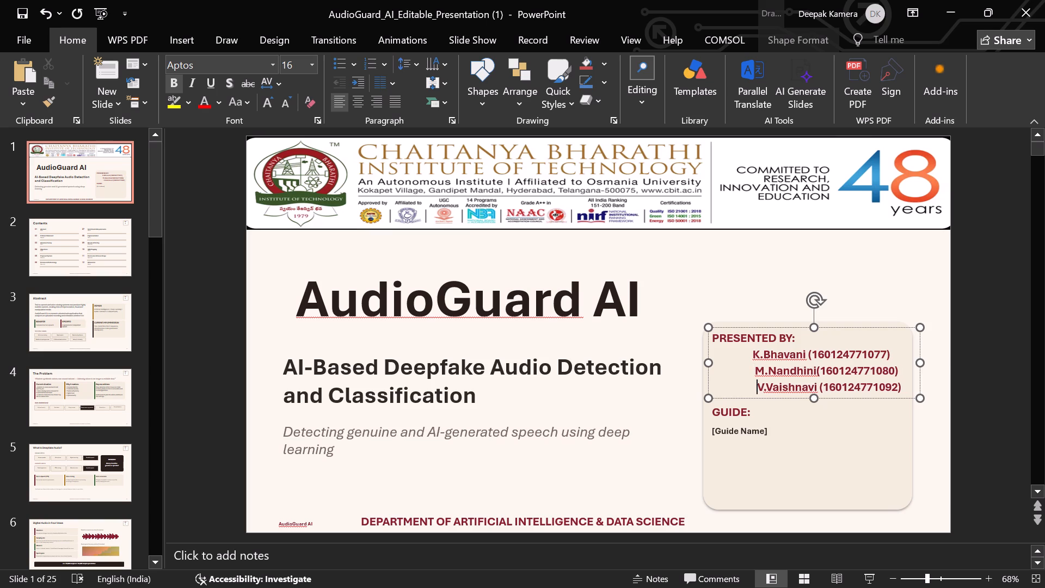
pyautogui.press('BackSpace')
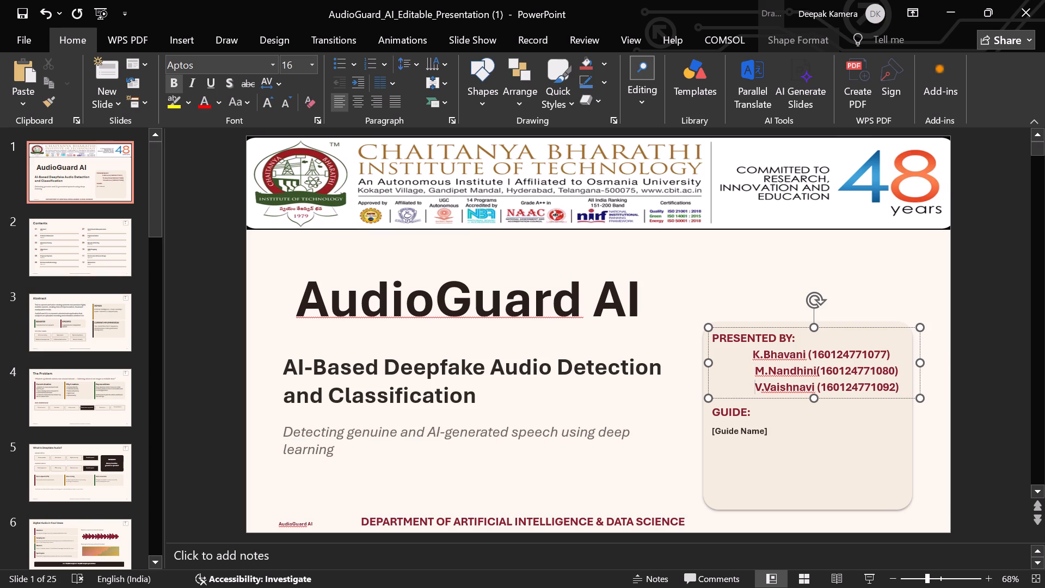
pyautogui.click(754, 367)
pyautogui.press('BackSpace')
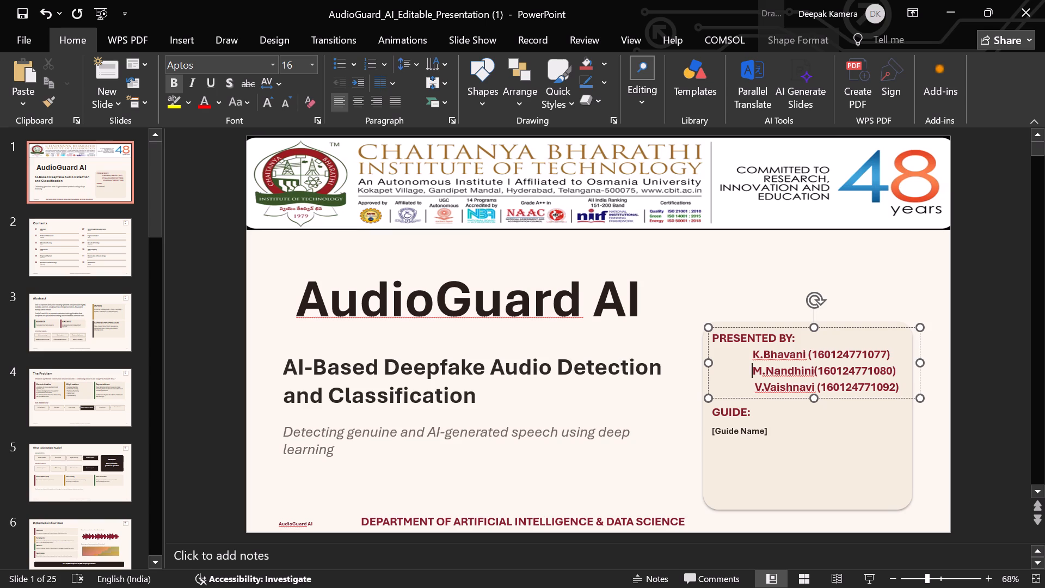
pyautogui.click(754, 388)
pyautogui.press('BackSpace')
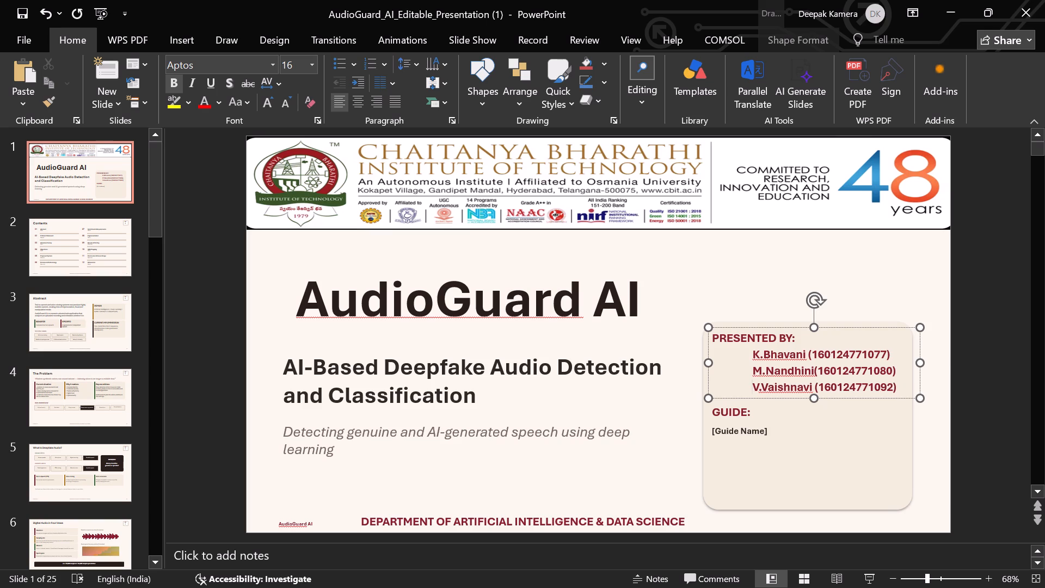
# Review the slides from Contents through Thank You, and return to the title slide.
pyautogui.scroll(-1, 589, 431)
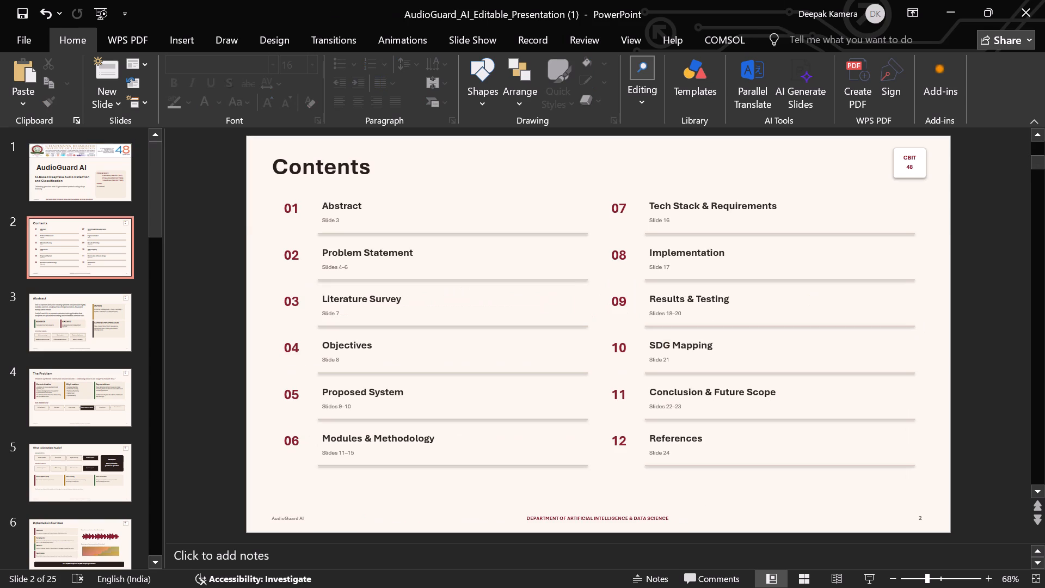
pyautogui.scroll(-2, 589, 431)
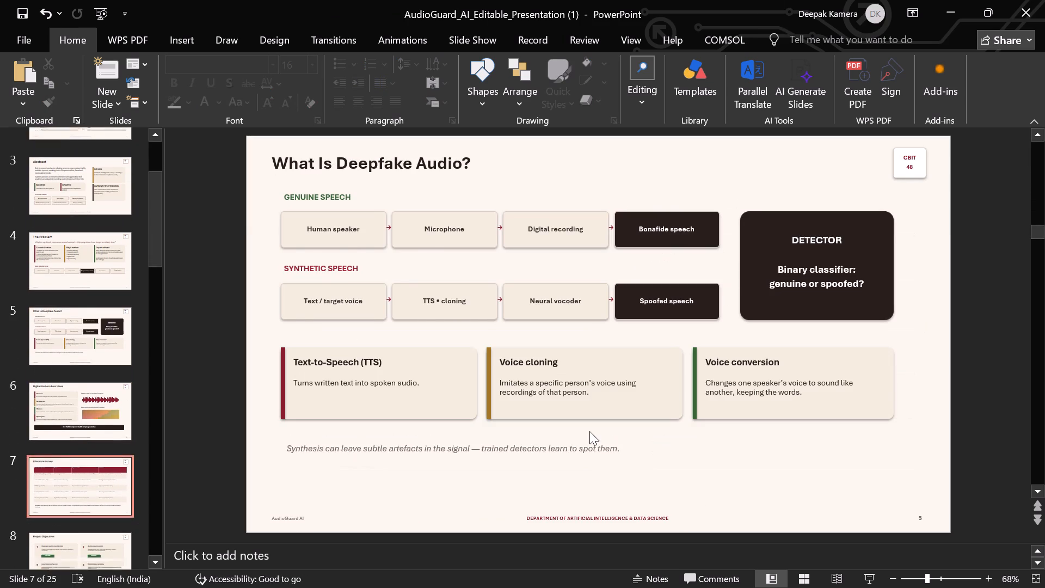
pyautogui.scroll(1, 589, 431)
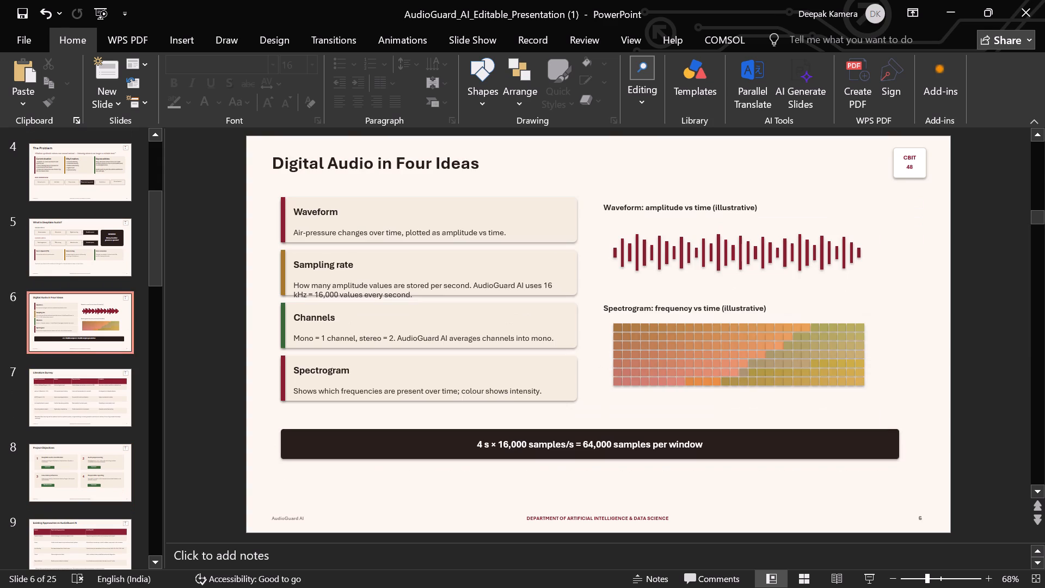
pyautogui.scroll(-3, 589, 431)
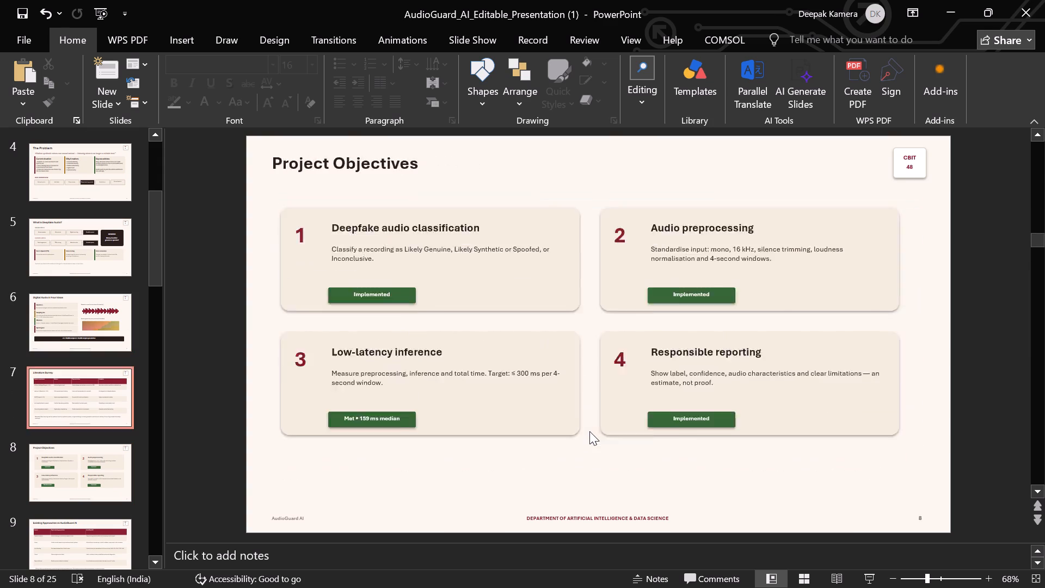
pyautogui.scroll(-7, 589, 431)
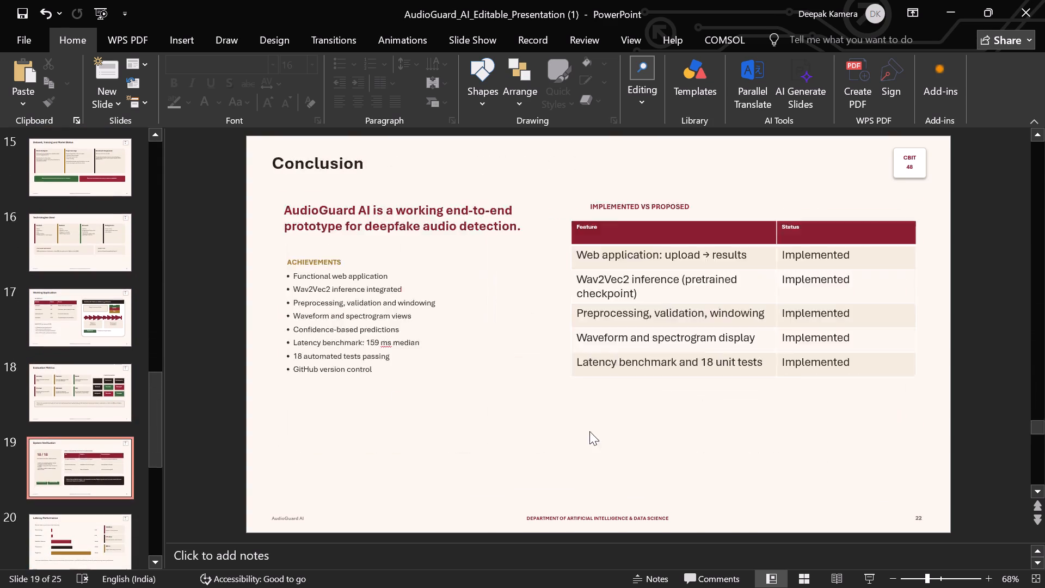
pyautogui.scroll(-4, 589, 431)
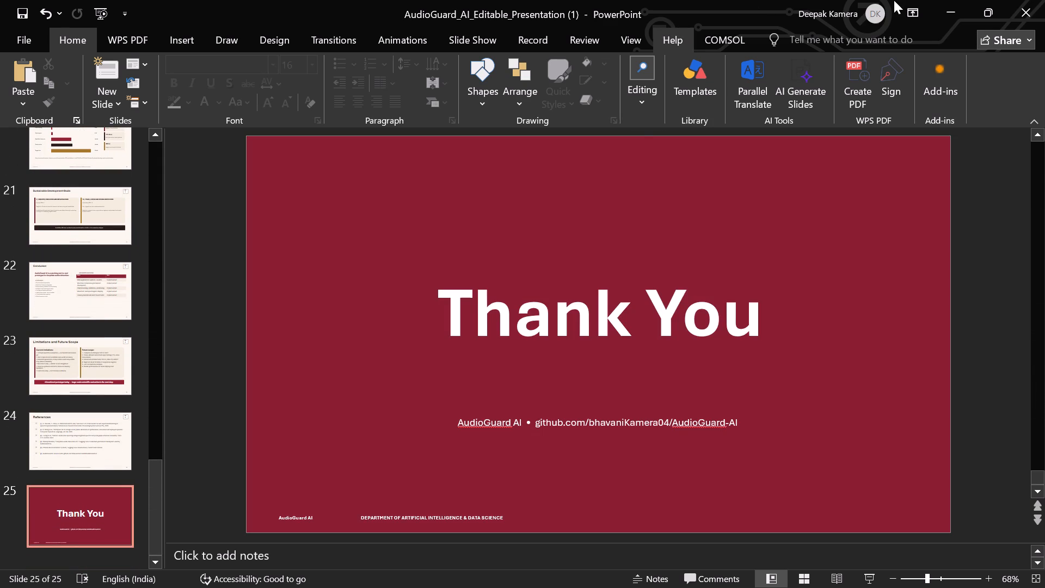
pyautogui.scroll(6, 694, 186)
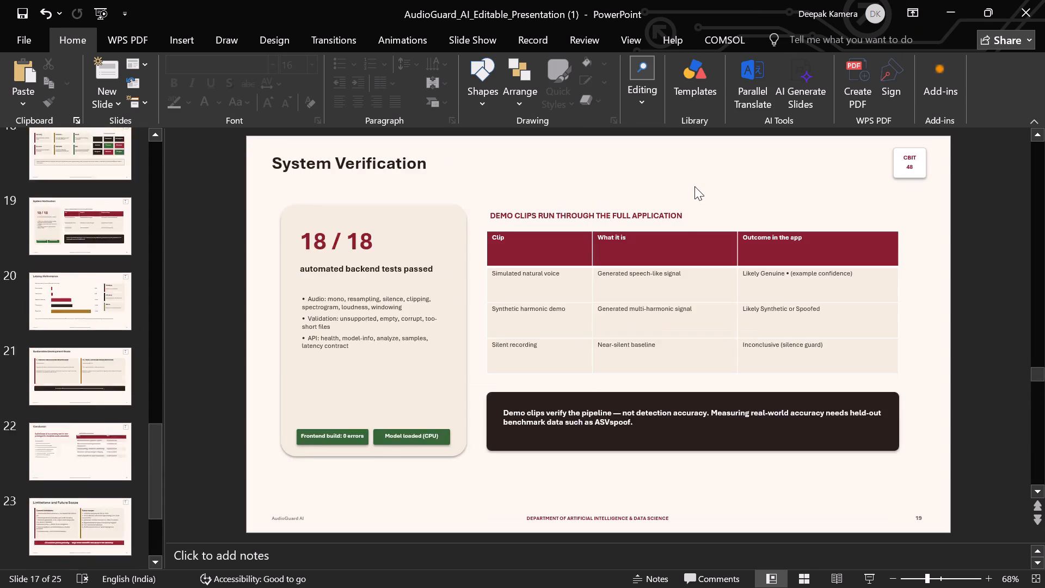
pyautogui.scroll(16, 694, 186)
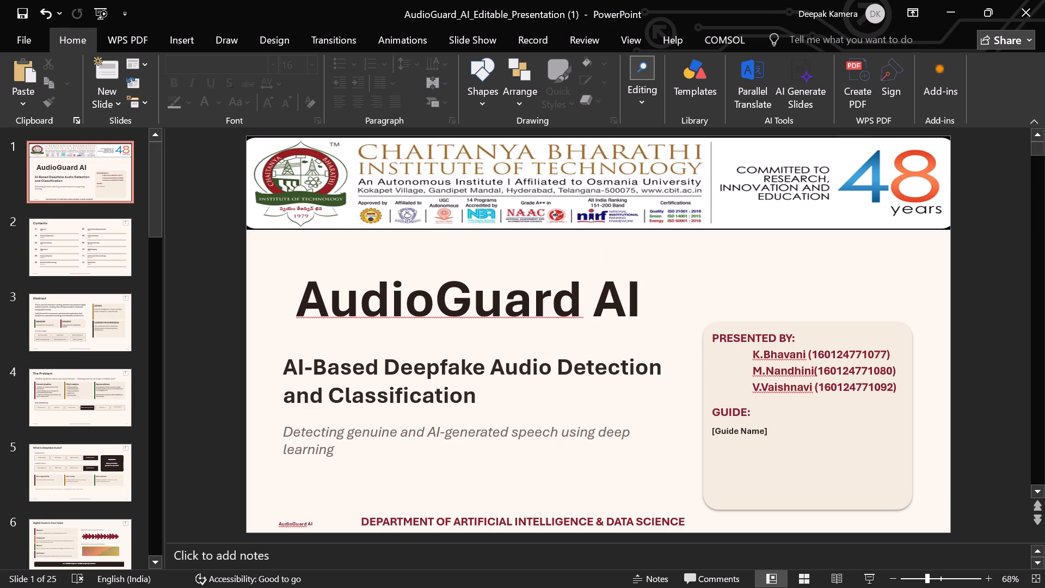
# Set the "AI-Based Deepfake Audio Detection and Classification" subtitle on the title slide to font size 28.
pyautogui.moveTo(480, 400); pyautogui.dragTo(307, 362)
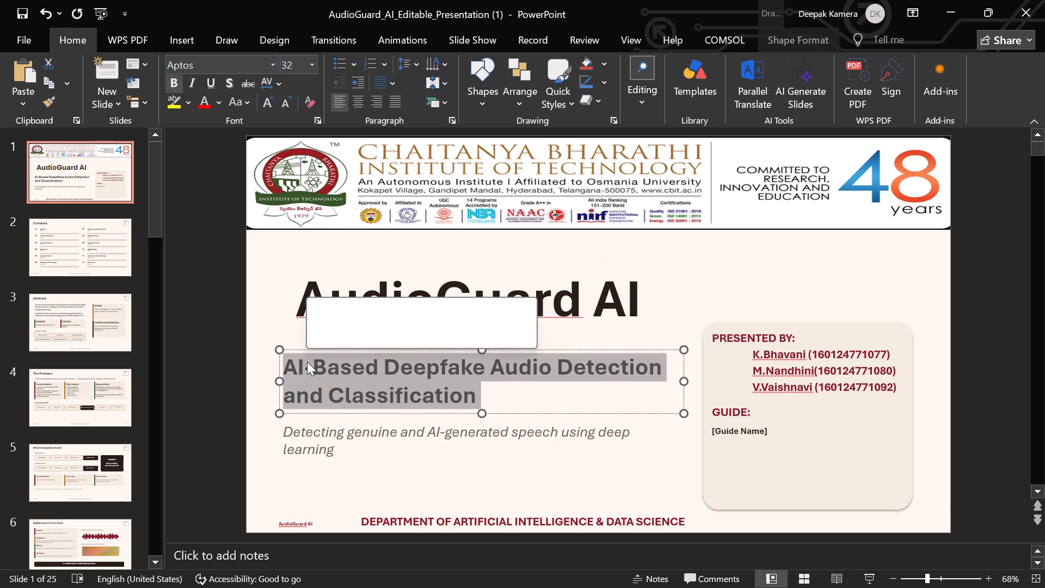
pyautogui.click(412, 313)
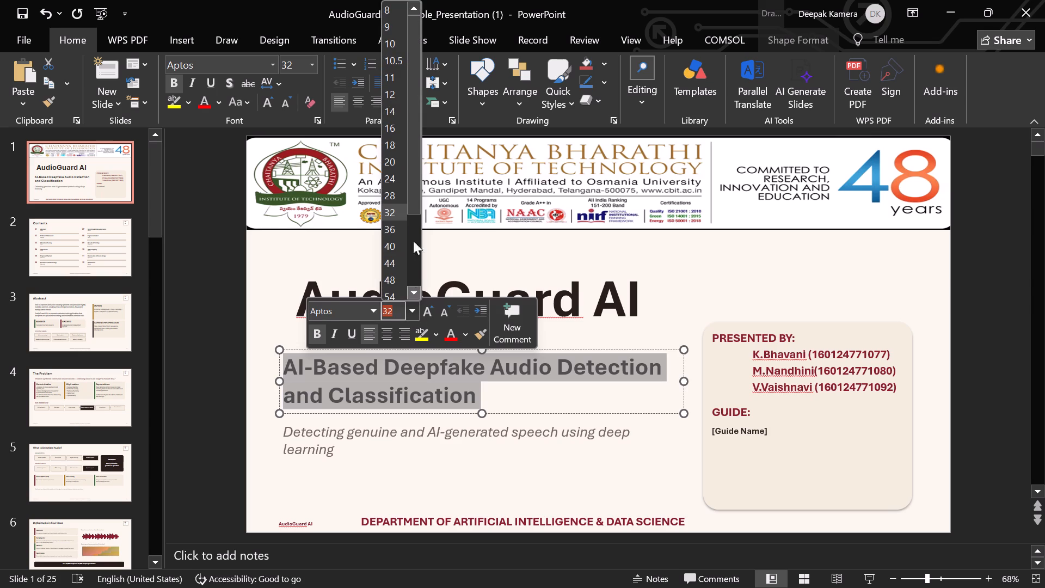
pyautogui.click(395, 189)
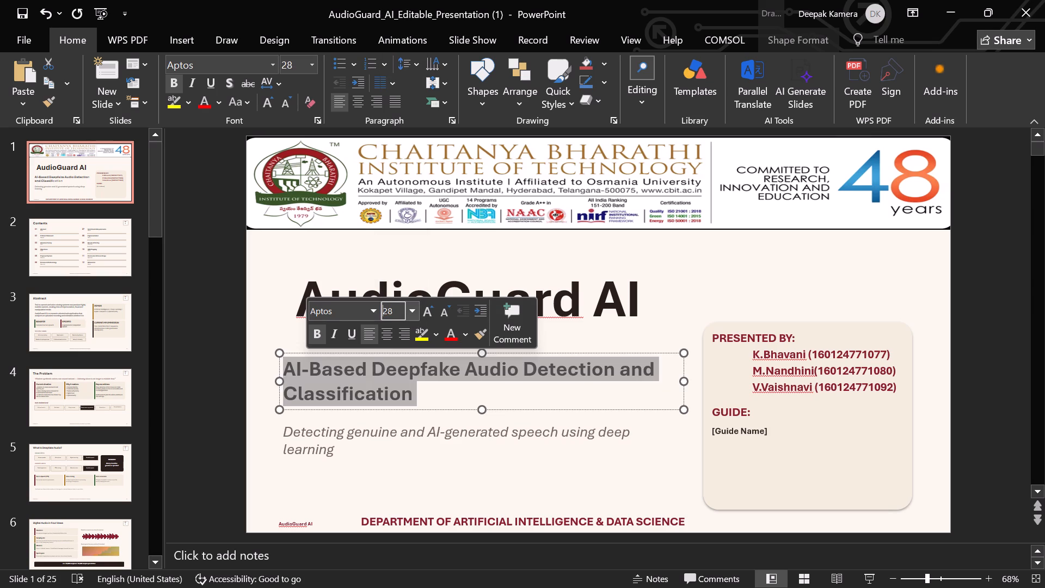
# Extend the left edge of the AudioGuard AI title's text box outward to line the title up with the subtitle below.
pyautogui.click(303, 290)
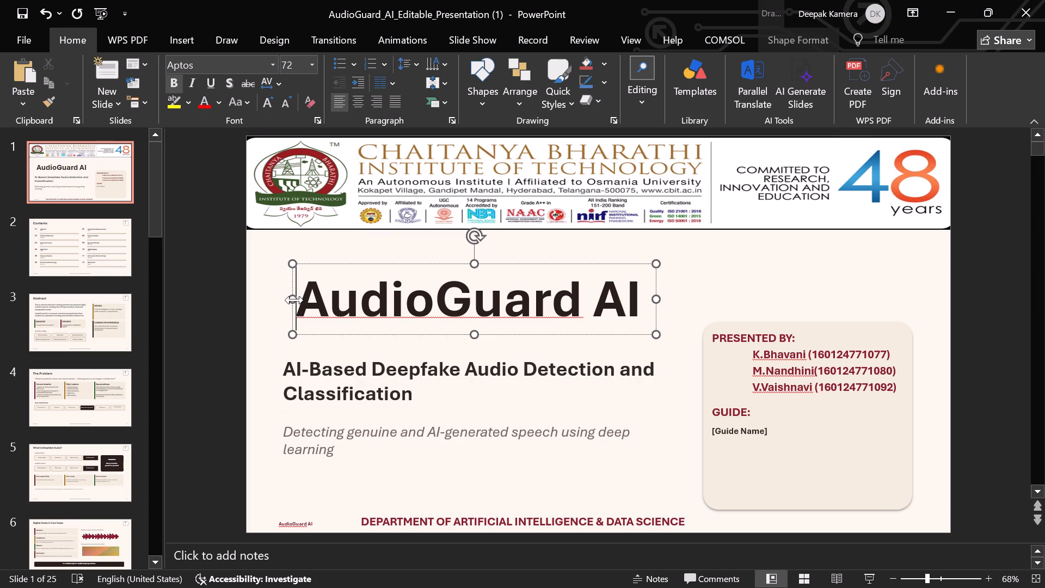
pyautogui.moveTo(294, 300); pyautogui.dragTo(281, 300)
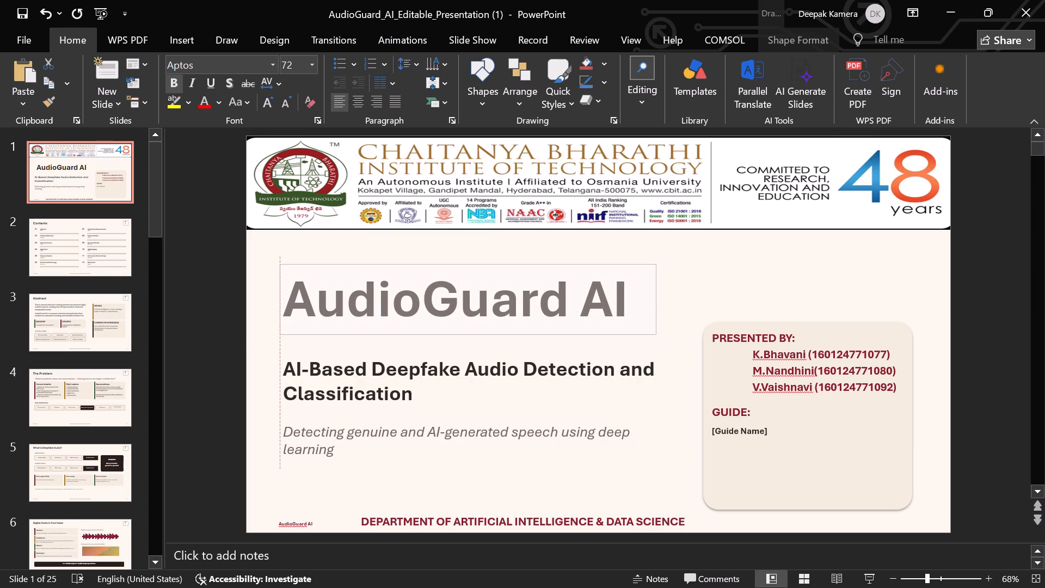
pyautogui.moveTo(281, 300); pyautogui.dragTo(274, 310)
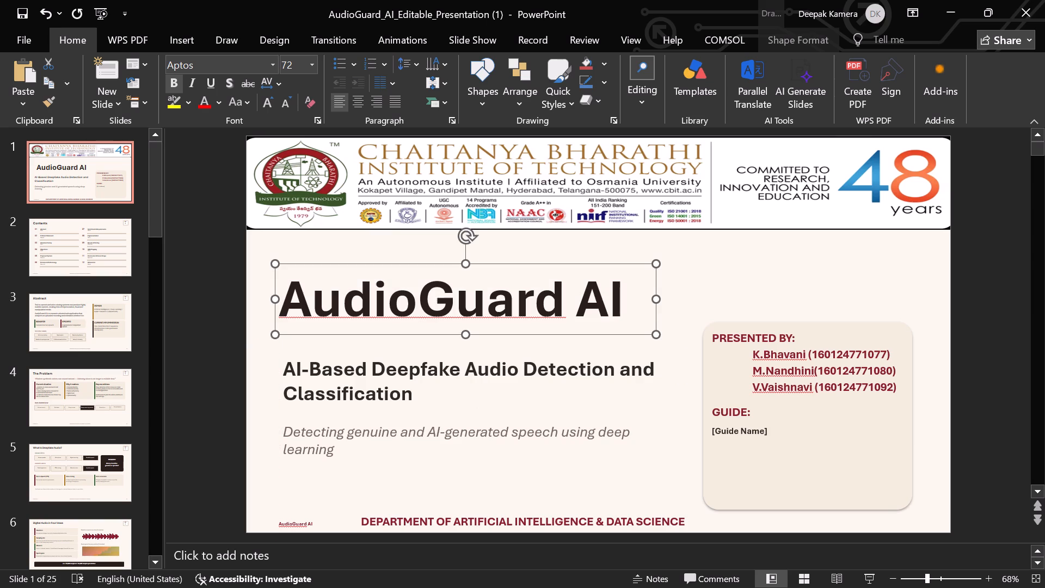
pyautogui.click(679, 275)
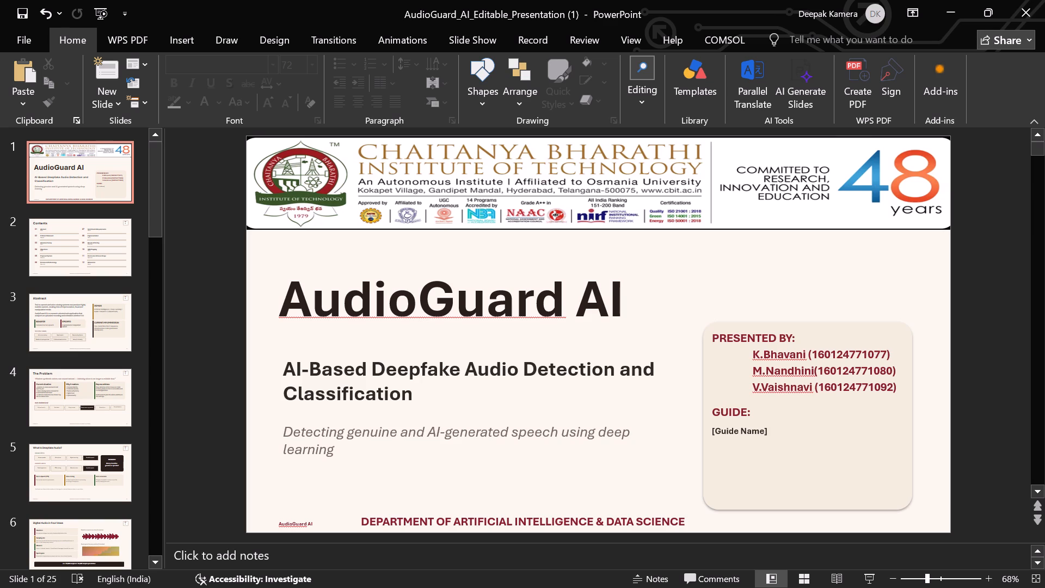
# Review the title slide with its college banner and the slides from Contents through Thank You, checking their layout and text.
pyautogui.click(78, 229)
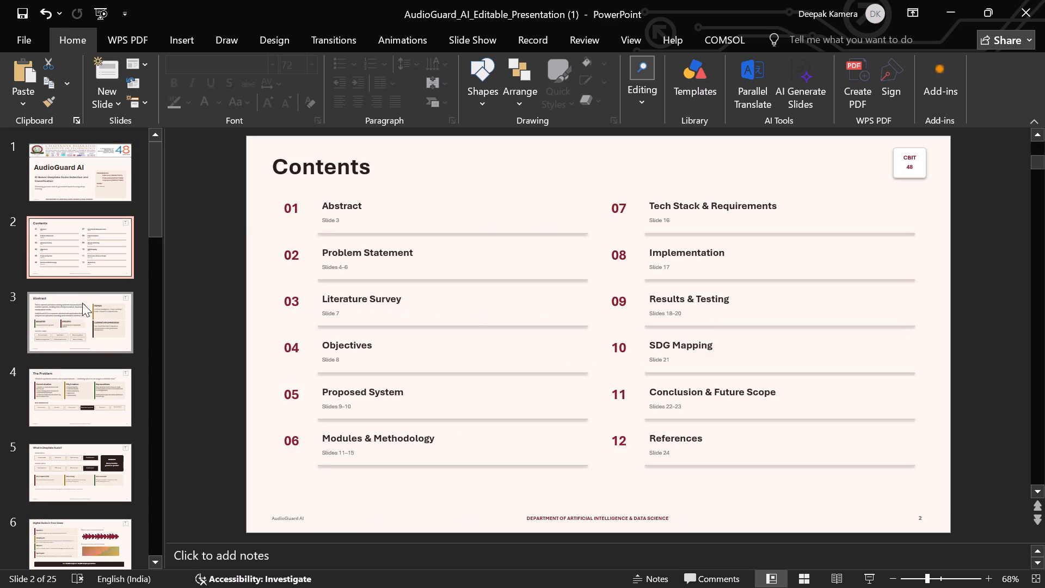
pyautogui.click(83, 309)
pyautogui.click(78, 179)
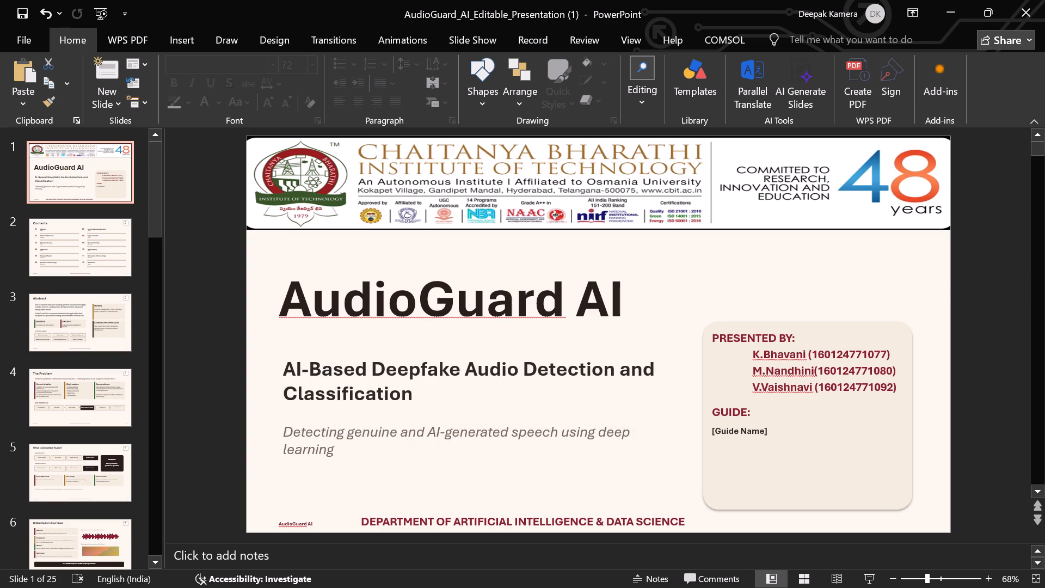
pyautogui.click(531, 191)
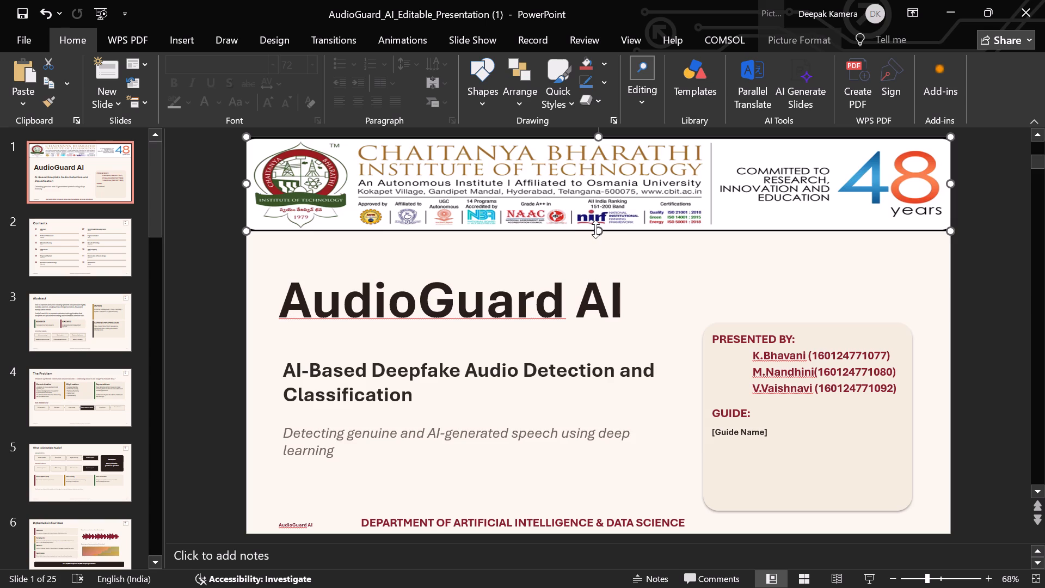
pyautogui.click(831, 268)
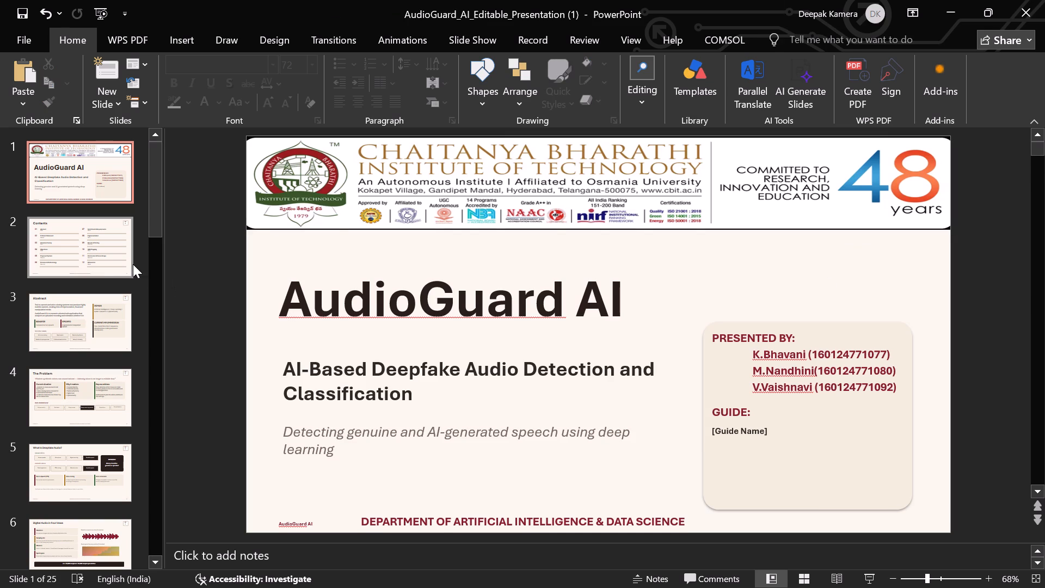
pyautogui.click(109, 270)
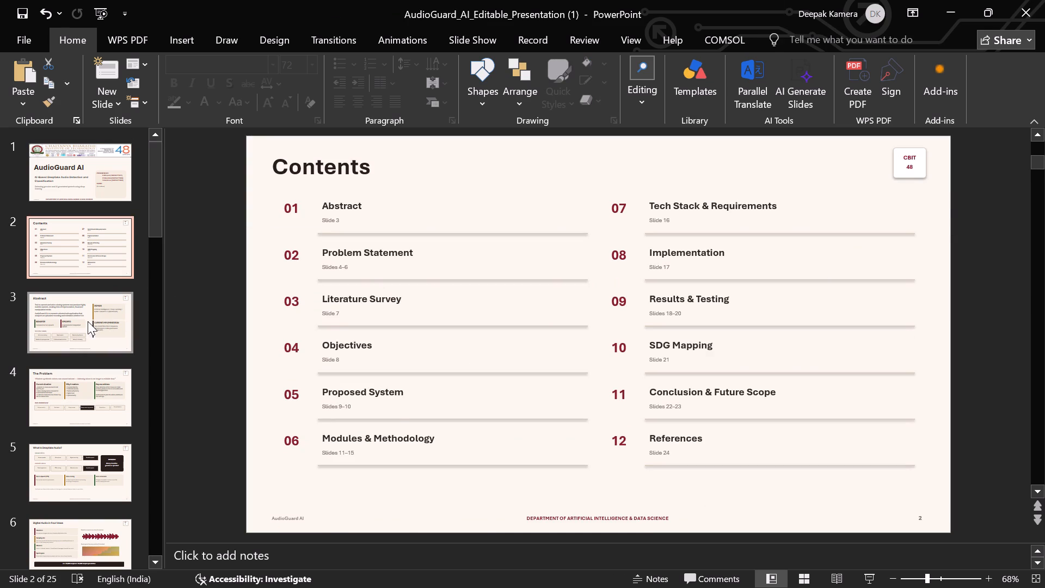
pyautogui.click(88, 321)
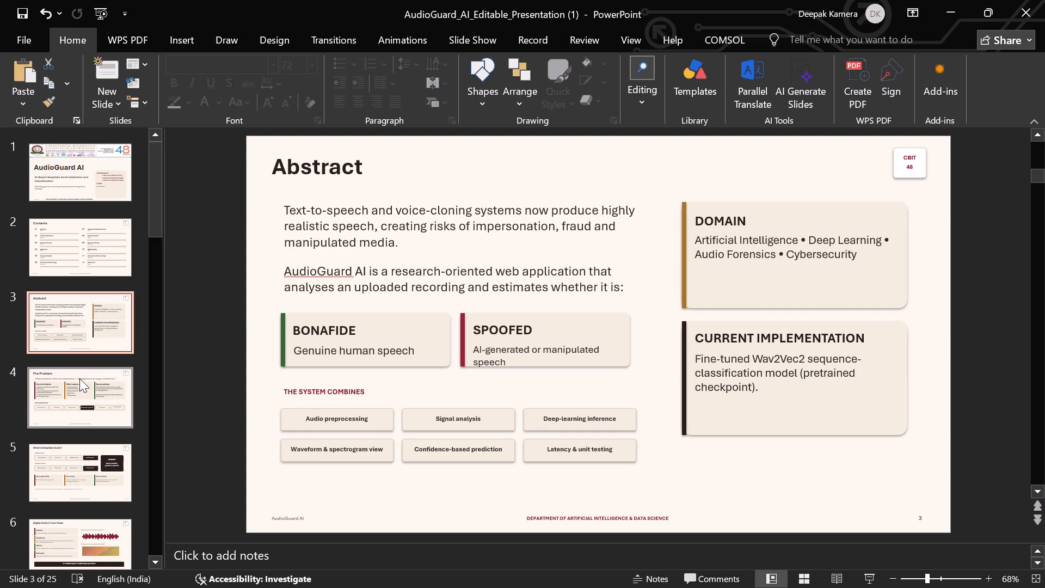
pyautogui.click(77, 384)
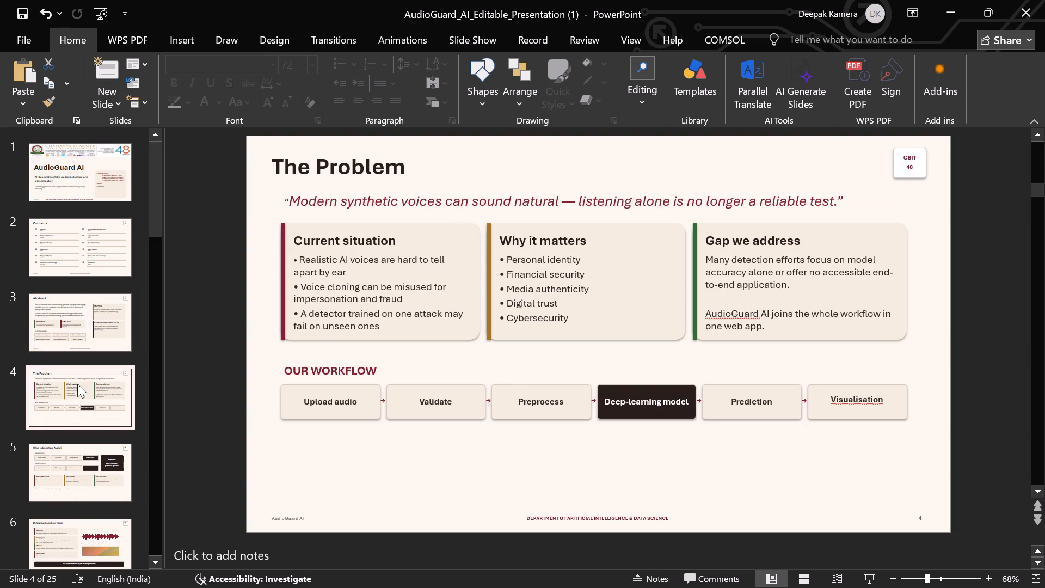
pyautogui.click(76, 461)
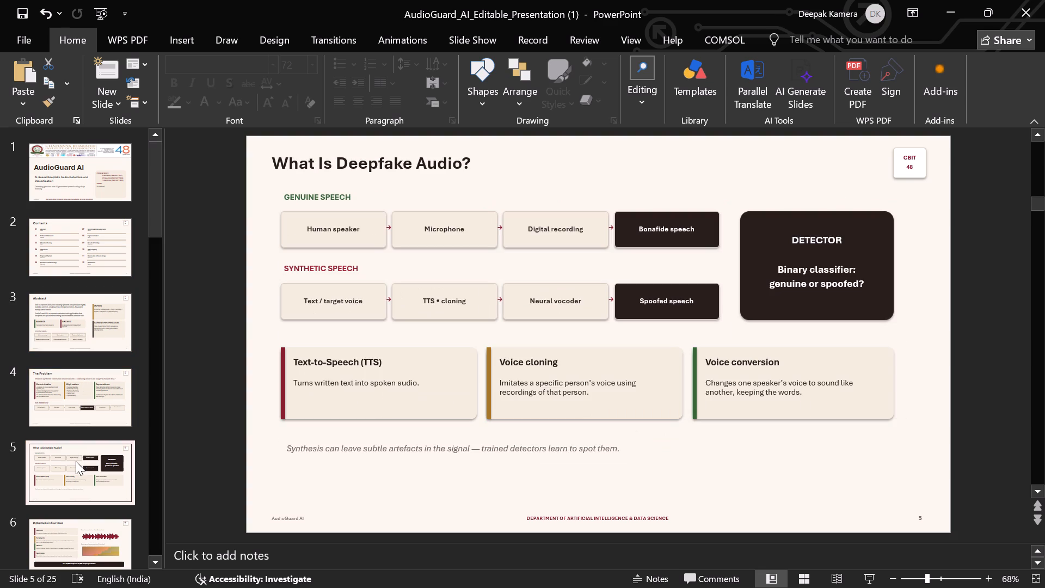
pyautogui.click(83, 533)
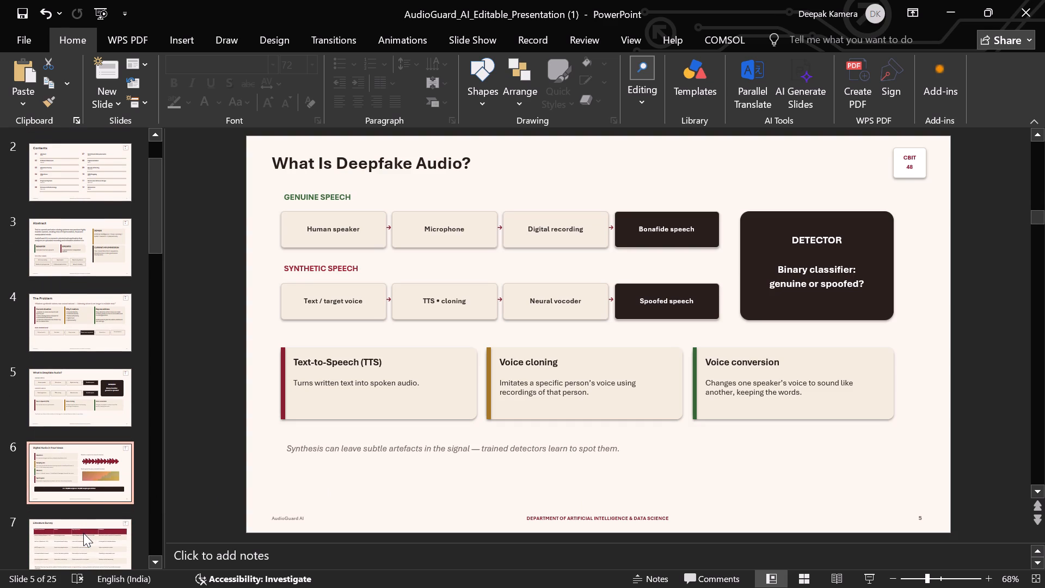
pyautogui.press('Down')
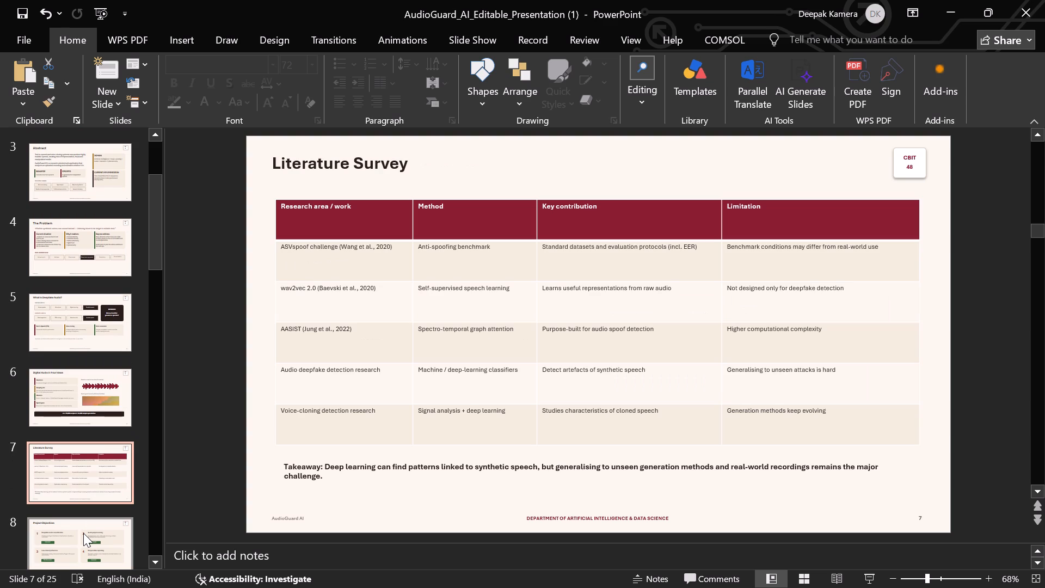
pyautogui.press('Down')
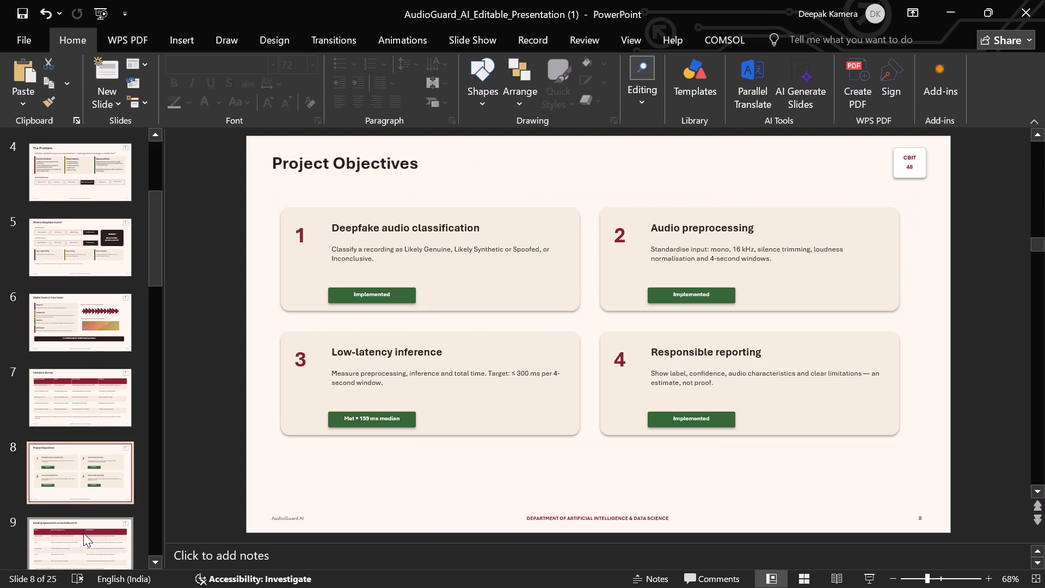
pyautogui.press('Down')
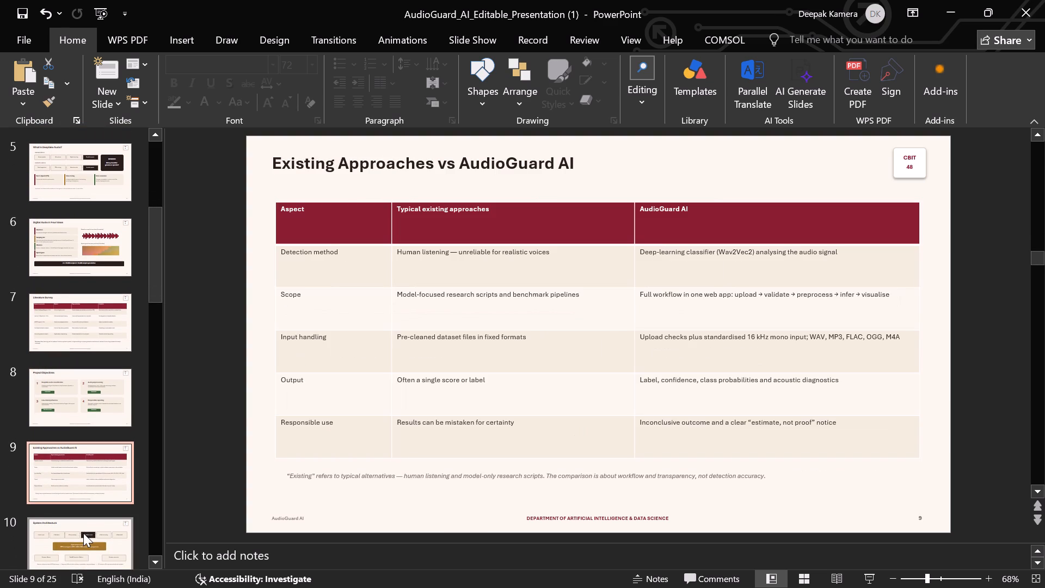
pyautogui.press('Down')
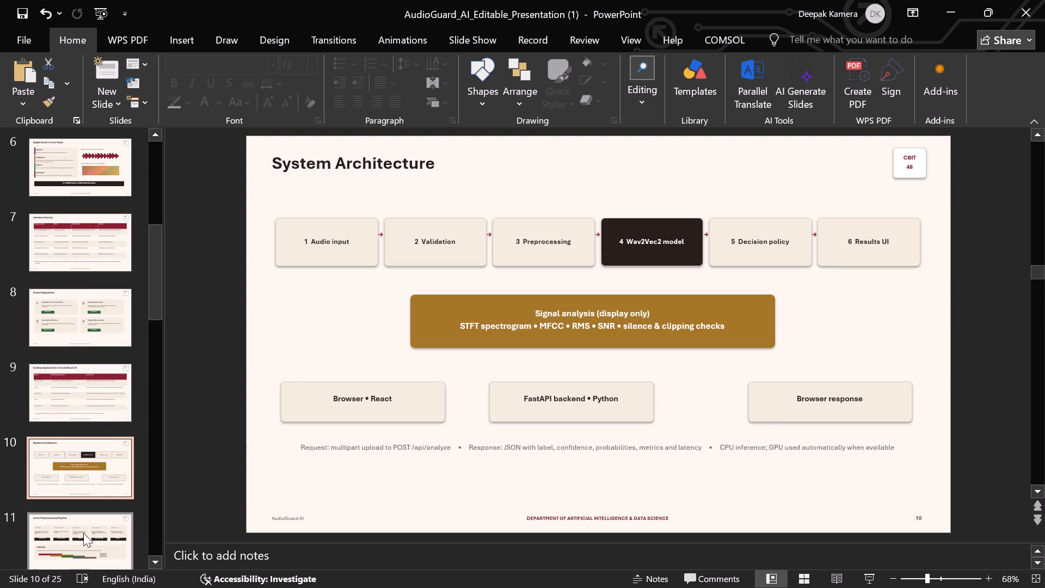
pyautogui.press('Down')
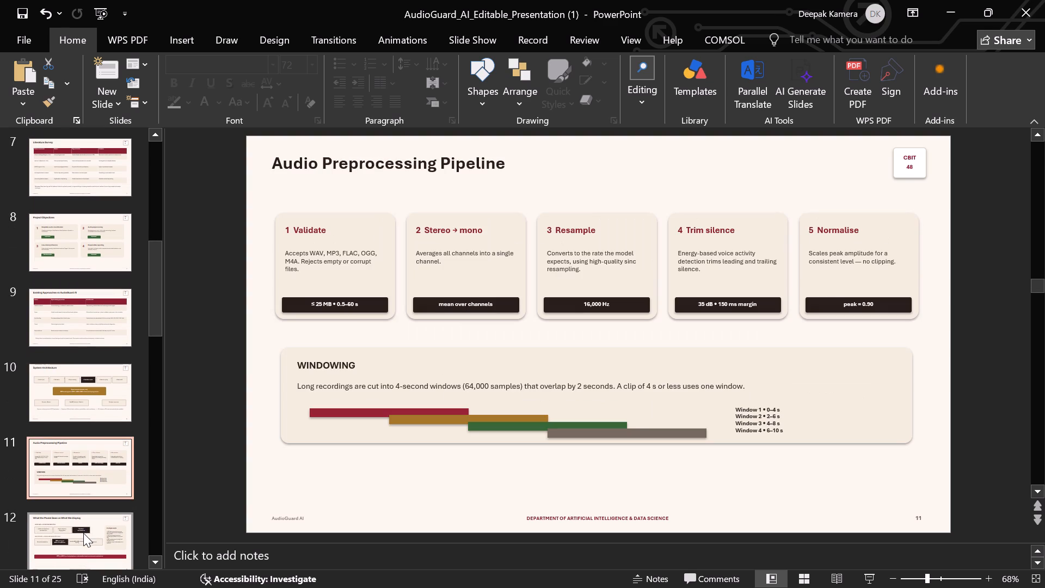
pyautogui.press('Down')
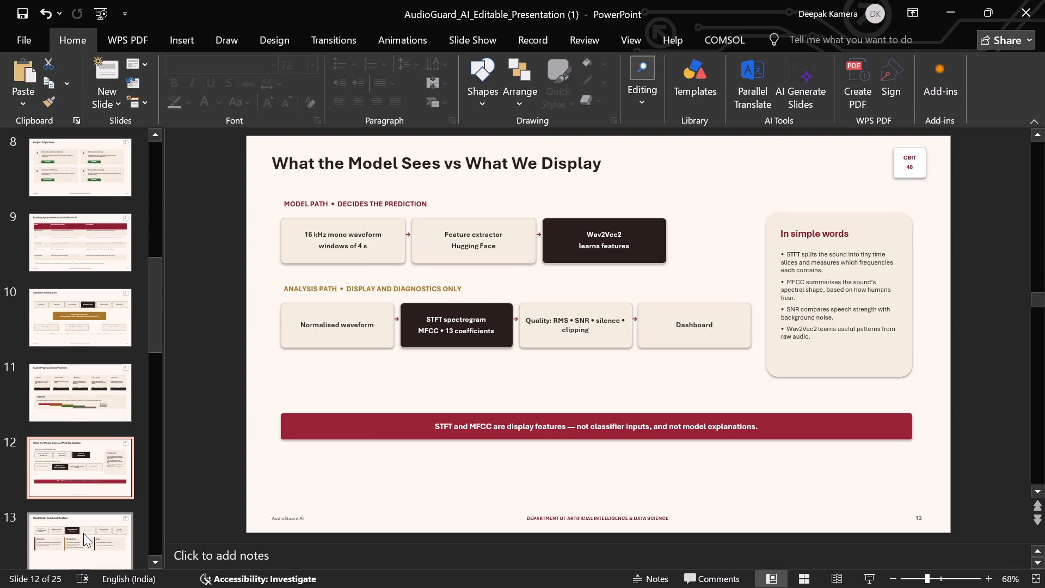
pyautogui.press('Down')
pyautogui.press('Down')
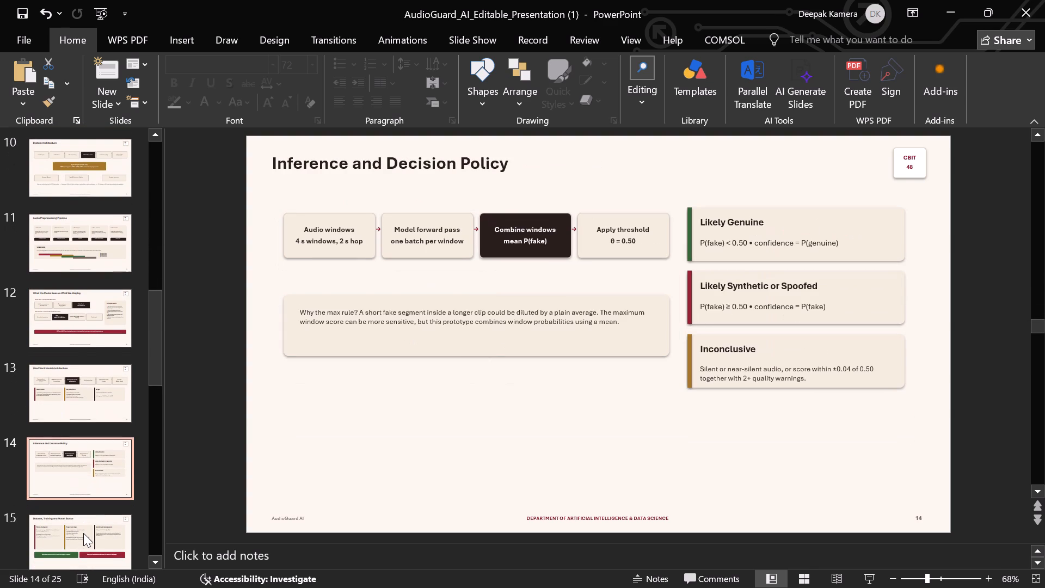
pyautogui.press('Down')
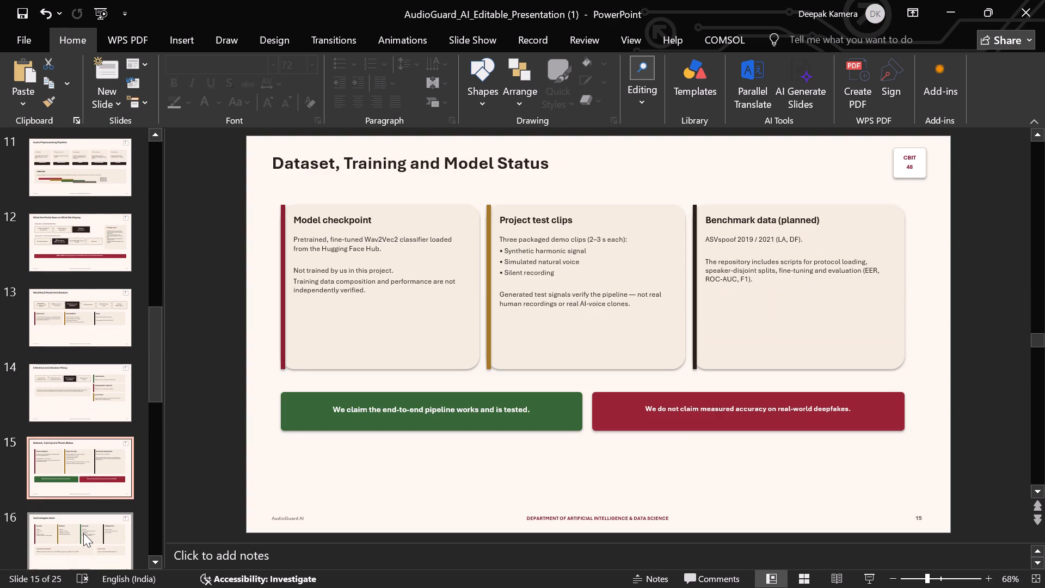
pyautogui.press('Down')
pyautogui.press('Up')
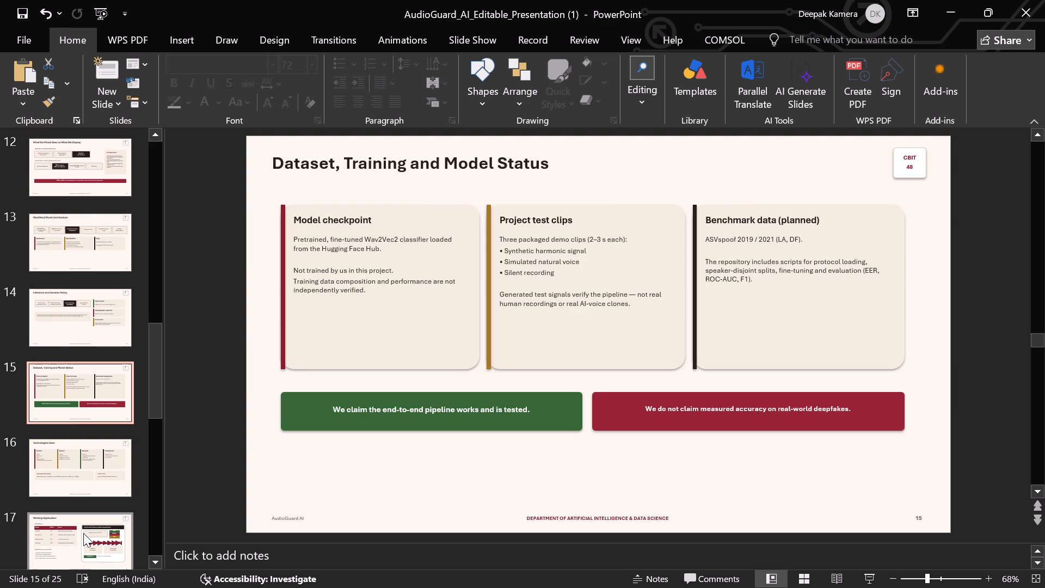
pyautogui.press('Down')
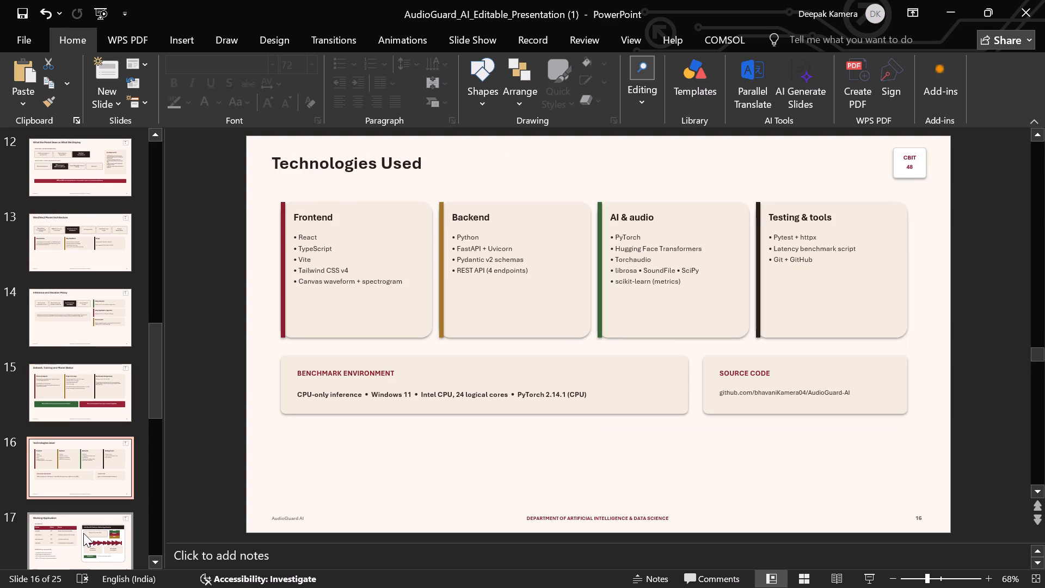
pyautogui.press('Down')
pyautogui.press('Down')
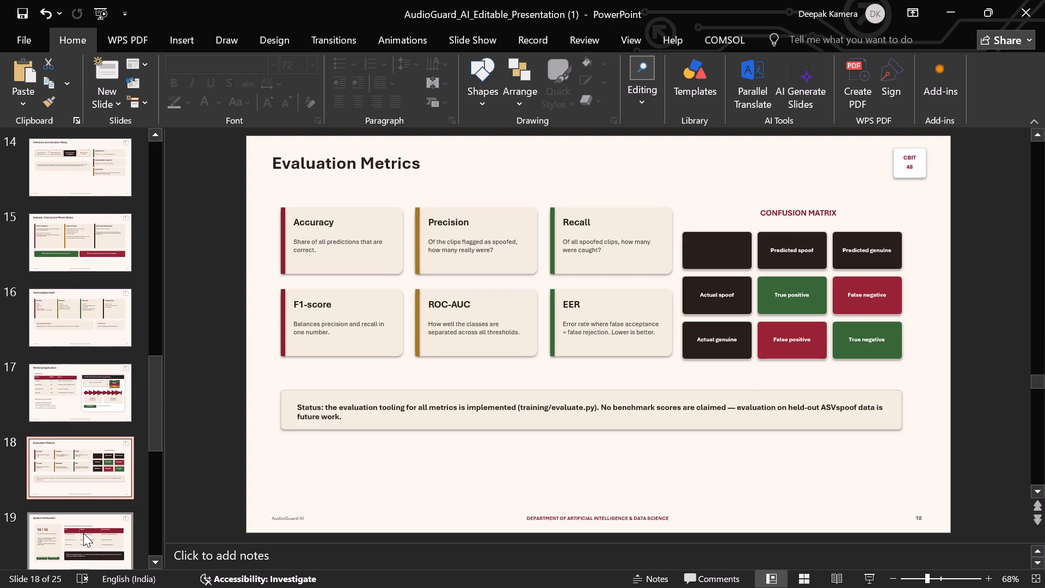
pyautogui.press('Down')
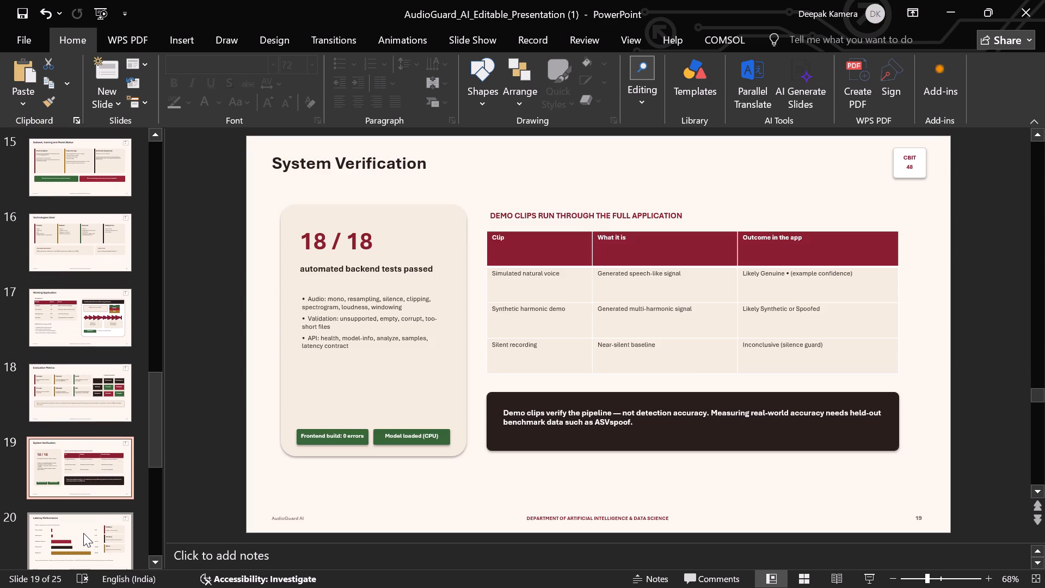
pyautogui.press('Down')
pyautogui.press('Down')
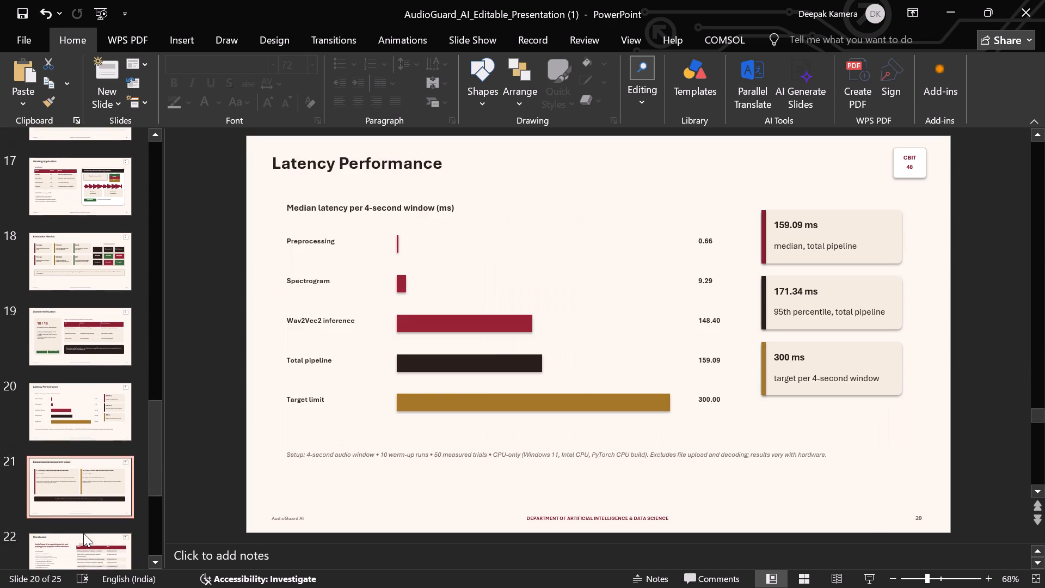
pyautogui.press('Down')
pyautogui.press('Down')
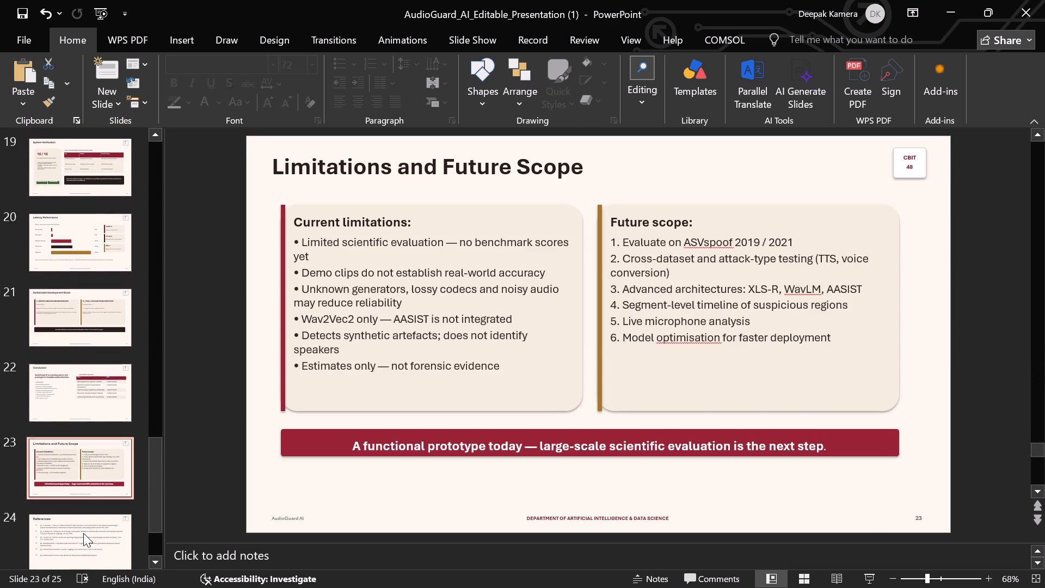
pyautogui.press('Down')
pyautogui.press('Down')
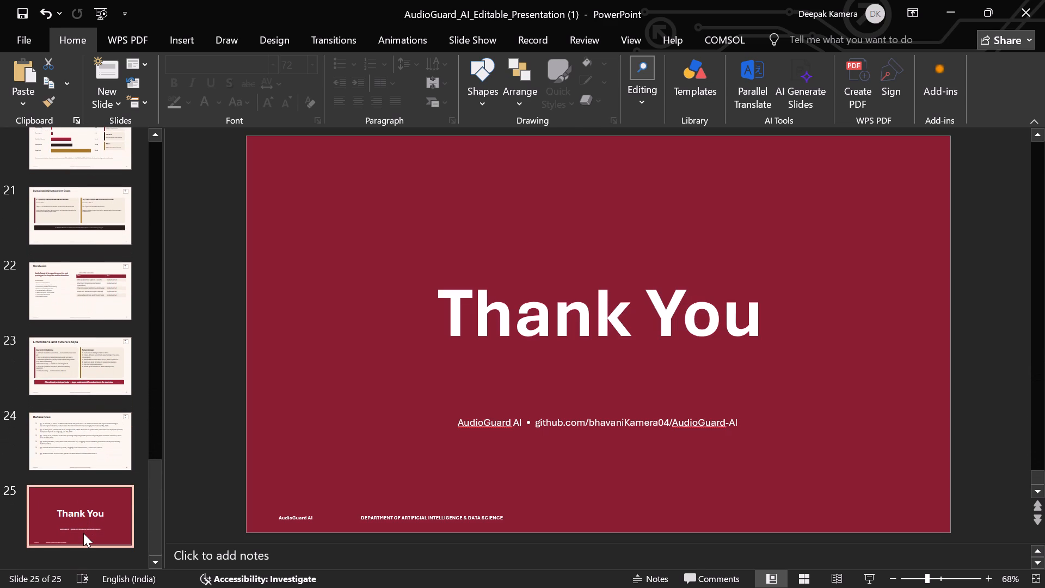
pyautogui.press('Down')
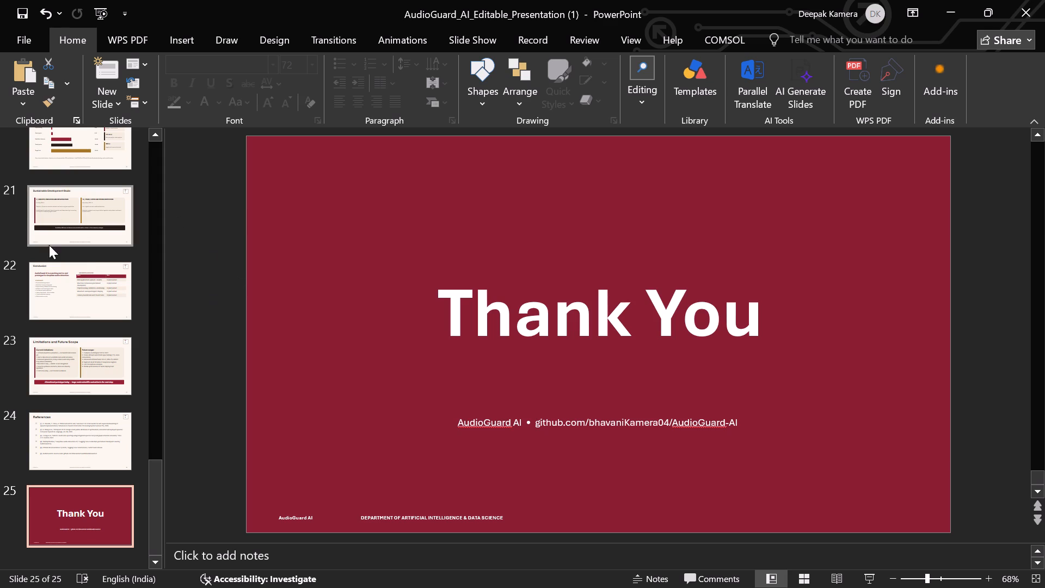
pyautogui.scroll(16, 32, 315)
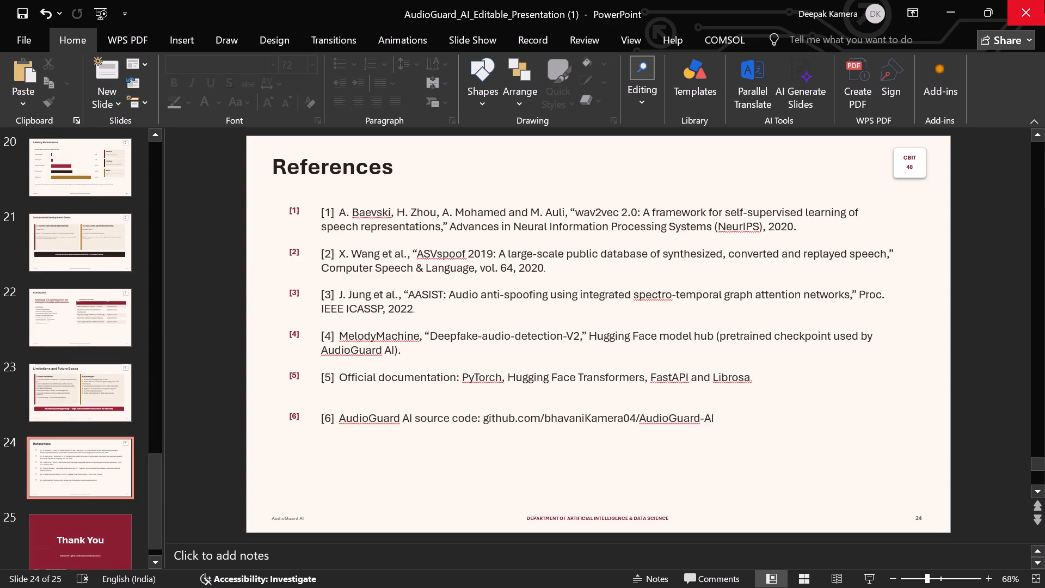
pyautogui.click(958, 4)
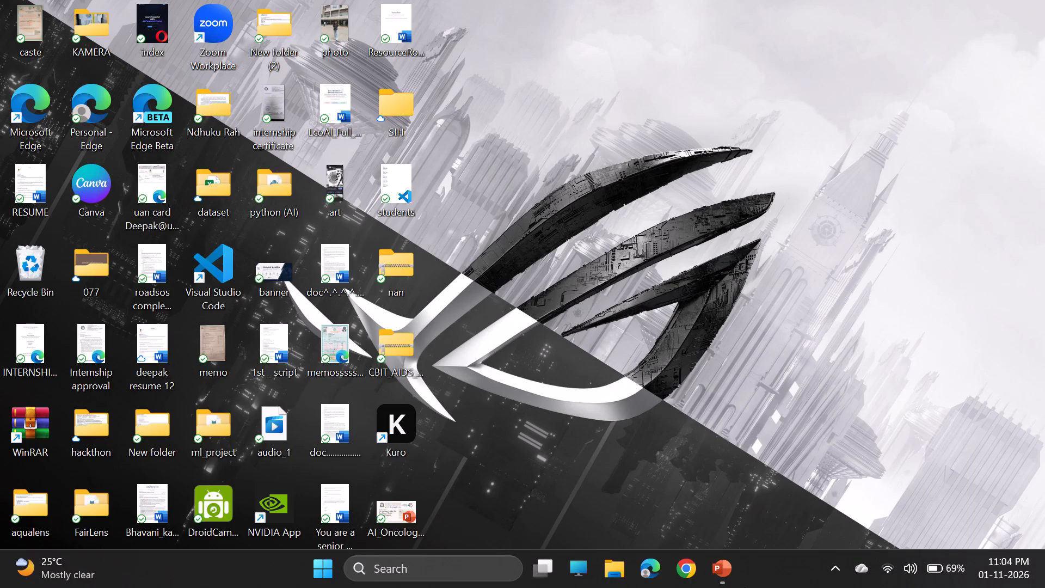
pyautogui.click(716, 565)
# Switch back to the AudioGuard AI presentation, return to its title slide and save the presentation.
pyautogui.click(672, 507)
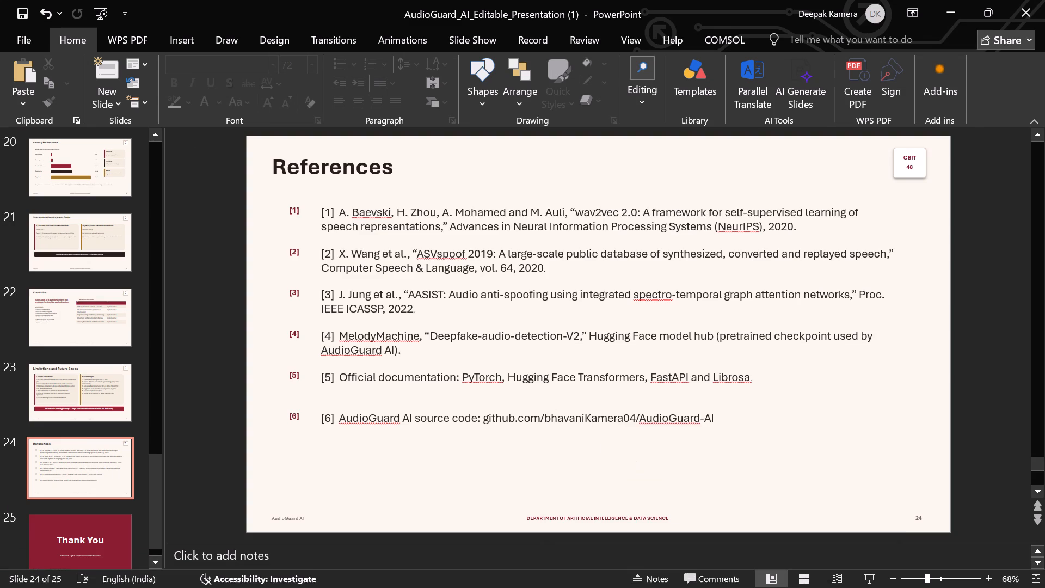
pyautogui.scroll(16, 545, 390)
pyautogui.scroll(20, 545, 390)
pyautogui.scroll(20, 545, 390)
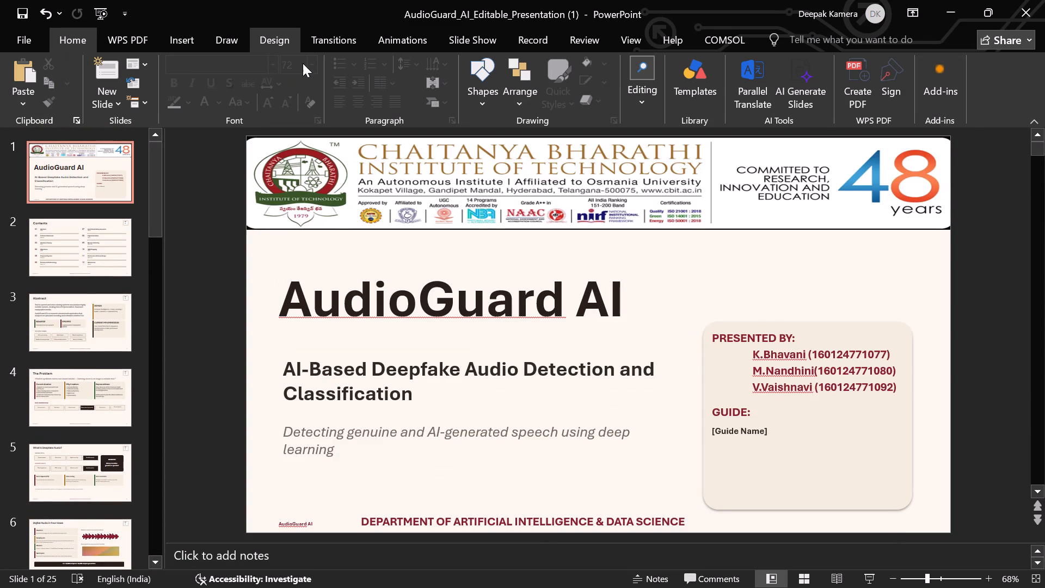
pyautogui.hotkey('ctrl', 's')
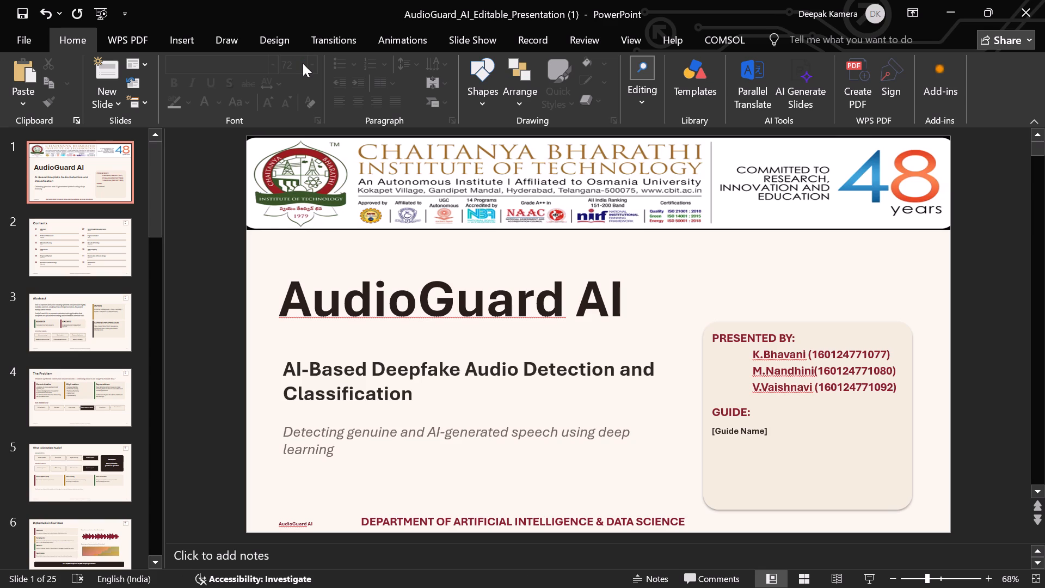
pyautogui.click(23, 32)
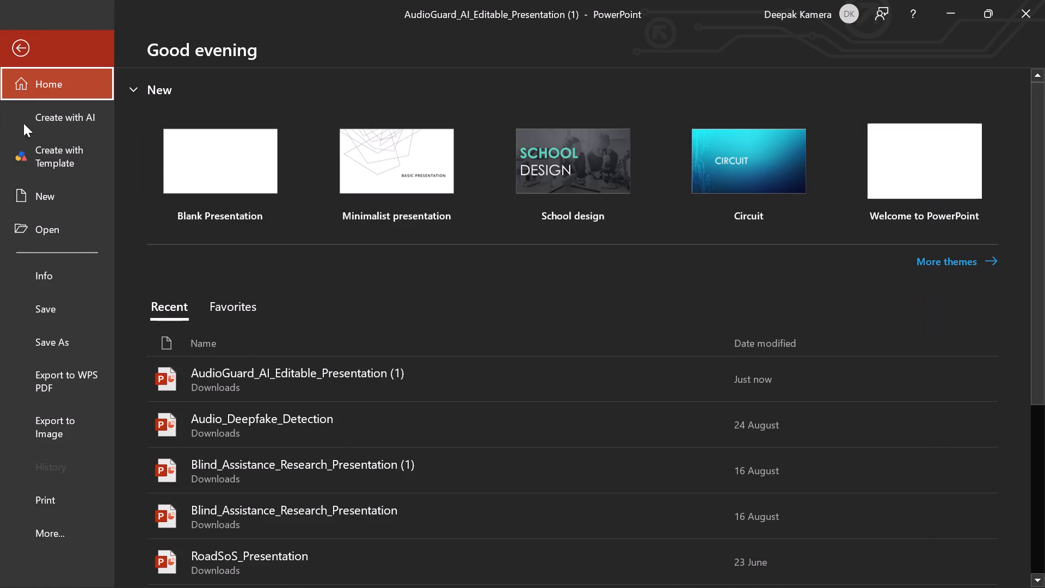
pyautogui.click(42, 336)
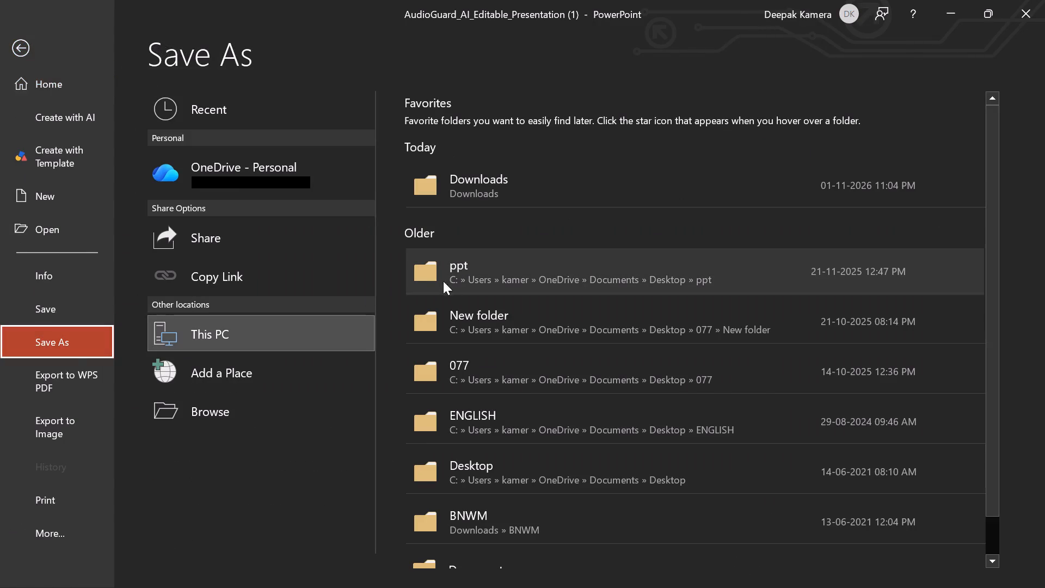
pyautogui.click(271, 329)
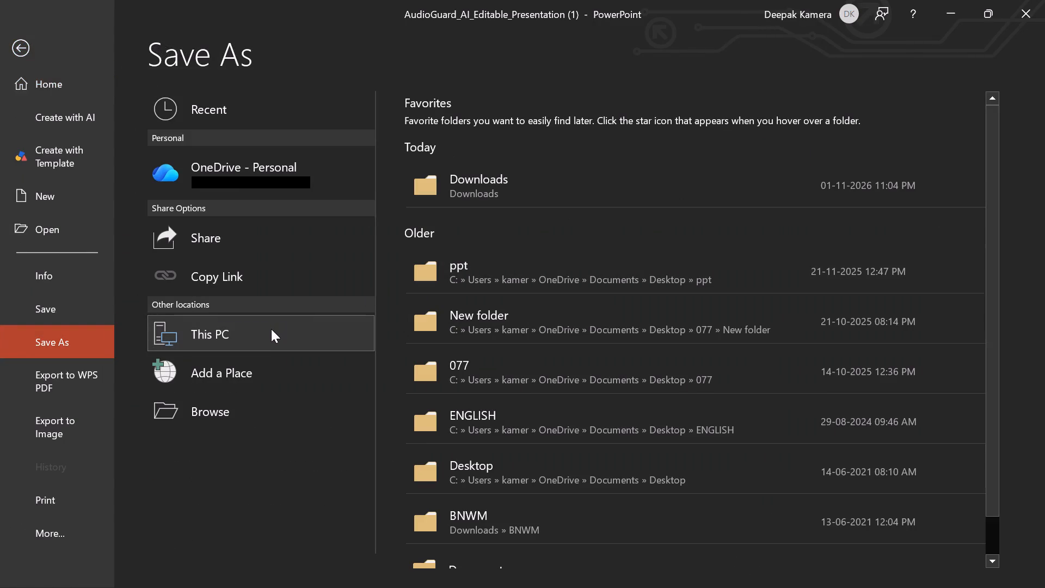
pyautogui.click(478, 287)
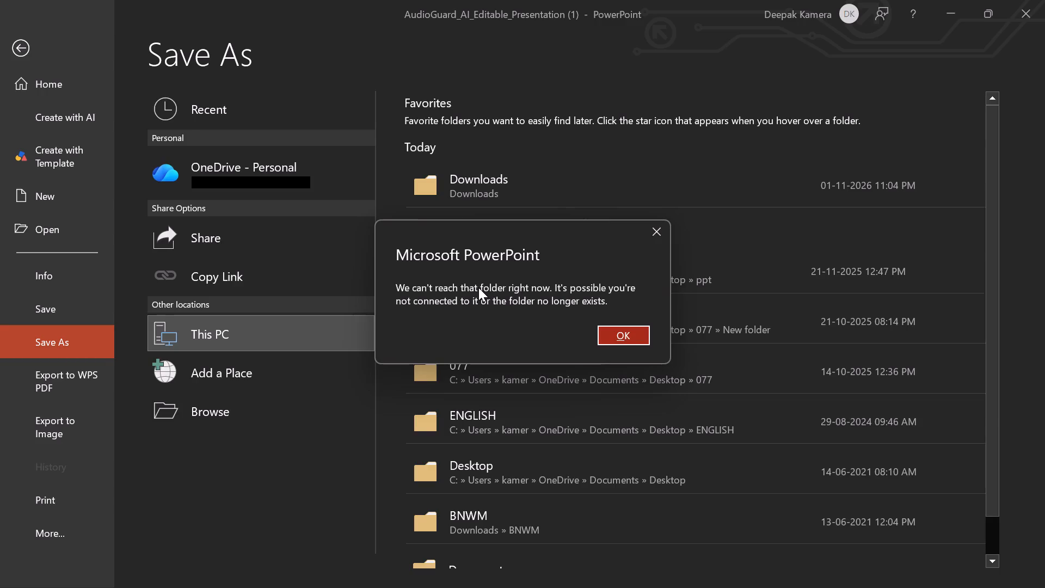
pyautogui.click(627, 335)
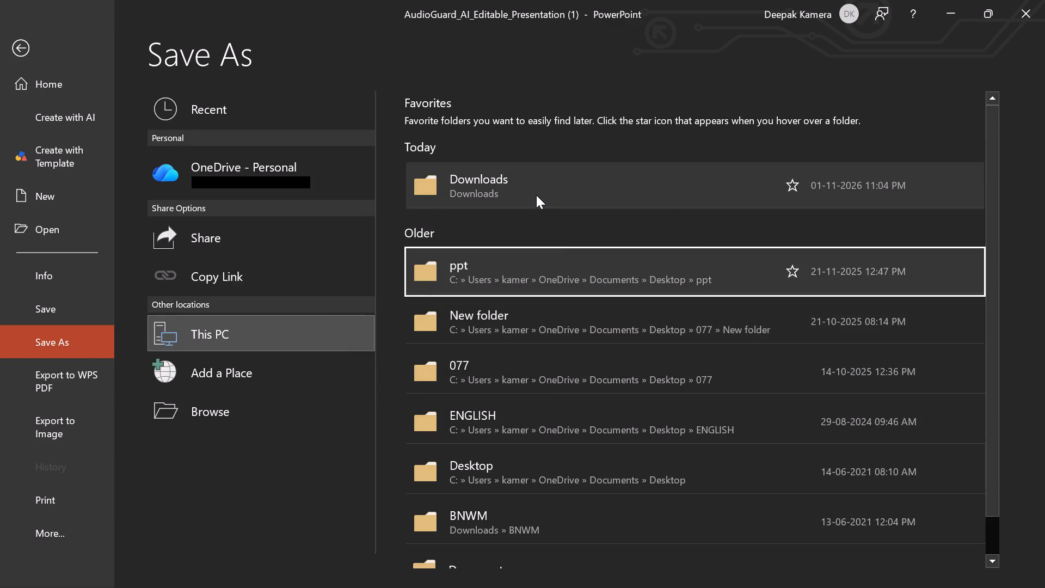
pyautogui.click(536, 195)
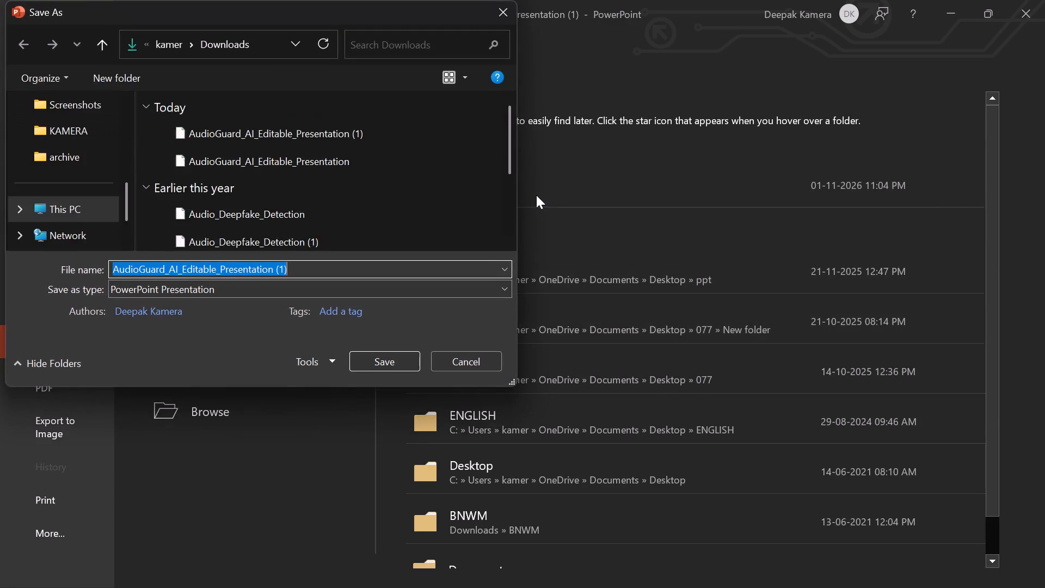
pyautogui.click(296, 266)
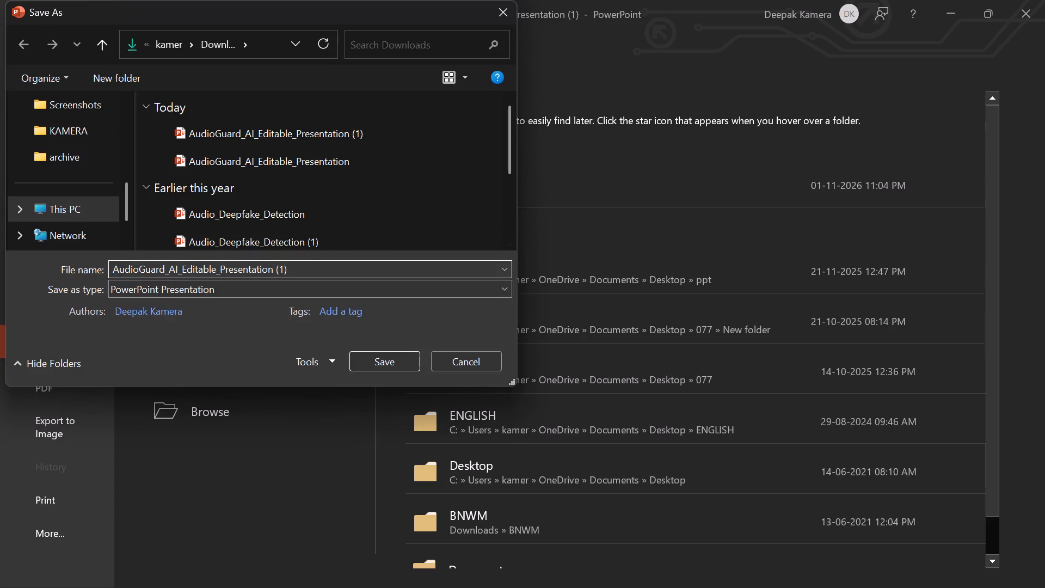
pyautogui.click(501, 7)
# Open Audio_Deepfake_Detection (1) from the Downloads folder to check which presentation it is, and close it.
pyautogui.click(939, 6)
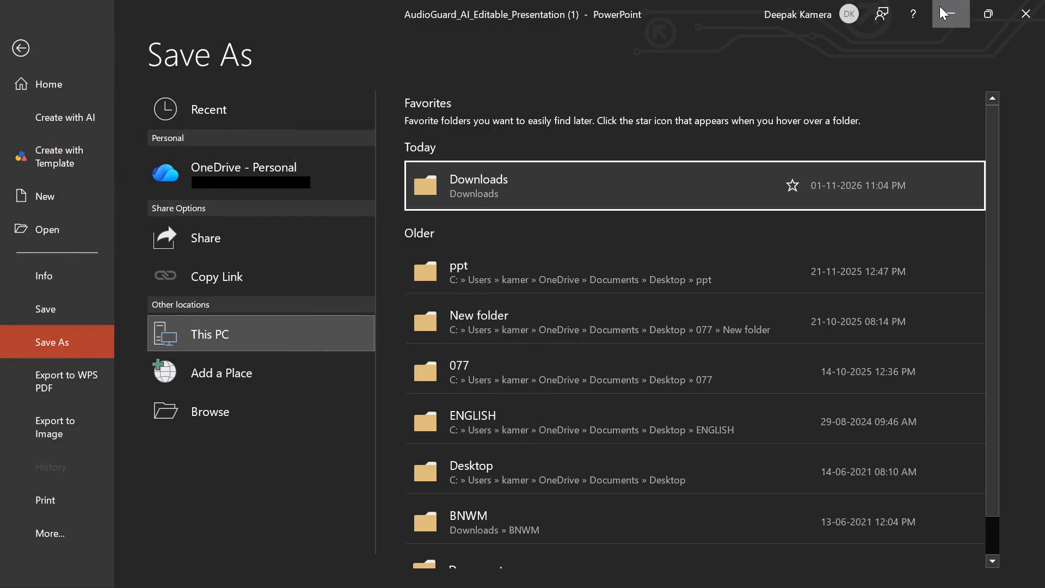
pyautogui.click(601, 580)
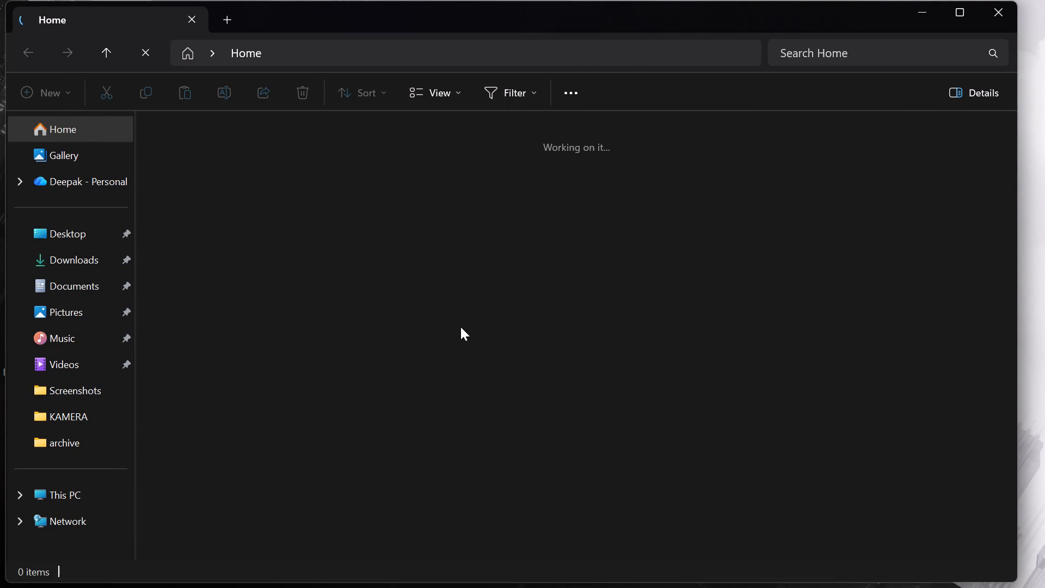
pyautogui.click(105, 262)
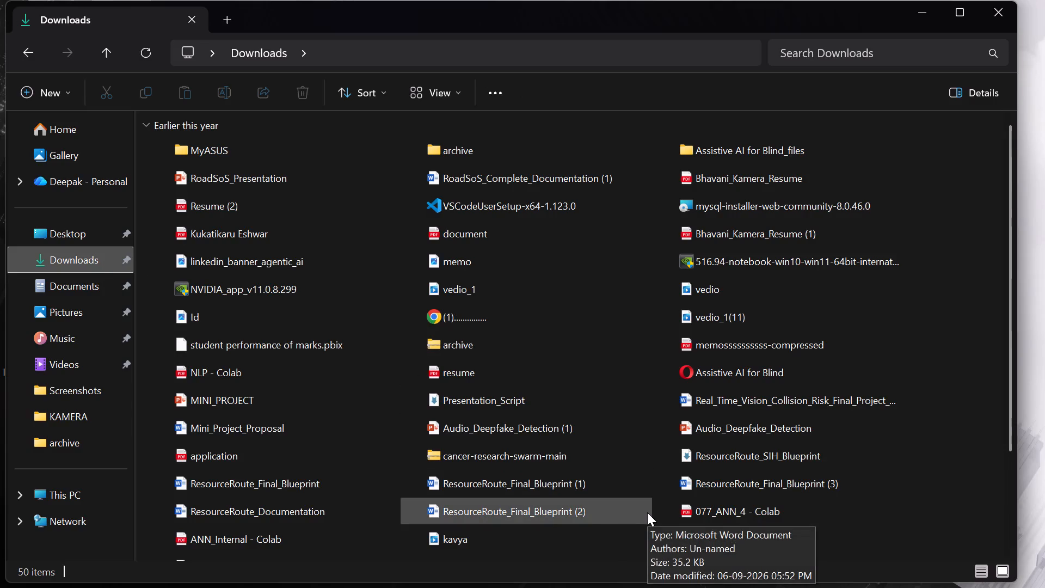
pyautogui.doubleClick(539, 423)
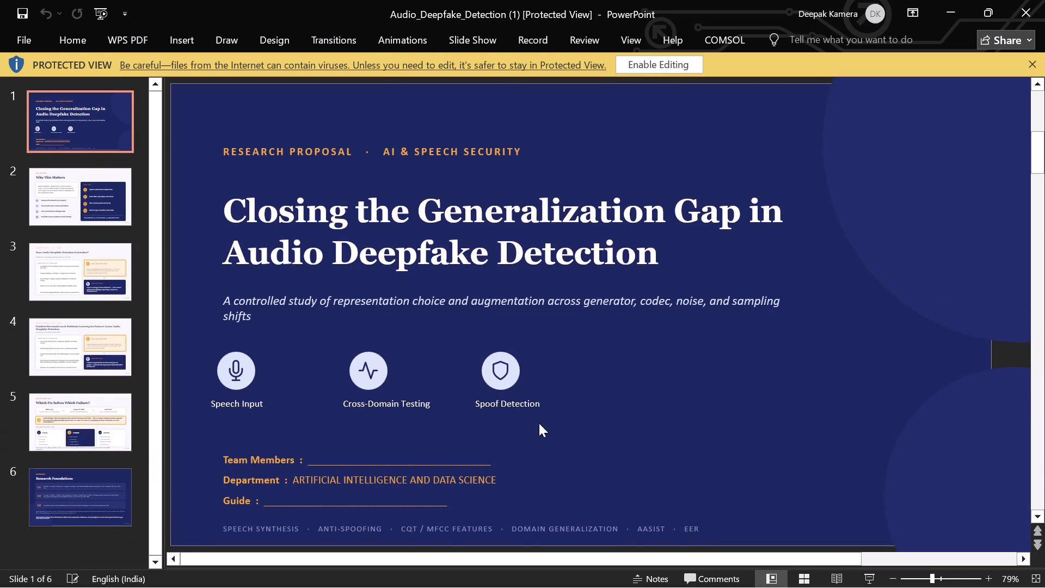
pyautogui.click(1022, 5)
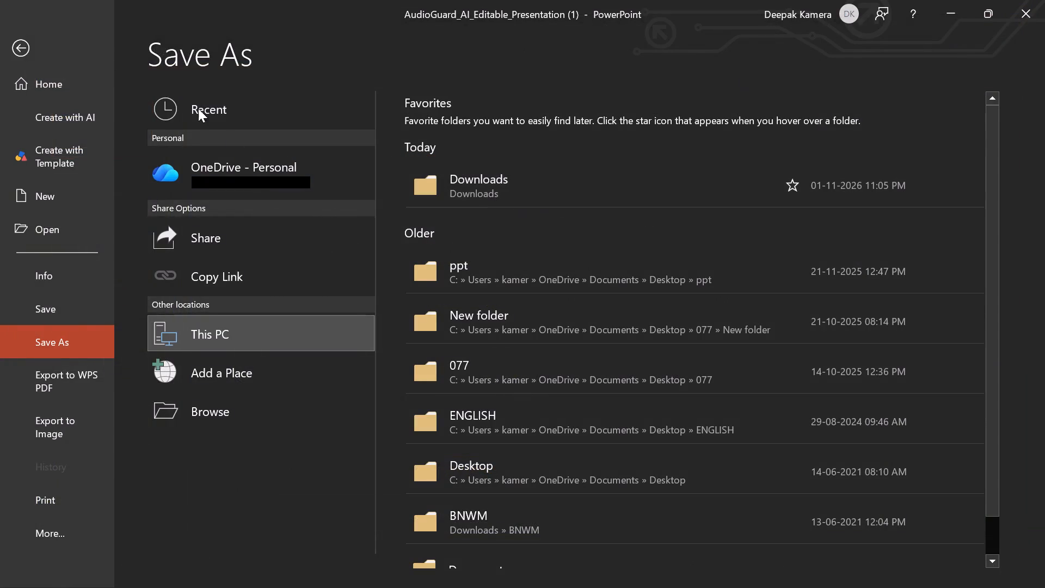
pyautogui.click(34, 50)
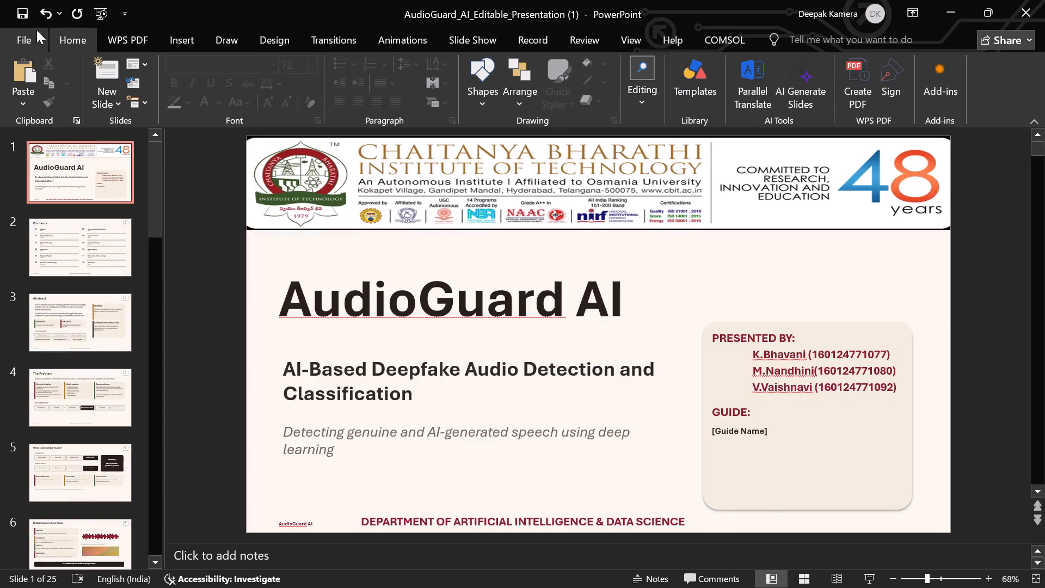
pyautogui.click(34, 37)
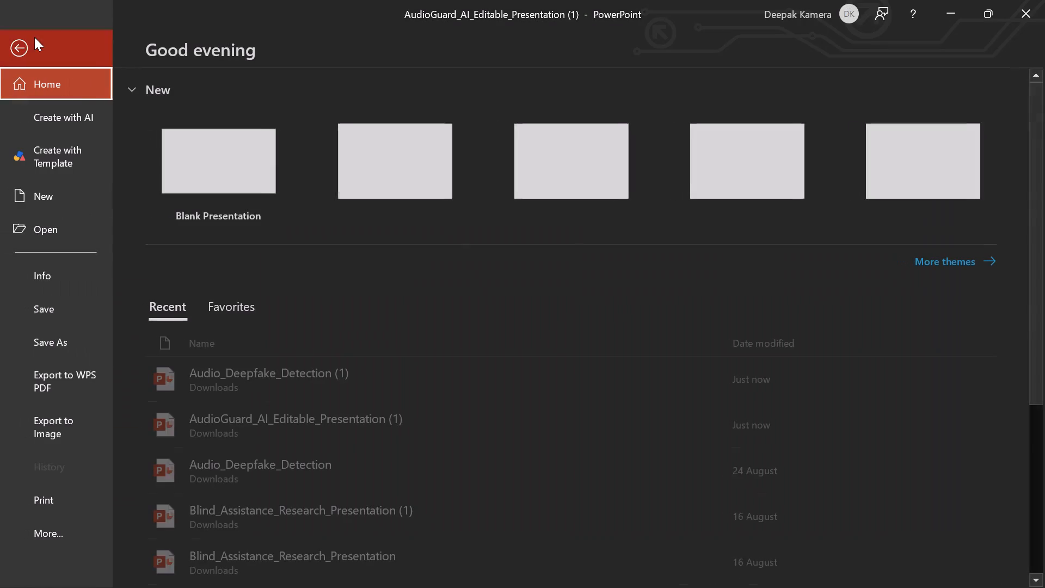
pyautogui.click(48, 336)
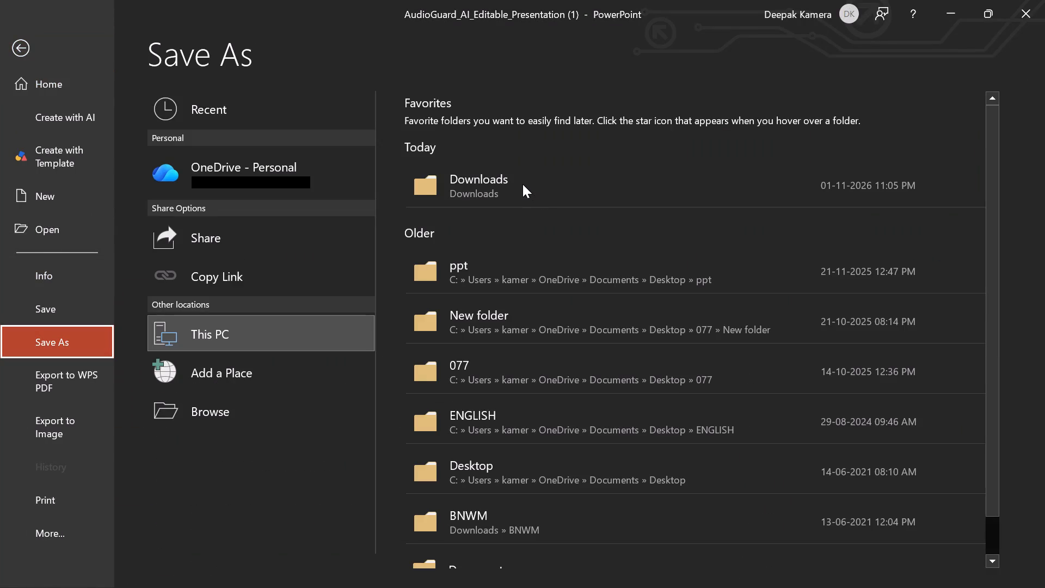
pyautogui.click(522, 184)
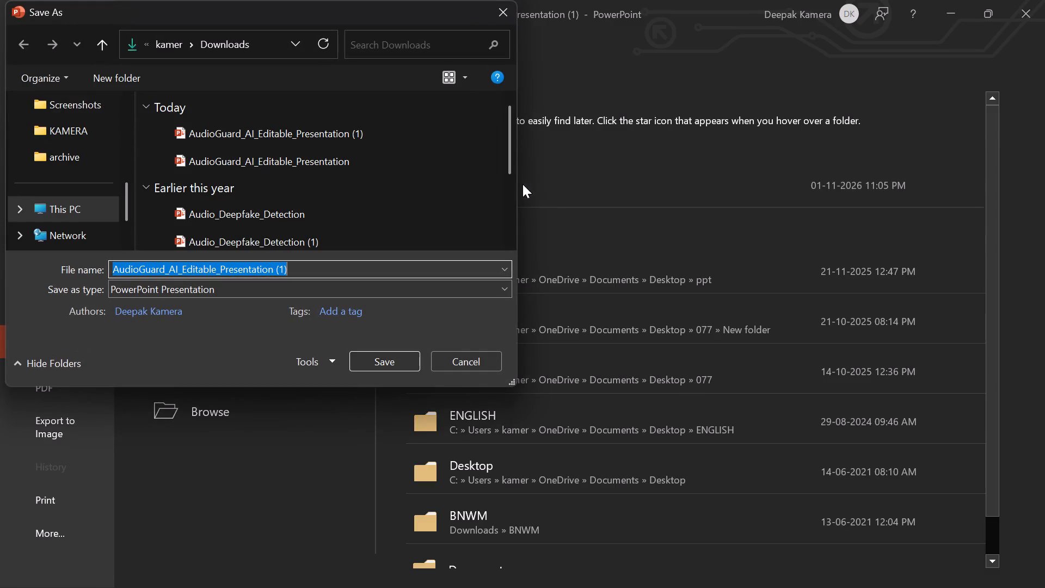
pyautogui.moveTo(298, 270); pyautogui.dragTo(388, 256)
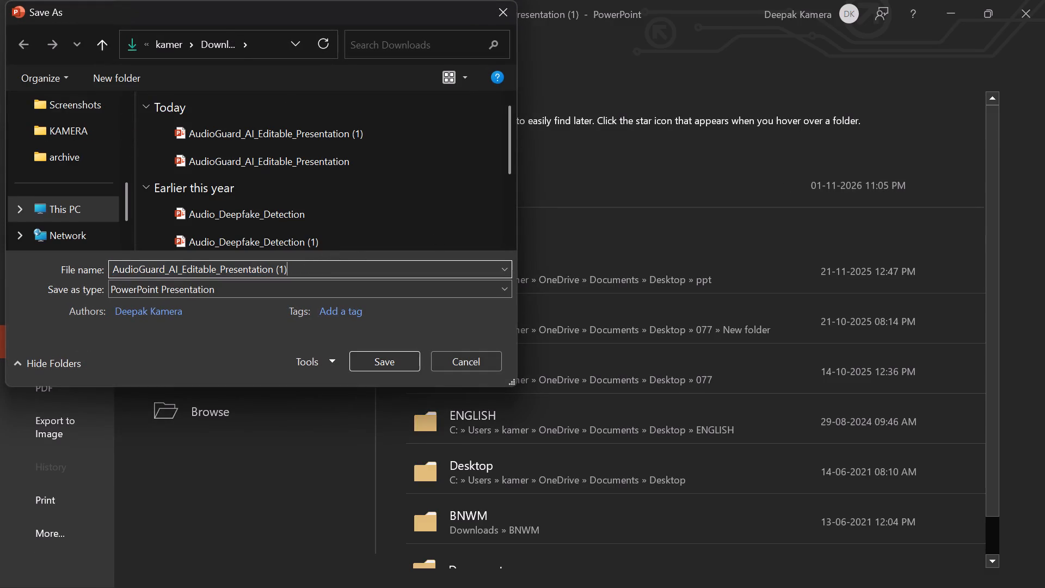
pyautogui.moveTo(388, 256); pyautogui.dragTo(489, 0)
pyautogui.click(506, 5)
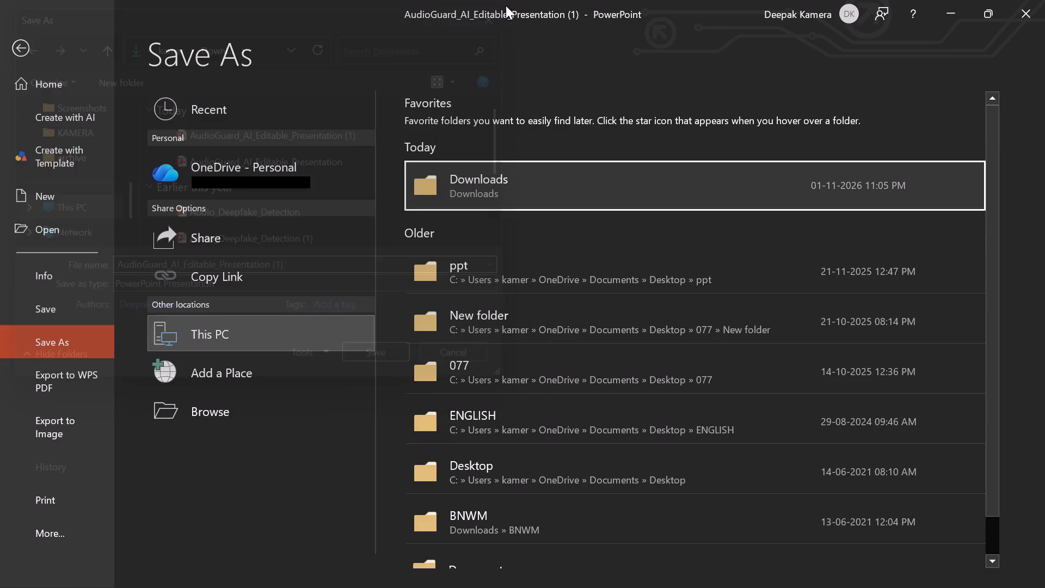
# Close the AudioGuard AI presentation and reopen AudioGuard_AI_Editable_Presentation (1) from the Downloads folder.
pyautogui.click(944, 18)
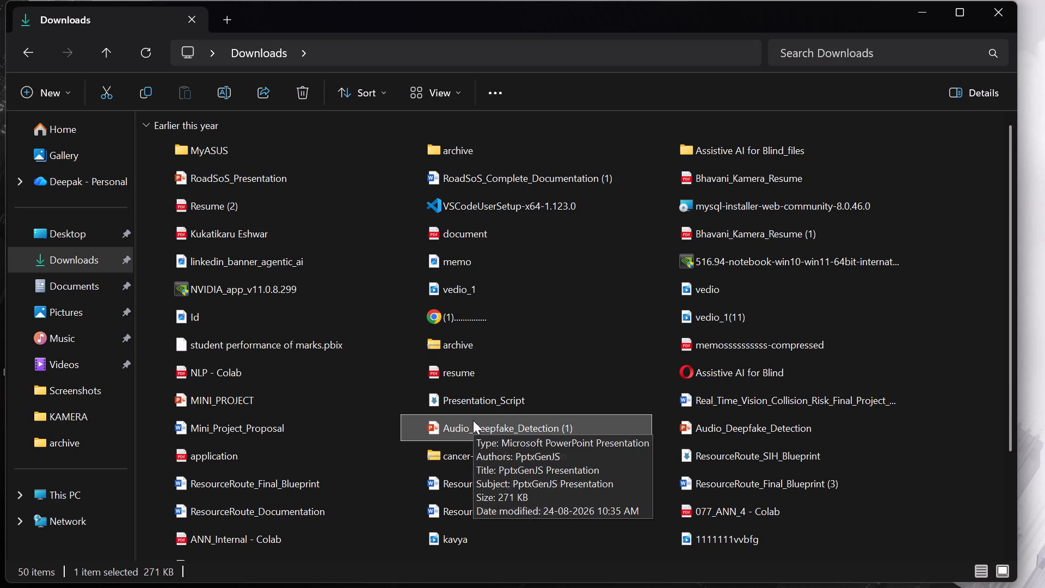
pyautogui.scroll(-2, 335, 456)
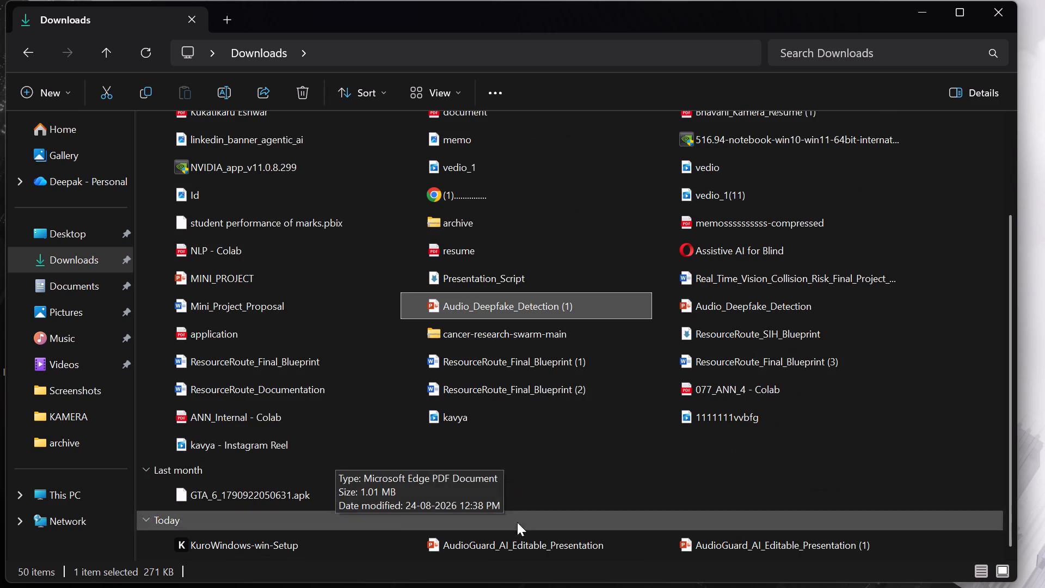
pyautogui.click(778, 550)
pyautogui.doubleClick(778, 550)
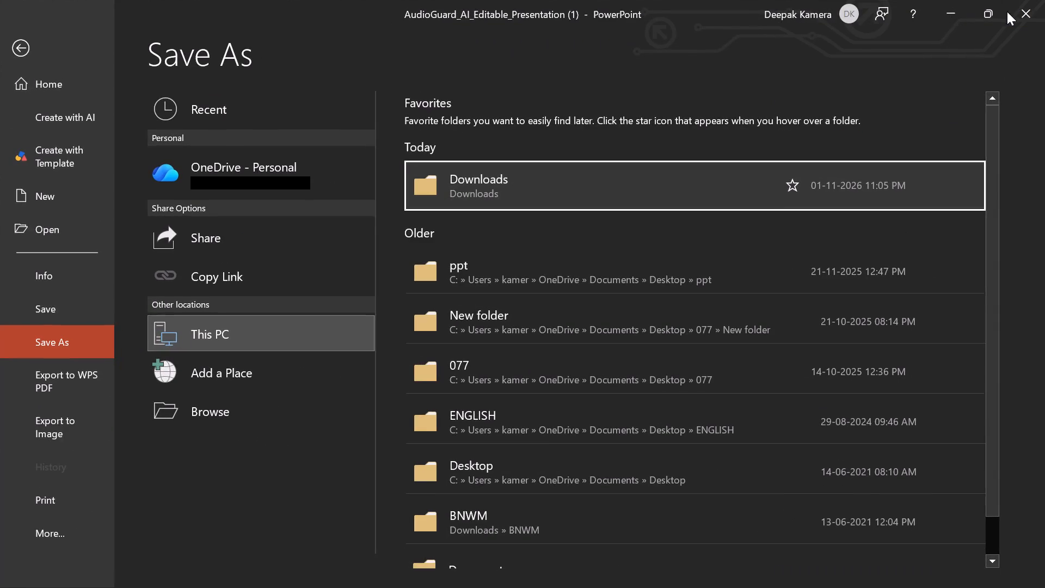
pyautogui.click(1032, 16)
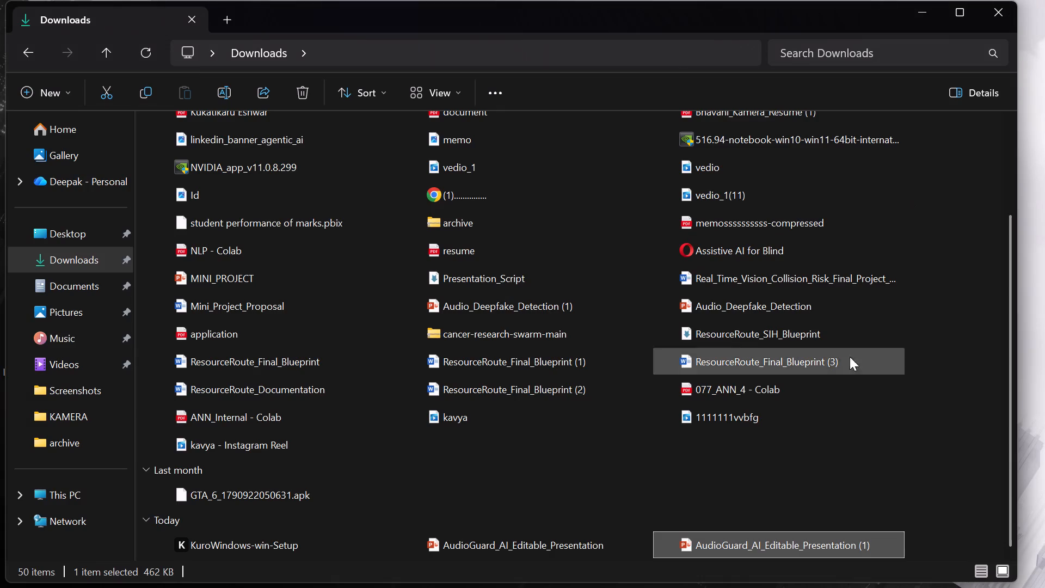
pyautogui.doubleClick(796, 544)
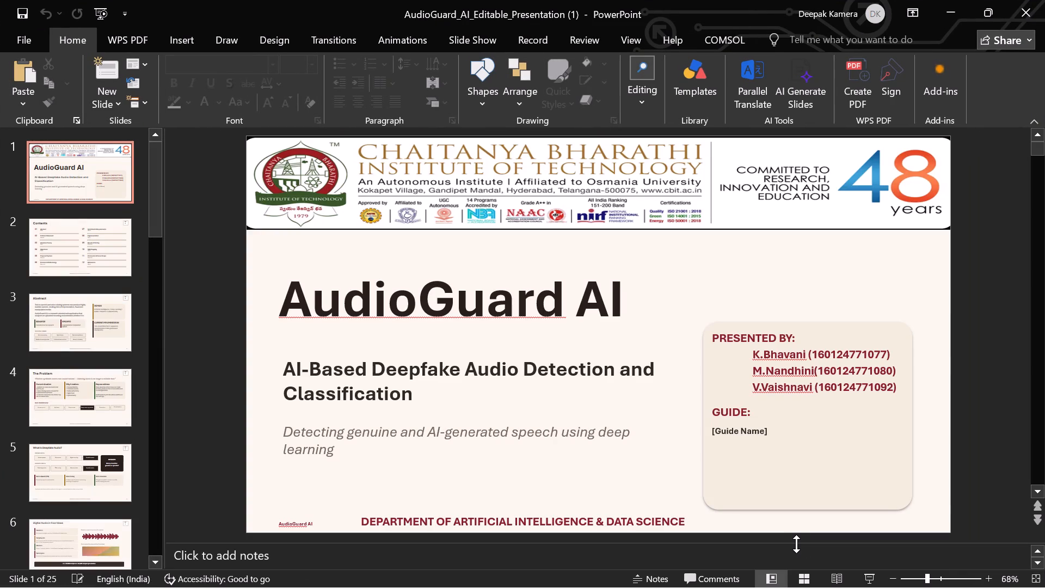
pyautogui.click(944, 18)
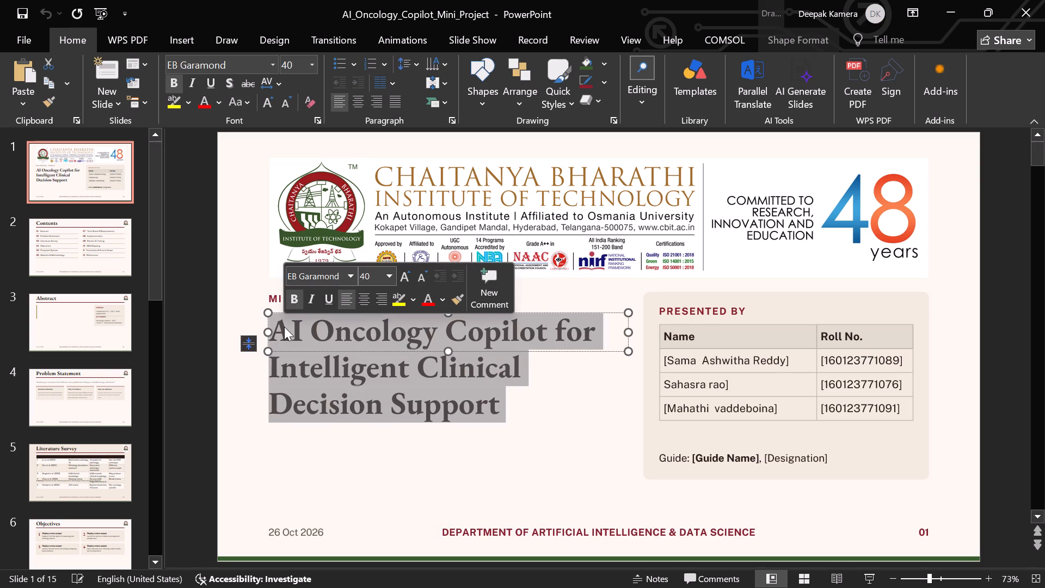
pyautogui.press('BackSpace')
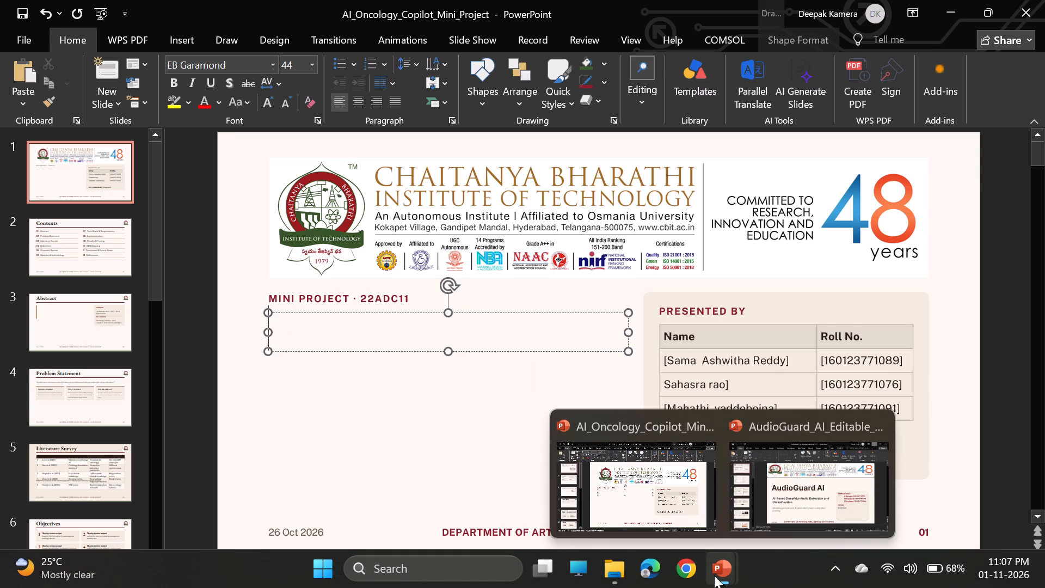
# Copy the title text "AudioGuard AI" from the AudioGuard AI presentation into the empty title box of AI_Oncology_Copilot_Mini_Project.
pyautogui.click(782, 519)
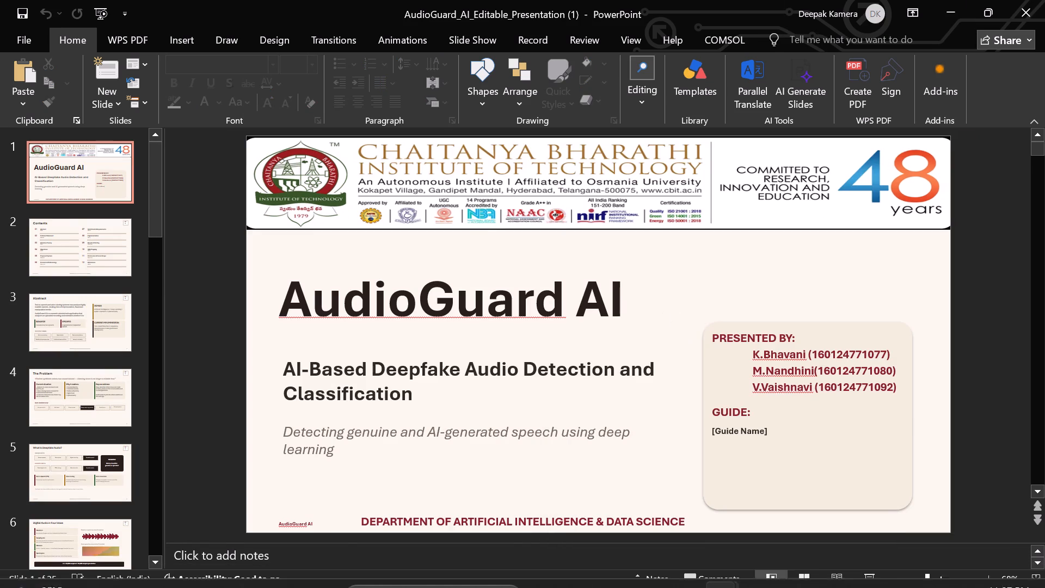
pyautogui.moveTo(626, 302); pyautogui.dragTo(625, 303)
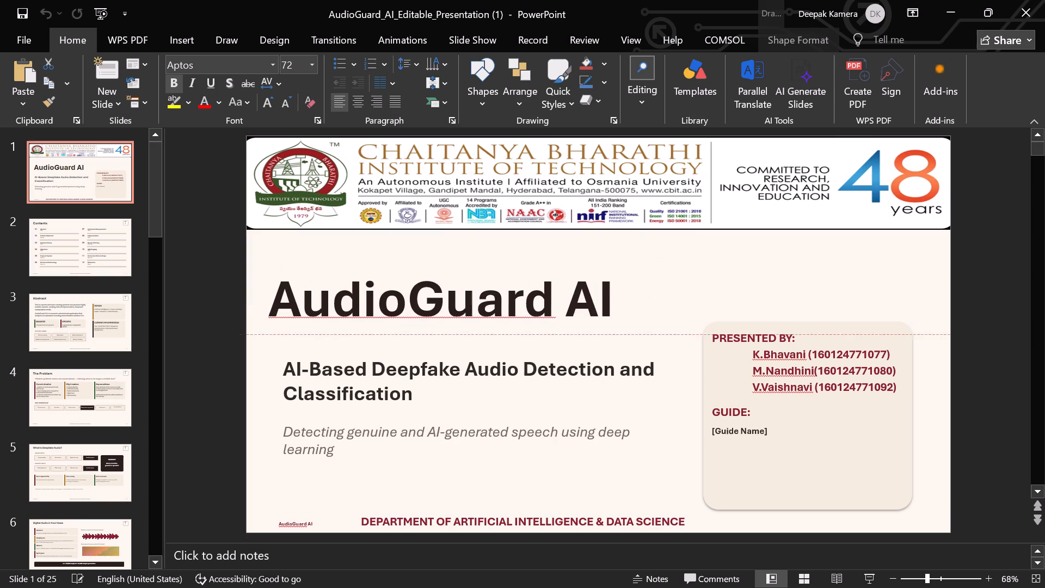
pyautogui.moveTo(625, 303); pyautogui.dragTo(646, 309)
pyautogui.moveTo(640, 310); pyautogui.dragTo(372, 316)
pyautogui.hotkey('ctrl', 'c')
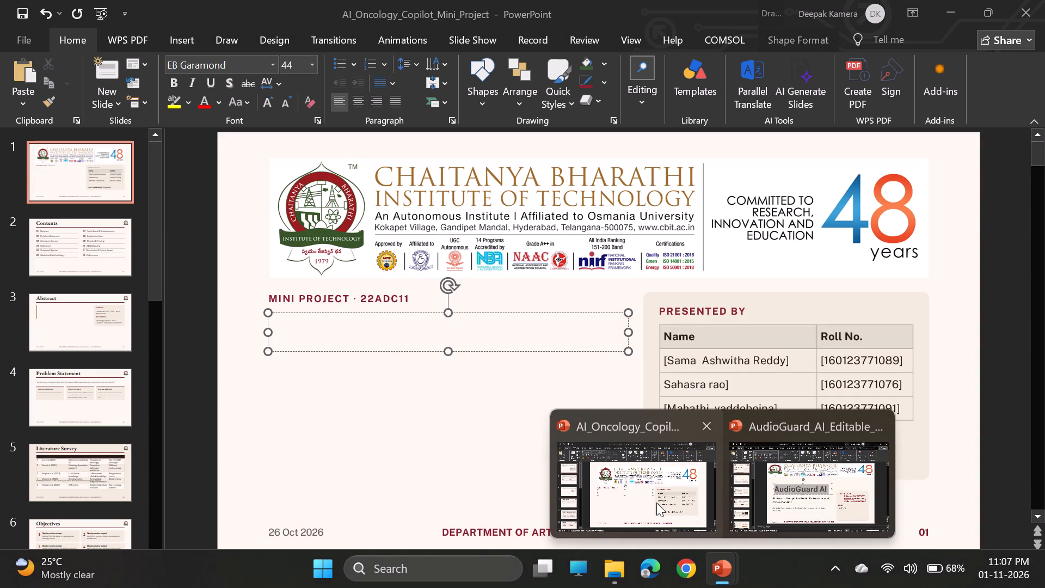
pyautogui.click(656, 503)
pyautogui.click(346, 344)
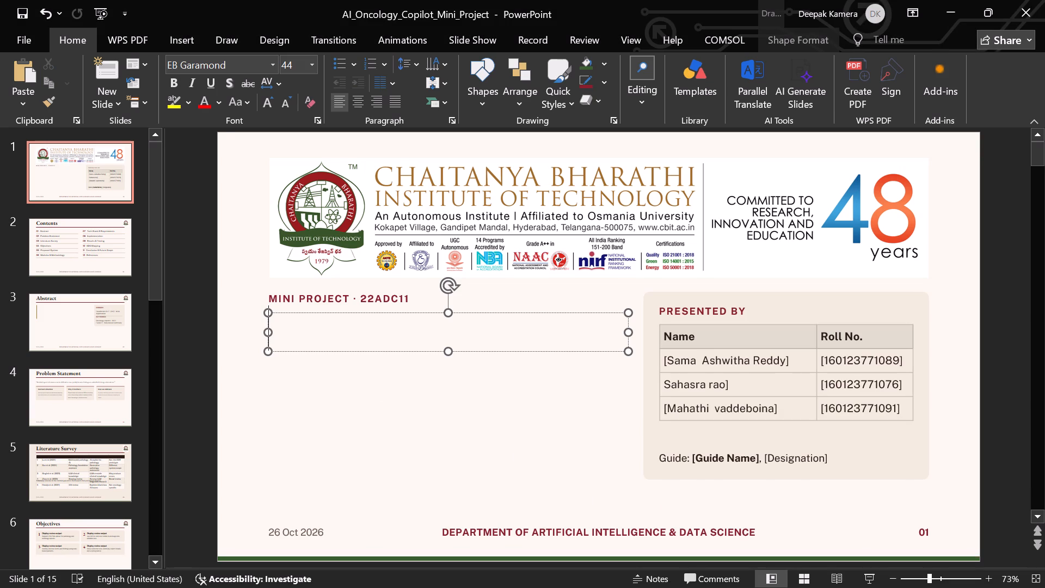
pyautogui.hotkey('ctrl', 'v')
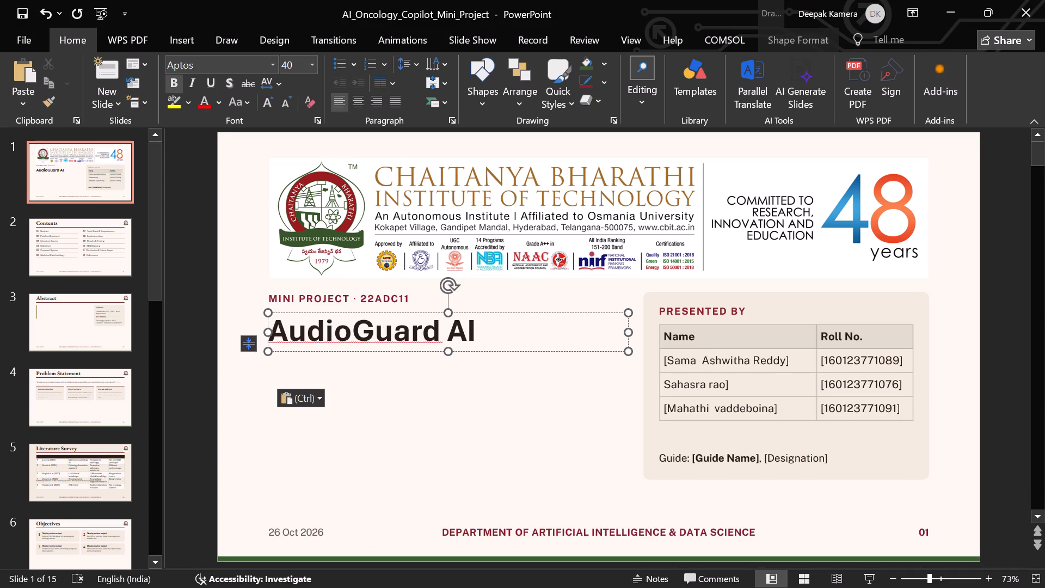
# Set the font size of the title slide's "AudioGuard AI" text to 44.
pyautogui.moveTo(483, 334); pyautogui.dragTo(293, 339)
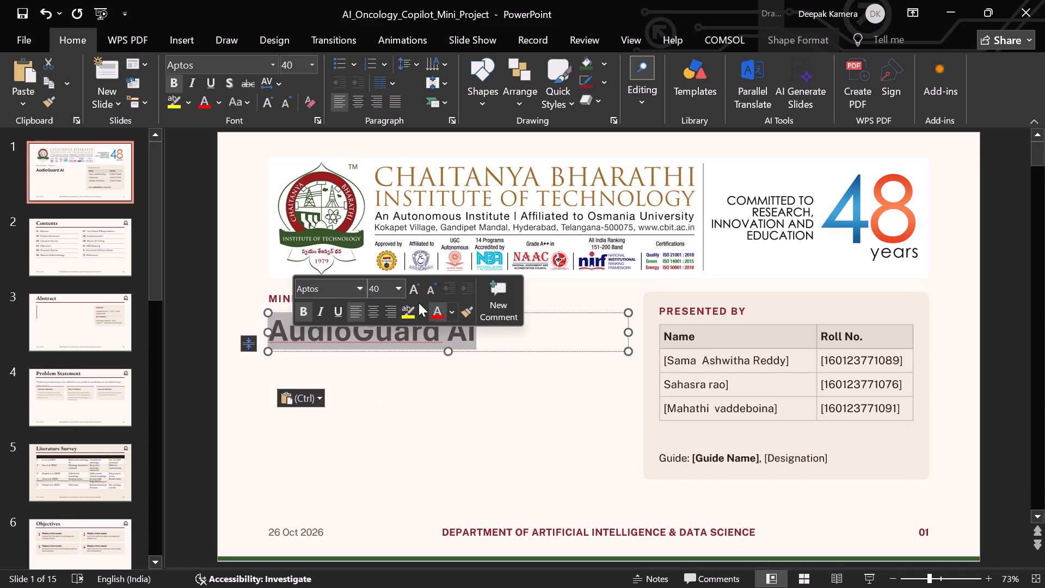
pyautogui.click(394, 283)
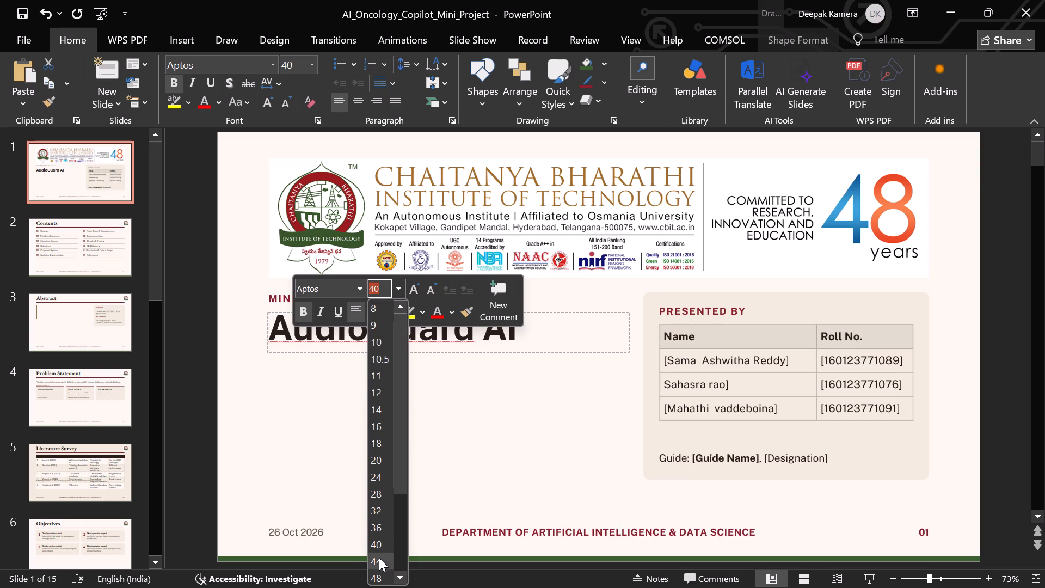
# Set the font size of the title slide's "AudioGuard AI" text to 44.
pyautogui.click(379, 553)
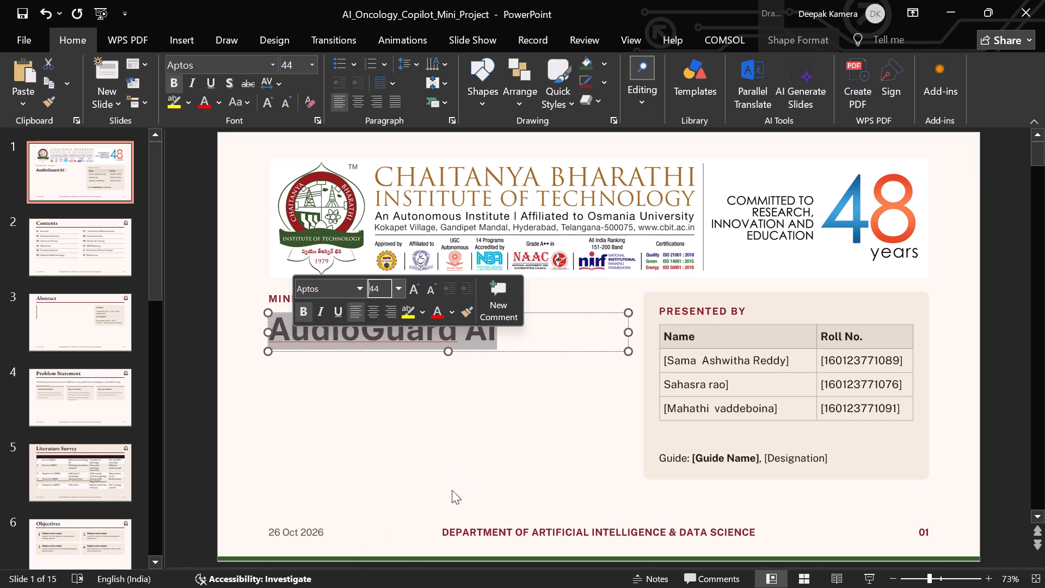
pyautogui.click(481, 445)
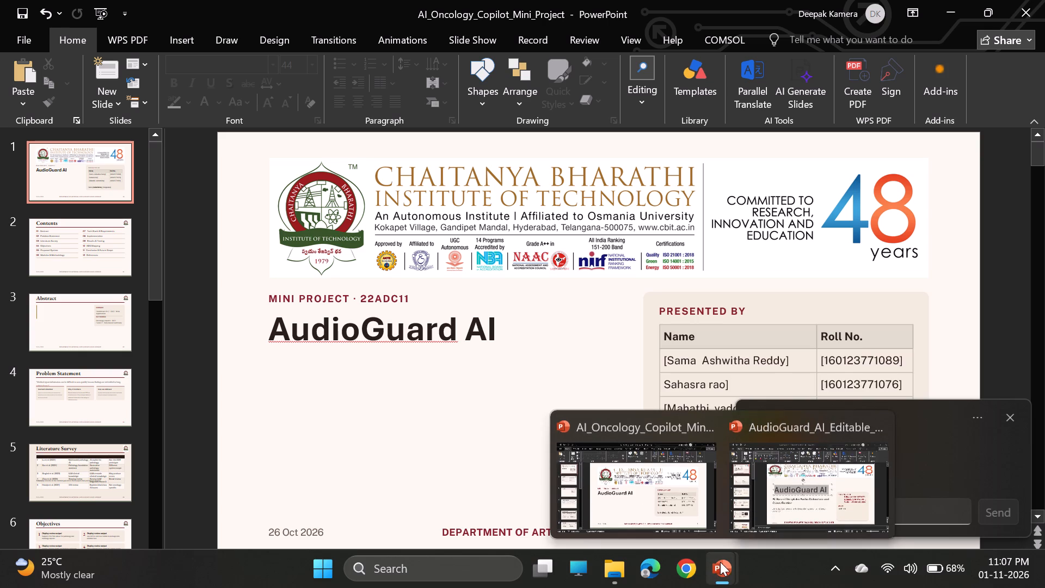
# Copy the tagline "Detecting genuine and AI-generated speech using deep learning" from the AudioGuard_AI_Editable_Presentation (1) title slide for AI_Oncology_Copilot_Mini_Project.
pyautogui.click(782, 505)
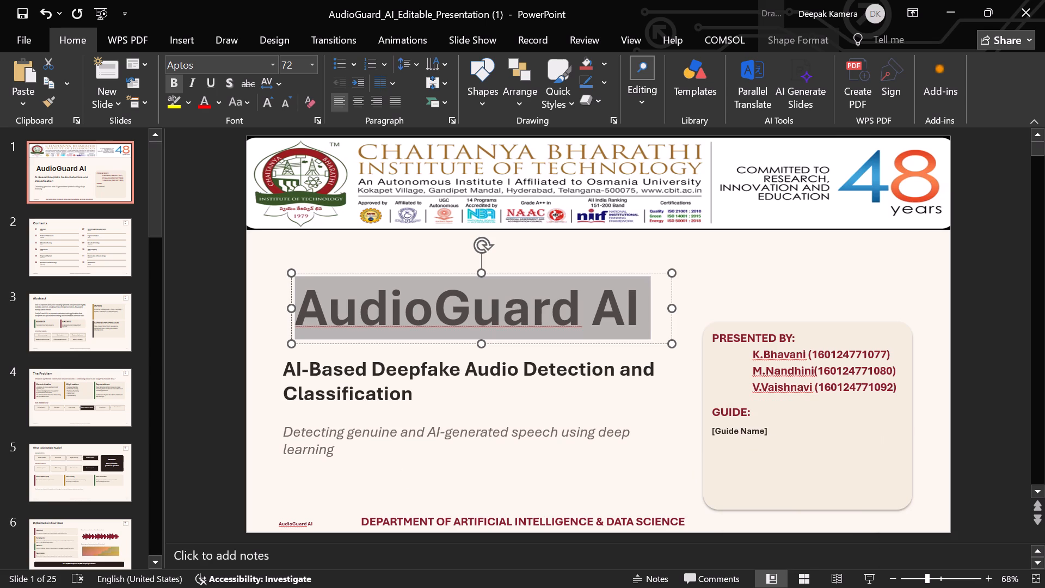
pyautogui.moveTo(340, 449); pyautogui.dragTo(286, 437)
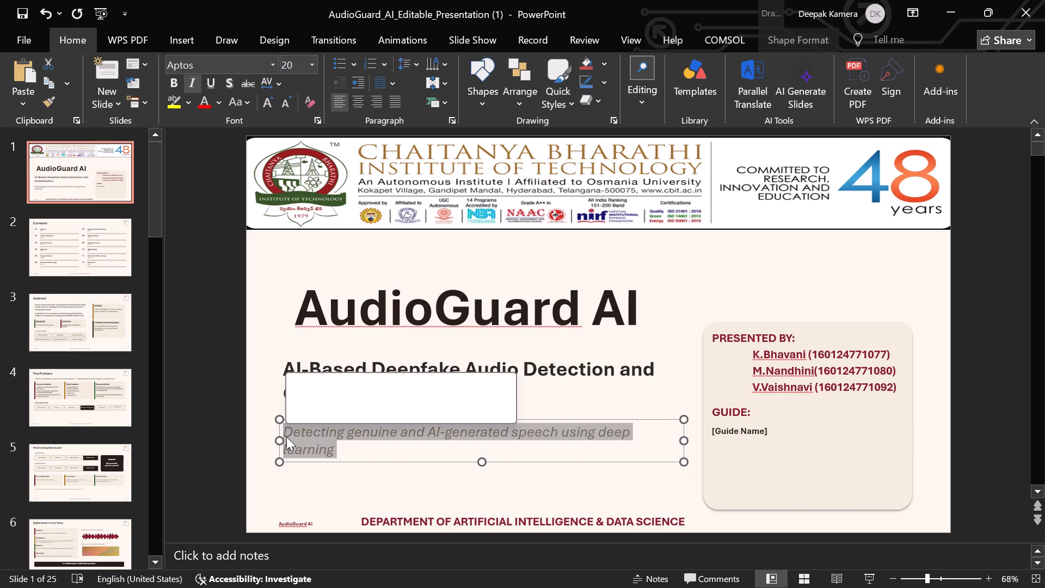
pyautogui.hotkey('ctrl', 'c')
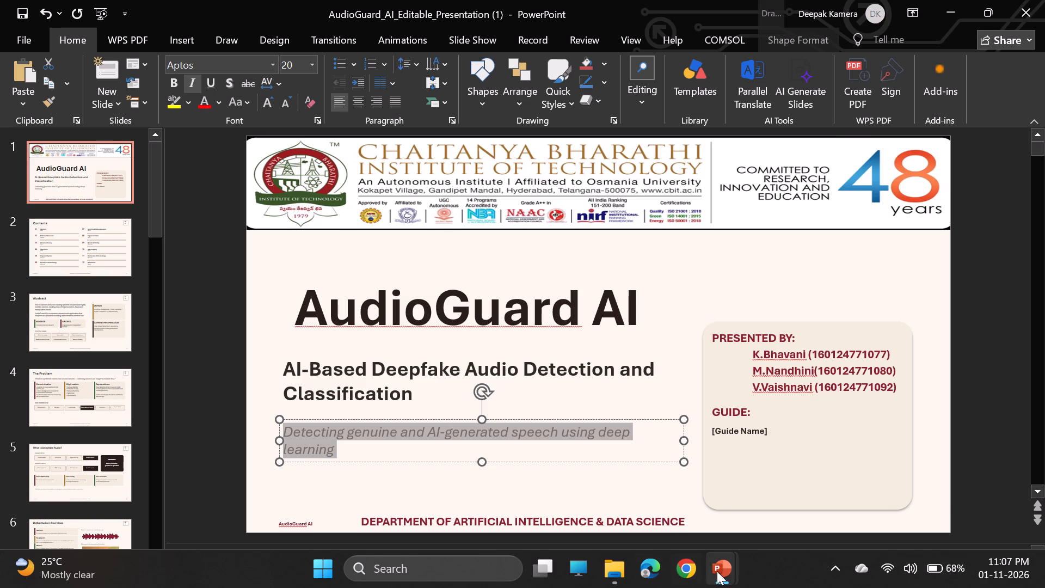
pyautogui.click(640, 491)
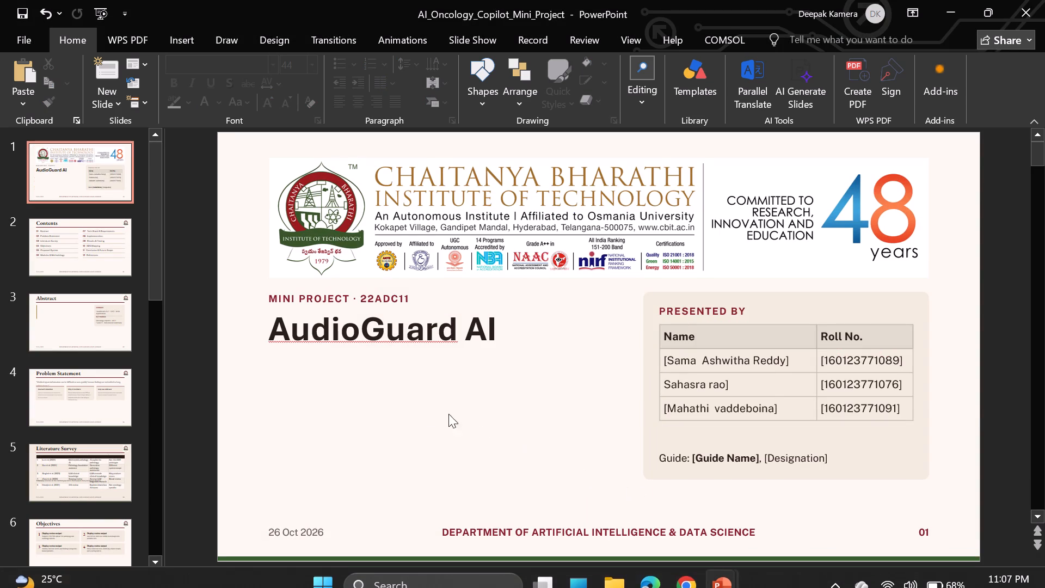
# Paste the copied tagline box "Detecting genuine and AI-generated speech using deep learning" onto the title slide.
pyautogui.click(408, 409)
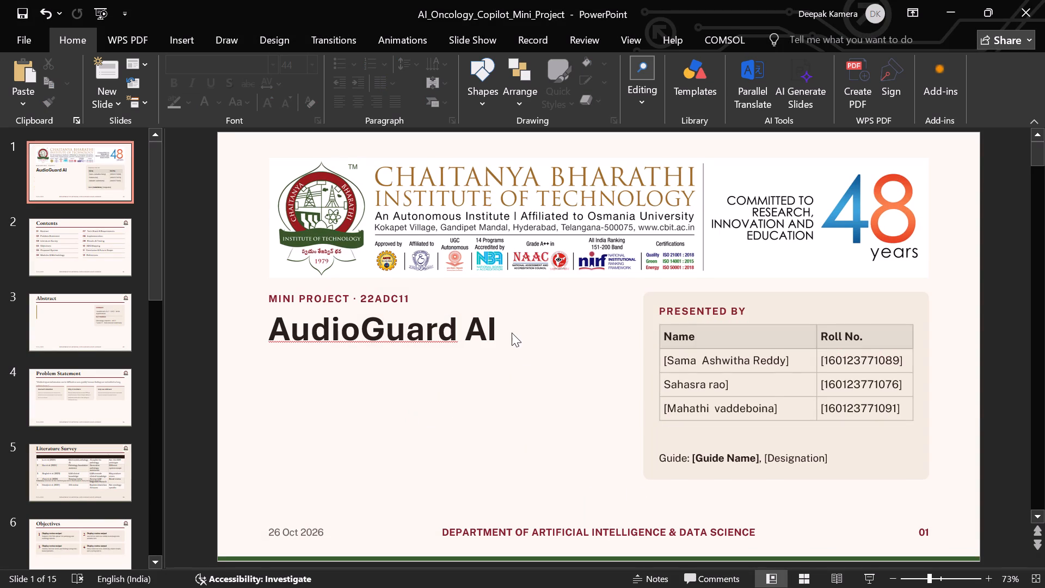
pyautogui.doubleClick(512, 333)
pyautogui.hotkey('ctrl', 'v')
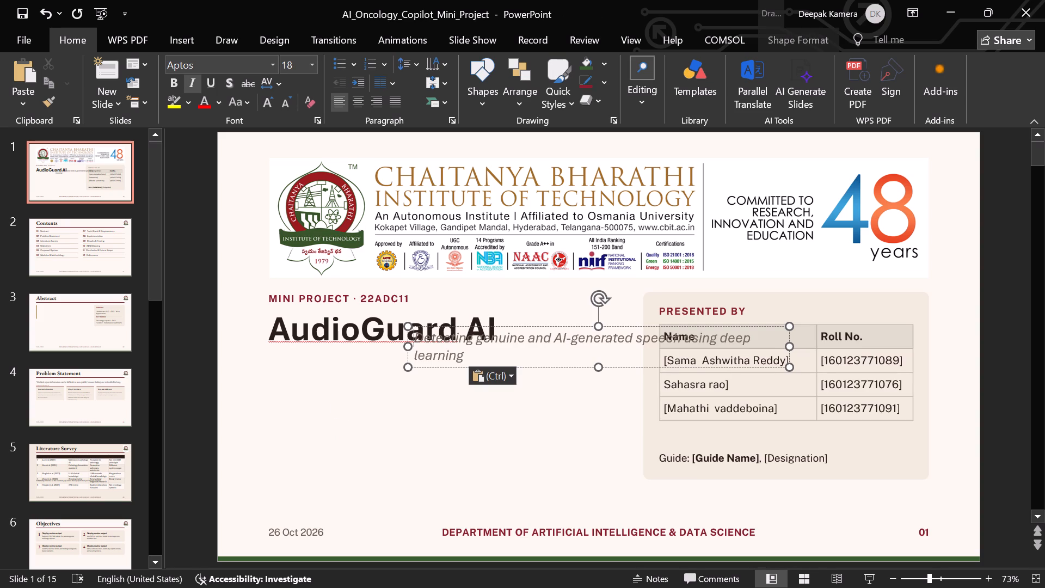
# Resize the tagline box to fit directly beneath the "AudioGuard AI" title, clear of the Presented By panel.
pyautogui.moveTo(407, 348); pyautogui.dragTo(360, 425)
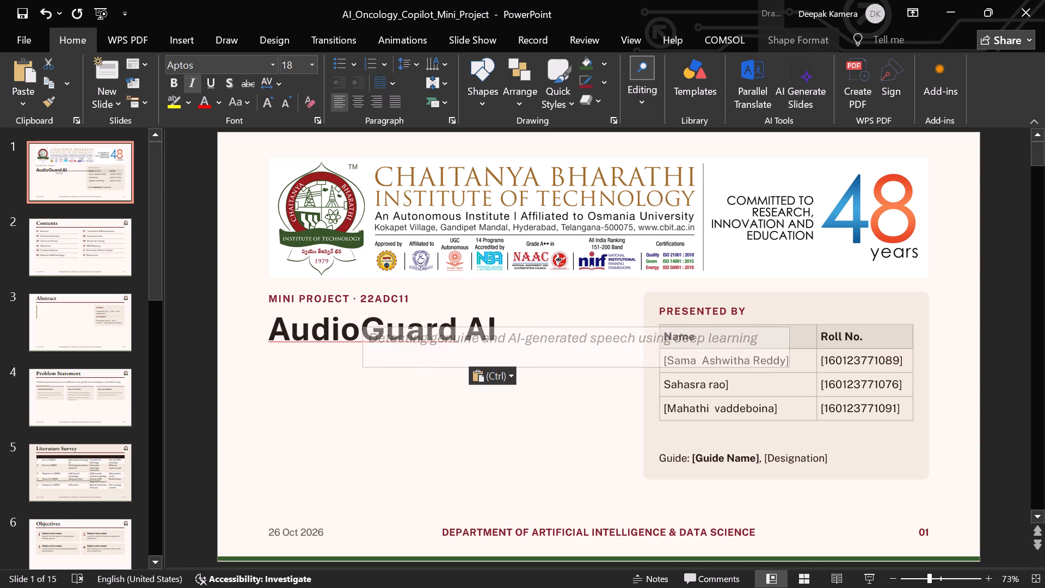
pyautogui.moveTo(360, 425); pyautogui.dragTo(311, 451)
pyautogui.moveTo(551, 321); pyautogui.dragTo(421, 424)
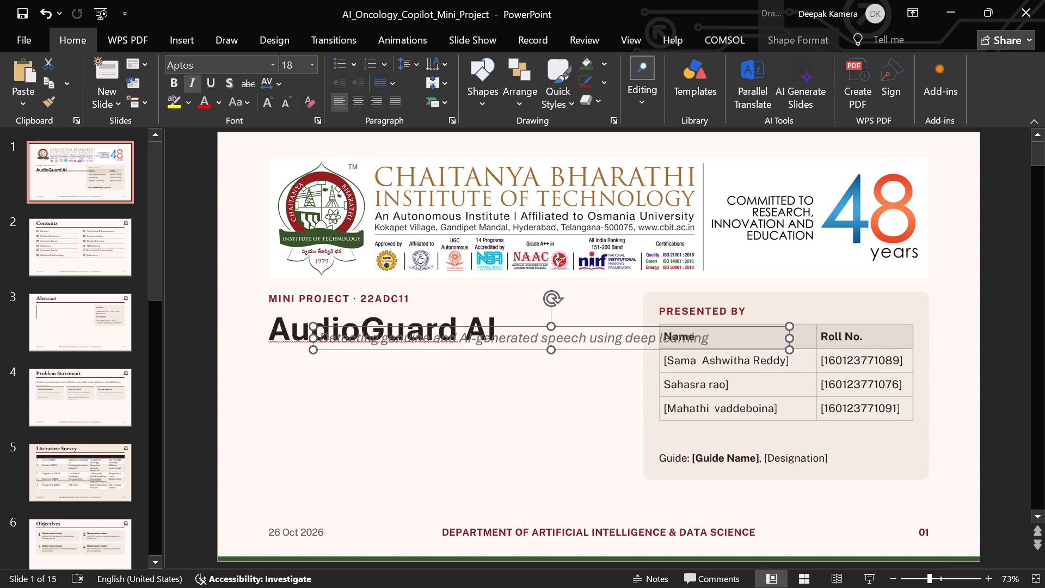
pyautogui.moveTo(788, 330); pyautogui.dragTo(654, 401)
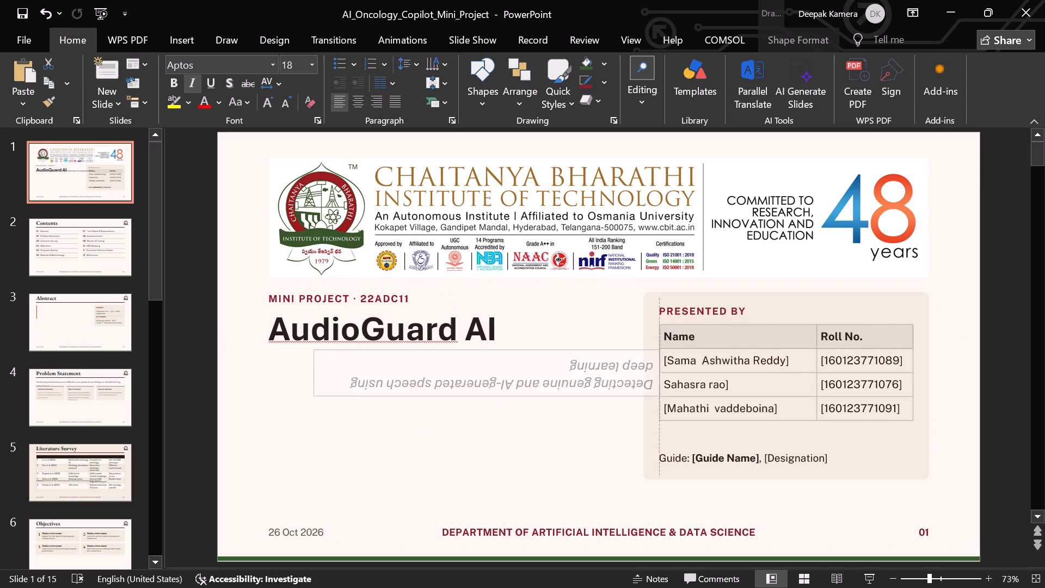
pyautogui.moveTo(654, 401); pyautogui.dragTo(555, 420)
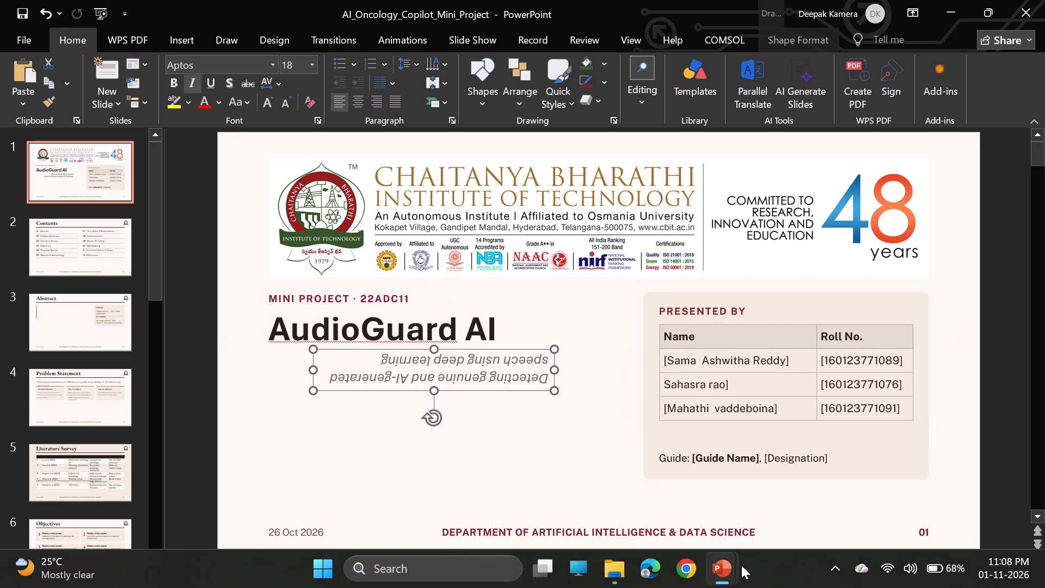
# Search Windows for the WhatsApp app using "whats".
pyautogui.click(419, 565)
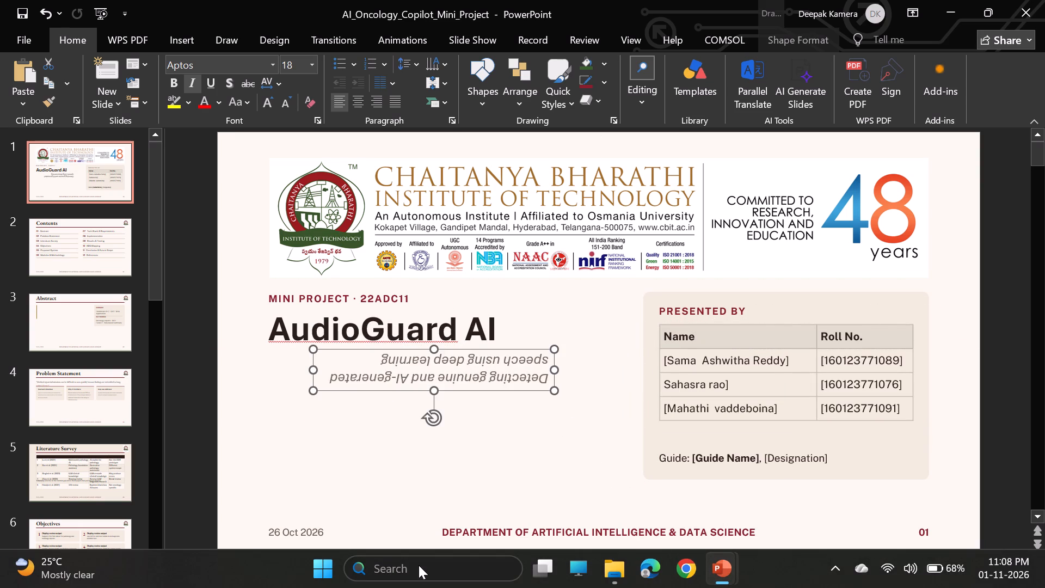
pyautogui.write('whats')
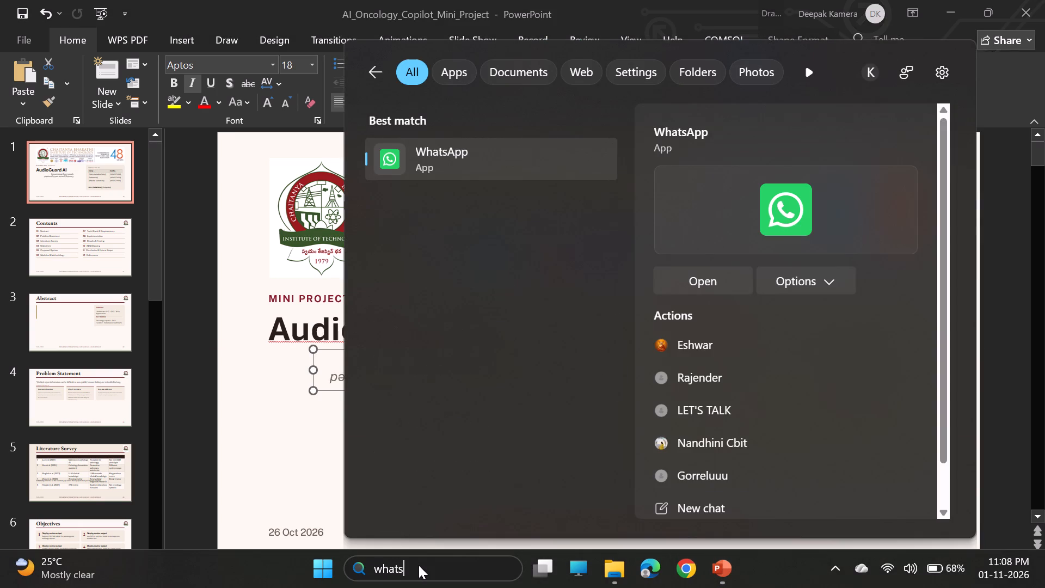
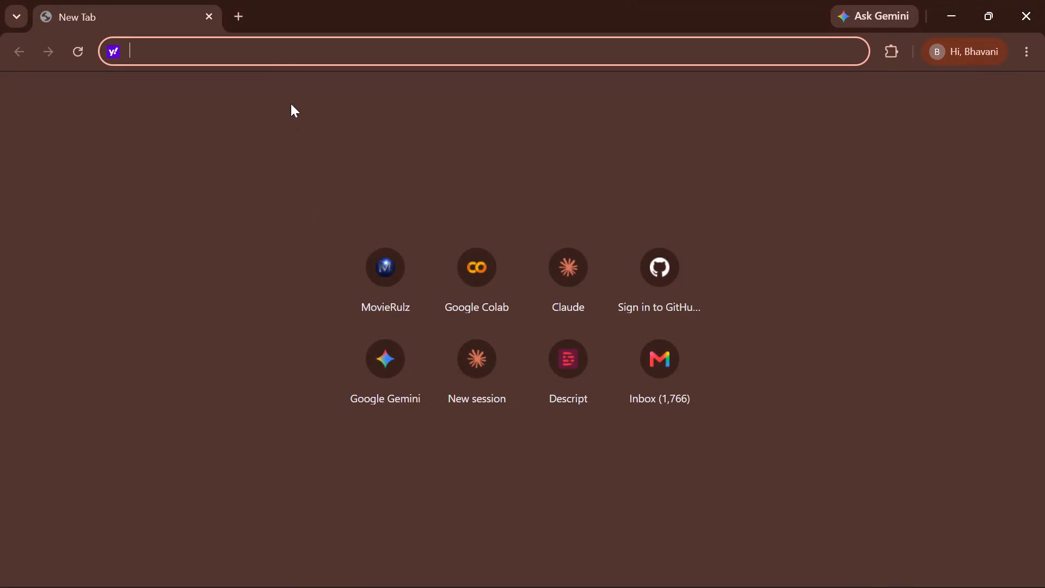
pyautogui.click(286, 50)
pyautogui.hotkey('ctrl', 'v')
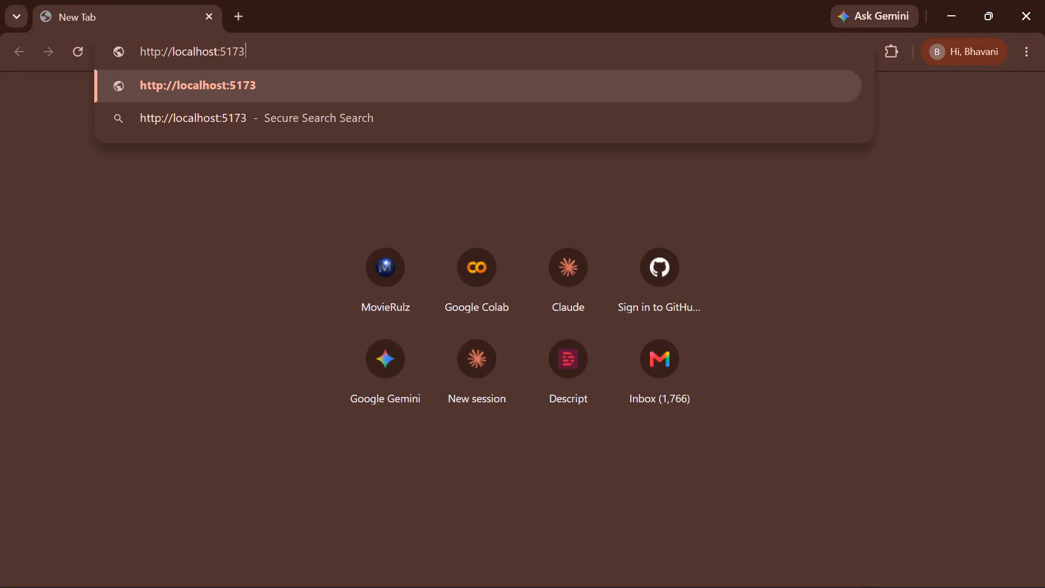
pyautogui.press('Return')
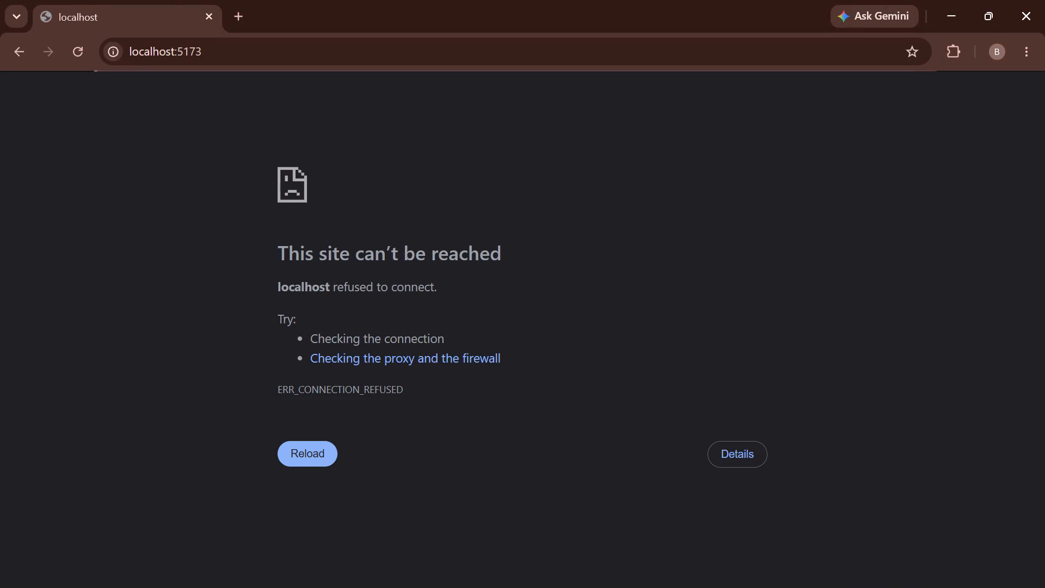
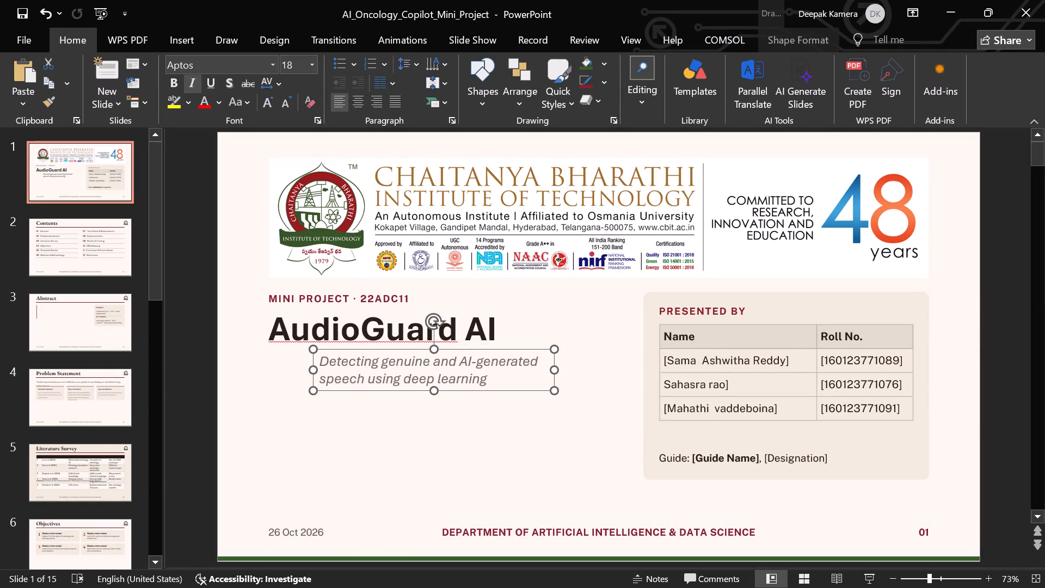
# Widen the tagline box to span the space beside the Presented By panel and lower it slightly below the title.
pyautogui.moveTo(312, 371); pyautogui.dragTo(279, 389)
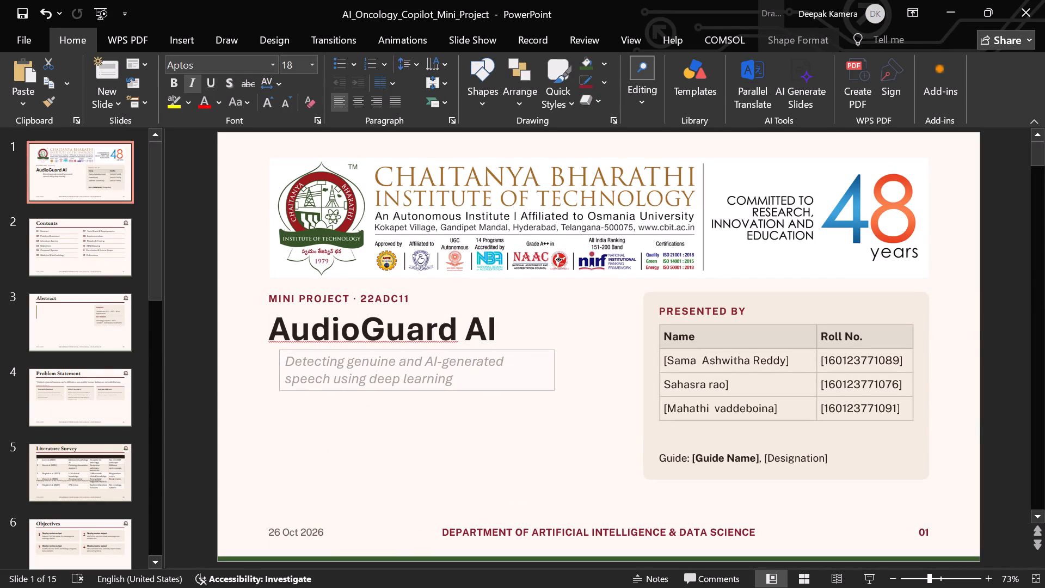
pyautogui.moveTo(279, 389); pyautogui.dragTo(273, 400)
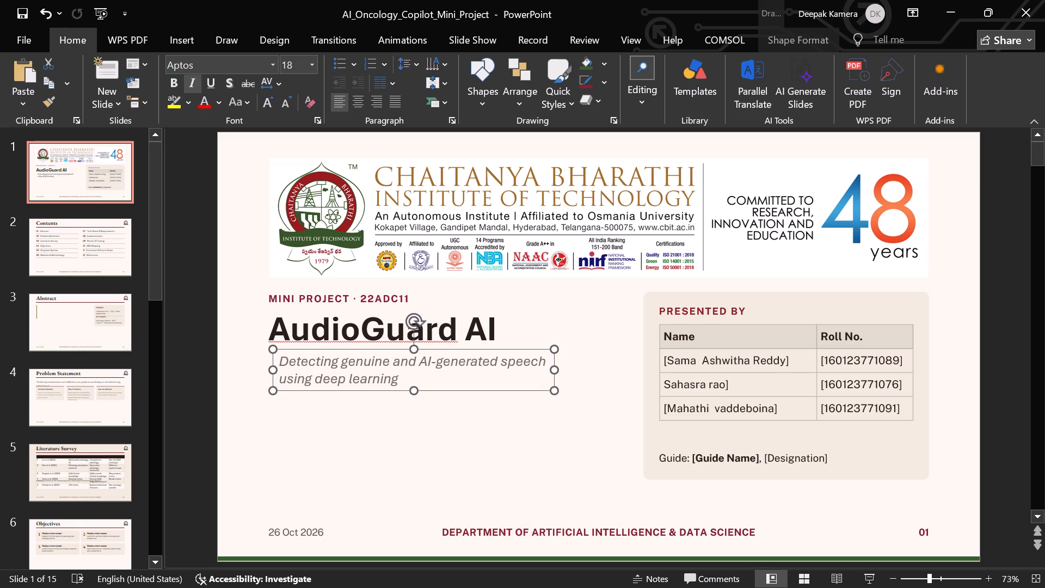
pyautogui.moveTo(556, 369); pyautogui.dragTo(614, 366)
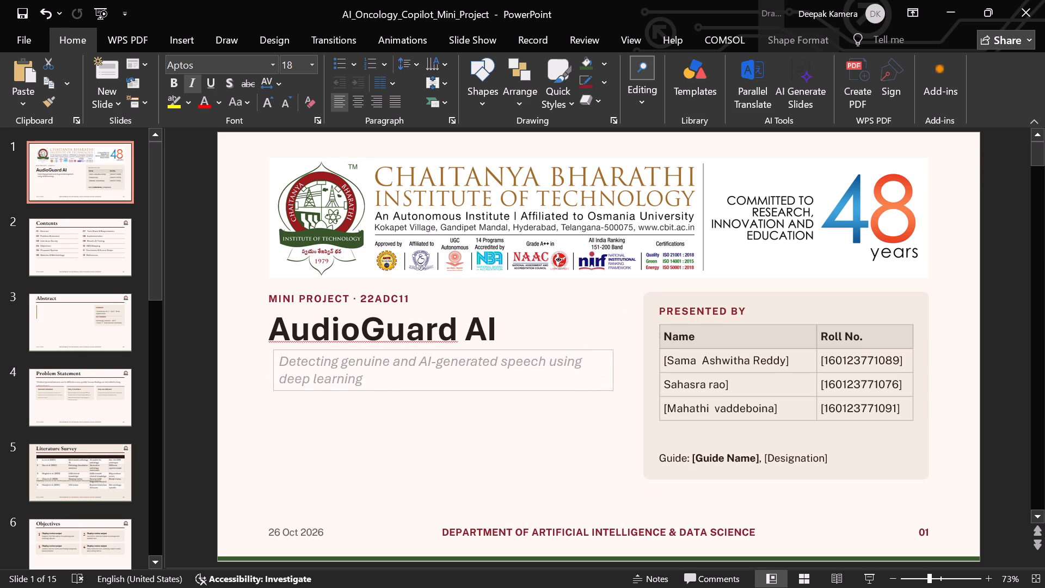
pyautogui.moveTo(614, 366); pyautogui.dragTo(651, 363)
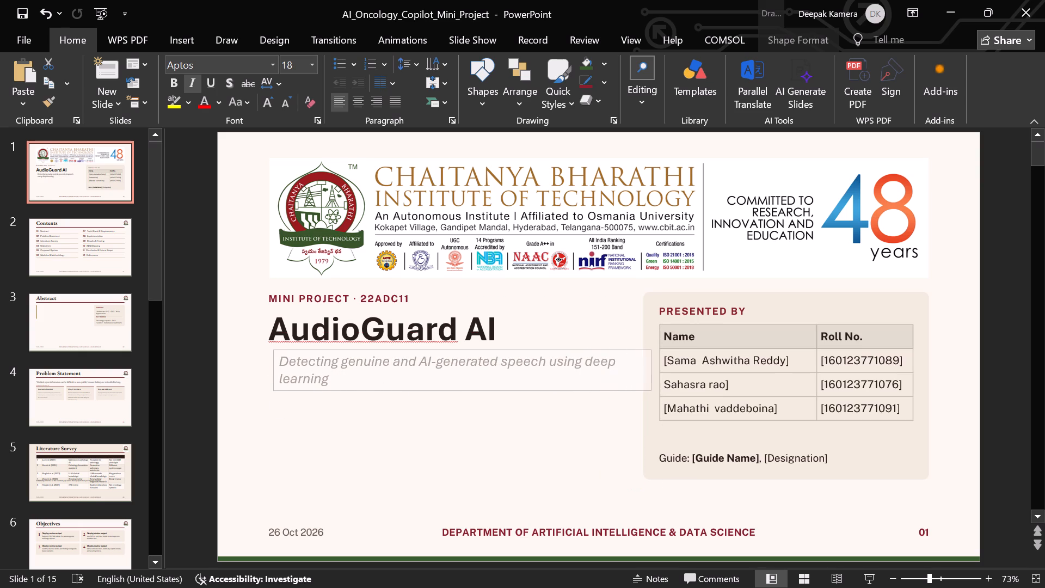
pyautogui.moveTo(651, 363); pyautogui.dragTo(654, 362)
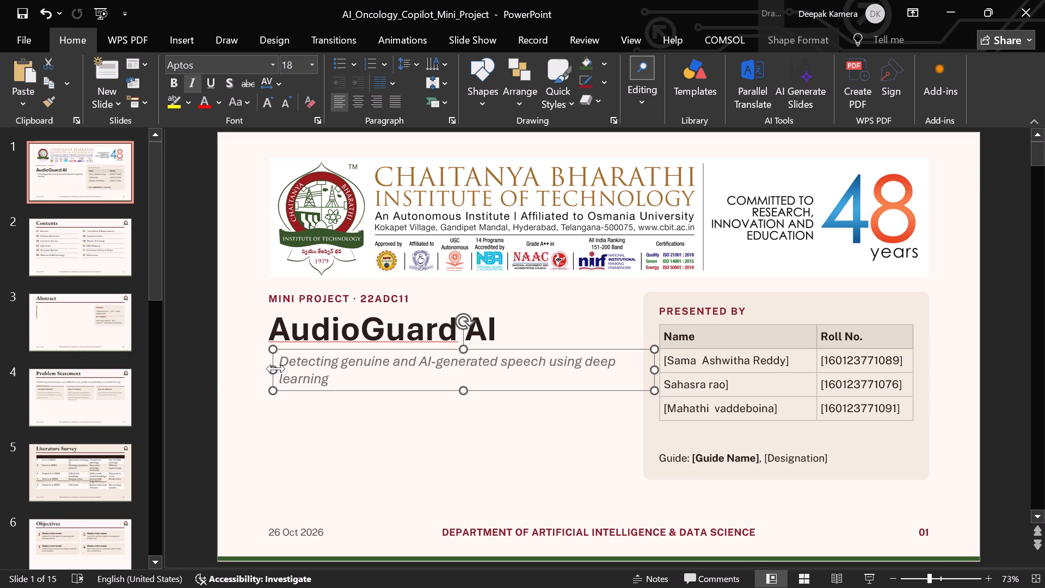
pyautogui.moveTo(276, 369); pyautogui.dragTo(275, 412)
pyautogui.moveTo(468, 352); pyautogui.dragTo(470, 377)
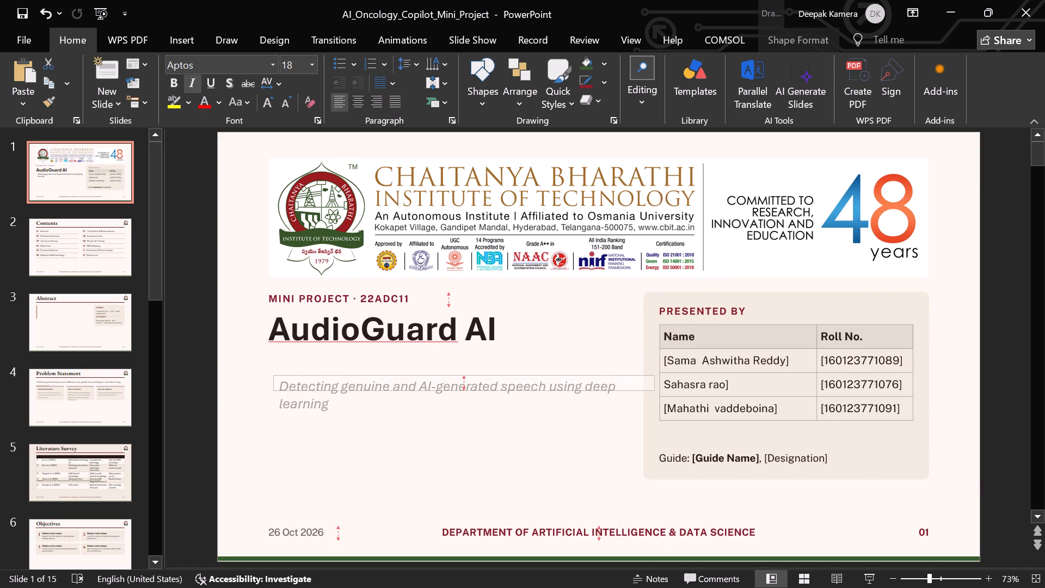
pyautogui.moveTo(470, 377); pyautogui.dragTo(459, 372)
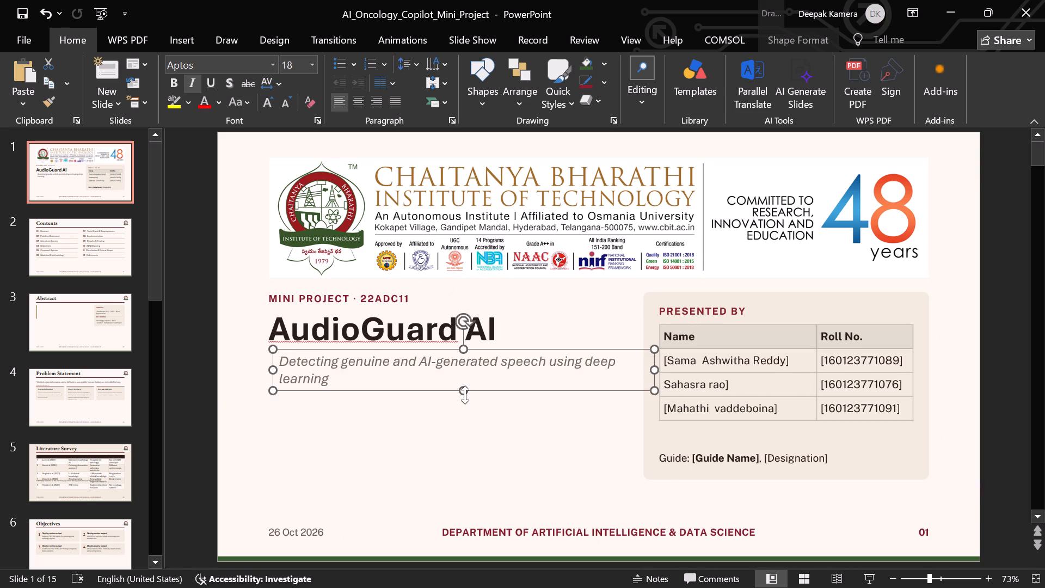
pyautogui.moveTo(465, 395); pyautogui.dragTo(466, 417)
pyautogui.moveTo(656, 352); pyautogui.dragTo(640, 369)
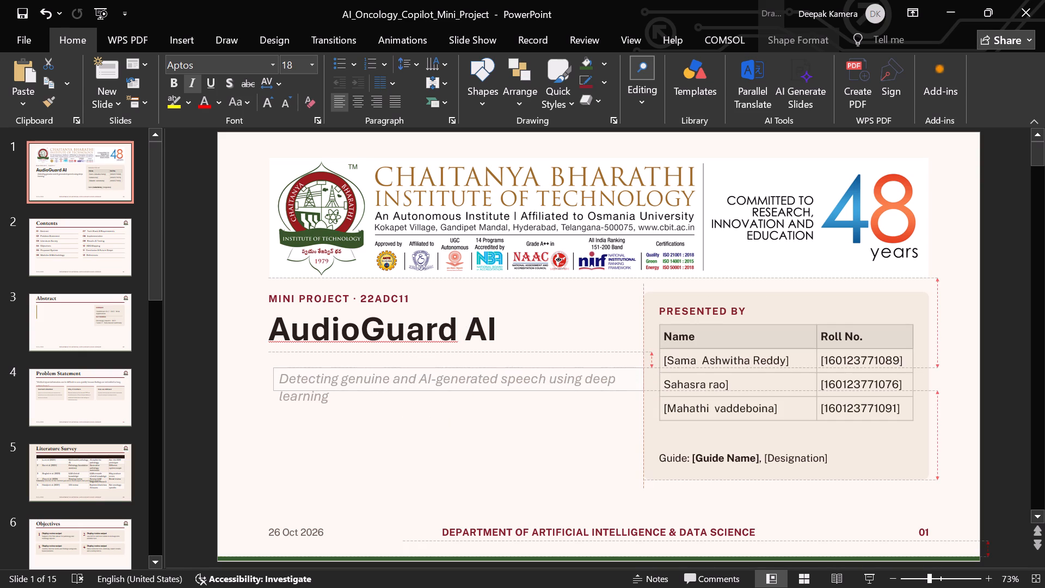
pyautogui.moveTo(640, 369); pyautogui.dragTo(632, 368)
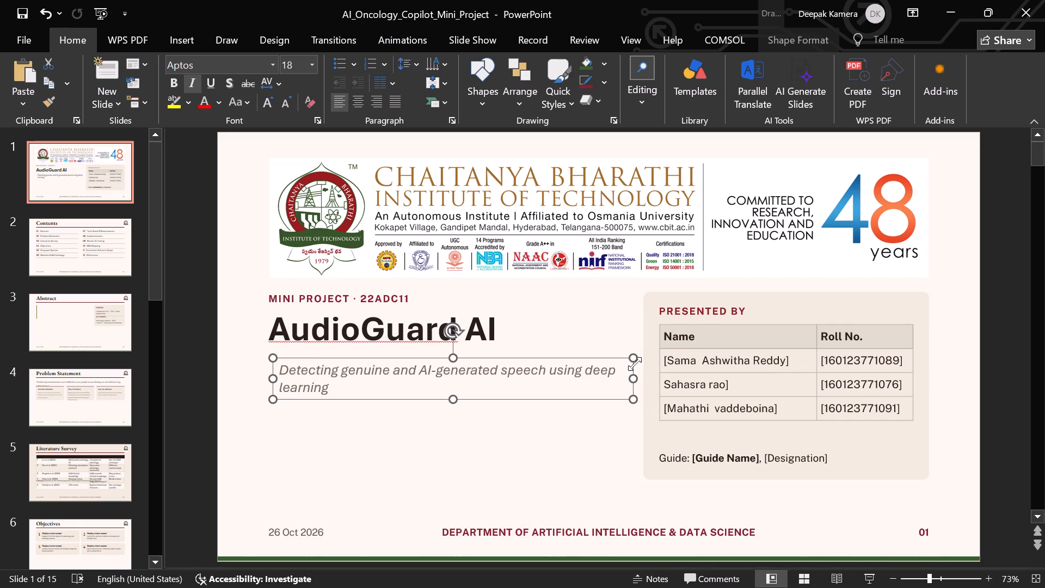
pyautogui.moveTo(635, 359); pyautogui.dragTo(632, 362)
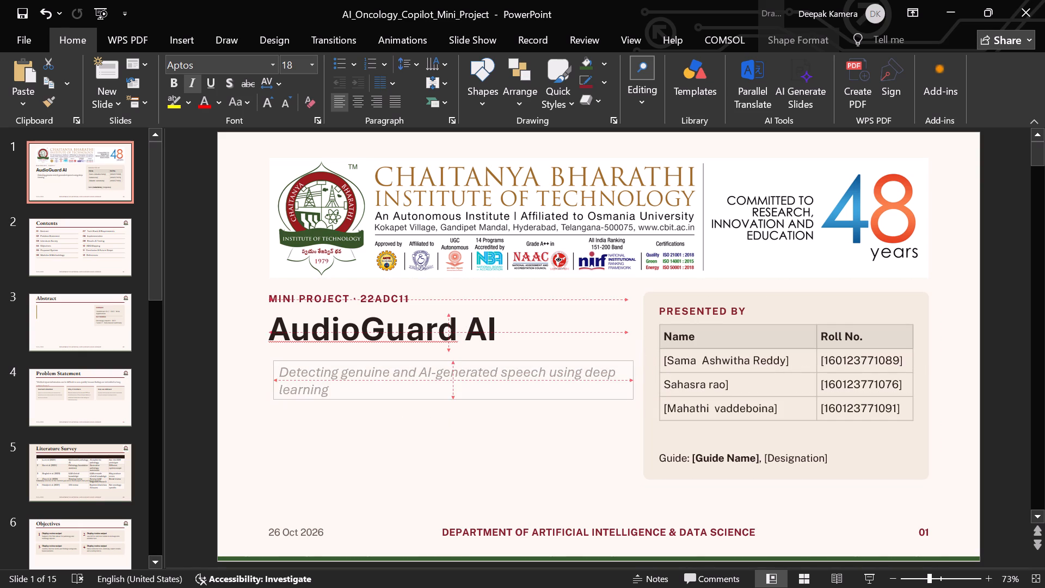
pyautogui.moveTo(632, 362); pyautogui.dragTo(622, 371)
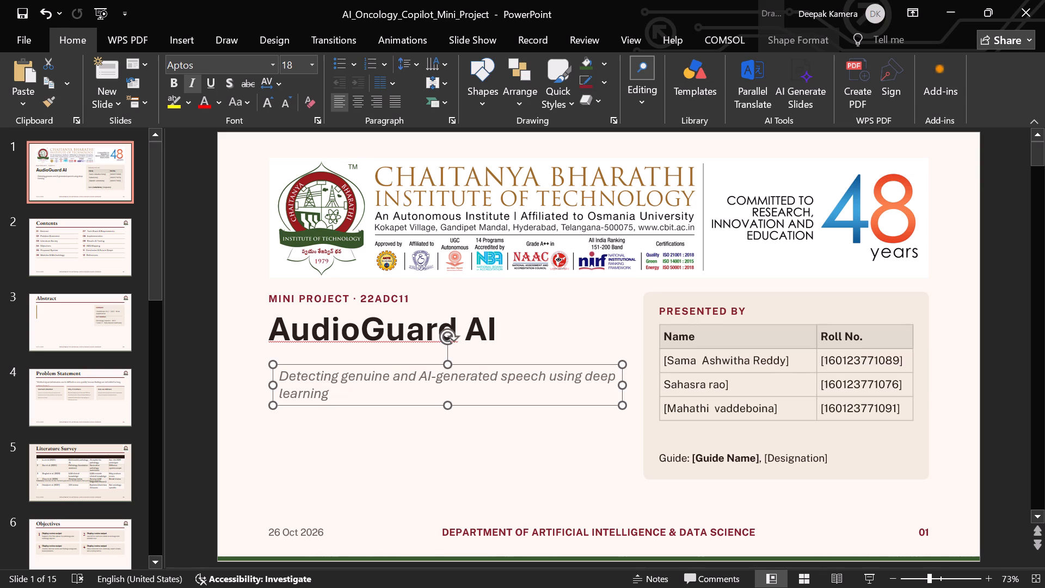
# Set the font size of the title slide's "AudioGuard AI" text to 48.
pyautogui.moveTo(271, 327); pyautogui.dragTo(495, 329)
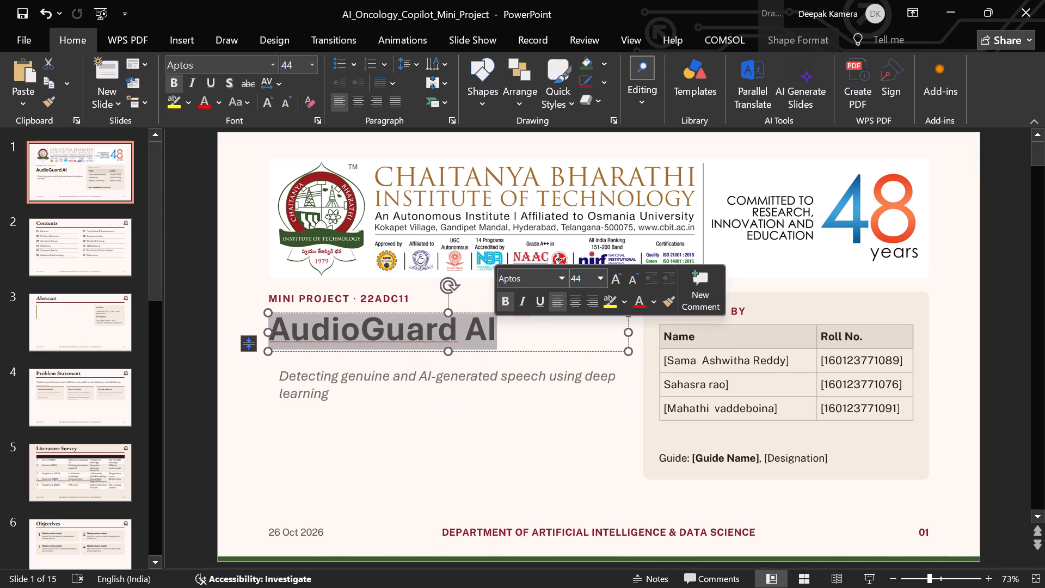
pyautogui.click(600, 275)
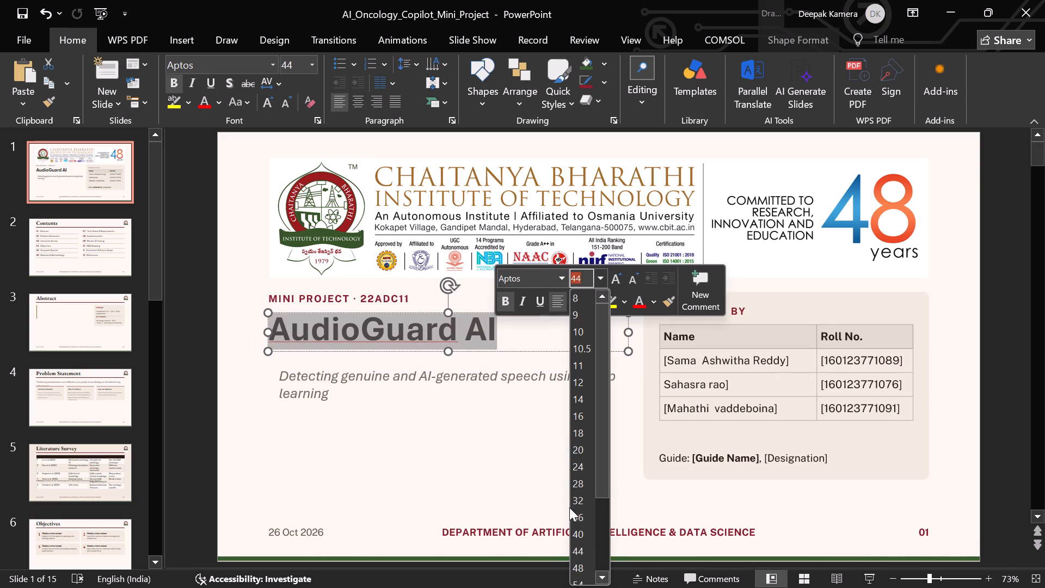
pyautogui.click(579, 564)
pyautogui.click(450, 434)
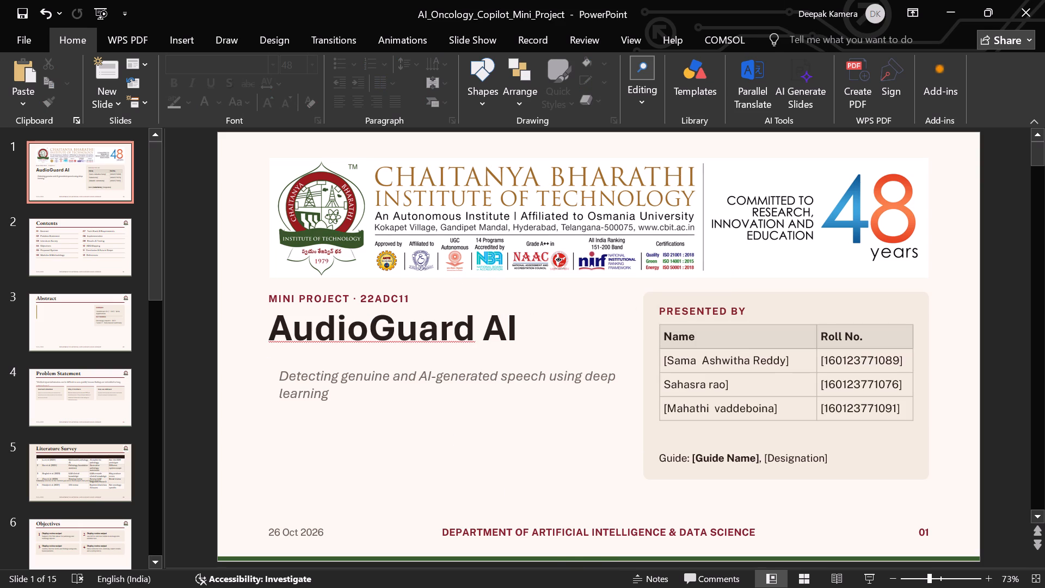
# Lower the tagline box a little further below the title and align its left edge with the title's left edge.
pyautogui.moveTo(280, 376); pyautogui.dragTo(328, 399)
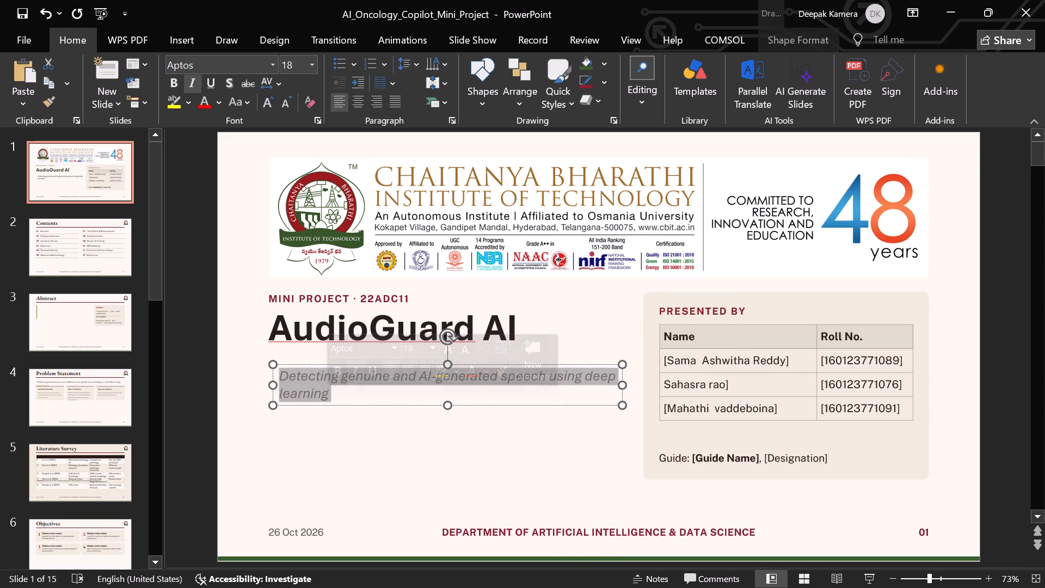
pyautogui.moveTo(273, 365); pyautogui.dragTo(273, 374)
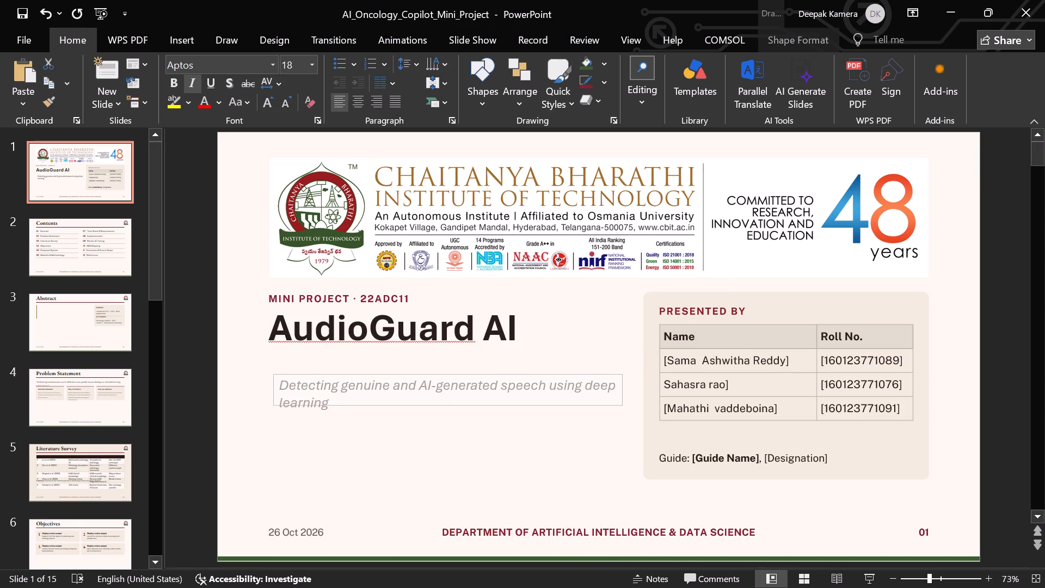
pyautogui.moveTo(273, 374); pyautogui.dragTo(276, 379)
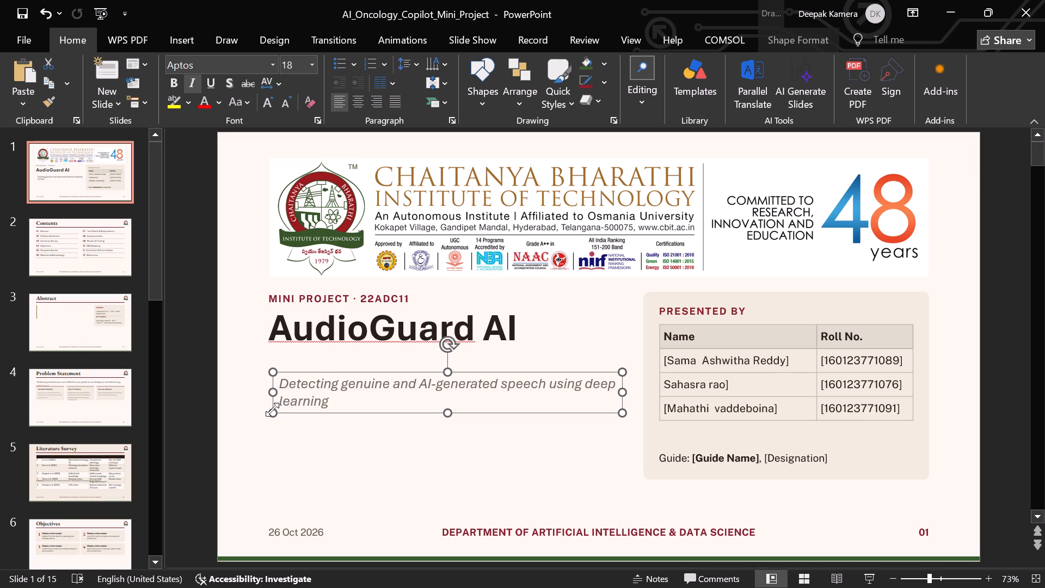
pyautogui.moveTo(272, 411); pyautogui.dragTo(270, 423)
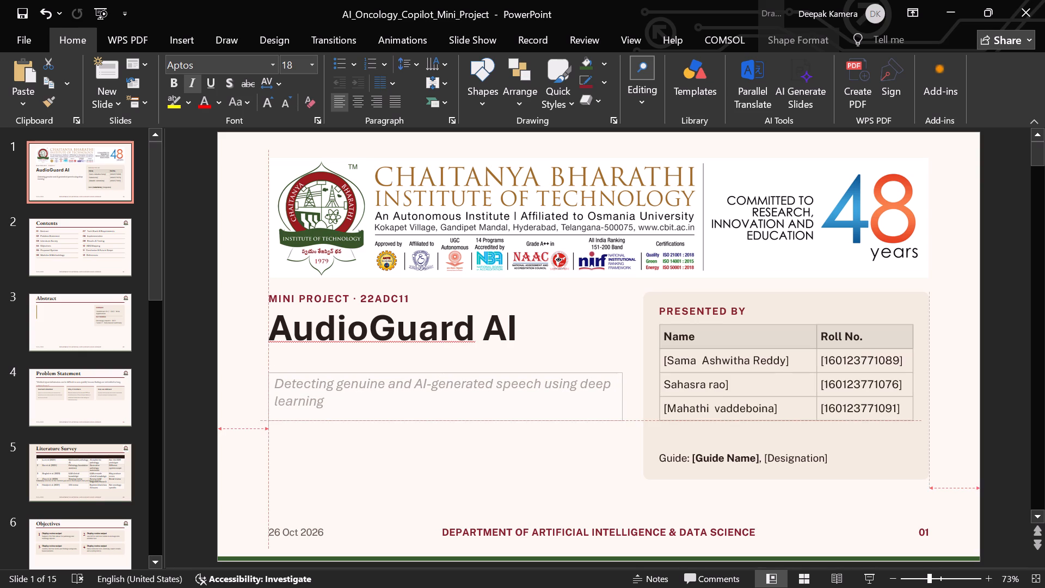
pyautogui.moveTo(270, 423); pyautogui.dragTo(269, 424)
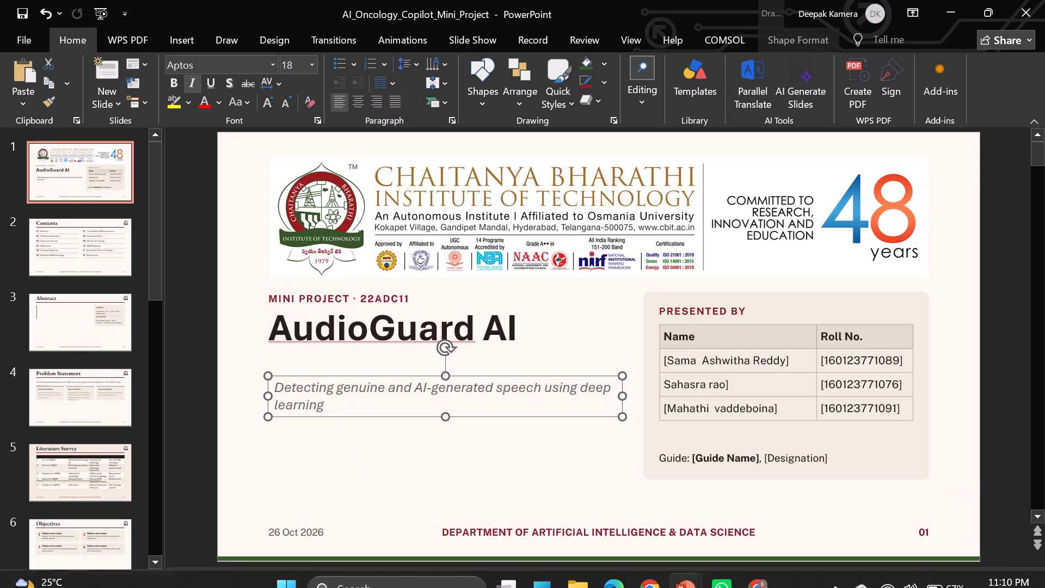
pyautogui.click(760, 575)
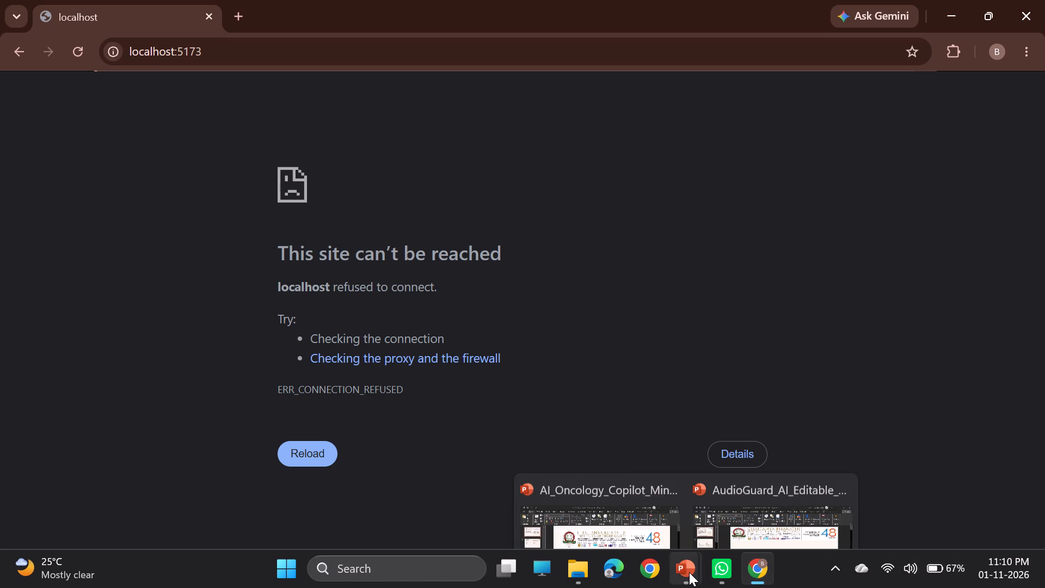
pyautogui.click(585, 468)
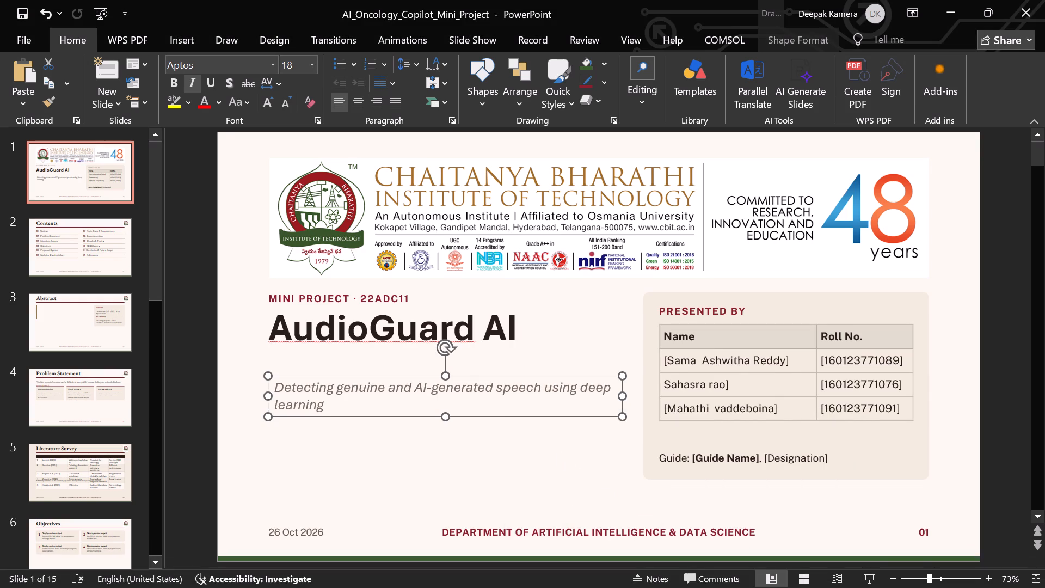
# Replace the first presenter's name in the Presented By table with the new team member's initial and given name.
pyautogui.click(789, 360)
pyautogui.press('BackSpace')
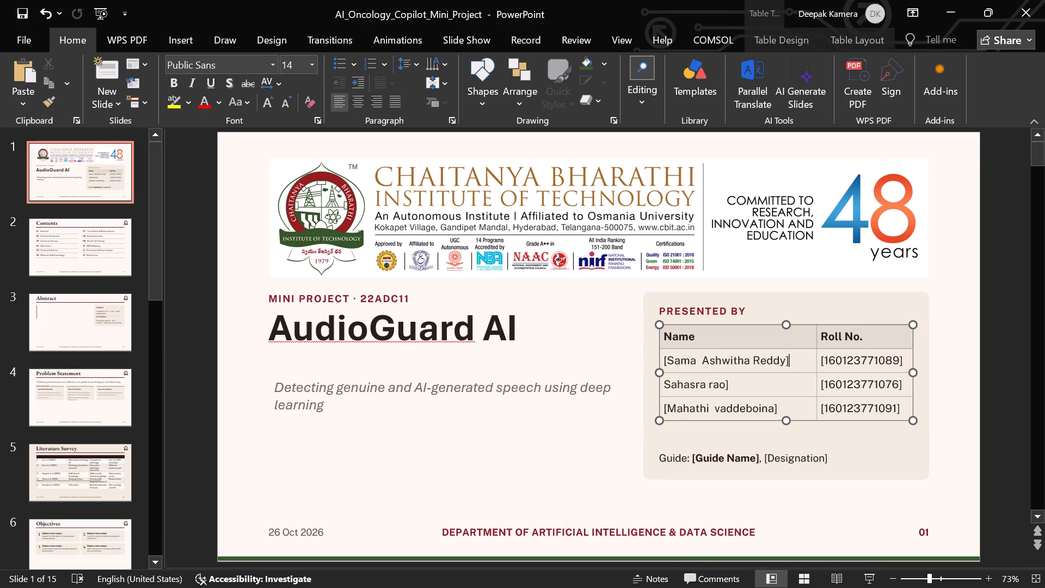
pyautogui.press('BackSpace')
pyautogui.press('BackSpace')
pyautogui.press('BackSpace')
pyautogui.press('BackSpace')
pyautogui.press('BackSpace')
pyautogui.press('BackSpace')
pyautogui.press('BackSpace')
pyautogui.press('BackSpace')
pyautogui.press('BackSpace')
pyautogui.press('BackSpace')
pyautogui.press('BackSpace')
pyautogui.press('BackSpace')
pyautogui.press('BackSpace')
pyautogui.press('BackSpace')
pyautogui.press('BackSpace')
pyautogui.press('BackSpace')
pyautogui.press('BackSpace')
pyautogui.press('BackSpace')
pyautogui.press('BackSpace')
pyautogui.press('BackSpace')
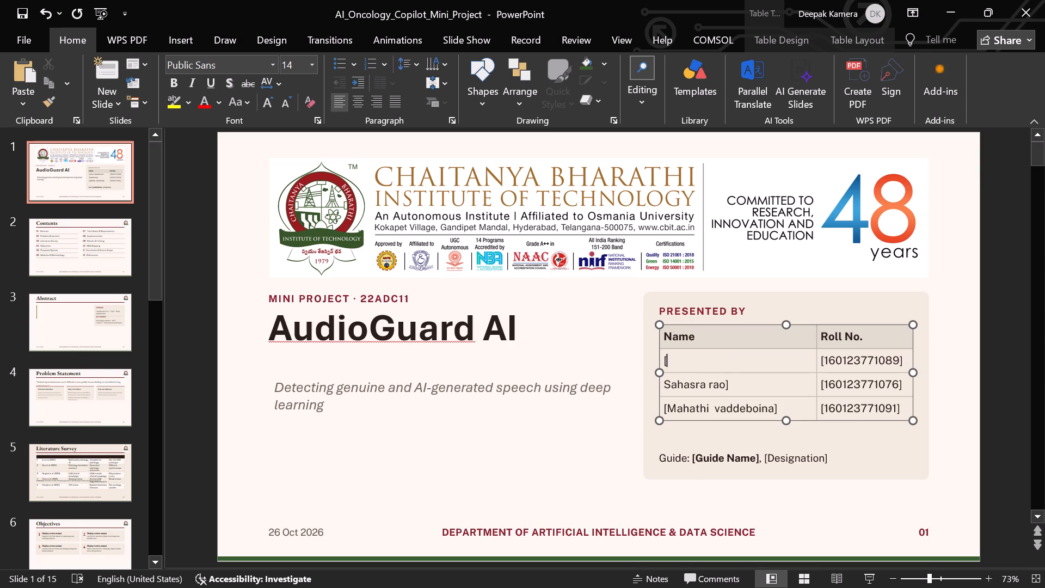
pyautogui.press('BackSpace')
pyautogui.press('k')
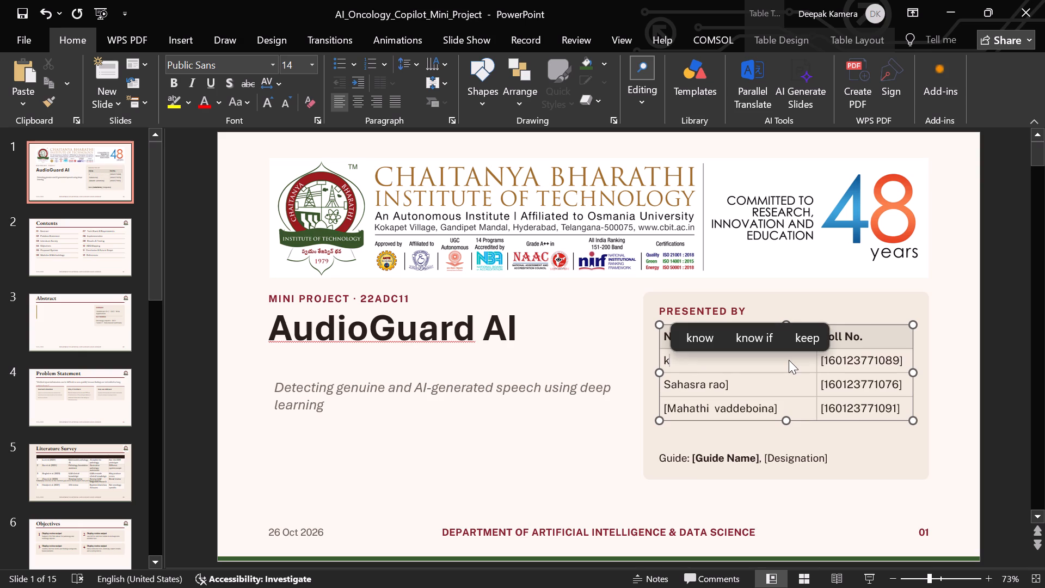
pyautogui.press('BackSpace')
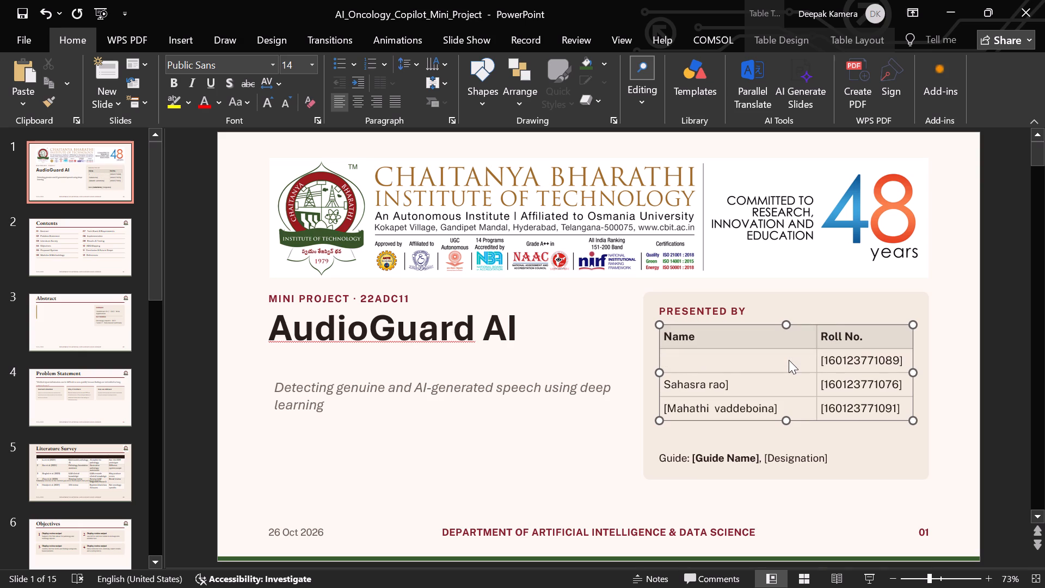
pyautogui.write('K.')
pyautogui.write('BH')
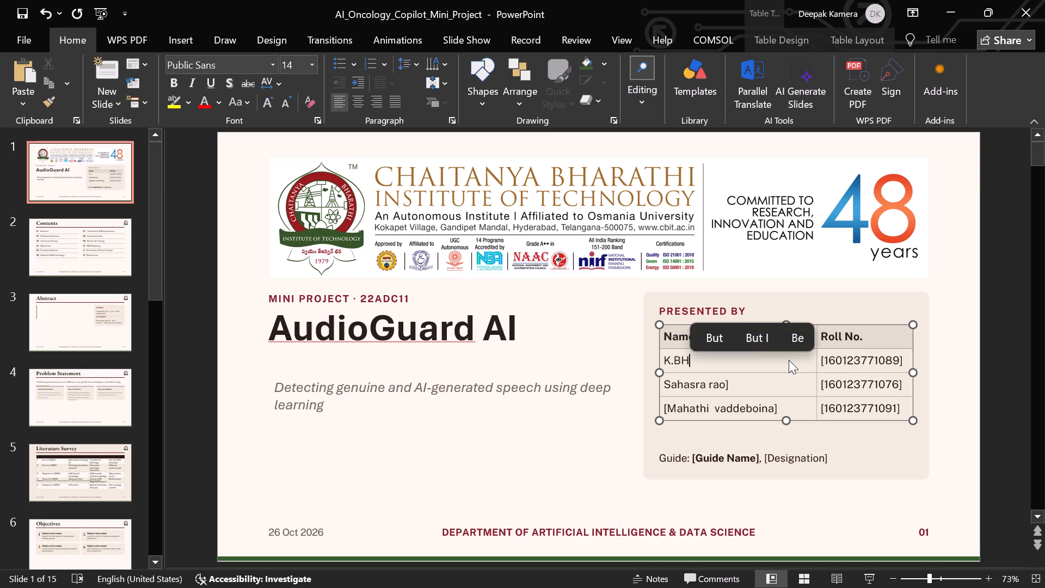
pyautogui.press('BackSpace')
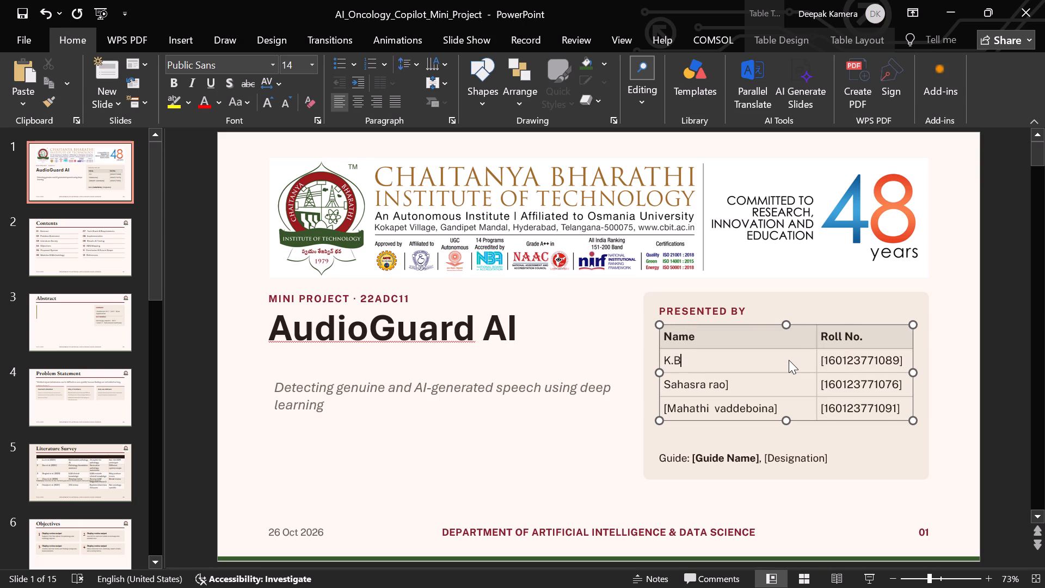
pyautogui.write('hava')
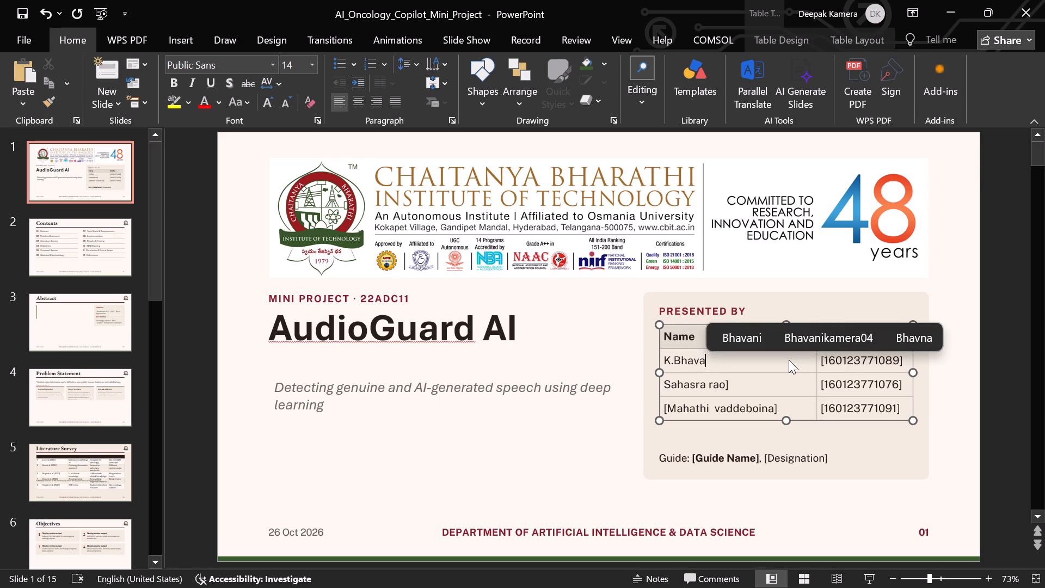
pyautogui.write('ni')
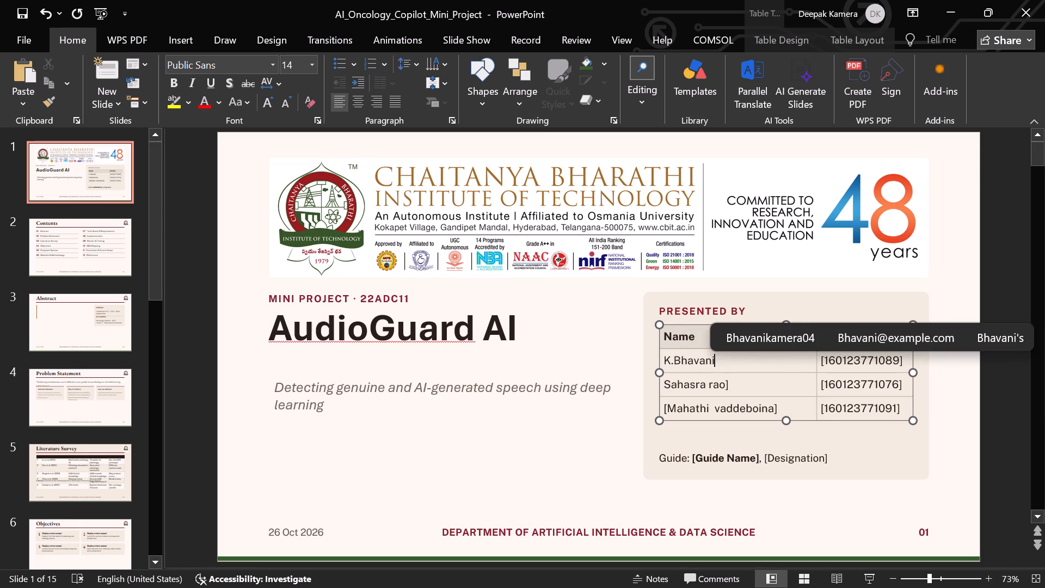
# Replace the second presenter's name in the Presented By table with the new team member's initial and given name.
pyautogui.moveTo(729, 387); pyautogui.dragTo(663, 389)
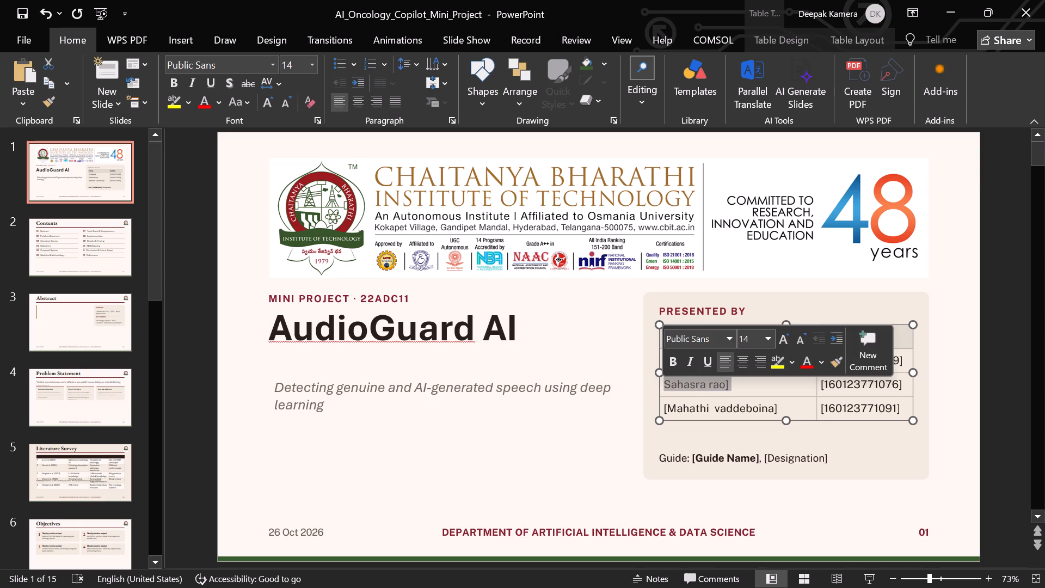
pyautogui.press('BackSpace')
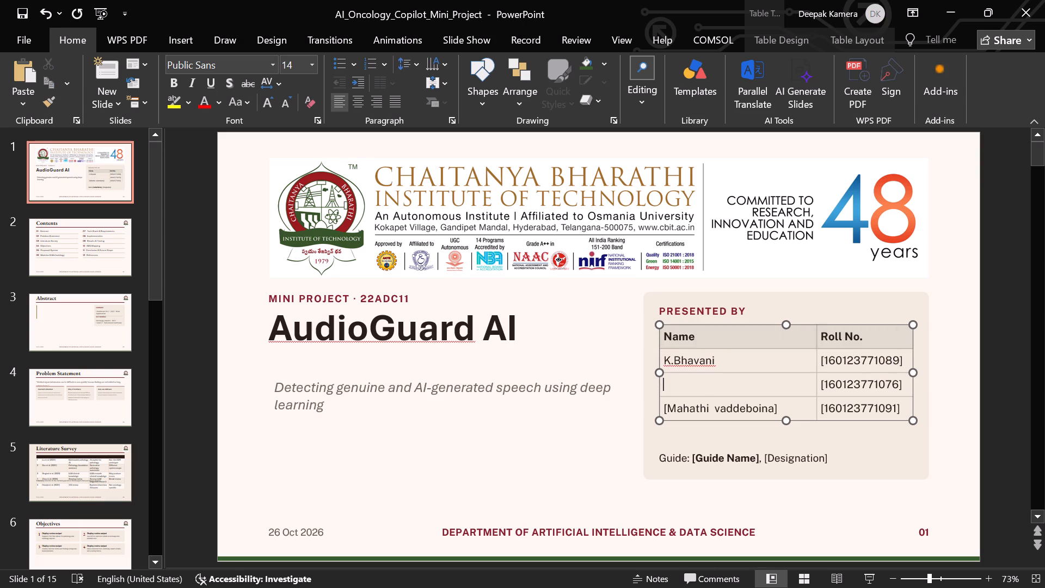
pyautogui.press('m')
pyautogui.press('BackSpace')
pyautogui.press('m')
pyautogui.press('.')
pyautogui.press('n')
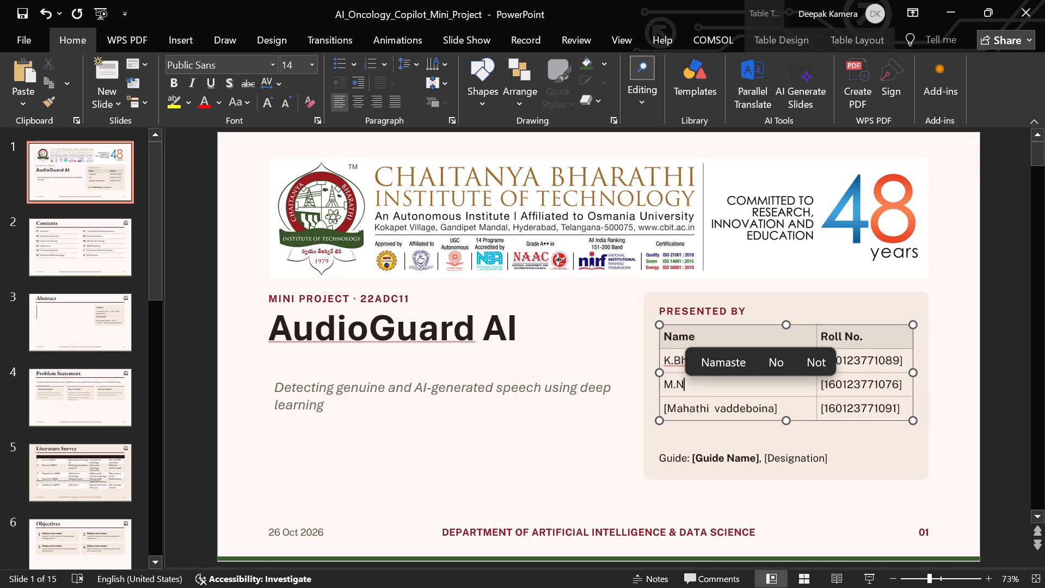
pyautogui.press('a')
pyautogui.write('ndhini')
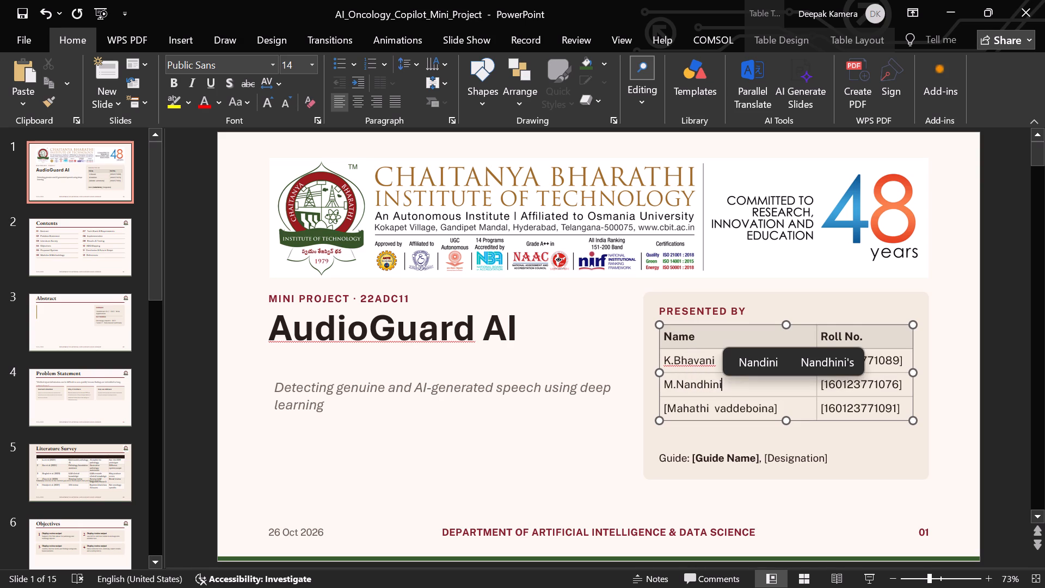
# Replace the third presenter's name in the Presented By table, including its brackets, with the new team member's initial and given name.
pyautogui.moveTo(781, 407); pyautogui.dragTo(673, 406)
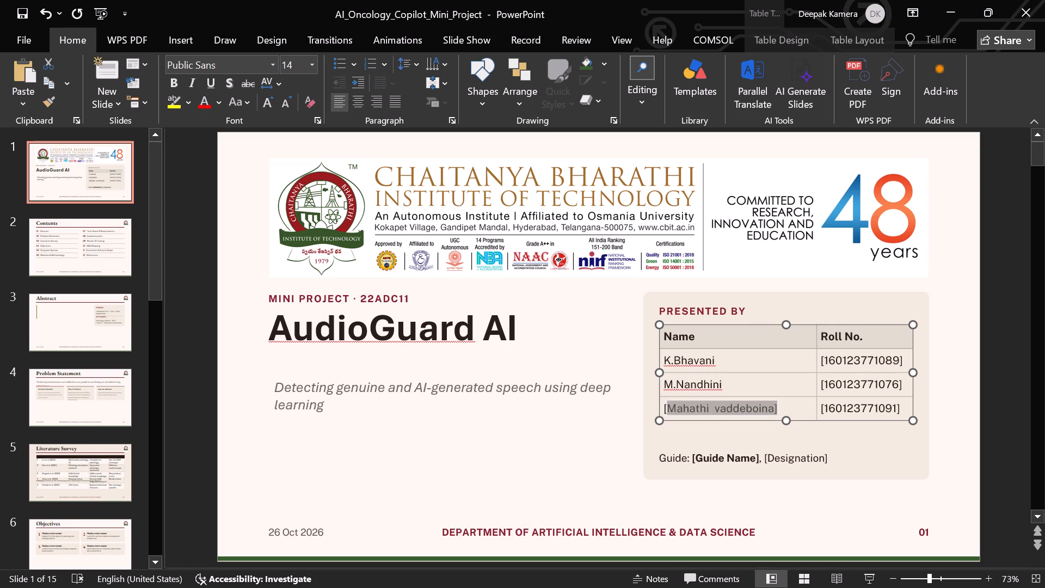
pyautogui.moveTo(673, 406); pyautogui.dragTo(661, 408)
pyautogui.press('BackSpace')
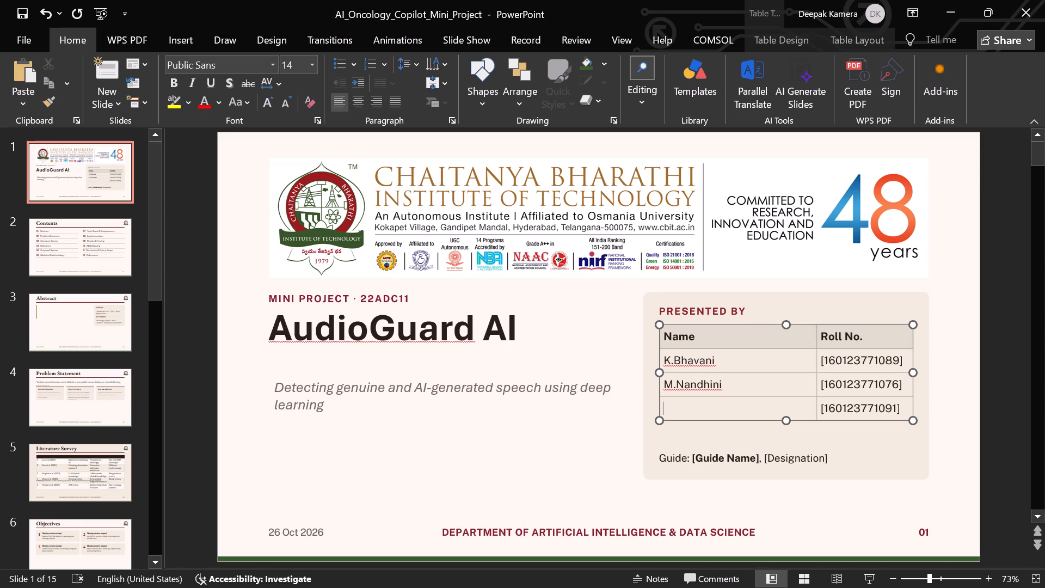
pyautogui.press('v')
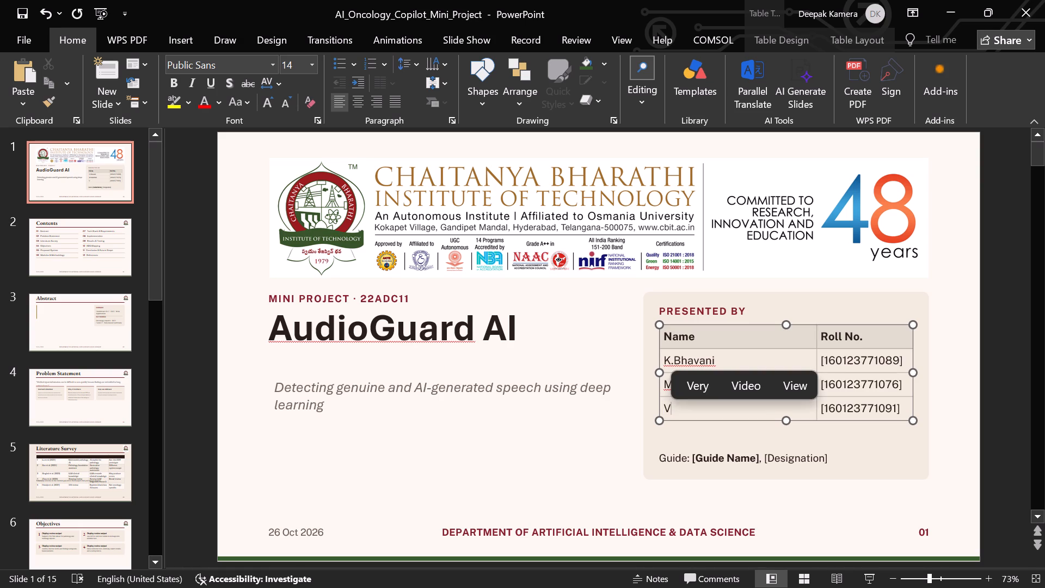
pyautogui.press('.')
pyautogui.press('v')
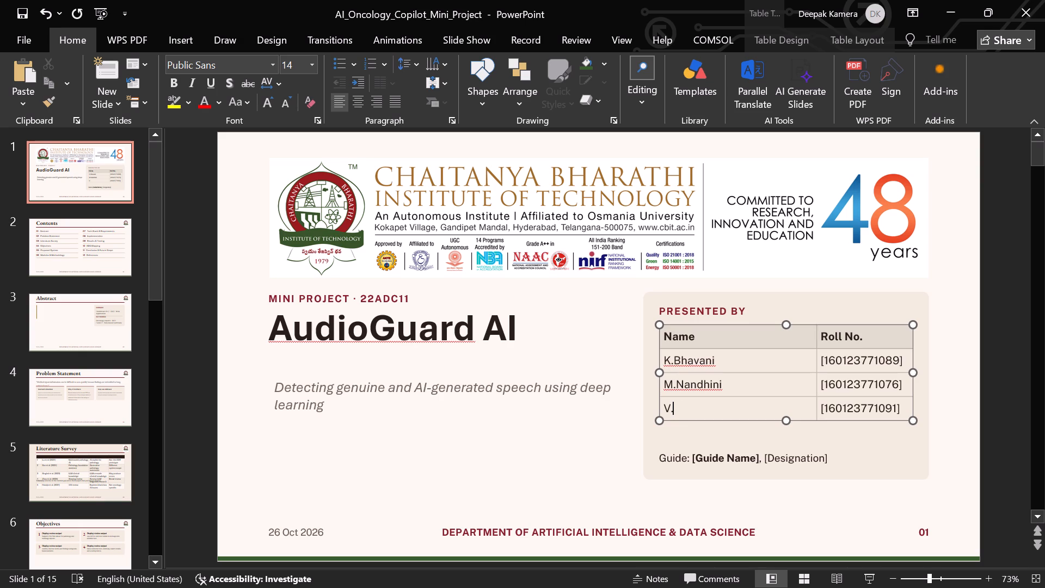
pyautogui.write('ai')
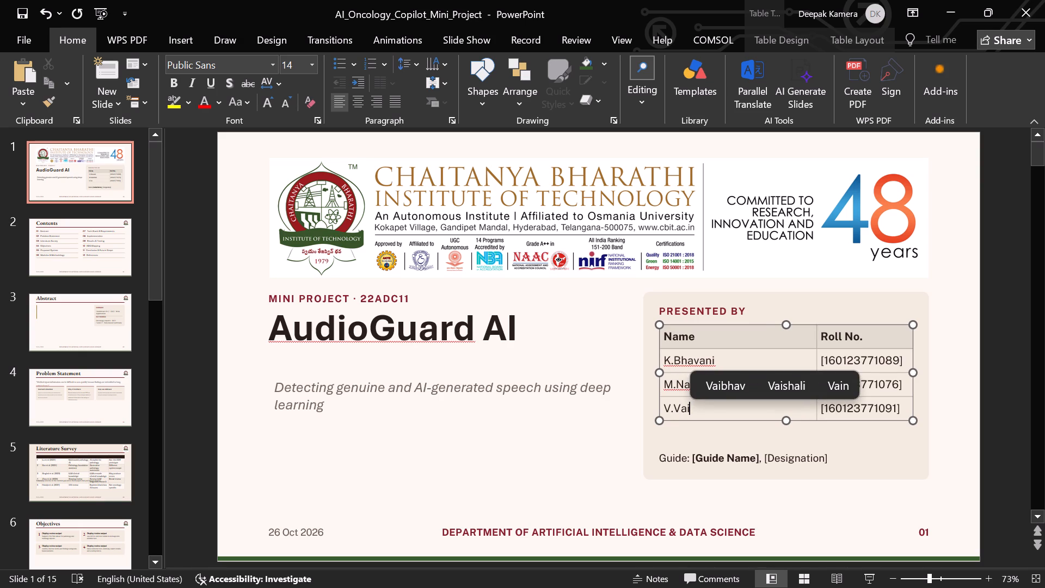
pyautogui.write('shn')
pyautogui.write('av')
pyautogui.press('i')
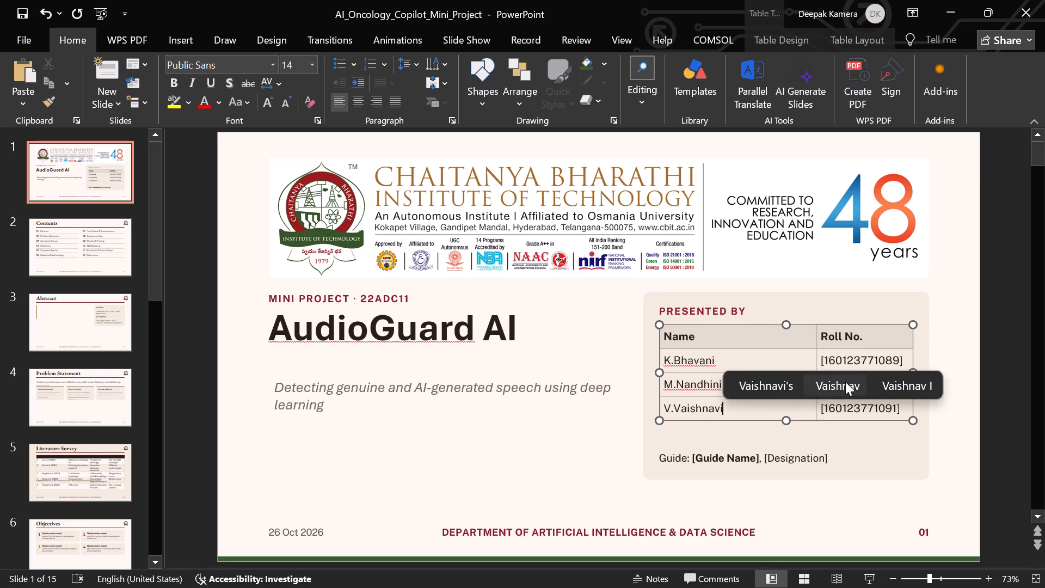
# Change the last two digits of the first presenter's roll number to match the new team member.
pyautogui.click(897, 356)
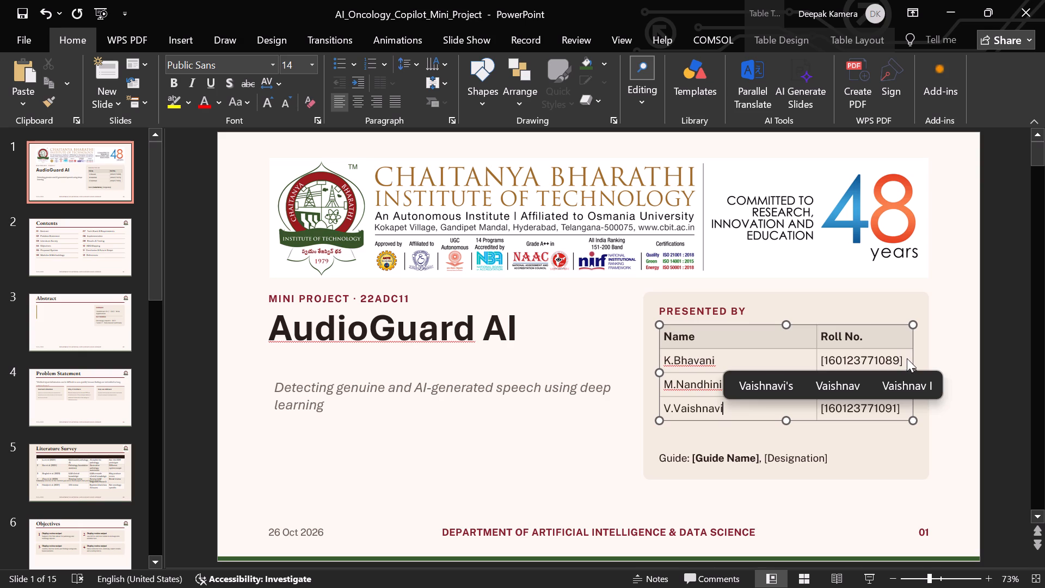
pyautogui.click(897, 354)
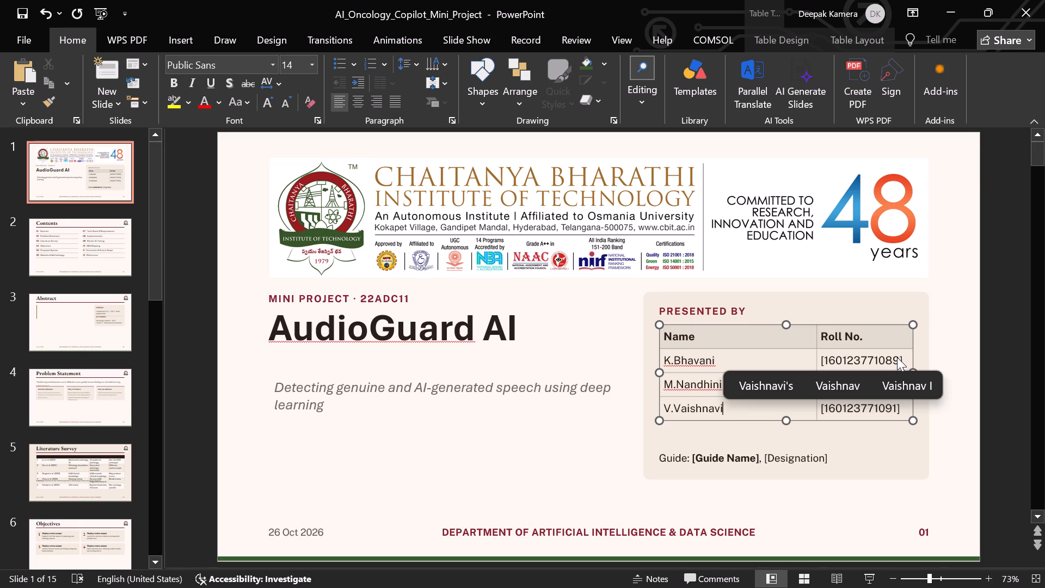
pyautogui.click(897, 357)
pyautogui.click(912, 499)
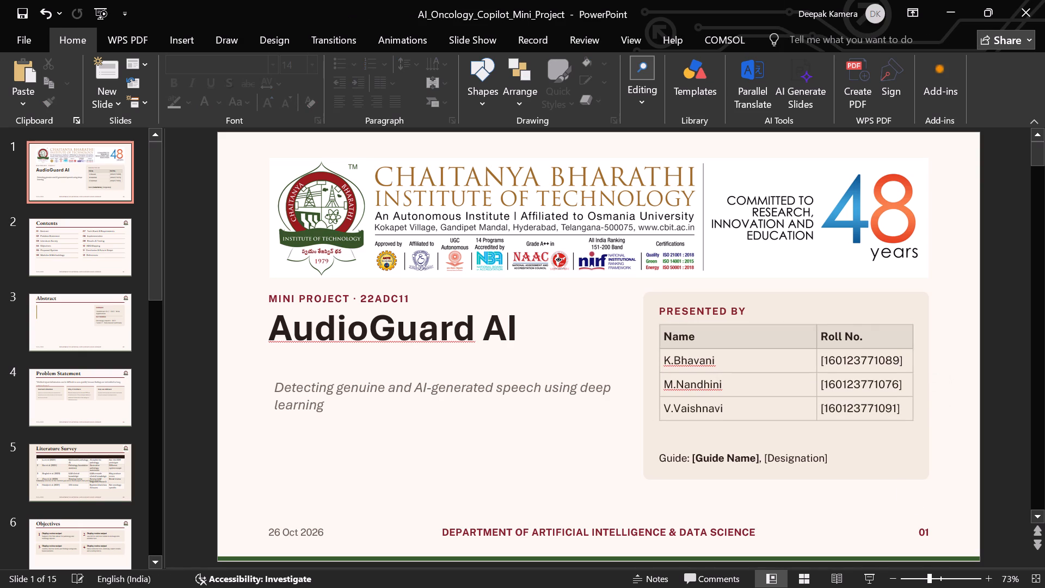
pyautogui.click(899, 359)
pyautogui.press('BackSpace')
pyautogui.press('BackSpace')
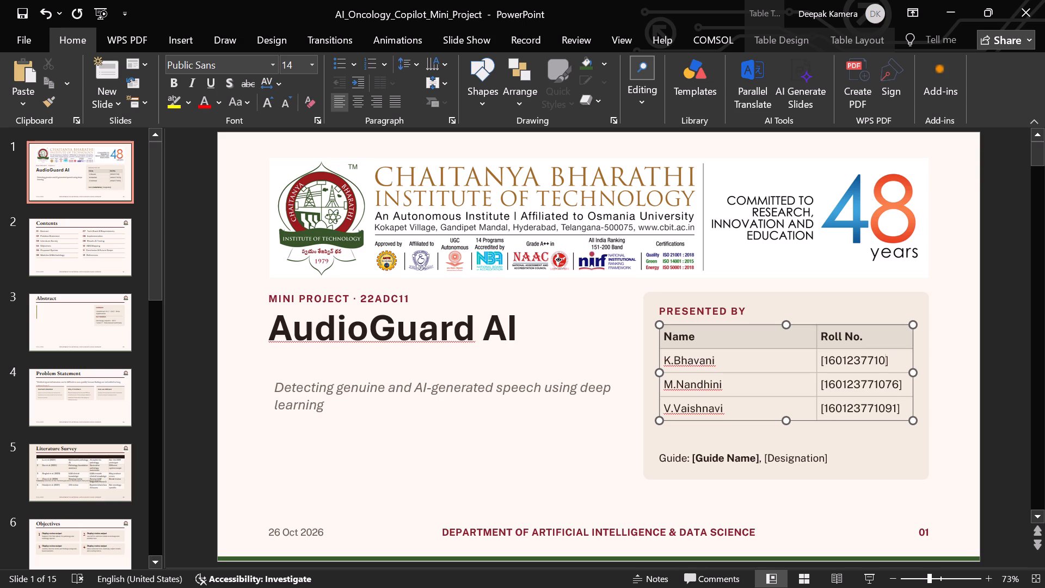
pyautogui.write('77')
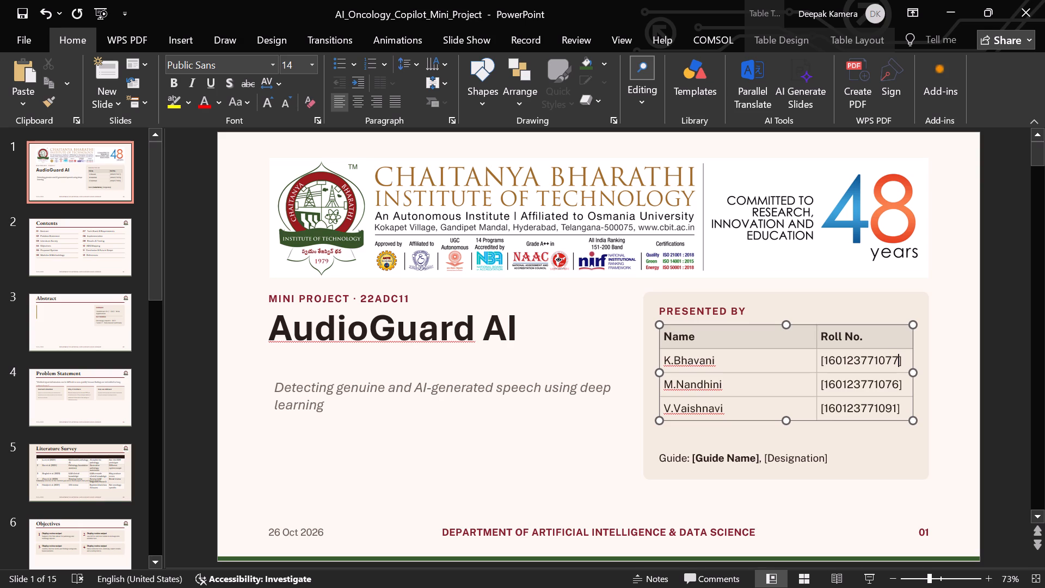
# Update the final digits of the second and third presenters' roll numbers to match the new team members.
pyautogui.click(898, 388)
pyautogui.press('BackSpace')
pyautogui.press('BackSpace')
pyautogui.write('80')
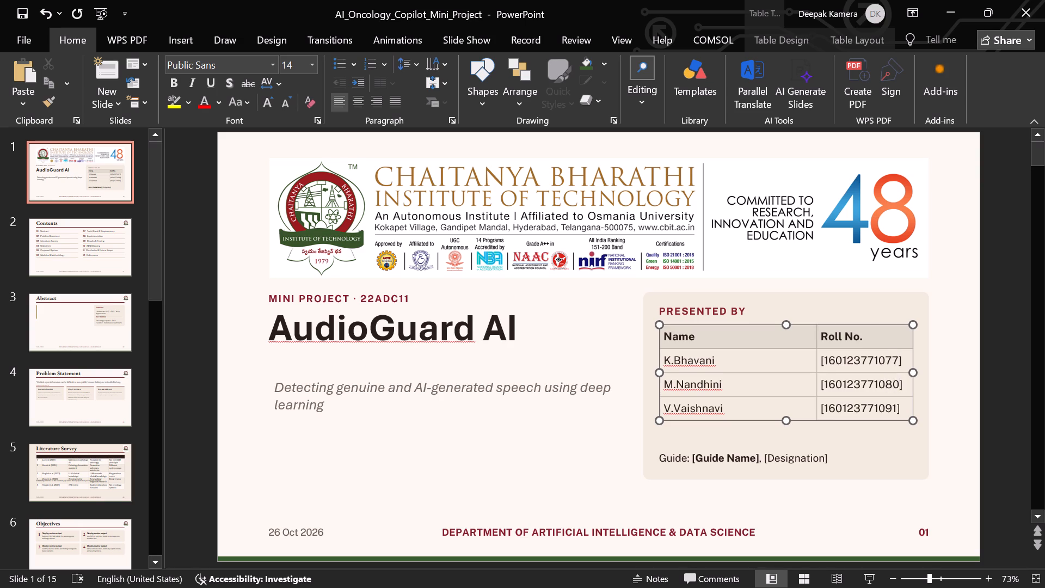
pyautogui.click(894, 412)
pyautogui.press('Right')
pyautogui.press('BackSpace')
pyautogui.press('2')
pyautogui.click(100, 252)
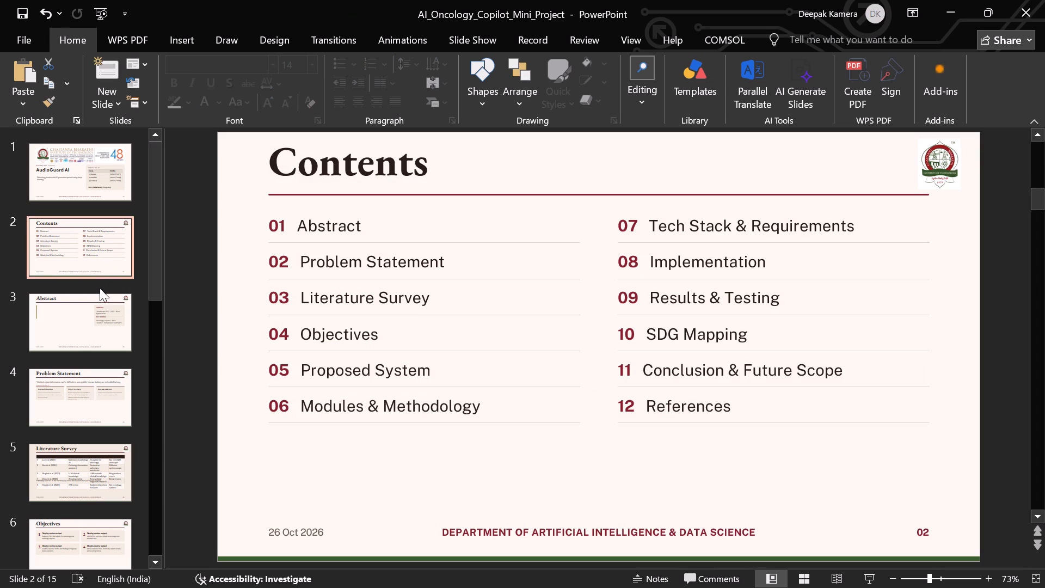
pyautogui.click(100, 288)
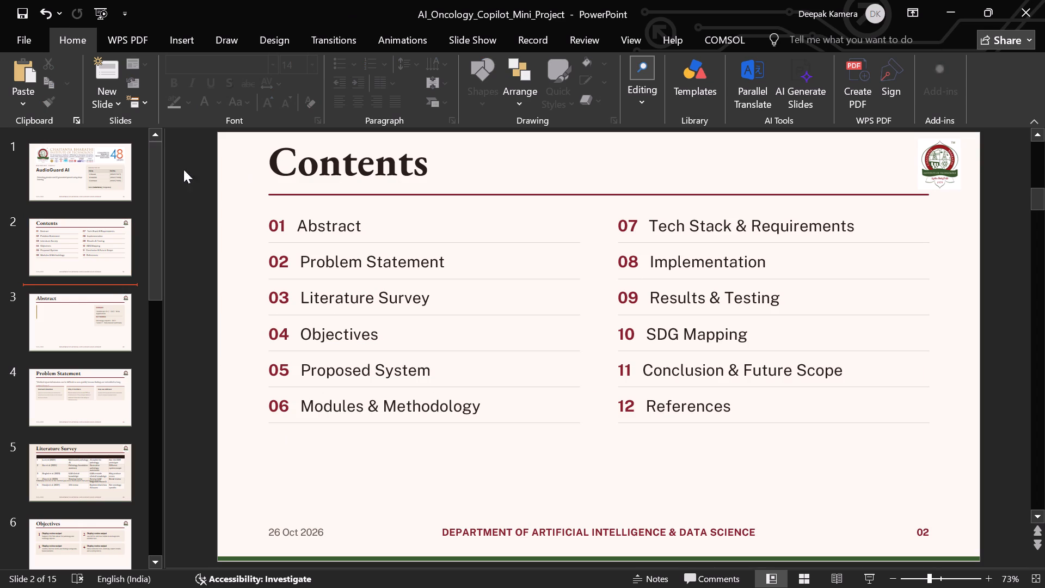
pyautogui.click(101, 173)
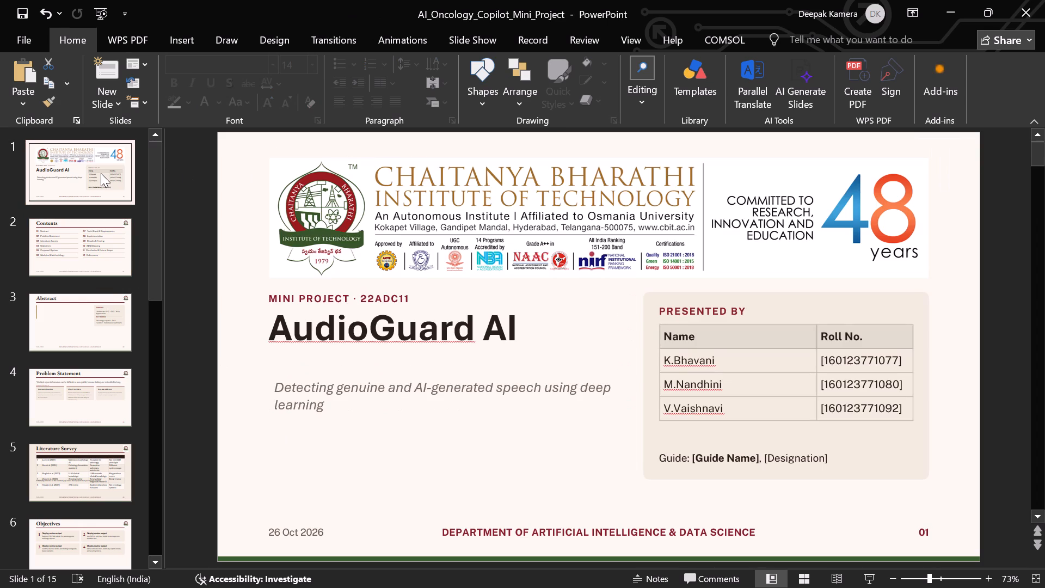
# Extend the title slide's "AudioGuard AI" text box downward to just above the tagline.
pyautogui.click(271, 321)
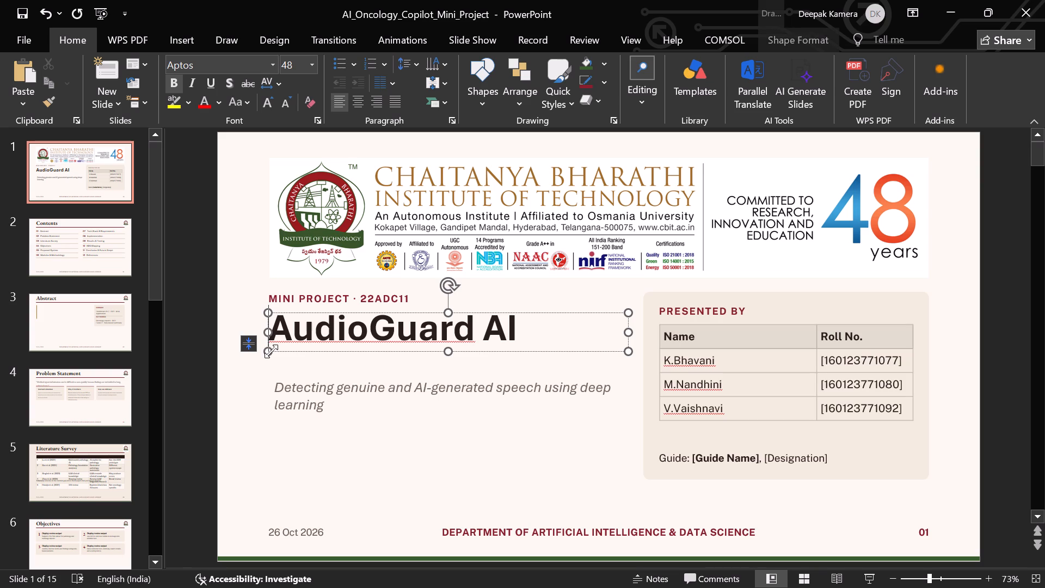
pyautogui.moveTo(269, 353); pyautogui.dragTo(271, 372)
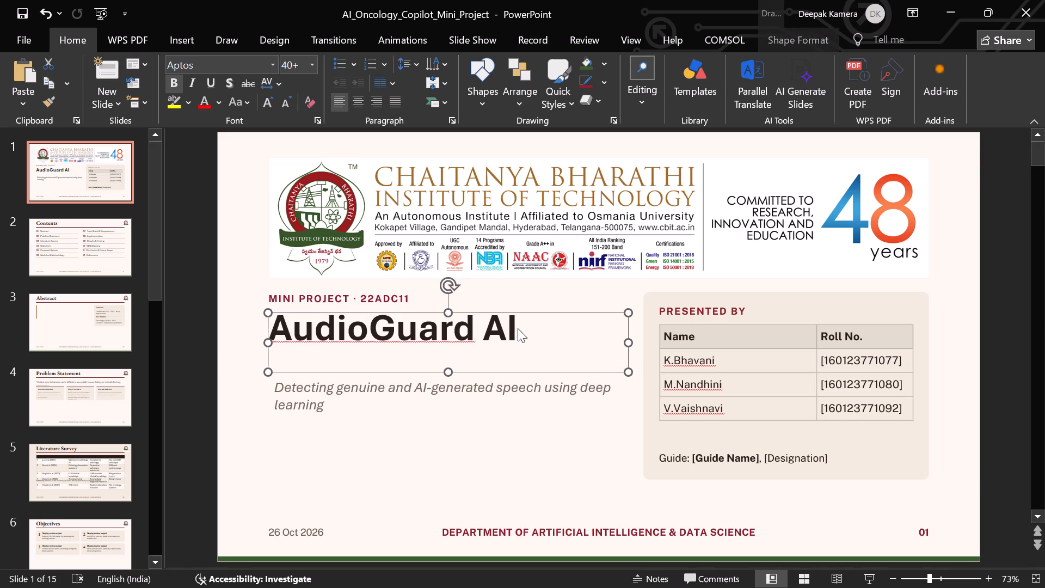
# Choose a larger font size for the entire "AudioGuard AI" title text.
pyautogui.moveTo(518, 328); pyautogui.dragTo(509, 329)
pyautogui.moveTo(509, 329); pyautogui.dragTo(505, 329)
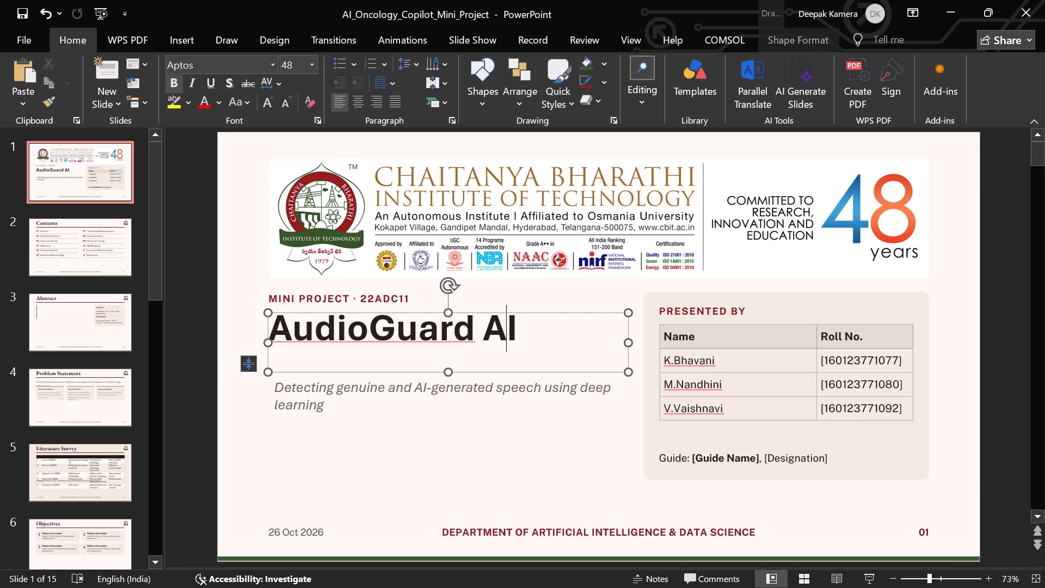
pyautogui.moveTo(505, 329); pyautogui.dragTo(285, 326)
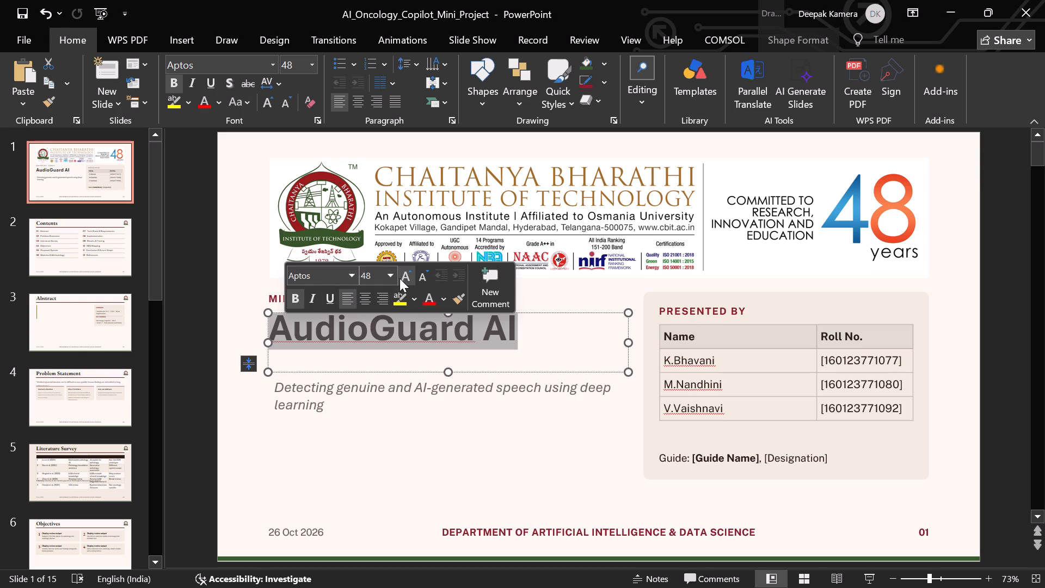
pyautogui.click(385, 277)
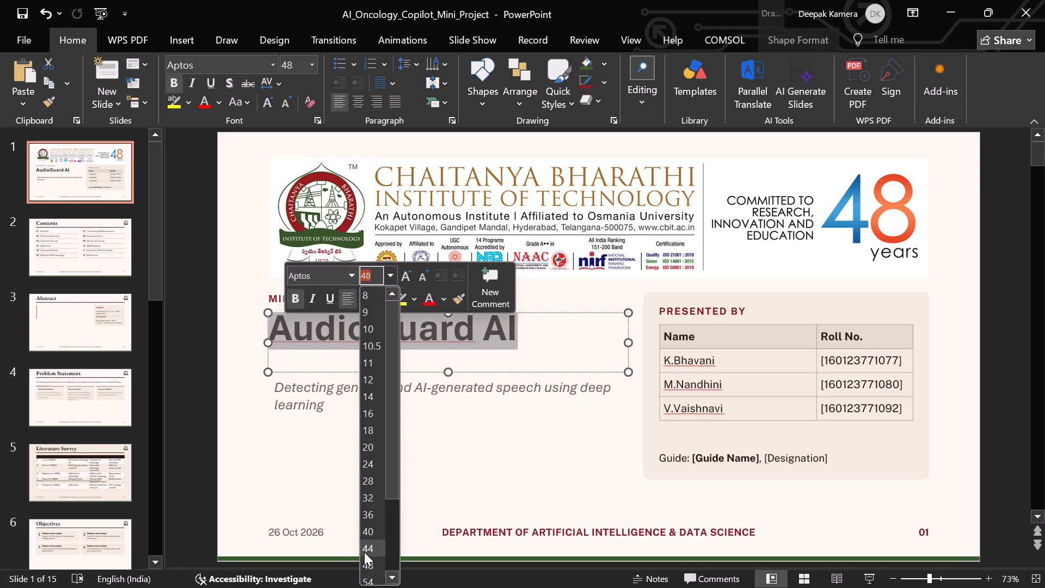
pyautogui.moveTo(391, 485); pyautogui.dragTo(394, 513)
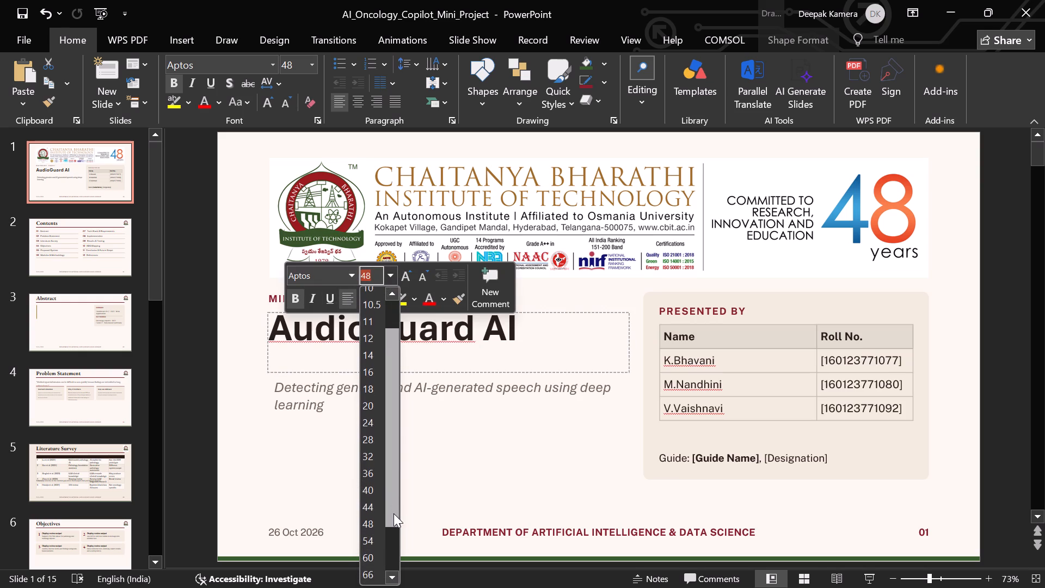
pyautogui.moveTo(394, 513); pyautogui.dragTo(395, 536)
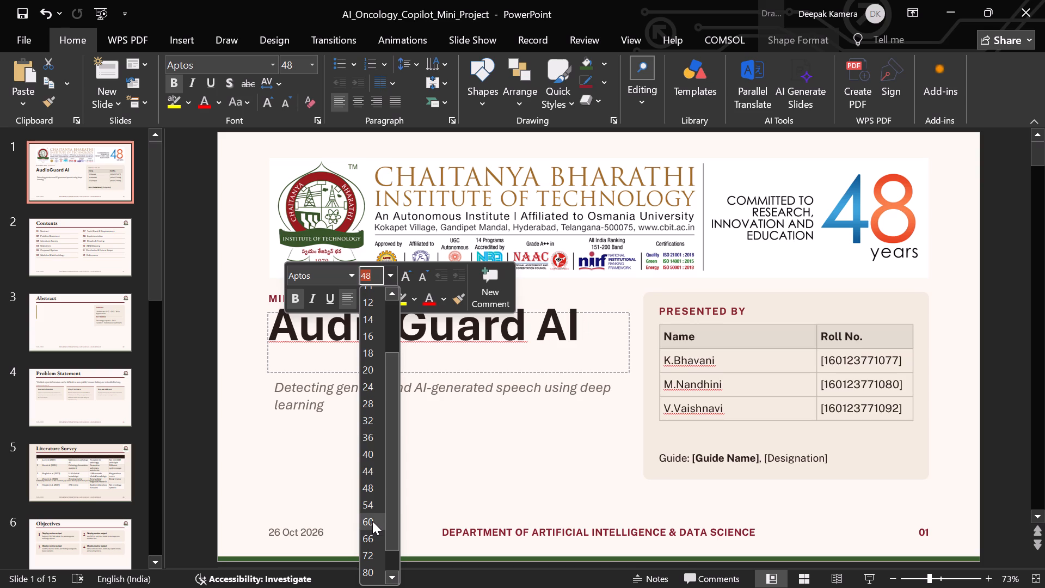
# Set the selected "AudioGuard AI" title text to font size 60.
pyautogui.click(372, 521)
pyautogui.click(397, 458)
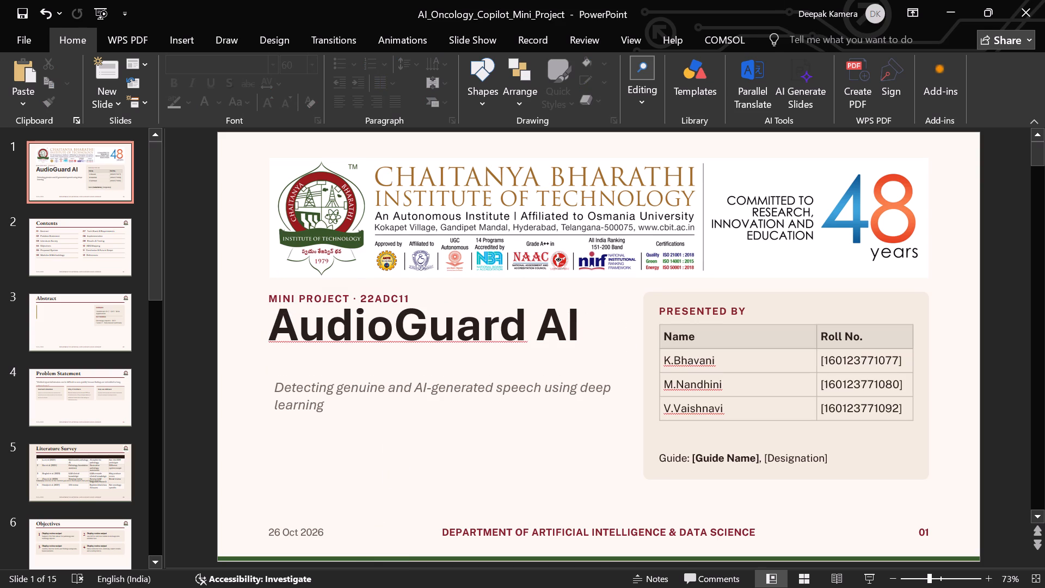
# Lower the top edge of the "AudioGuard AI" text box so the title sits just above the tagline, keeping its side edges aligned.
pyautogui.click(328, 334)
pyautogui.moveTo(268, 315); pyautogui.dragTo(269, 328)
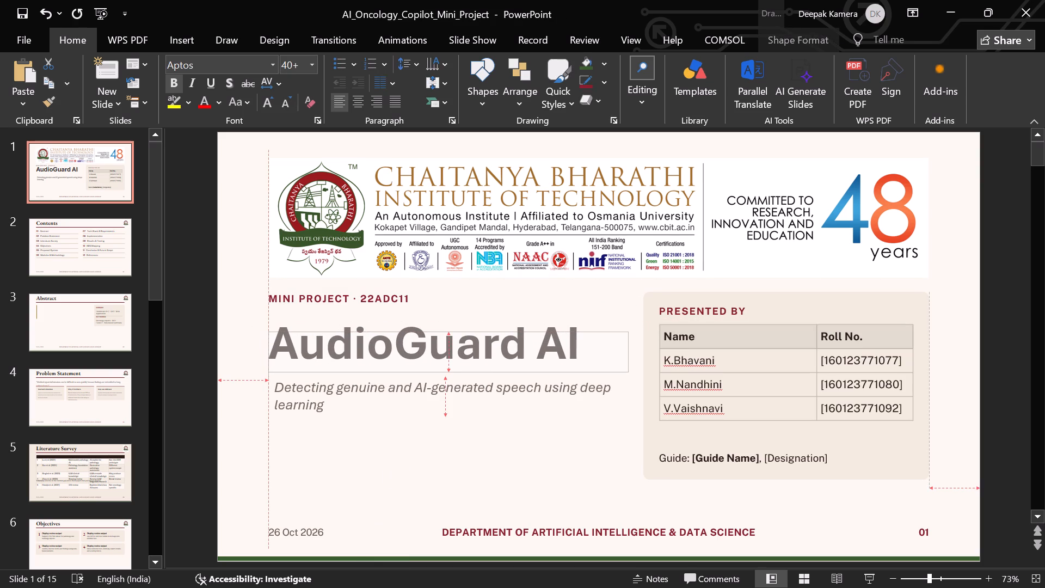
pyautogui.moveTo(269, 328); pyautogui.dragTo(271, 329)
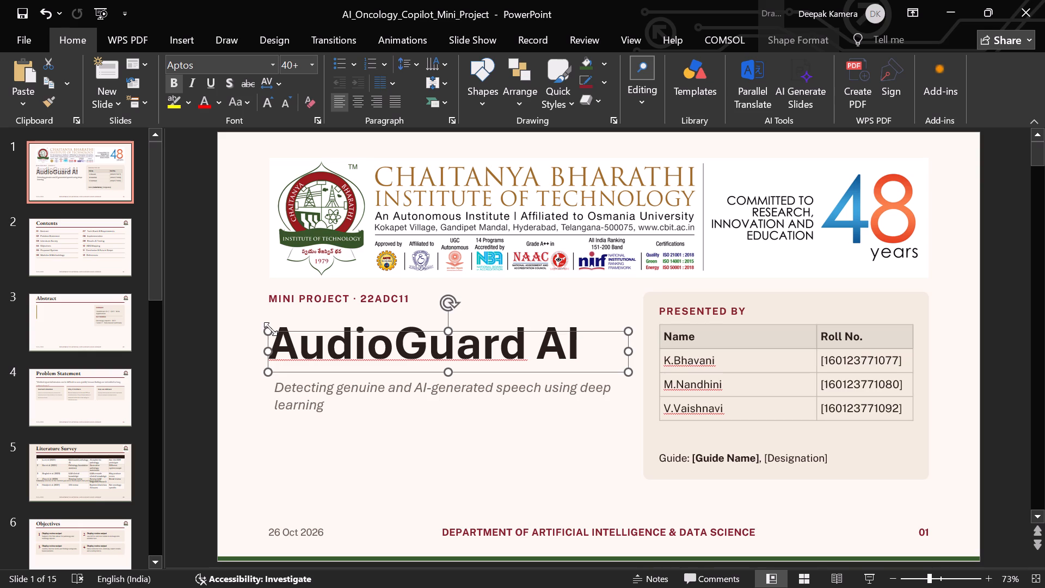
# Extend the tagline's text box slightly to the left so its text lines up with the start of the "AudioGuard AI" title.
pyautogui.click(383, 416)
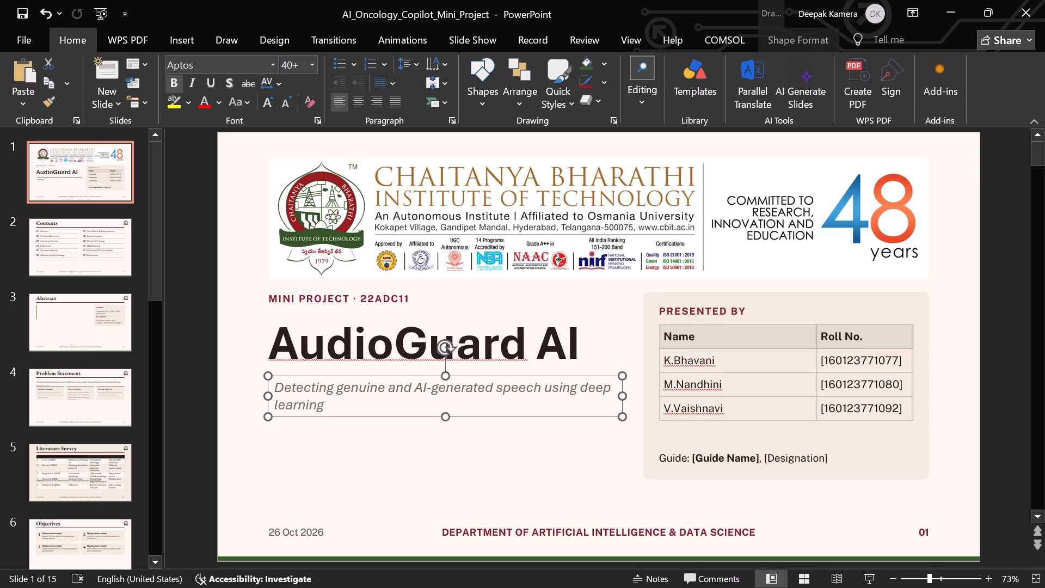
pyautogui.click(853, 518)
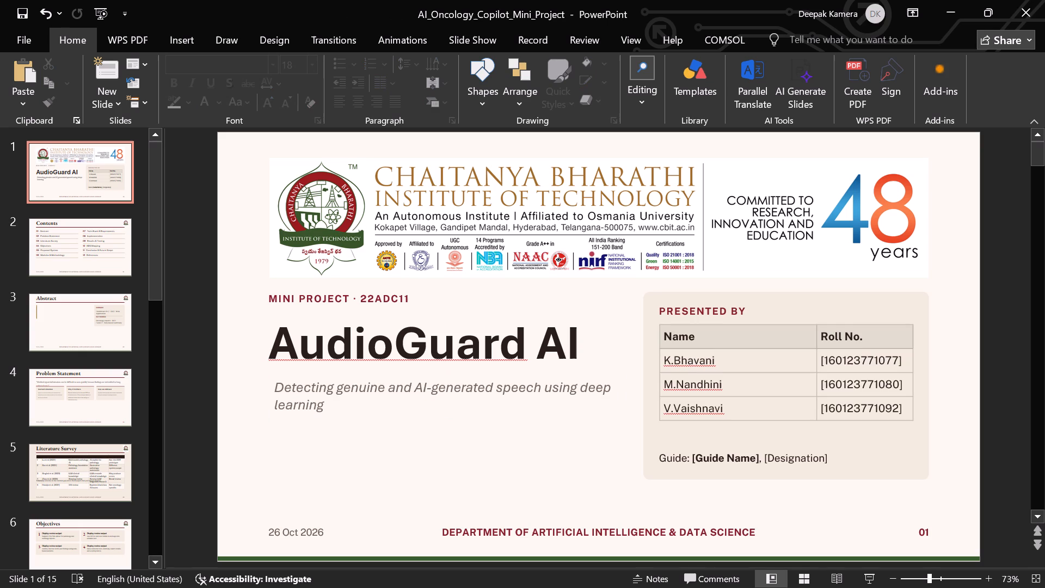
pyautogui.click(312, 404)
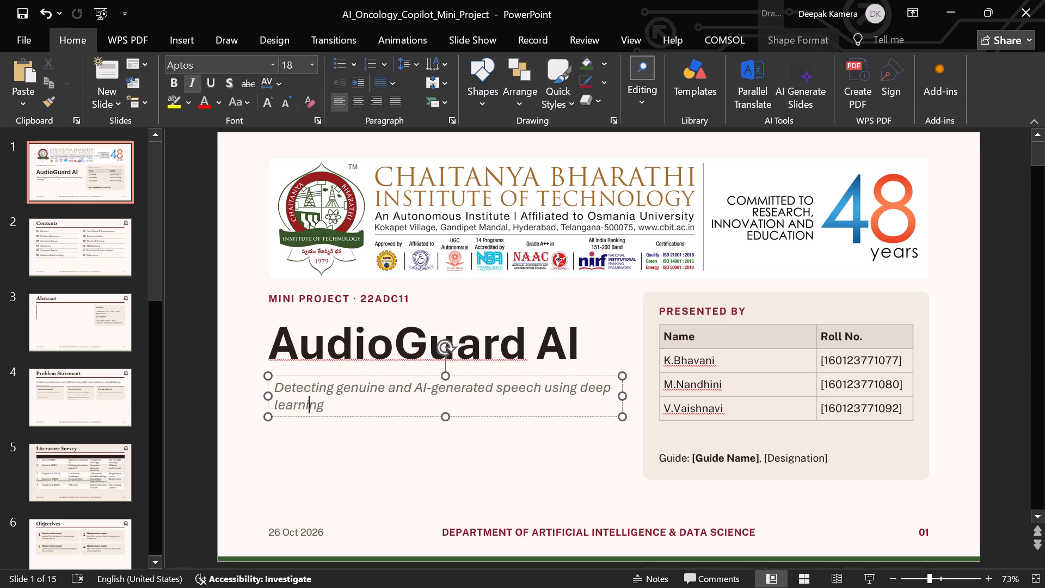
pyautogui.moveTo(271, 376); pyautogui.dragTo(266, 376)
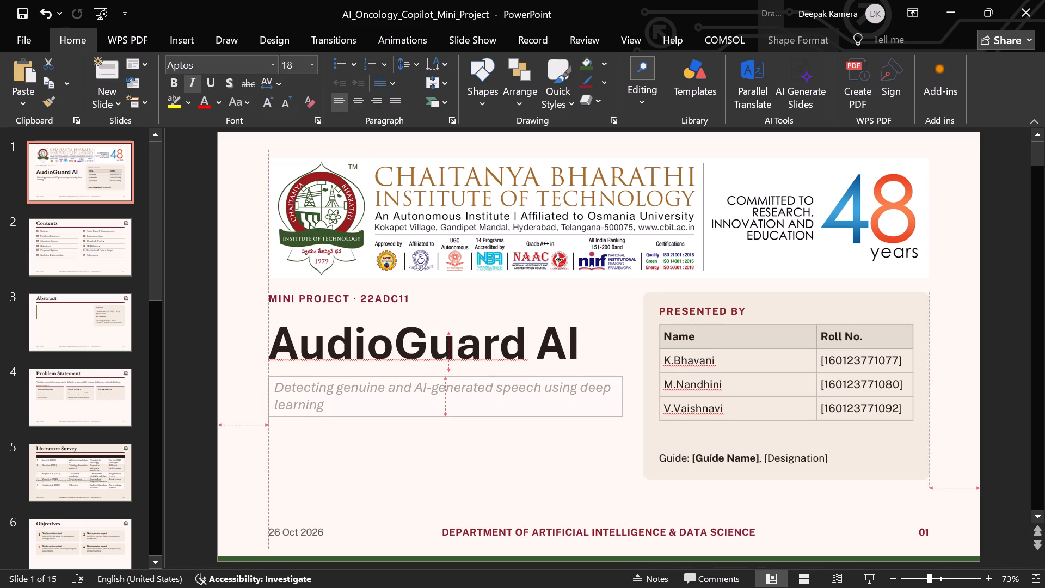
pyautogui.moveTo(266, 376); pyautogui.dragTo(264, 378)
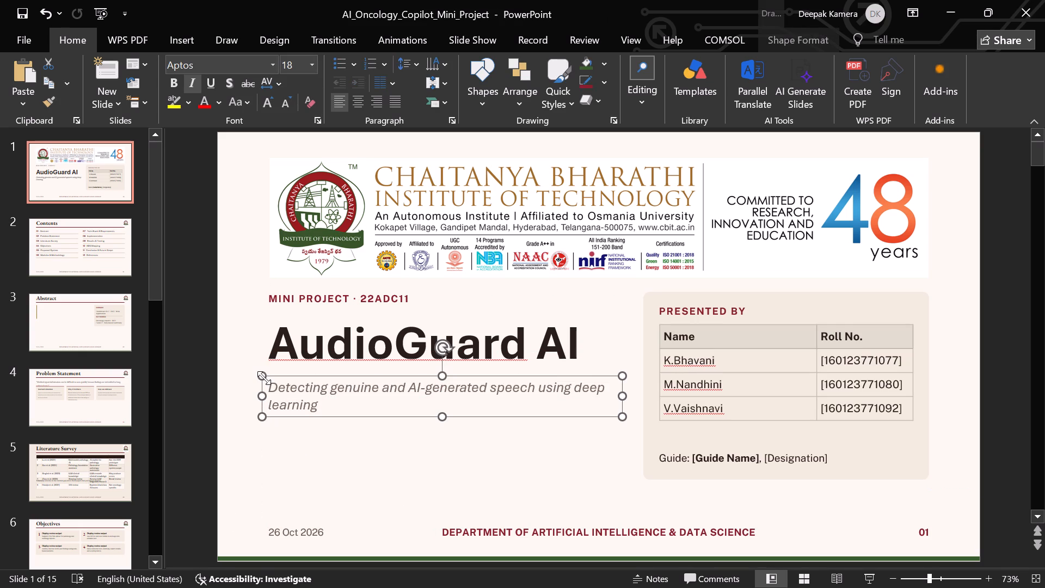
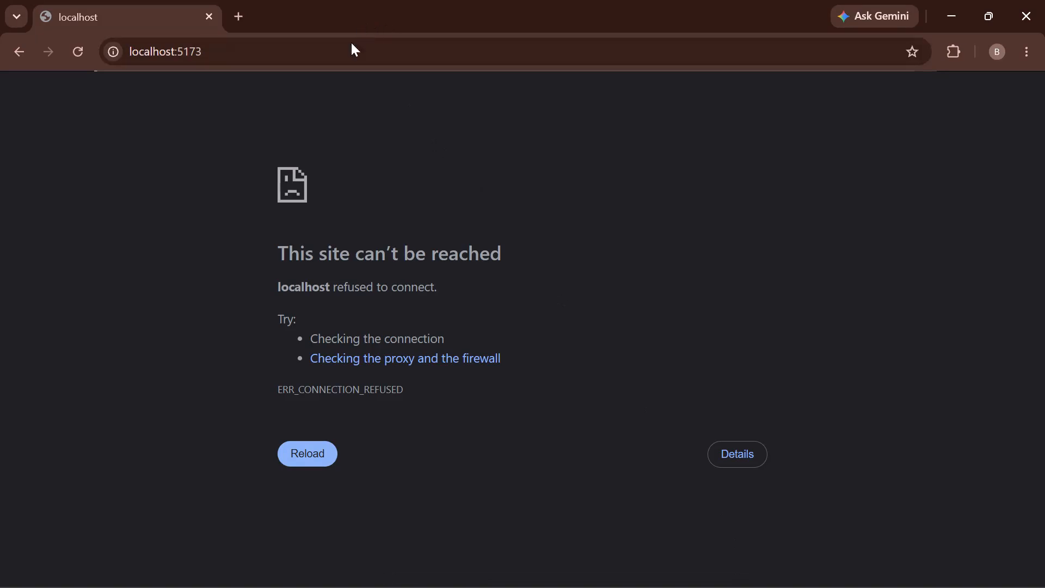
pyautogui.moveTo(348, 48); pyautogui.dragTo(115, 43)
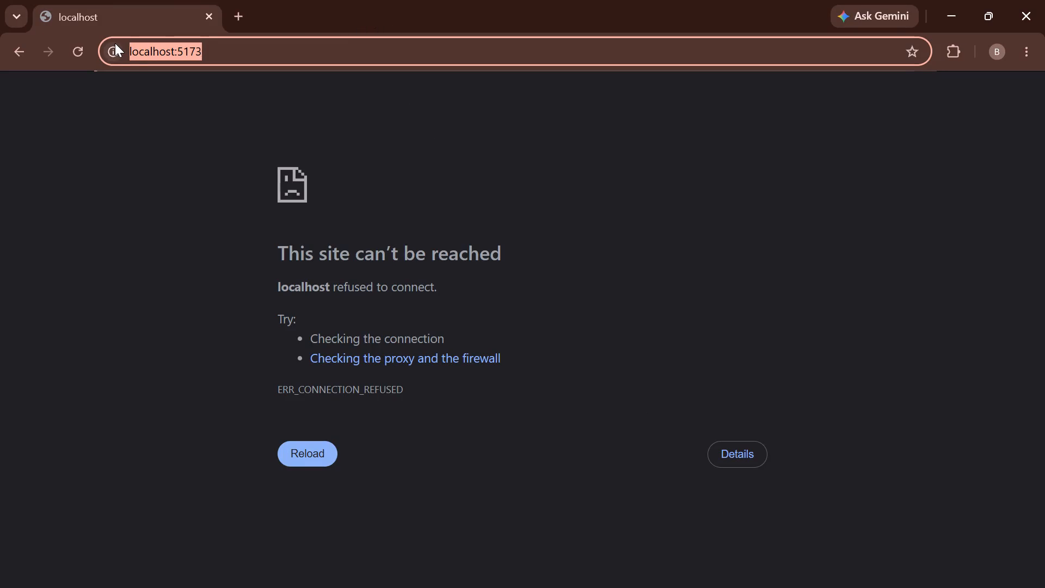
pyautogui.press('BackSpace')
pyautogui.hotkey('ctrl', 'v')
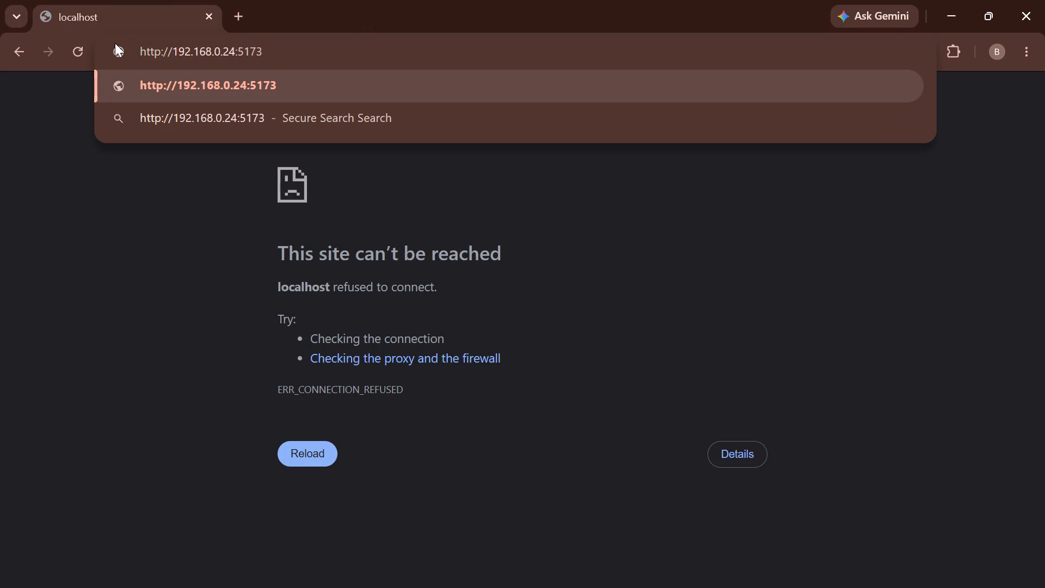
pyautogui.press('Return')
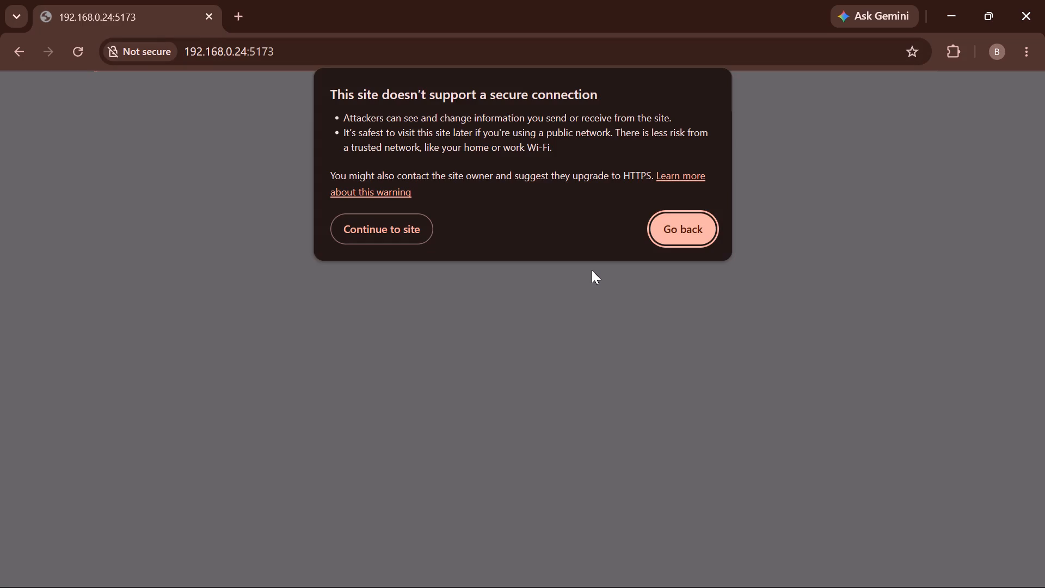
# Proceed to the local site 192.168.0.24:5173 in Chrome over the unsecured connection.
pyautogui.click(380, 222)
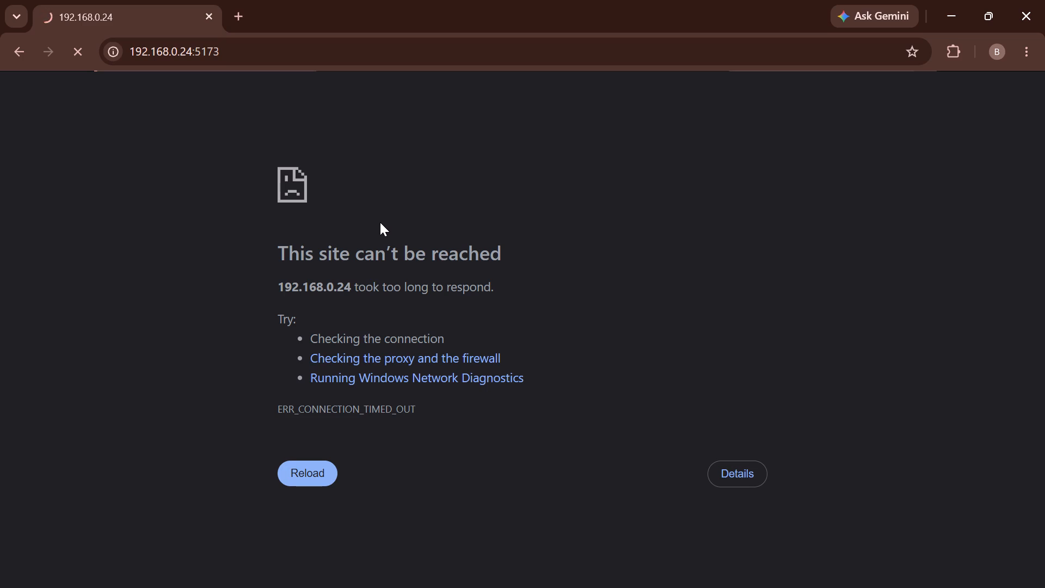
# Restore the maximized browser window to a smaller size so the AI_Oncology_Copilot_Mini_Project deck shows behind it.
pyautogui.click(970, 0)
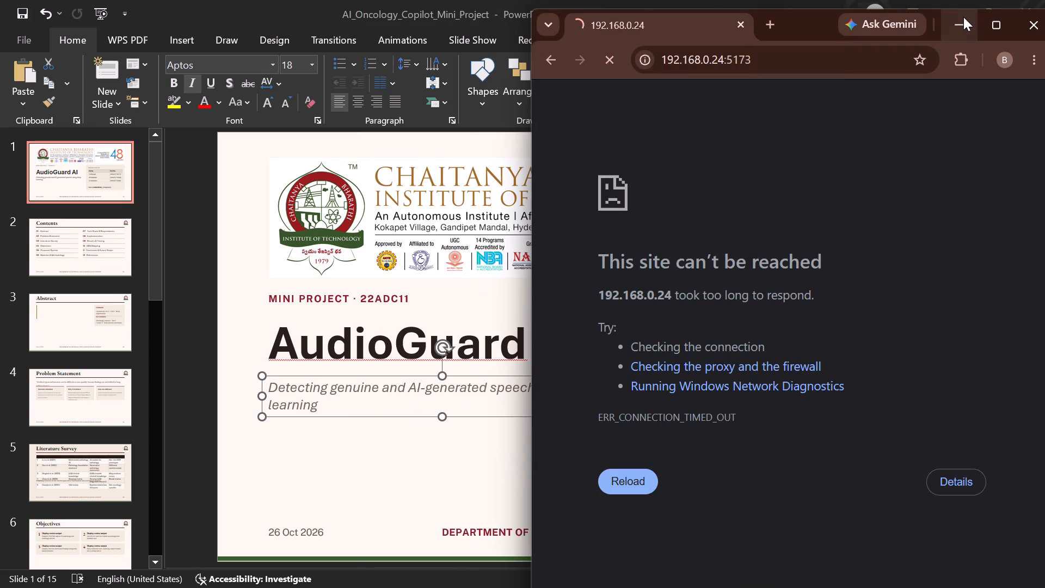
# Minimize the browser window to return to the PowerPoint deck and deselect the tagline text box on the title slide.
pyautogui.click(962, 21)
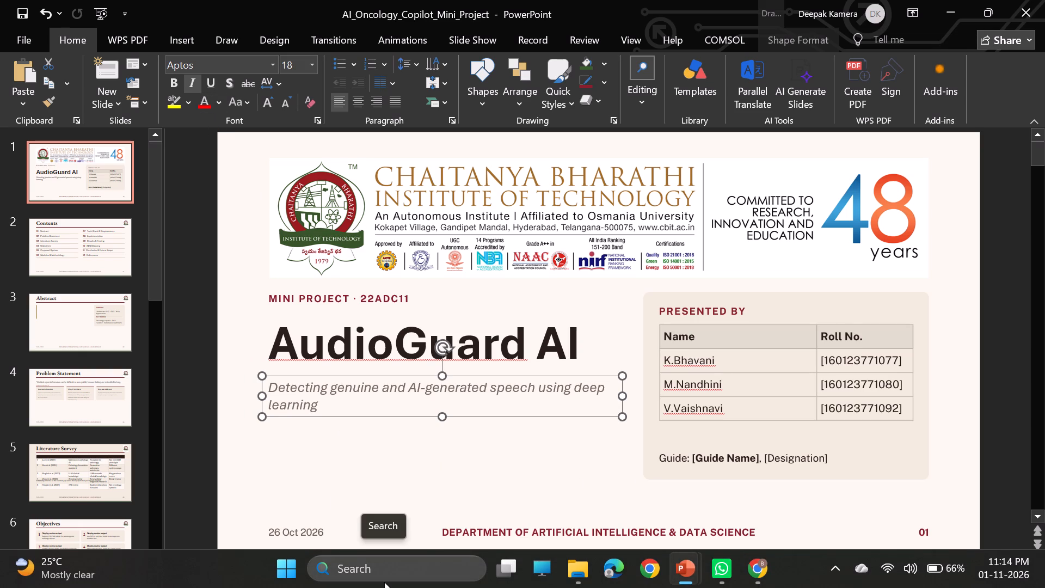
pyautogui.click(432, 506)
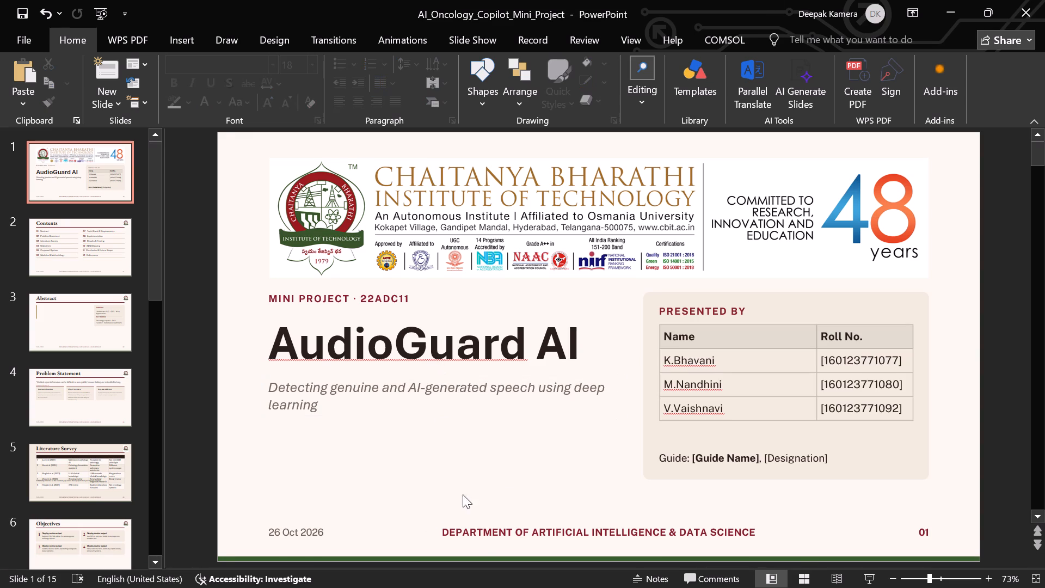
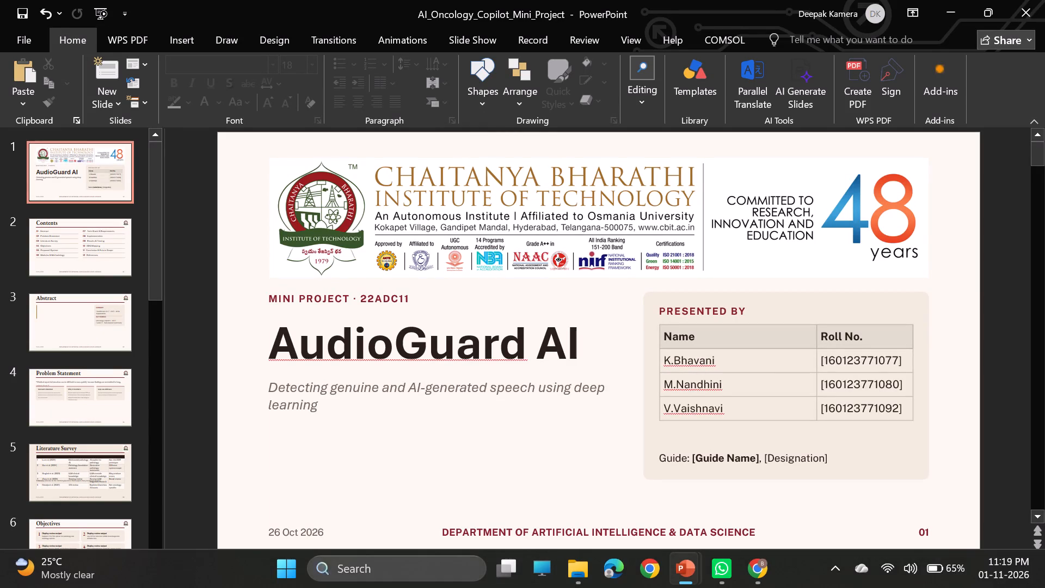
# Open Snipping Tool and start a new screen snip over the AudioGuard AI title slide.
pyautogui.click(416, 570)
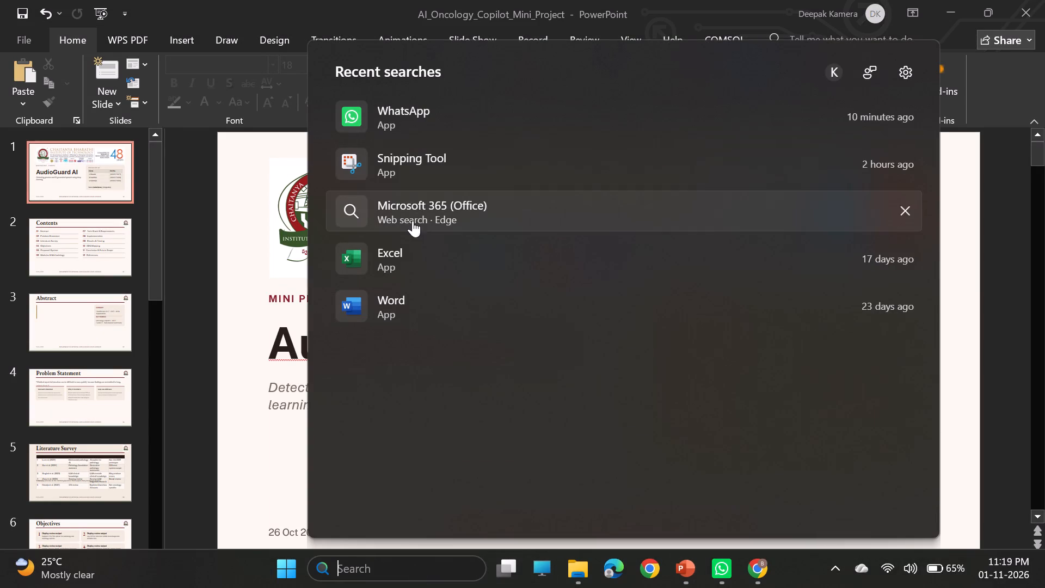
pyautogui.click(404, 162)
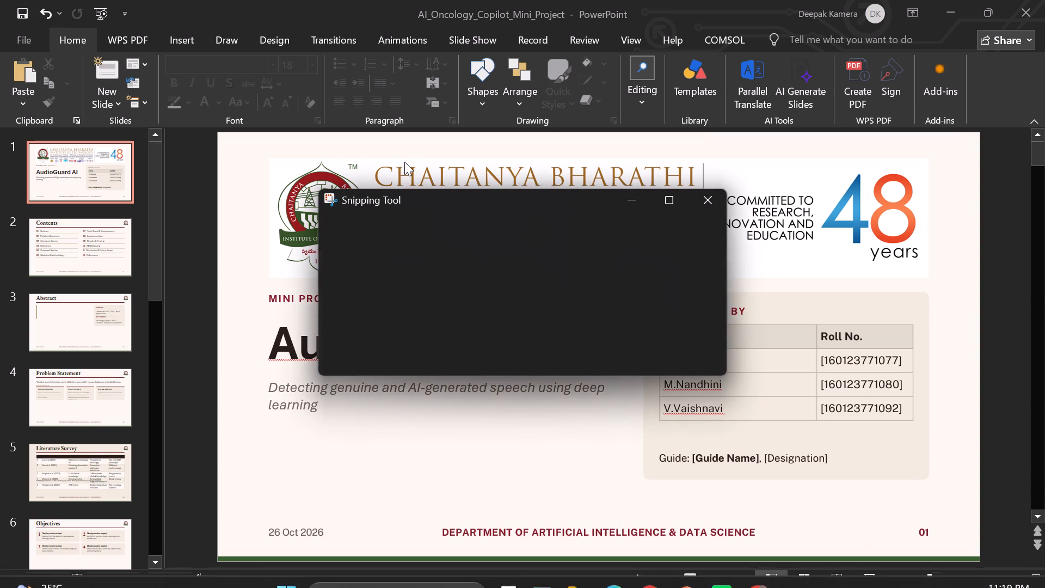
pyautogui.click(366, 231)
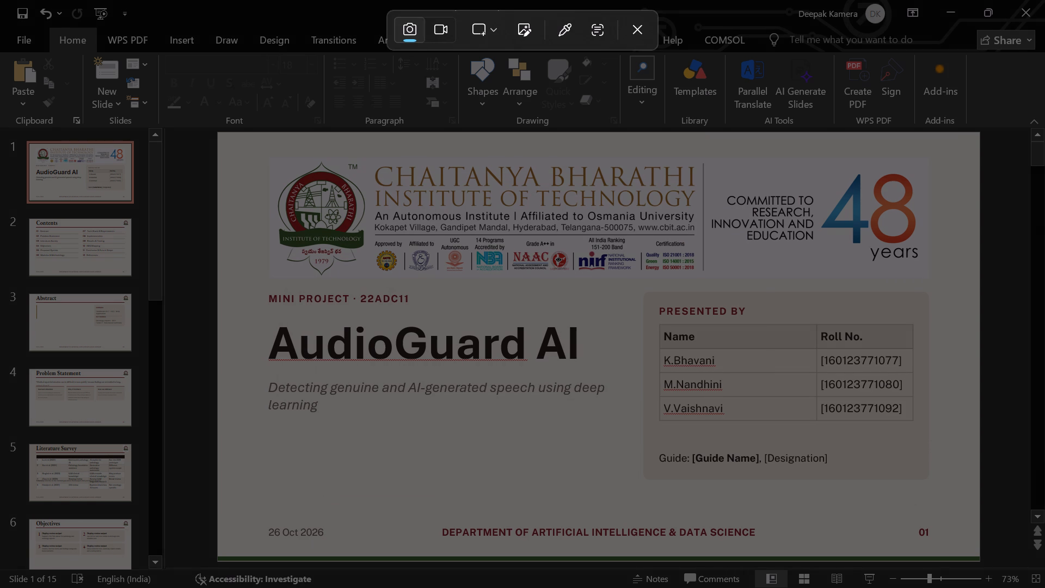
# Capture a screenshot of the whole AudioGuard AI title slide in the AI_Oncology_Copilot_Mini_Project deck and dismiss the snip window.
pyautogui.moveTo(220, 132); pyautogui.dragTo(869, 308)
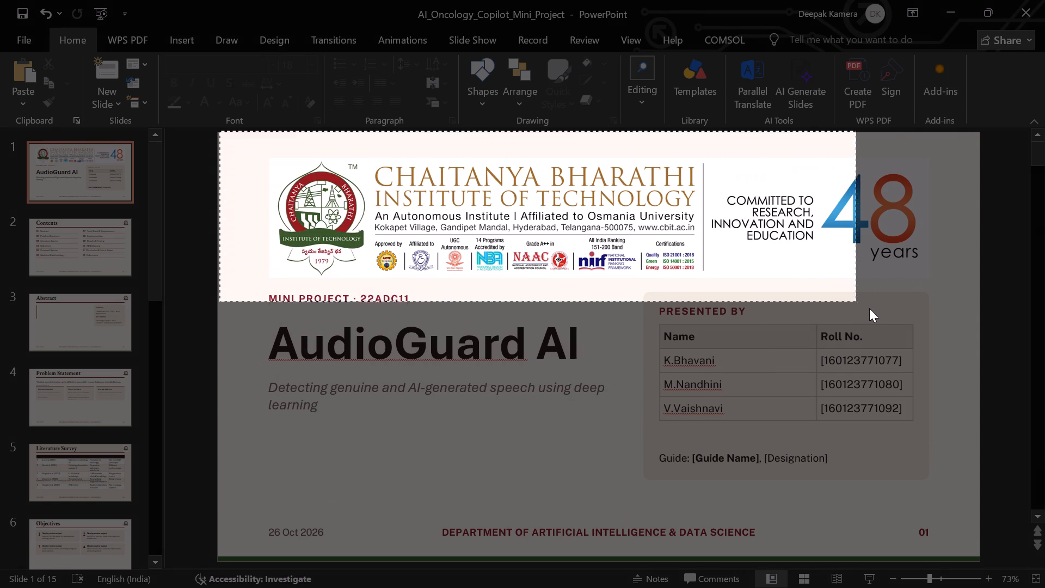
pyautogui.moveTo(869, 308); pyautogui.dragTo(983, 574)
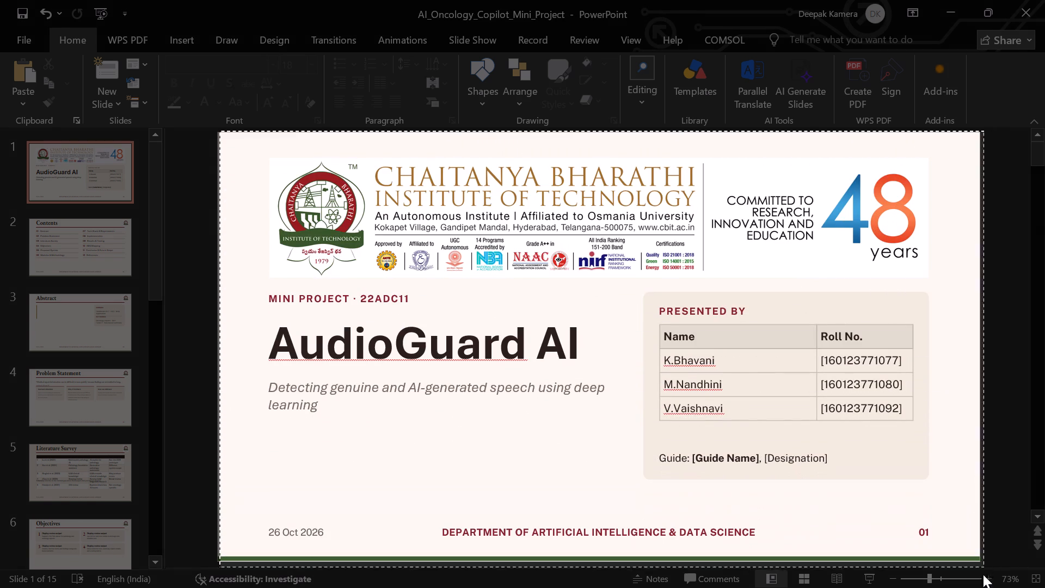
pyautogui.moveTo(983, 574); pyautogui.dragTo(989, 563)
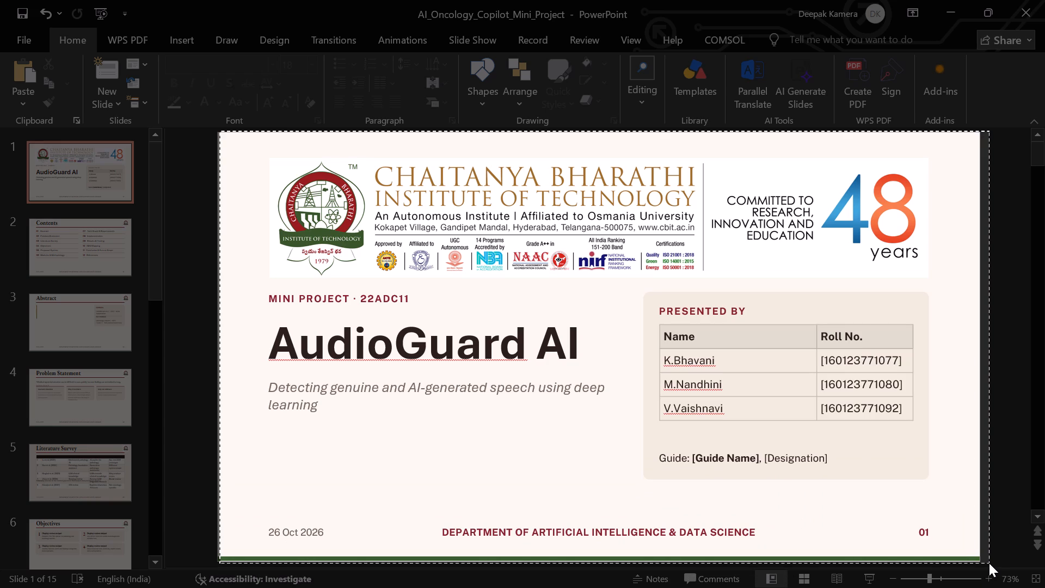
pyautogui.moveTo(989, 563); pyautogui.dragTo(978, 561)
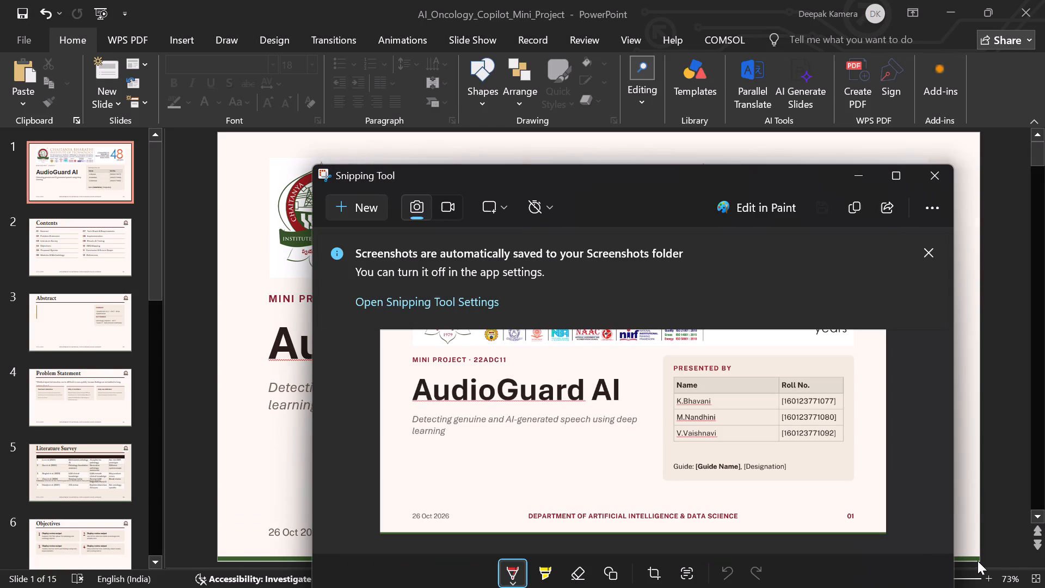
pyautogui.click(853, 173)
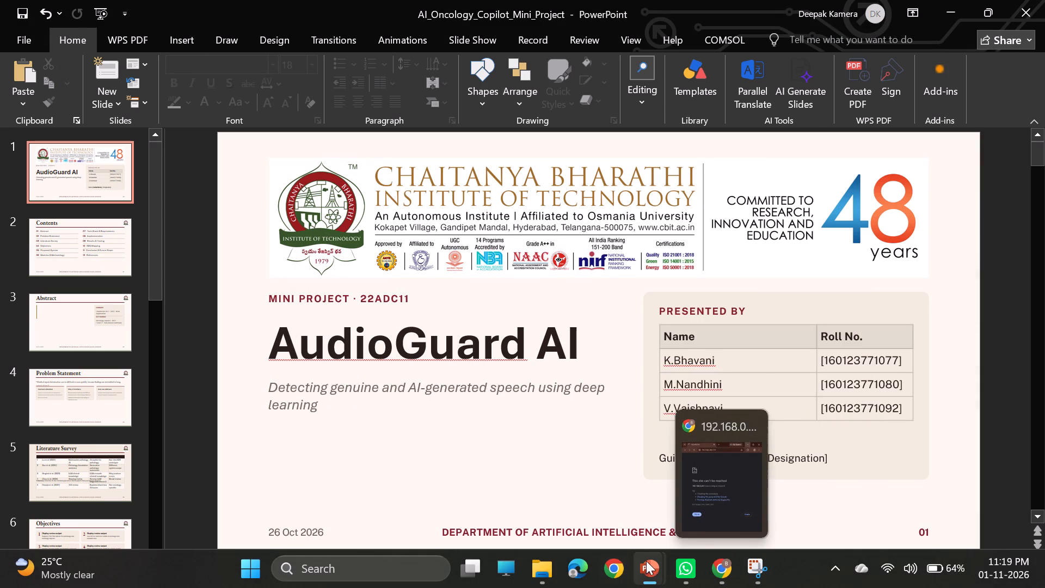
pyautogui.click(729, 495)
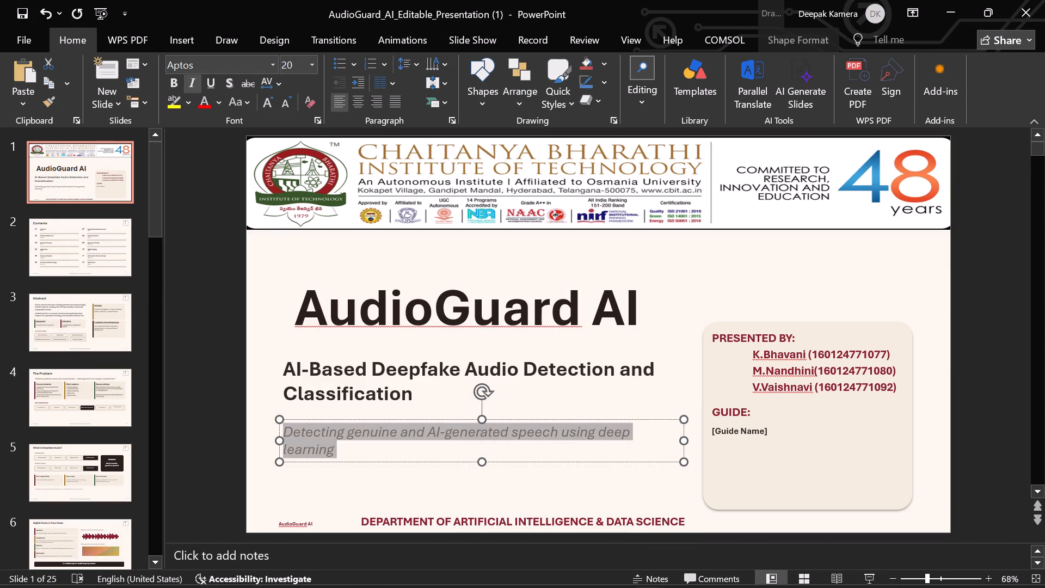
pyautogui.click(183, 47)
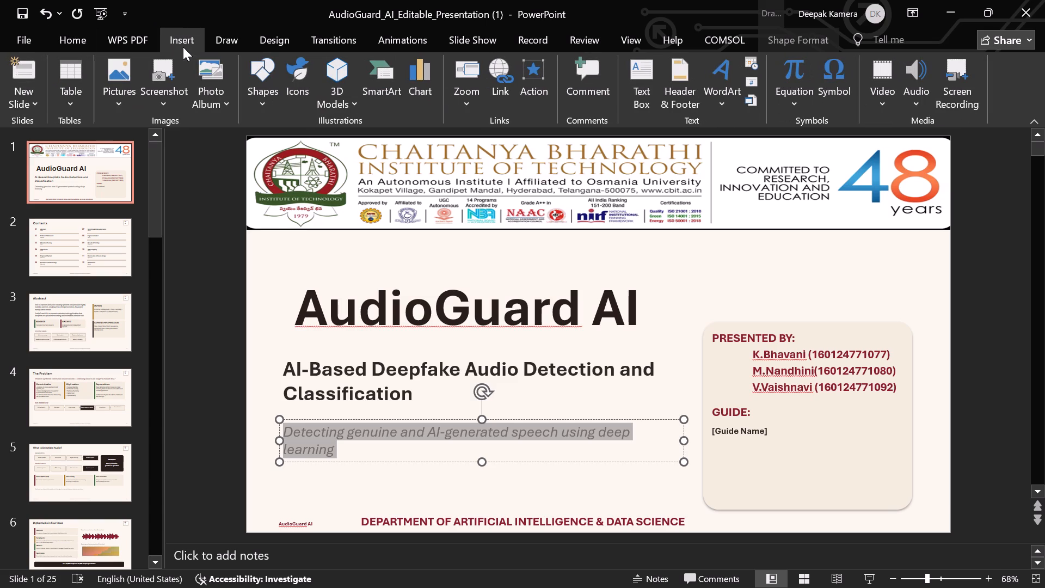
pyautogui.click(107, 83)
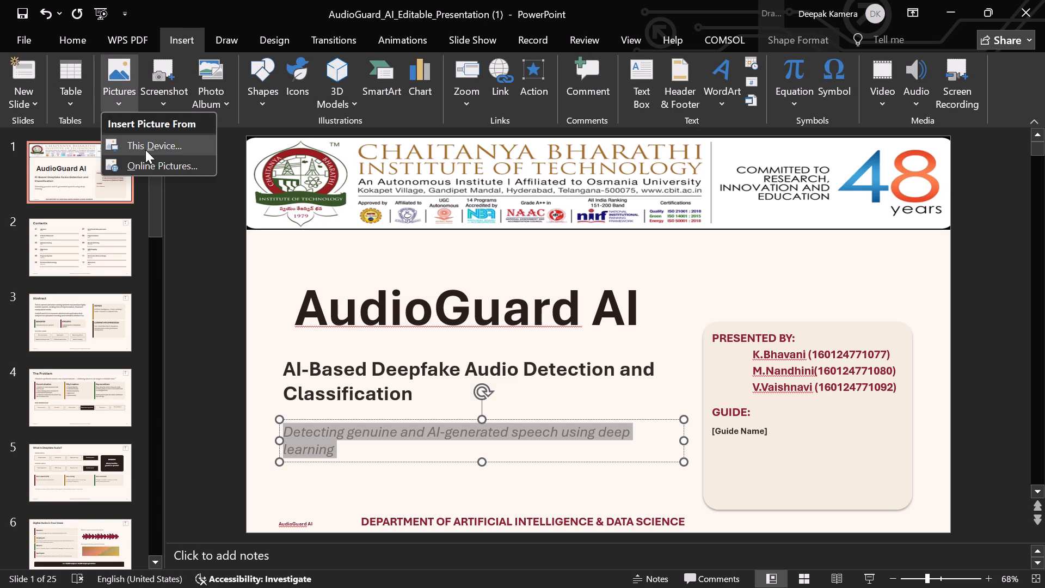
pyautogui.click(145, 150)
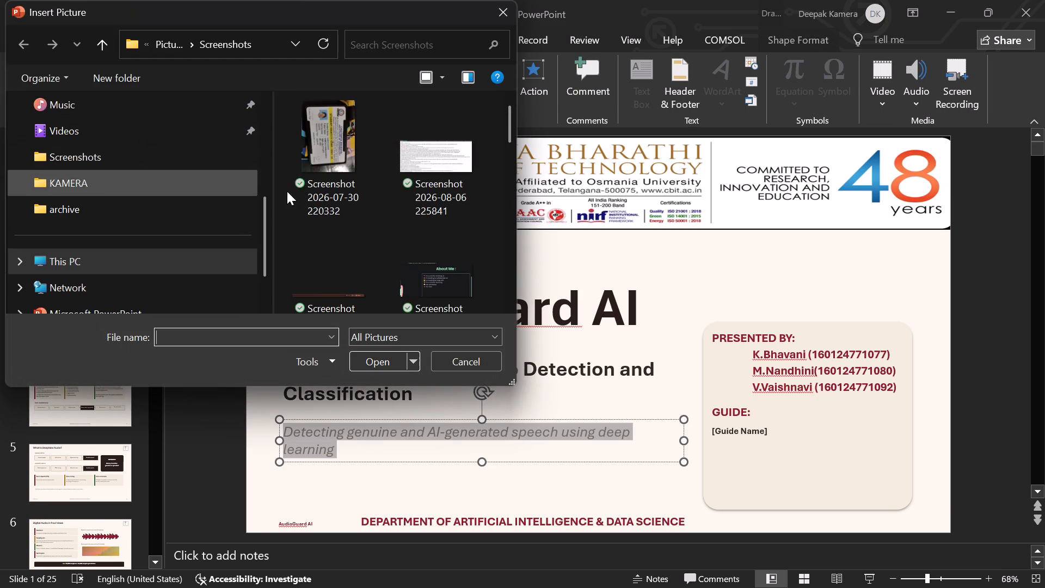
pyautogui.scroll(-14, 390, 220)
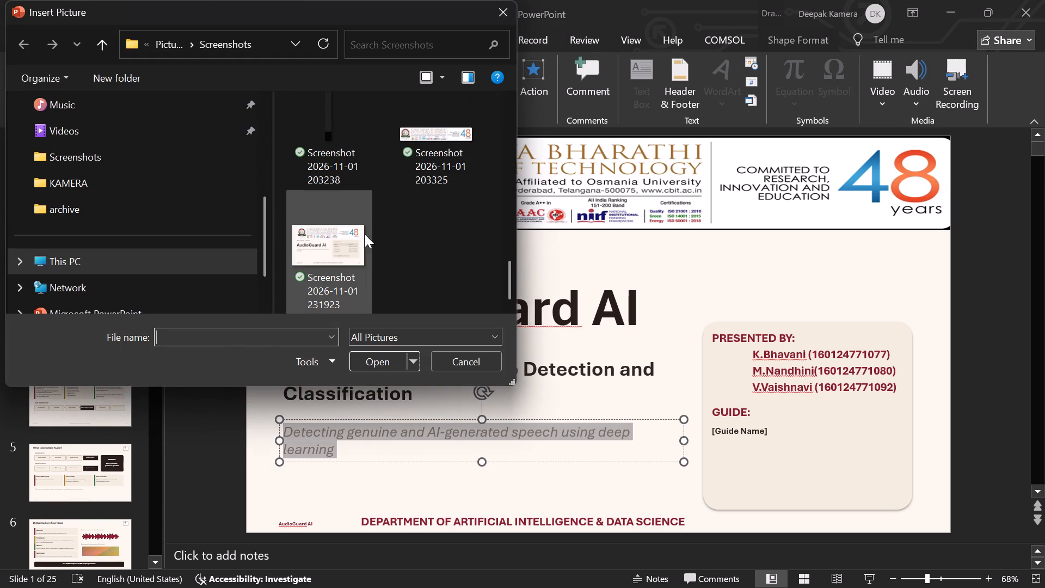
pyautogui.click(352, 248)
pyautogui.click(380, 361)
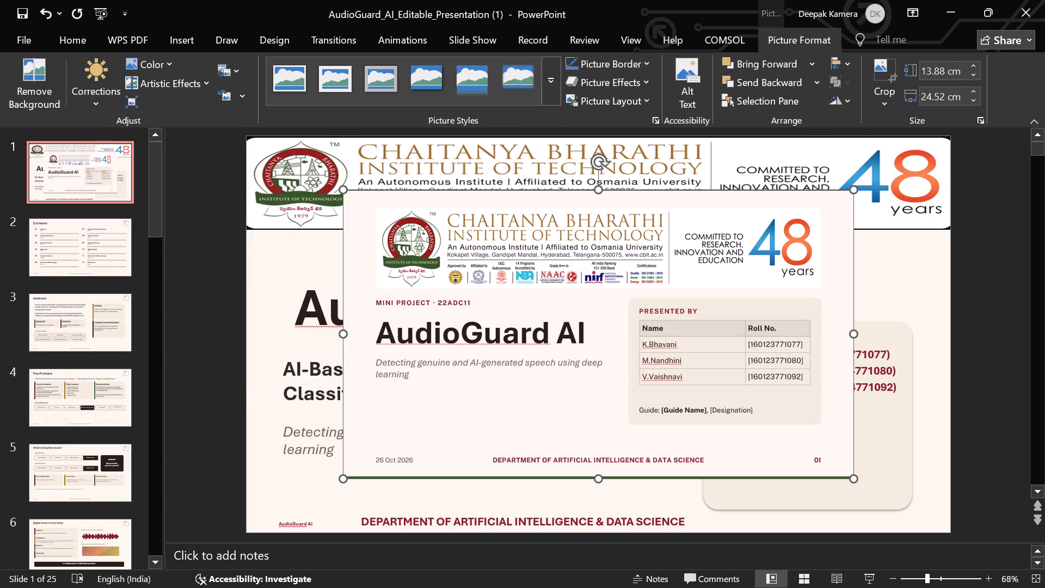
# Enlarge the inserted title-slide picture to about 20.28 cm high by 35.82 cm wide.
pyautogui.moveTo(345, 191); pyautogui.dragTo(268, 136)
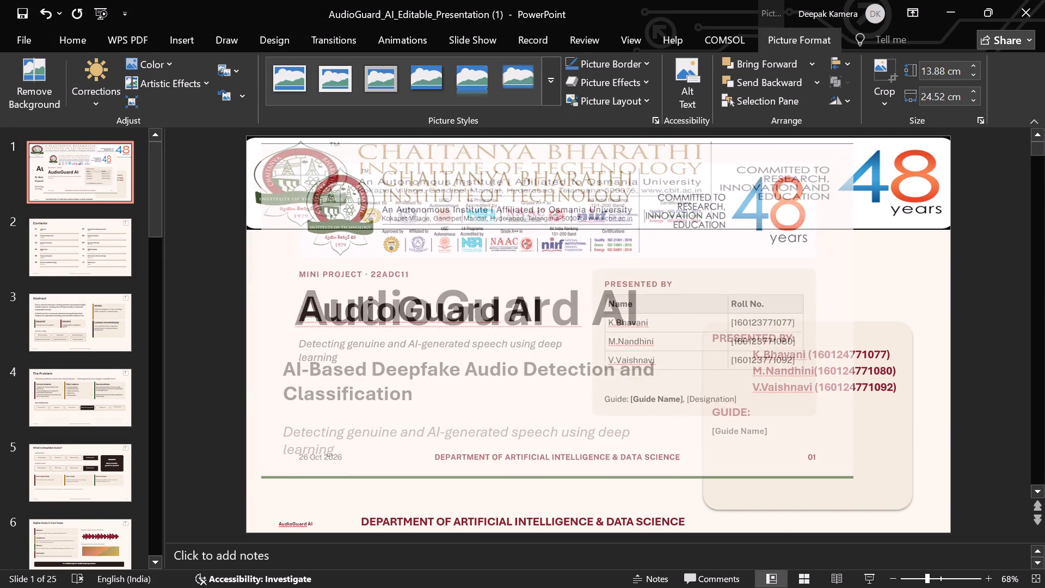
pyautogui.moveTo(268, 136); pyautogui.dragTo(268, 140)
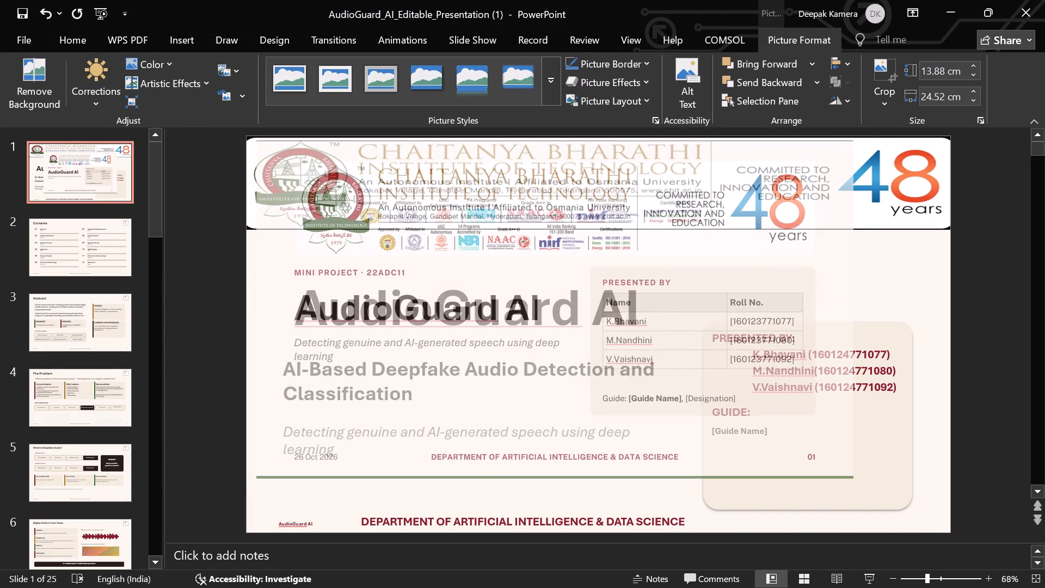
pyautogui.moveTo(268, 140); pyautogui.dragTo(265, 138)
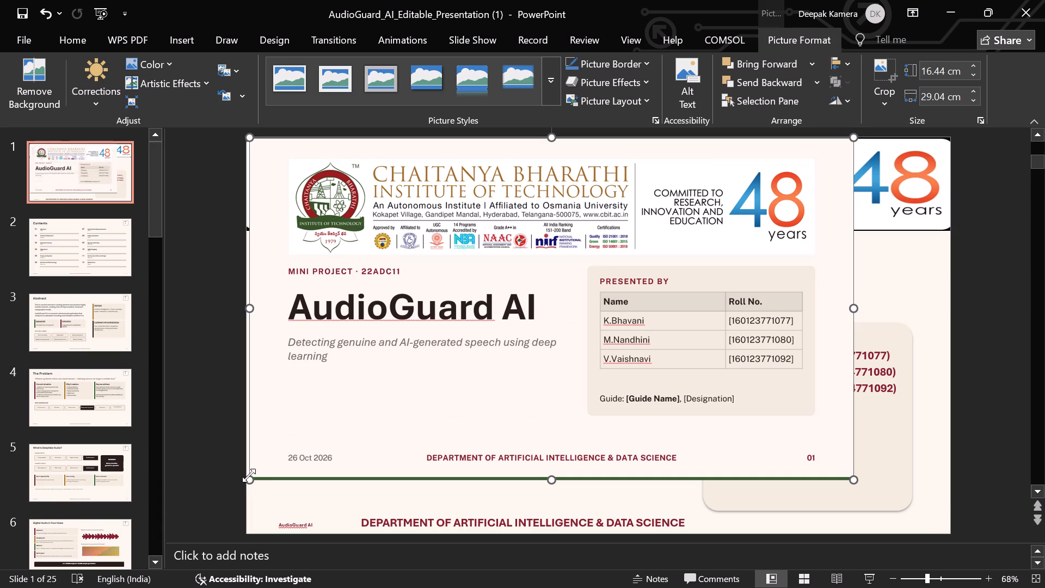
pyautogui.moveTo(249, 475); pyautogui.dragTo(336, 493)
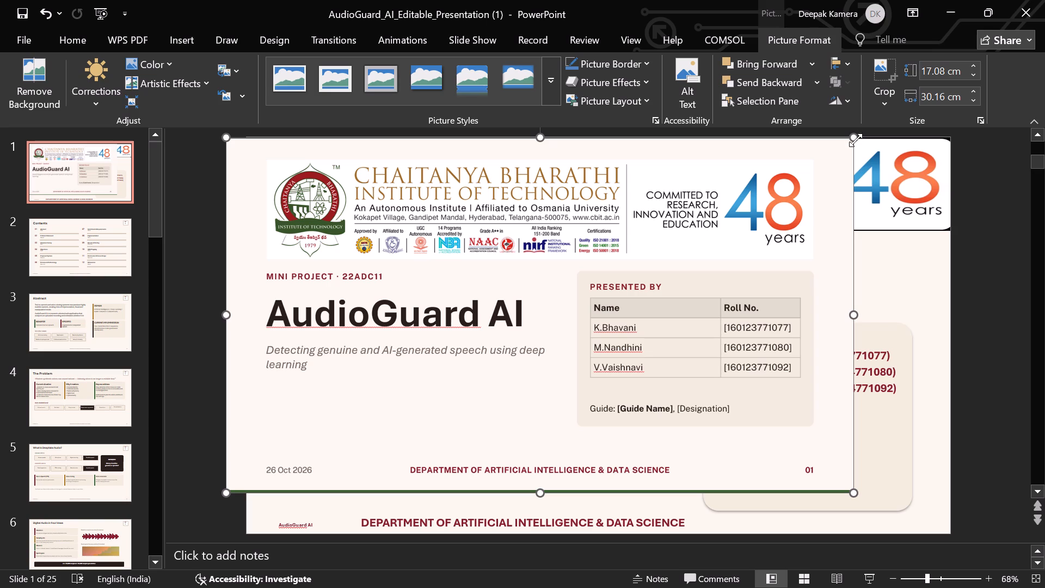
pyautogui.moveTo(855, 136); pyautogui.dragTo(971, 204)
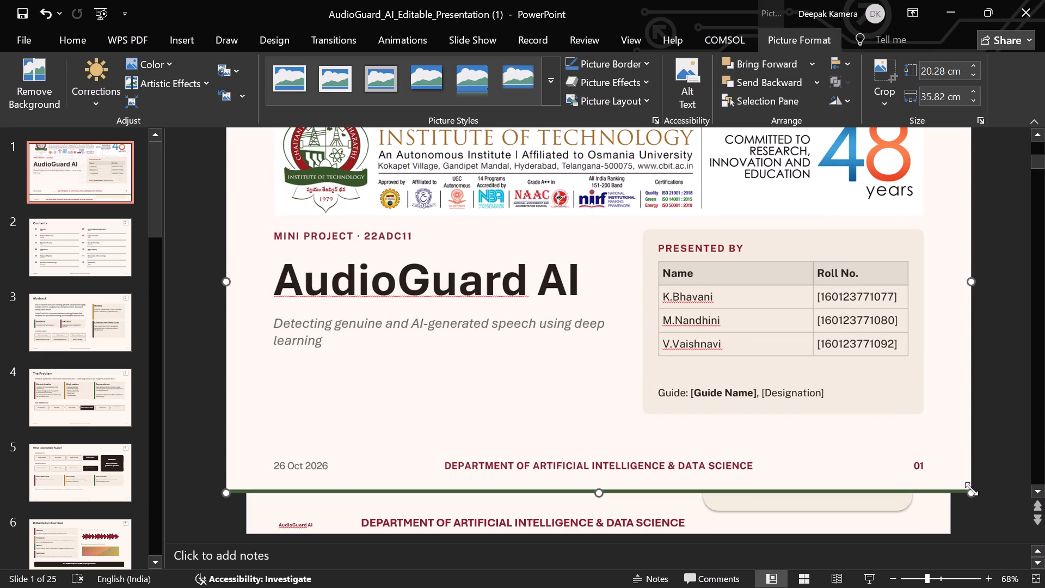
pyautogui.moveTo(972, 489); pyautogui.dragTo(899, 493)
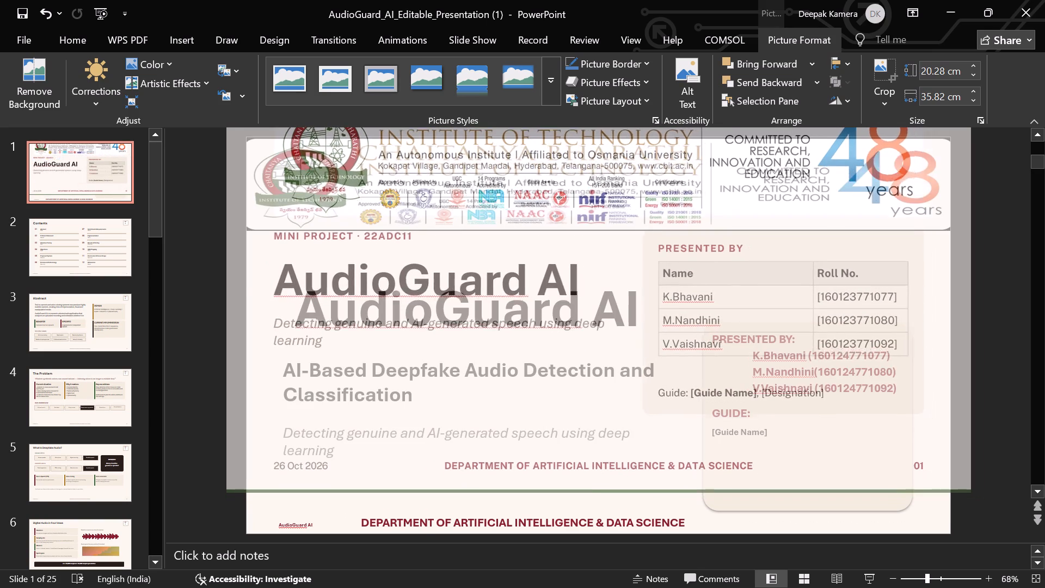
pyautogui.moveTo(899, 493); pyautogui.dragTo(898, 493)
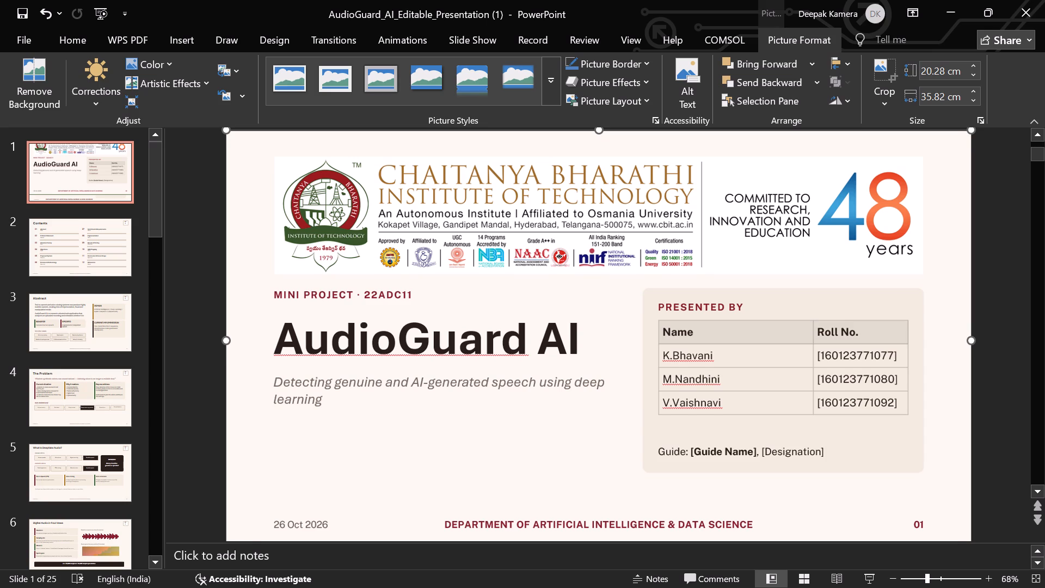
# Shrink the picture to about 19.47 by 34.39 cm and move it so it covers the whole of slide 1.
pyautogui.keyDown('ctrl'); pyautogui.scroll(-2, 463, 357); pyautogui.keyUp('ctrl')
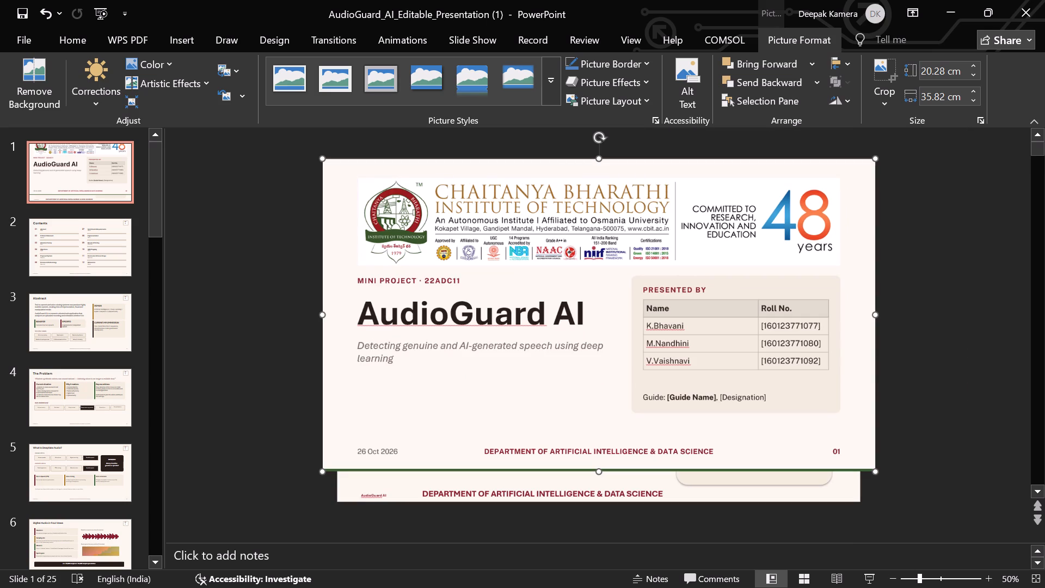
pyautogui.moveTo(322, 167); pyautogui.dragTo(328, 178)
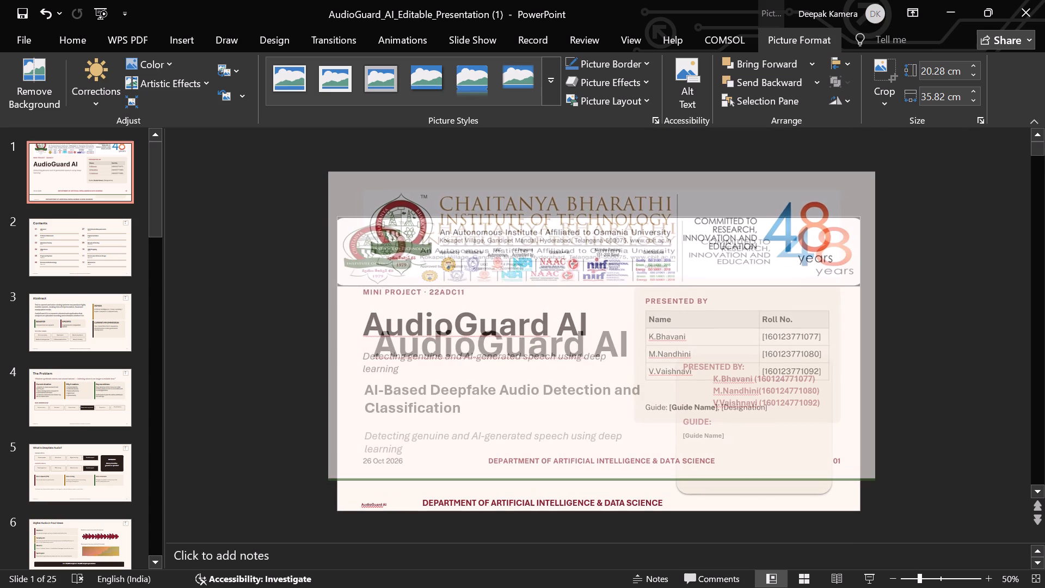
pyautogui.moveTo(328, 178); pyautogui.dragTo(344, 234)
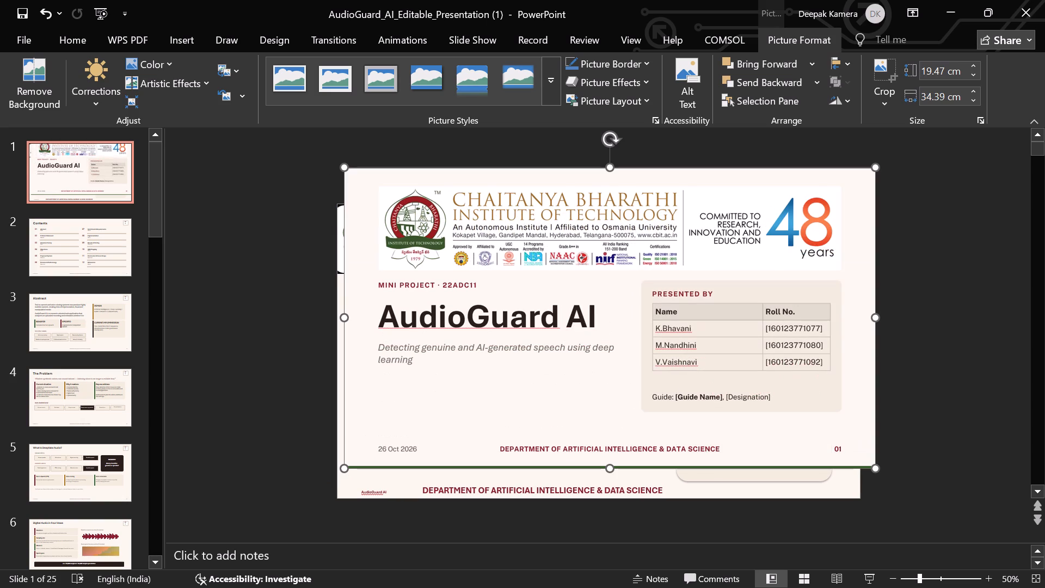
pyautogui.moveTo(610, 207); pyautogui.dragTo(605, 247)
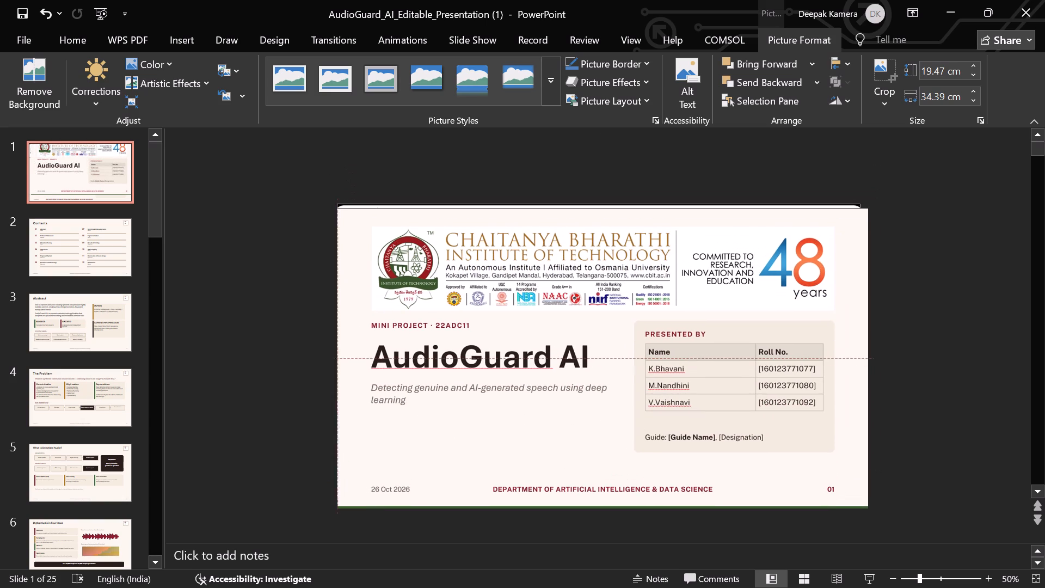
pyautogui.moveTo(605, 247); pyautogui.dragTo(599, 239)
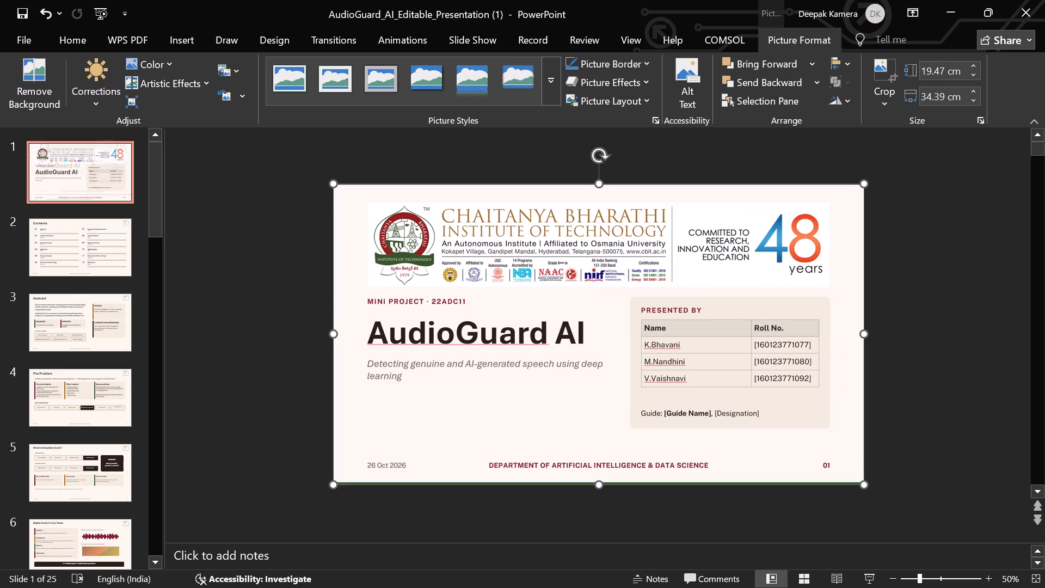
pyautogui.click(784, 274)
# Review the slides from Contents through Literature Survey, checking their layout and text.
pyautogui.click(73, 229)
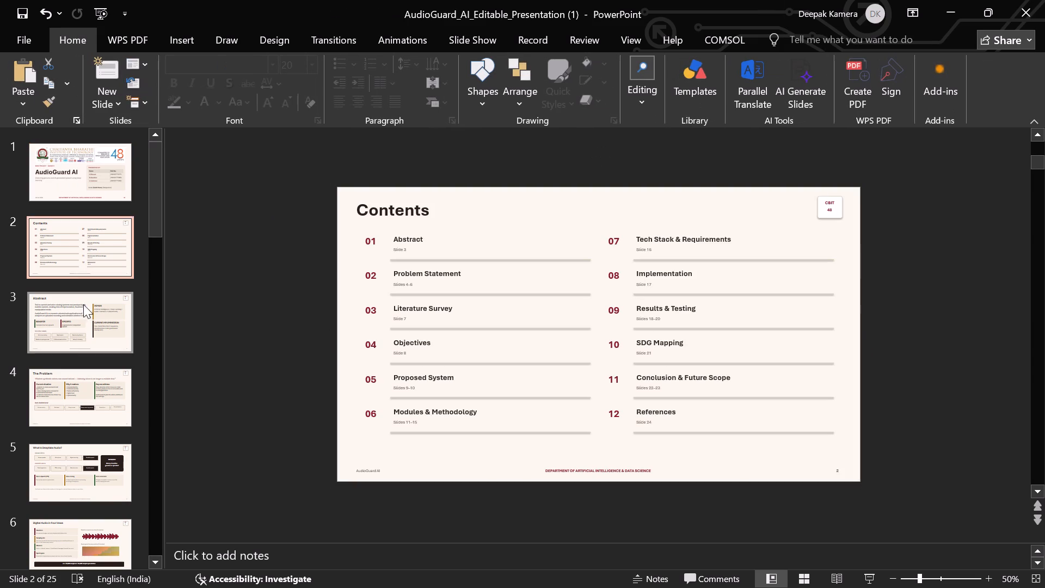
pyautogui.click(87, 324)
pyautogui.click(81, 396)
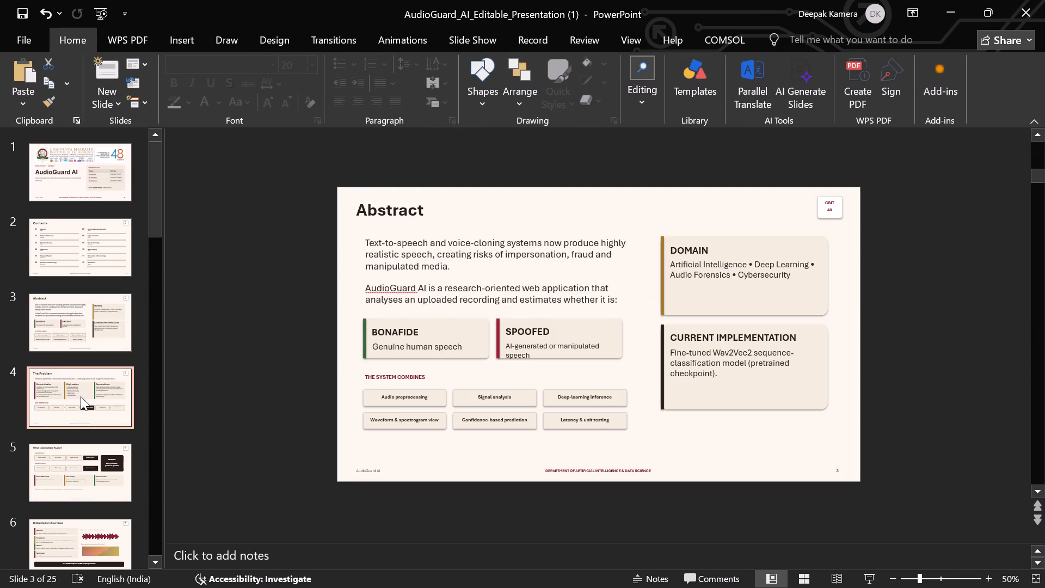
pyautogui.click(82, 446)
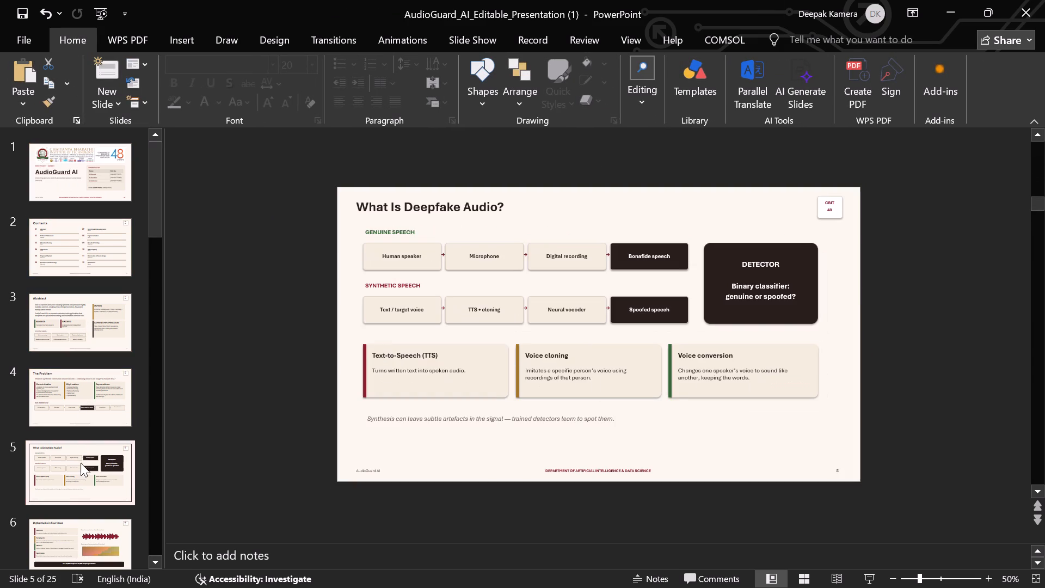
pyautogui.click(88, 570)
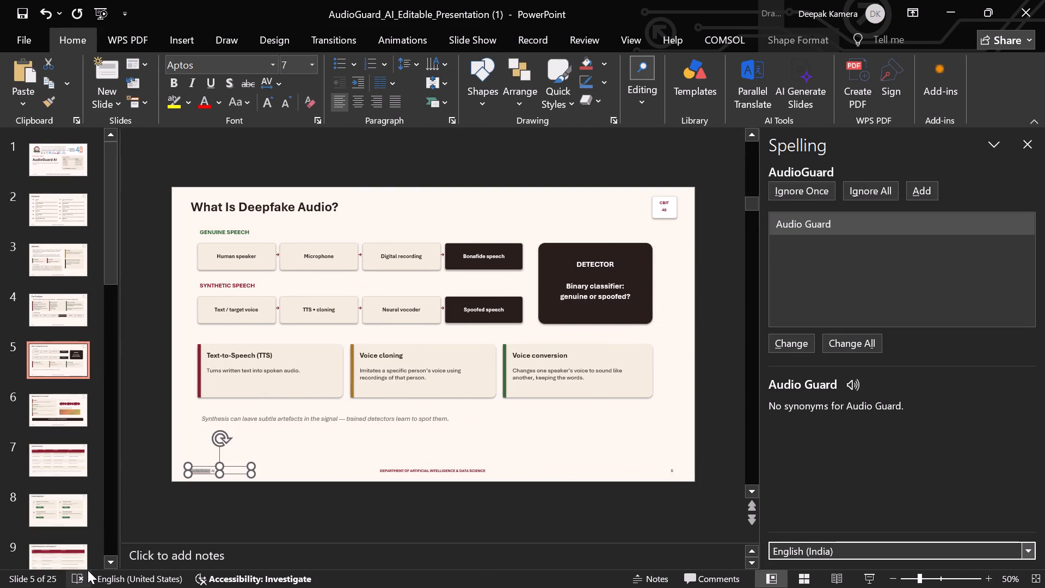
pyautogui.click(1029, 146)
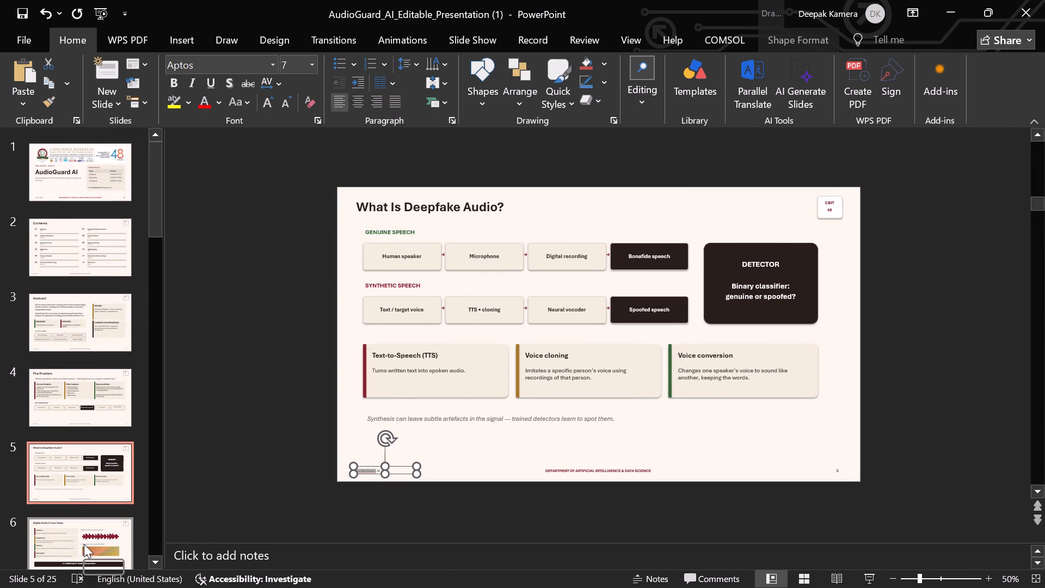
pyautogui.click(84, 544)
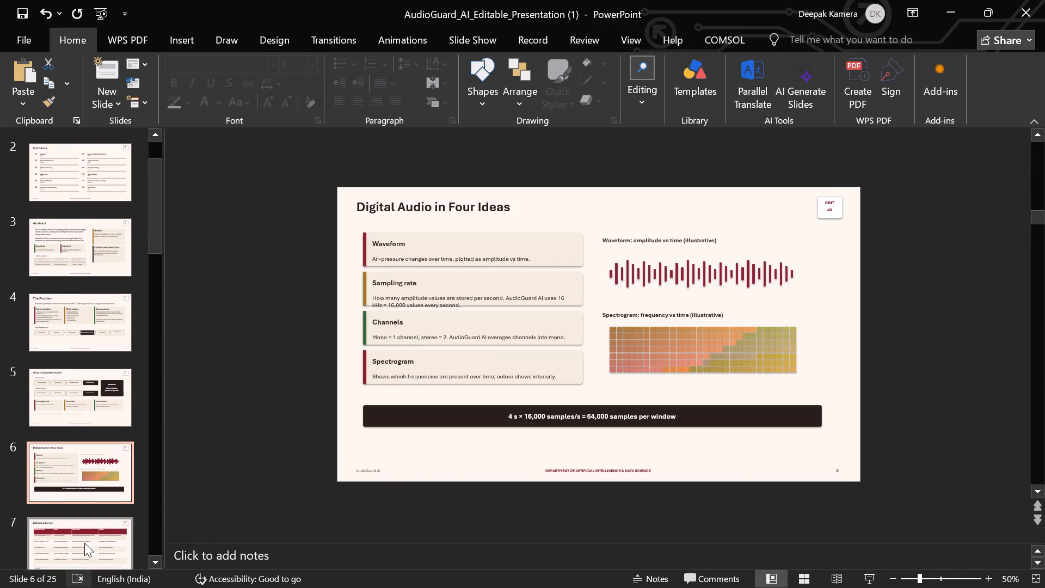
pyautogui.click(85, 538)
pyautogui.scroll(-1, 85, 538)
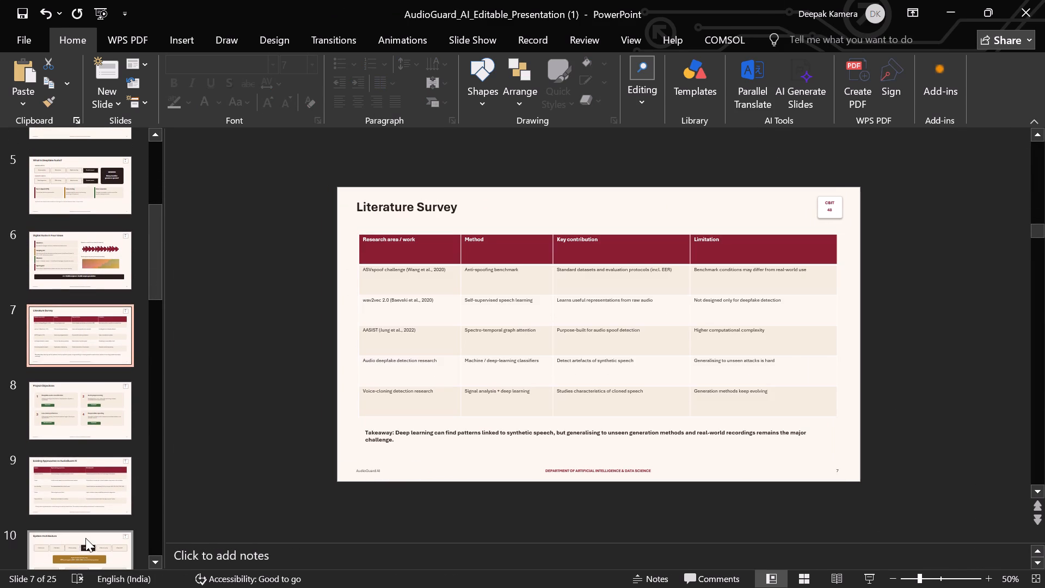
# On slide 9, Existing Approaches vs AudioGuard AI, set the text in all three columns of the table's body rows to size 16.
pyautogui.click(88, 497)
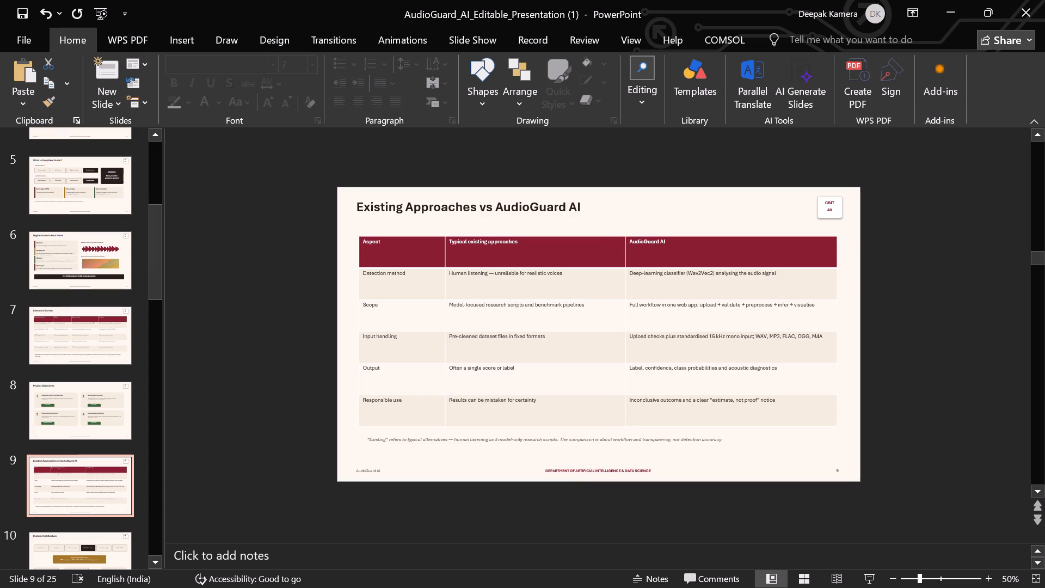
pyautogui.moveTo(540, 403); pyautogui.dragTo(405, 278)
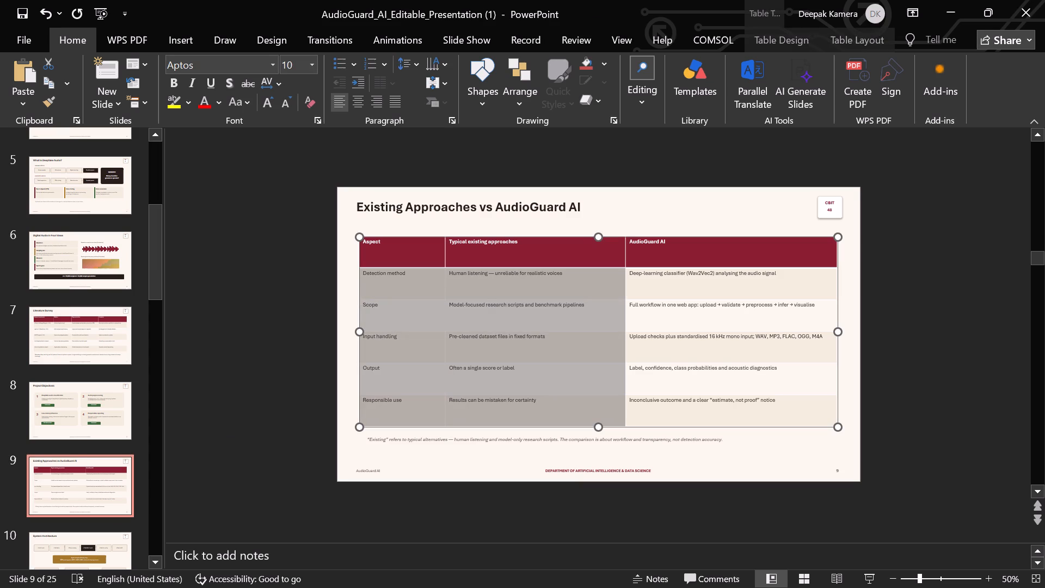
pyautogui.rightClick(405, 278)
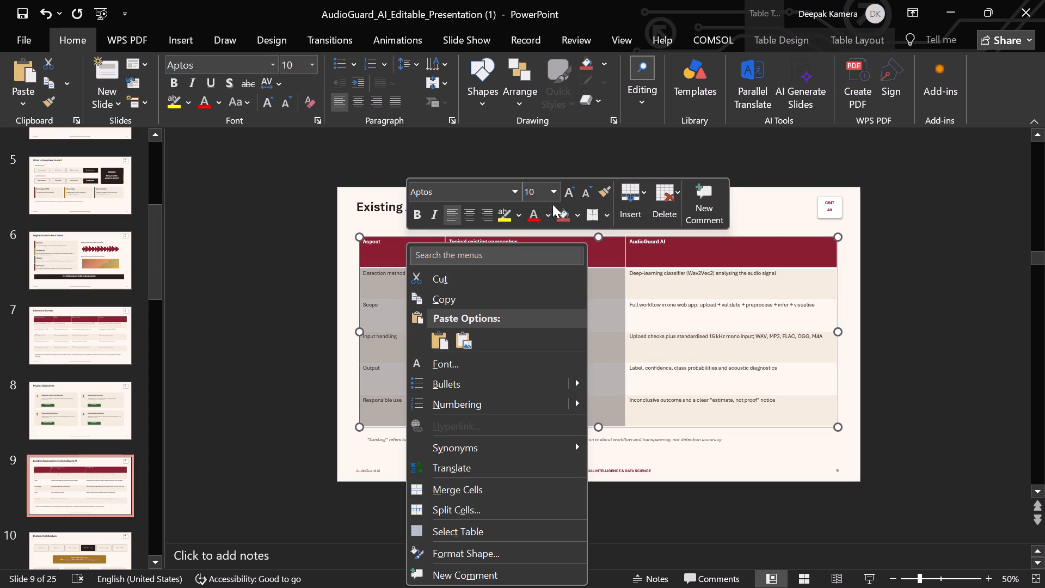
pyautogui.click(555, 192)
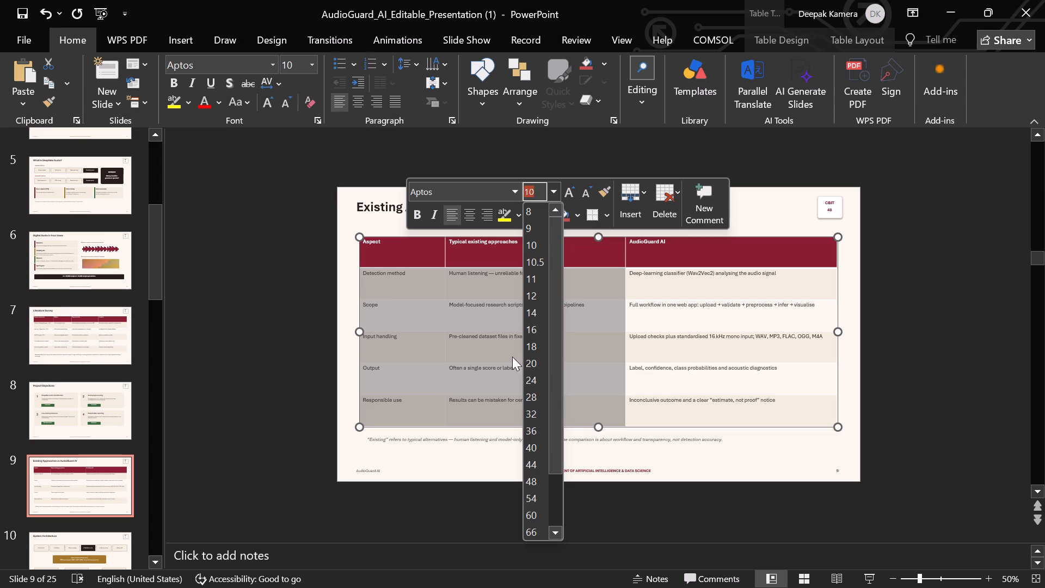
pyautogui.click(532, 329)
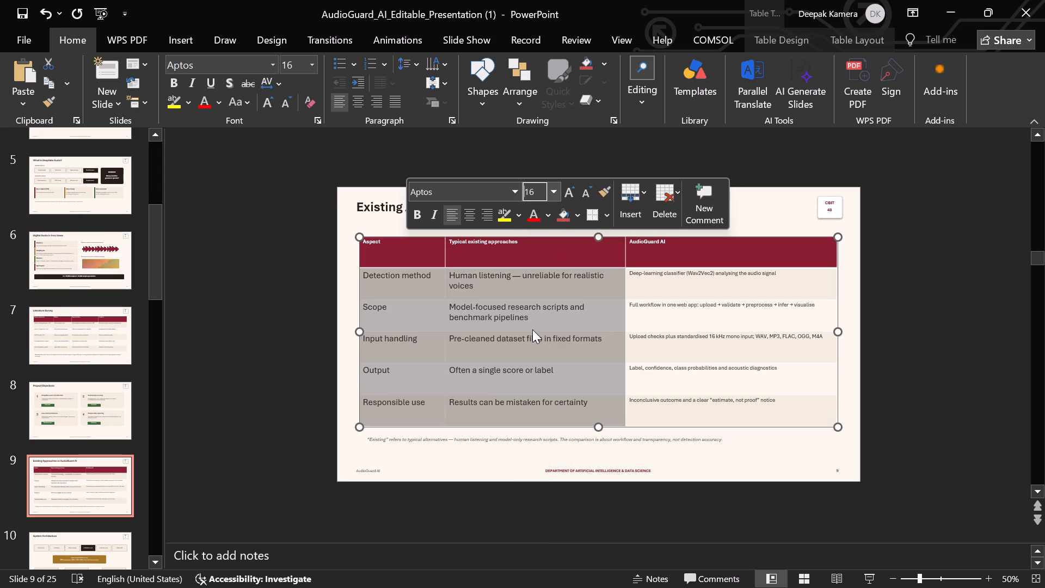
pyautogui.click(692, 378)
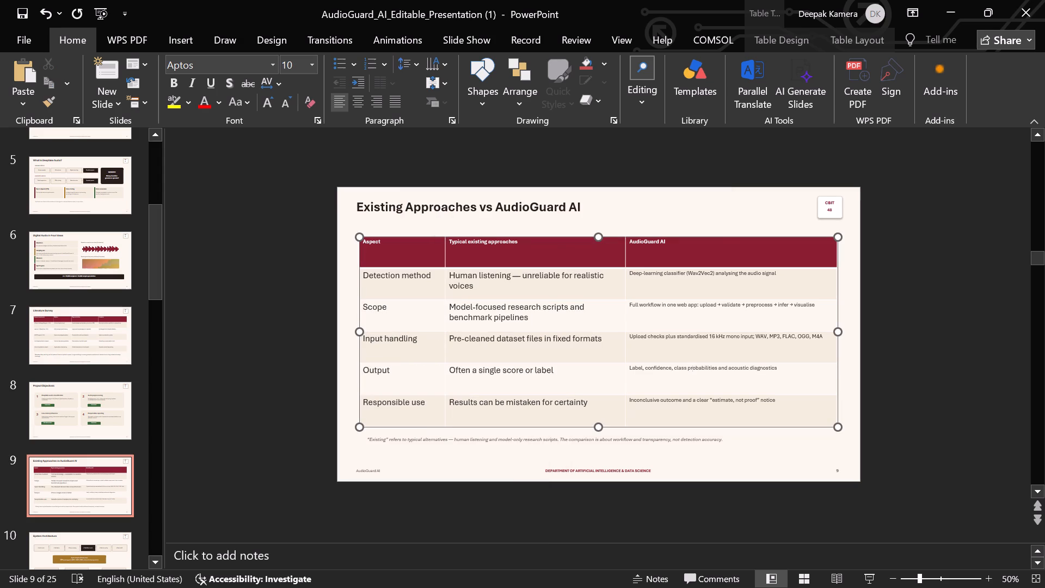
pyautogui.moveTo(785, 403); pyautogui.dragTo(647, 268)
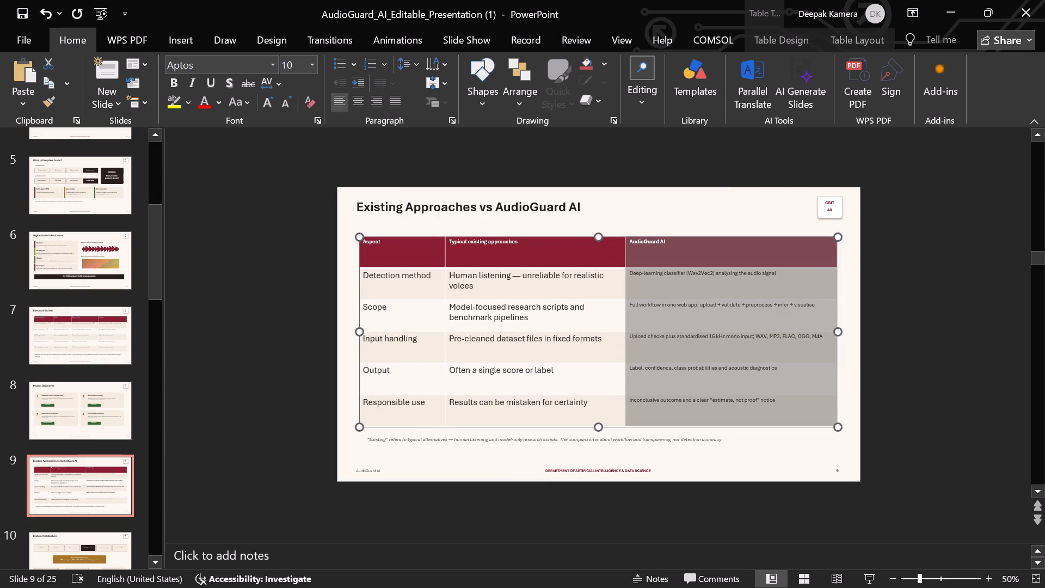
pyautogui.moveTo(647, 268); pyautogui.dragTo(647, 269)
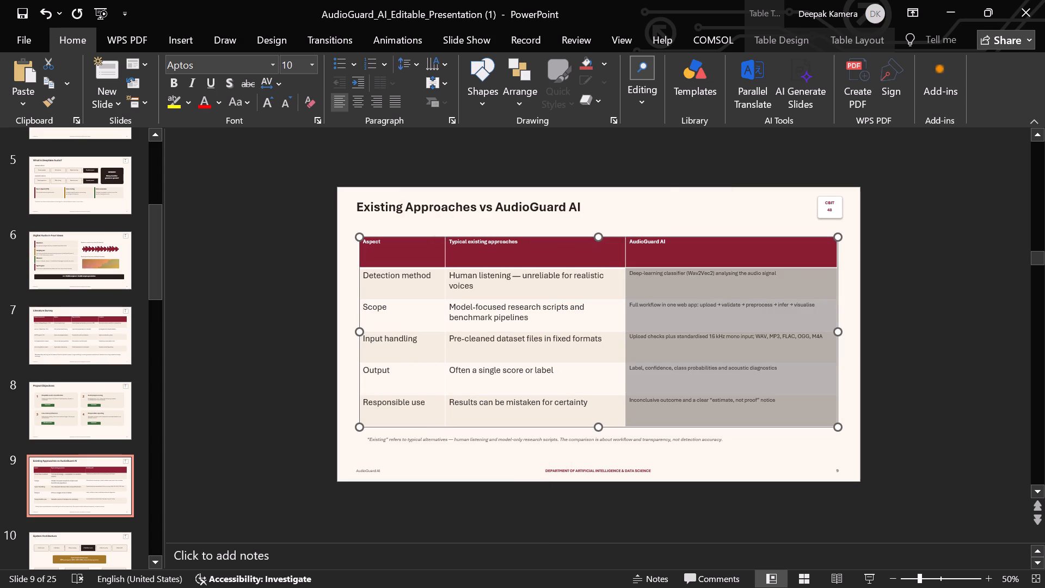
pyautogui.rightClick(669, 271)
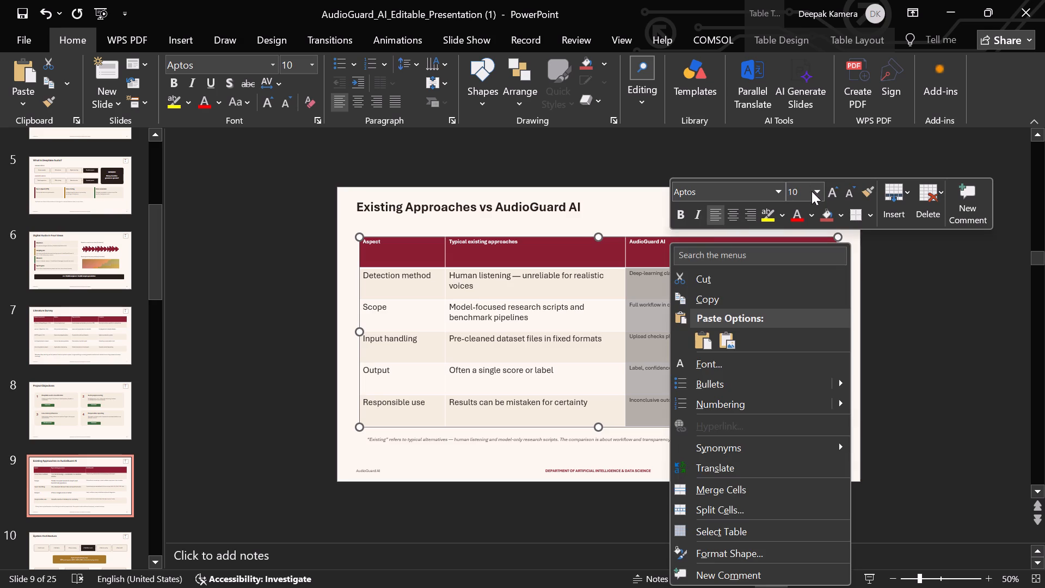
pyautogui.click(816, 192)
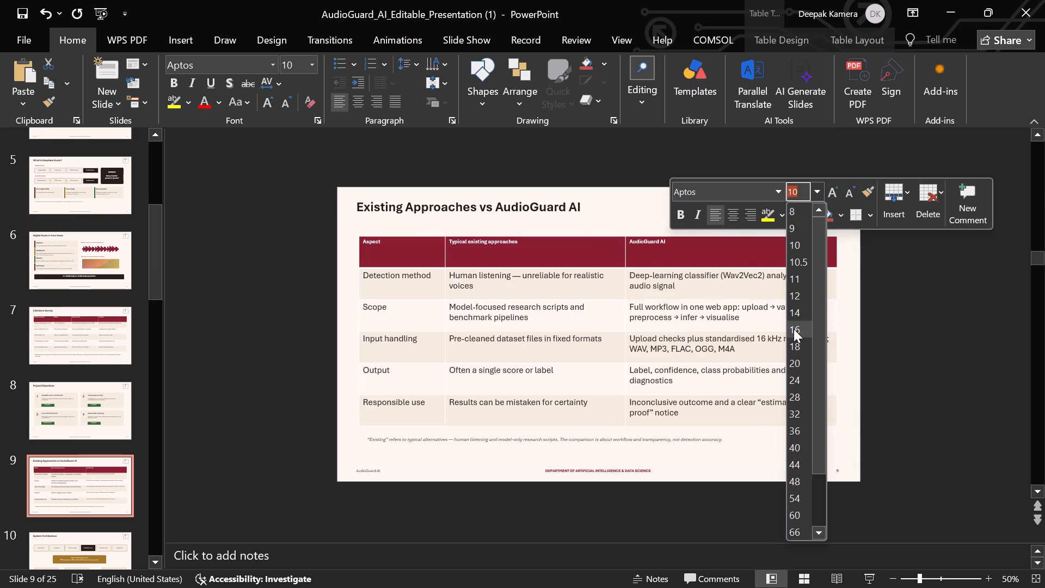
pyautogui.click(794, 329)
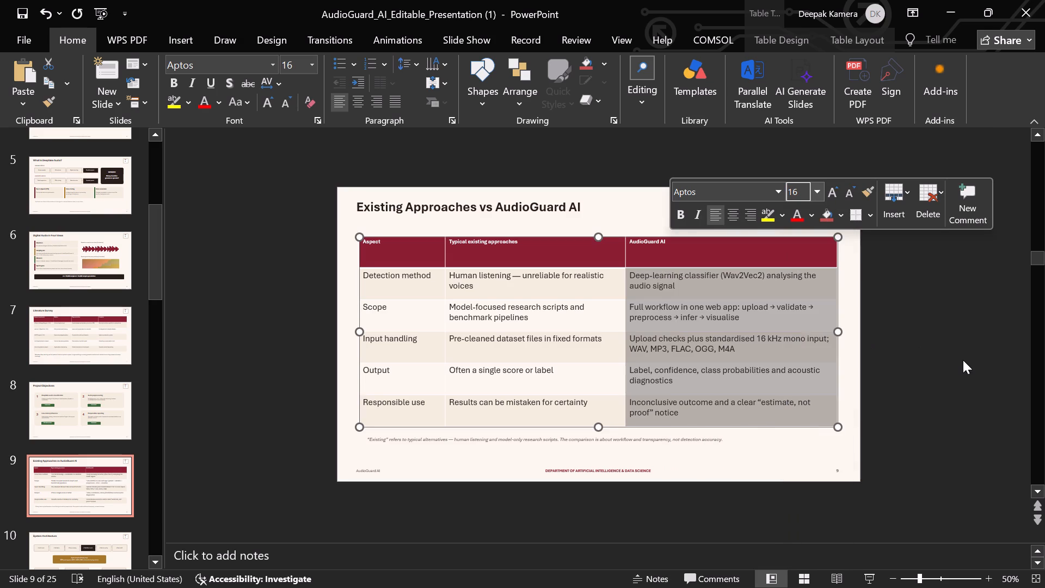
pyautogui.click(963, 360)
# Set the text of the slide 9 table's header row, from Aspect to AudioGuard AI, to size 24.
pyautogui.click(675, 238)
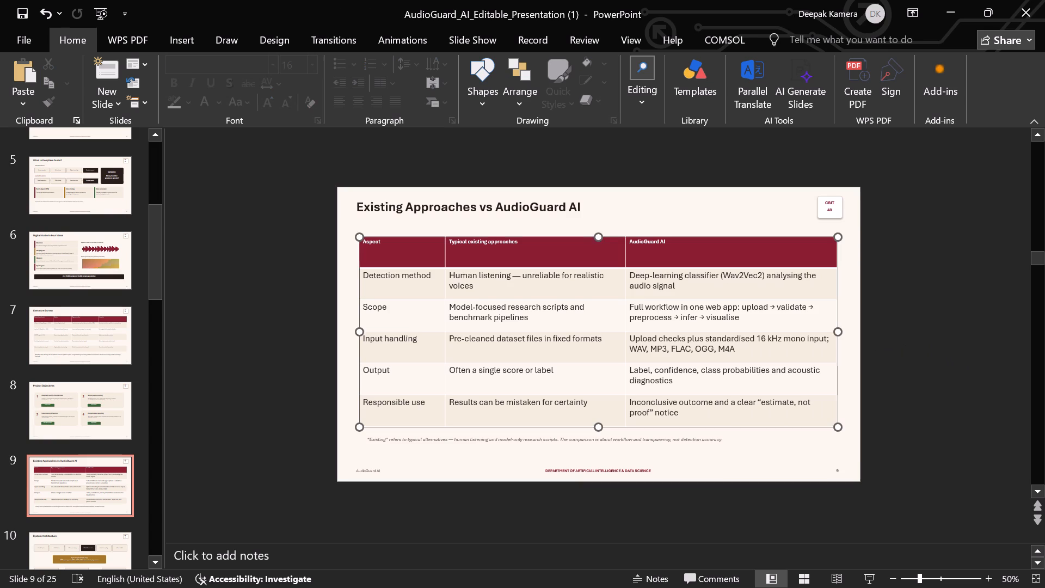
pyautogui.moveTo(670, 243); pyautogui.dragTo(611, 237)
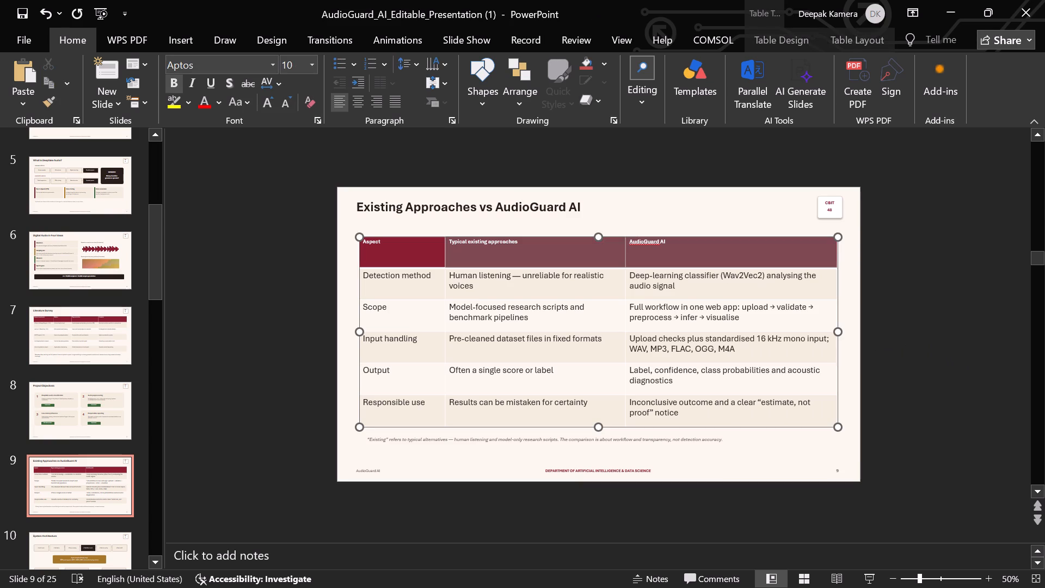
pyautogui.moveTo(611, 237); pyautogui.dragTo(400, 236)
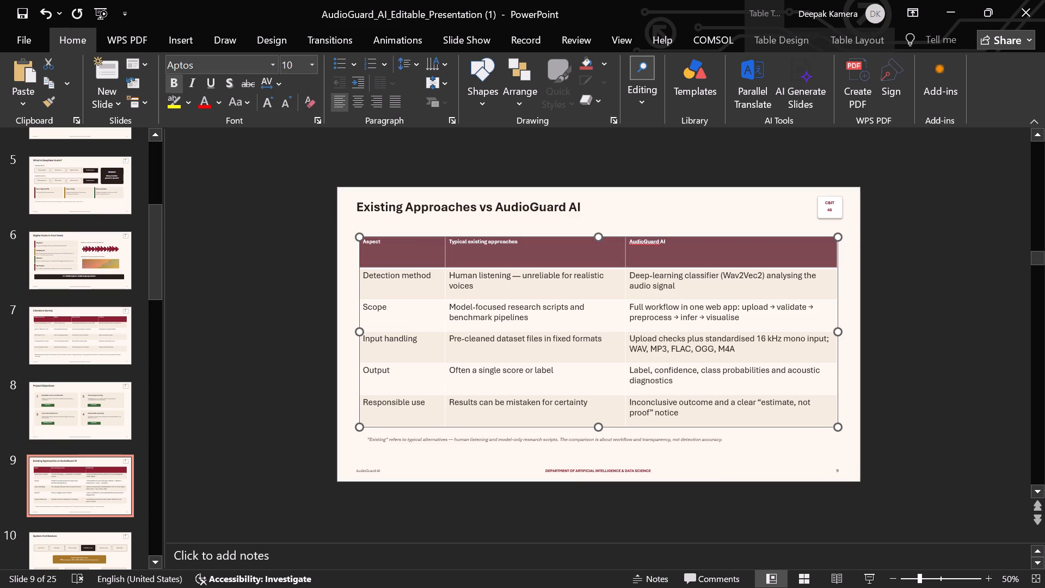
pyautogui.rightClick(437, 243)
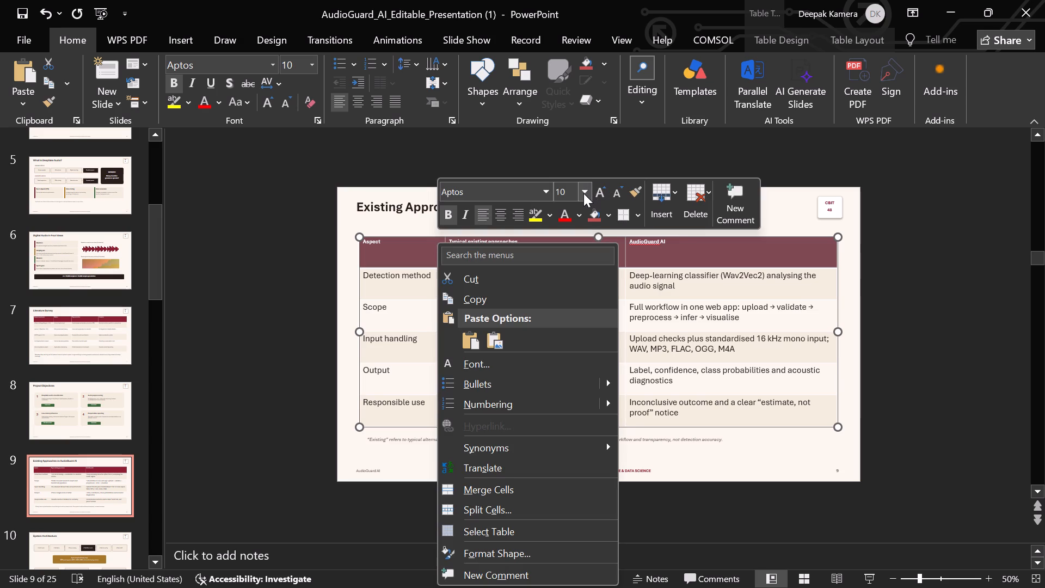
pyautogui.click(583, 193)
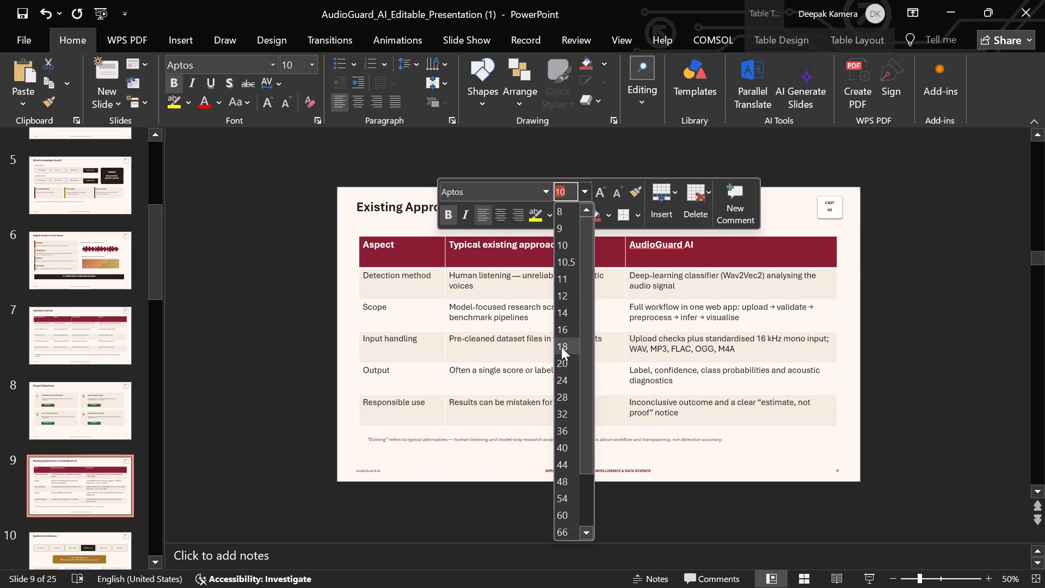
pyautogui.click(563, 377)
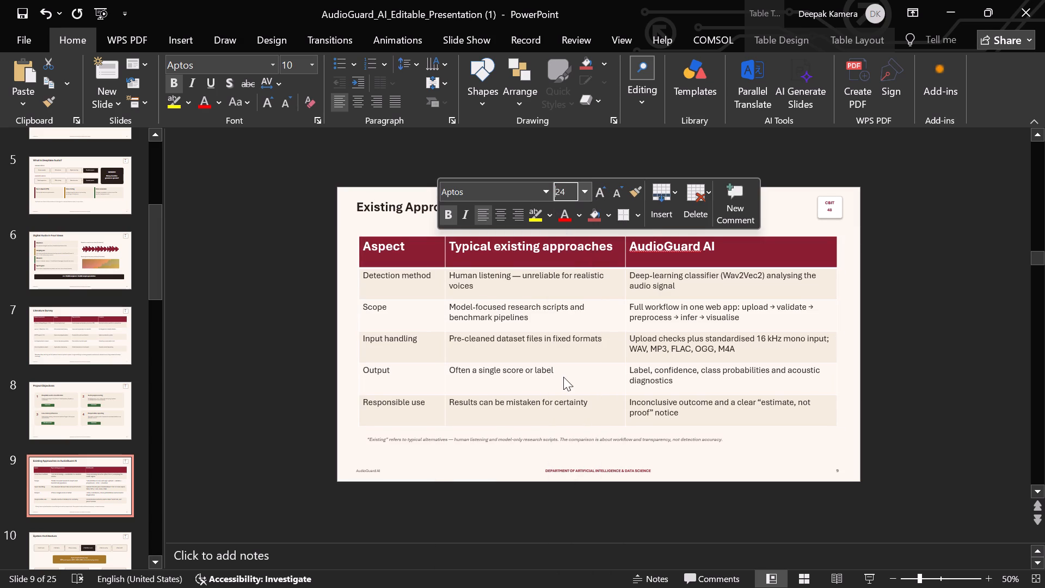
# Set the slide title Existing Approaches vs AudioGuard AI to font size 32.
pyautogui.click(402, 217)
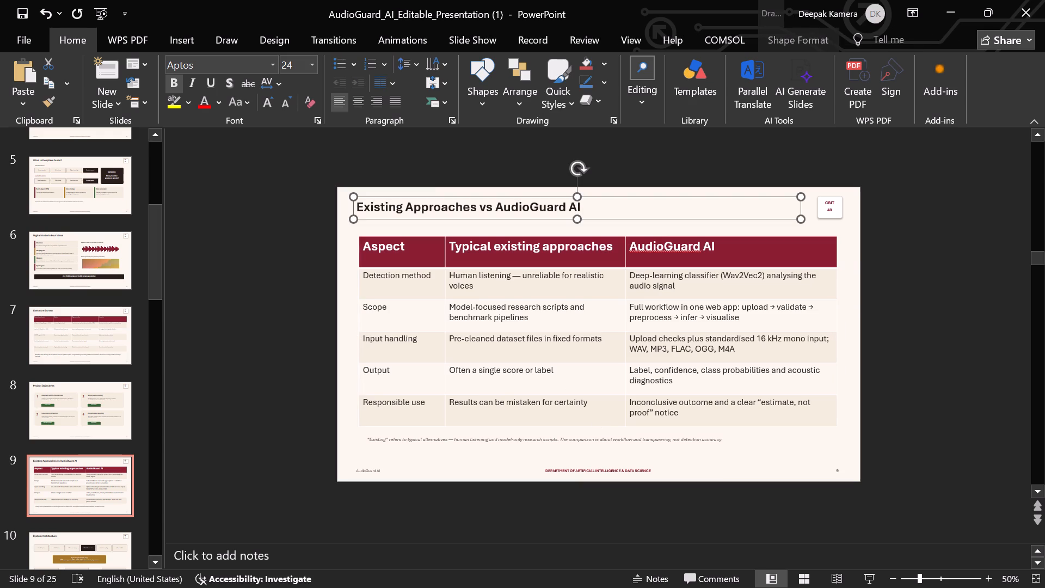
pyautogui.moveTo(580, 209); pyautogui.dragTo(377, 203)
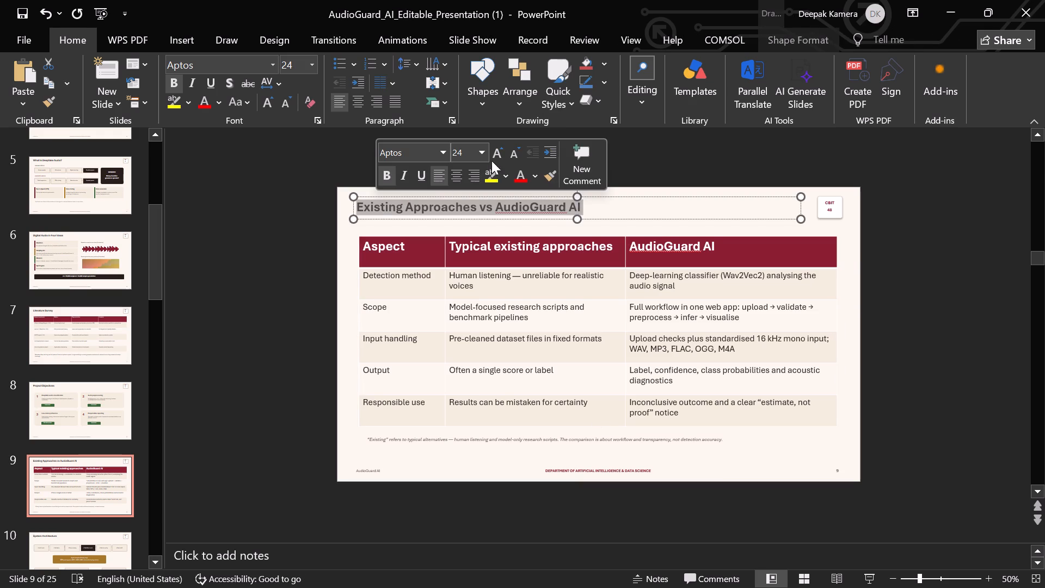
pyautogui.click(480, 150)
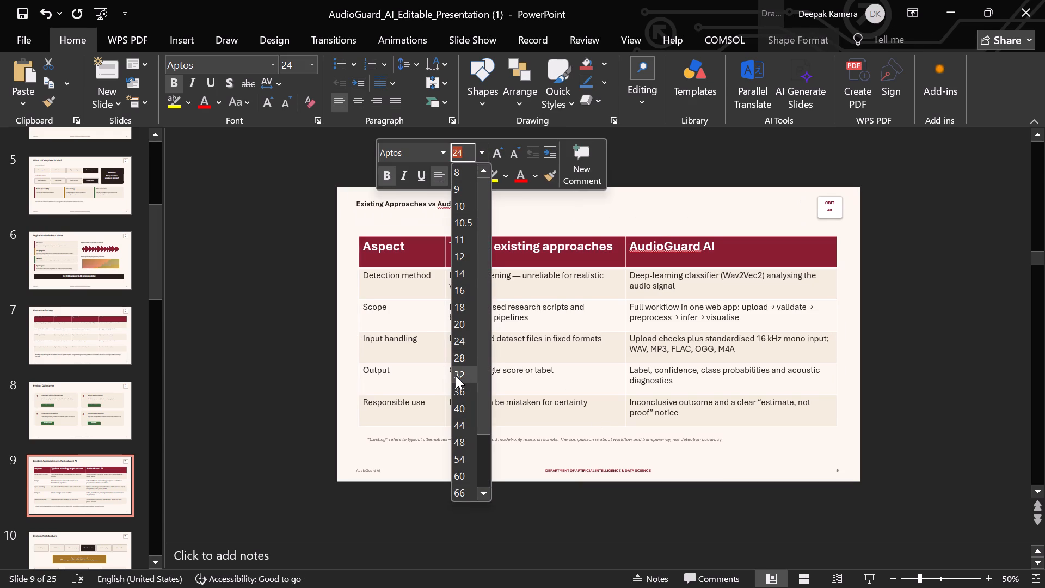
pyautogui.click(456, 376)
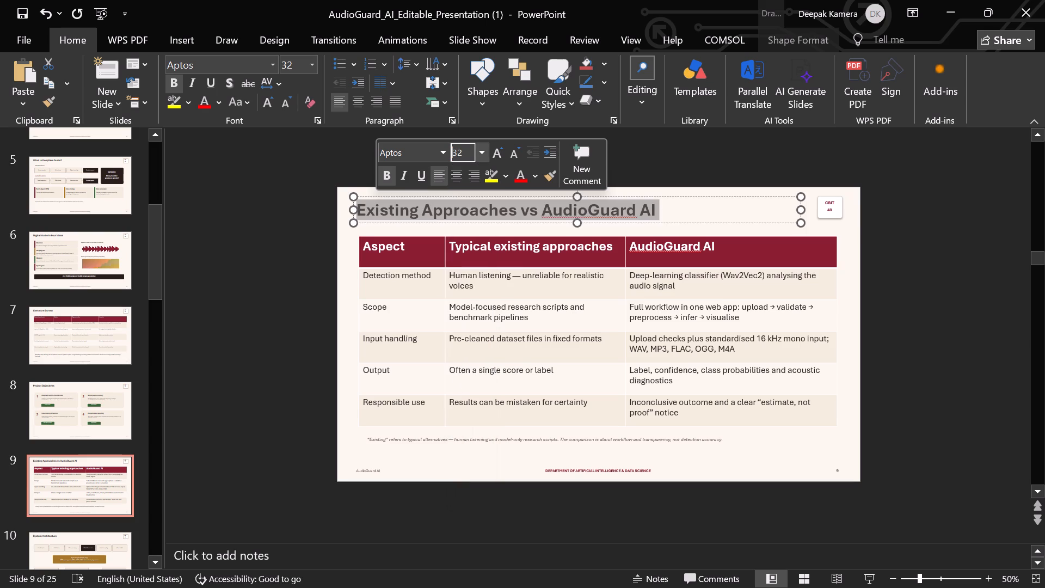
pyautogui.click(273, 363)
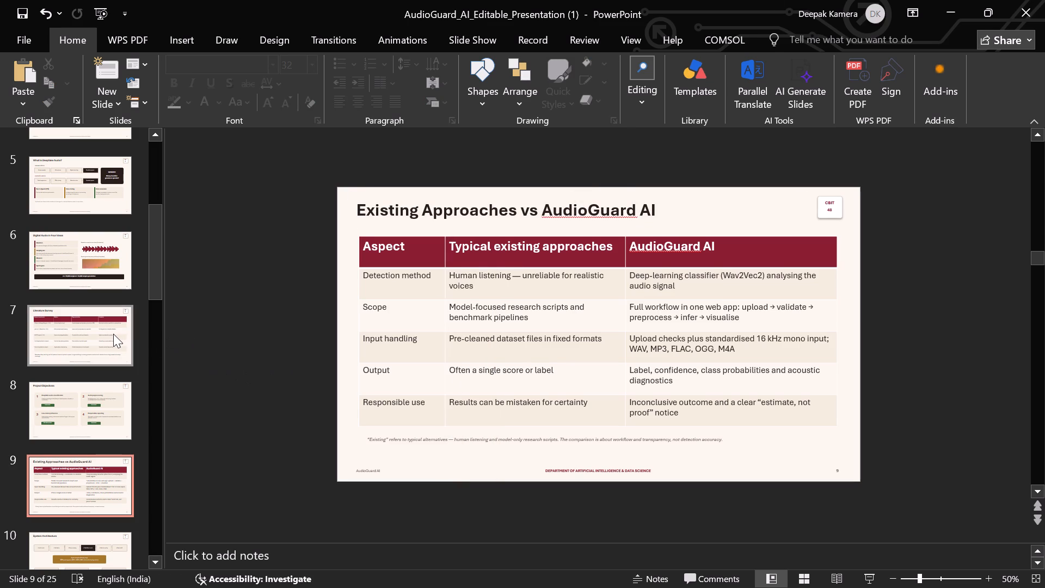
# On slide 7, Literature Survey, set the whole Takeaway paragraph below the table to font size 14.
pyautogui.click(113, 334)
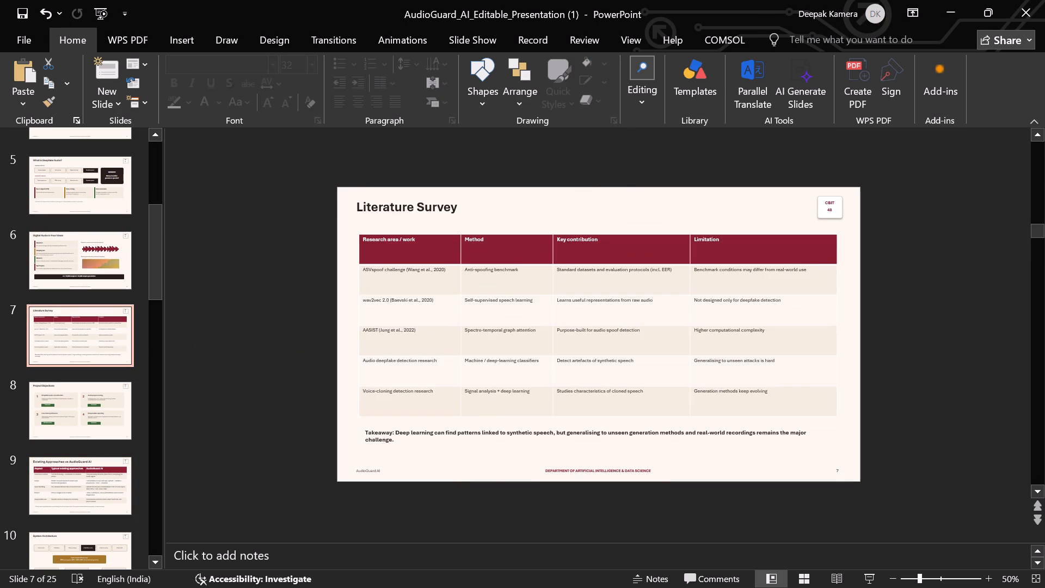
pyautogui.moveTo(804, 430); pyautogui.dragTo(468, 265)
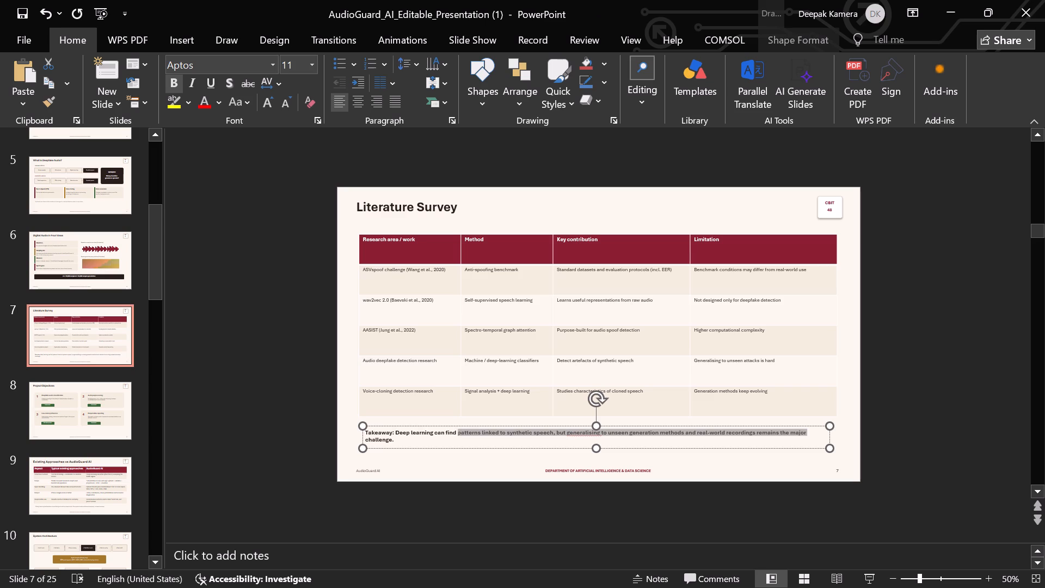
pyautogui.moveTo(468, 265); pyautogui.dragTo(390, 438)
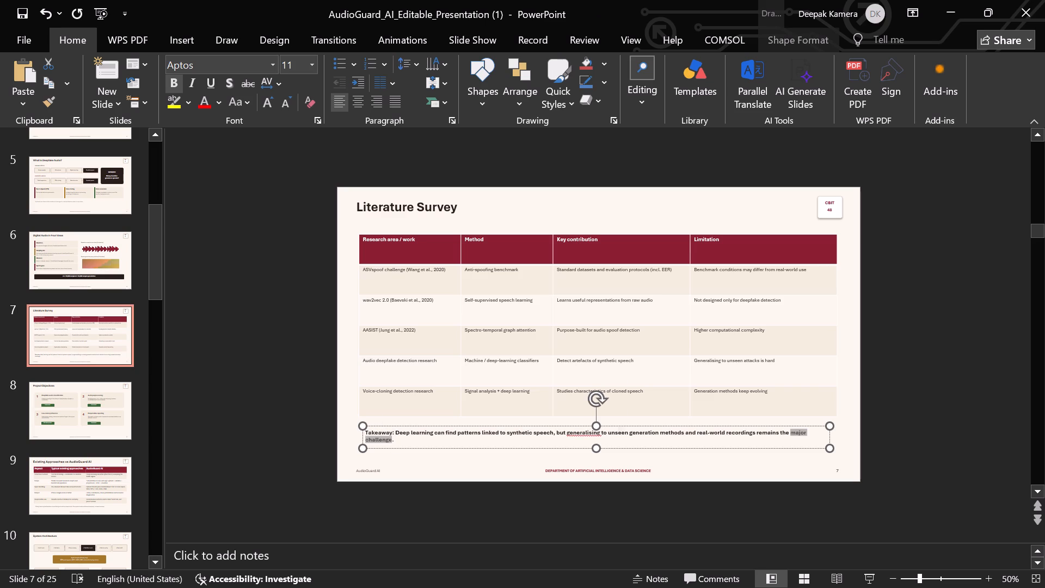
pyautogui.click(390, 438)
pyautogui.moveTo(393, 442); pyautogui.dragTo(362, 428)
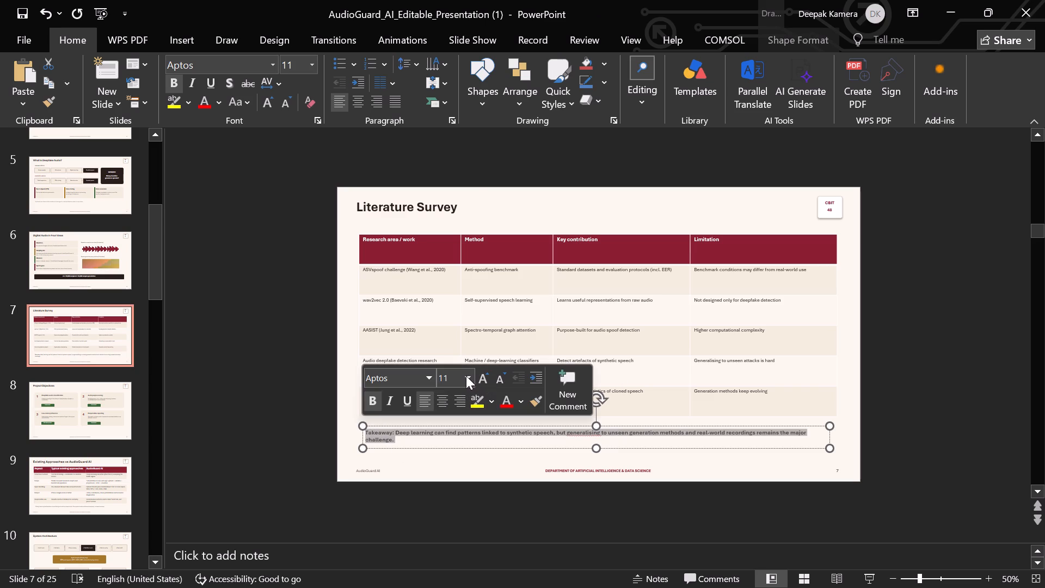
pyautogui.click(466, 376)
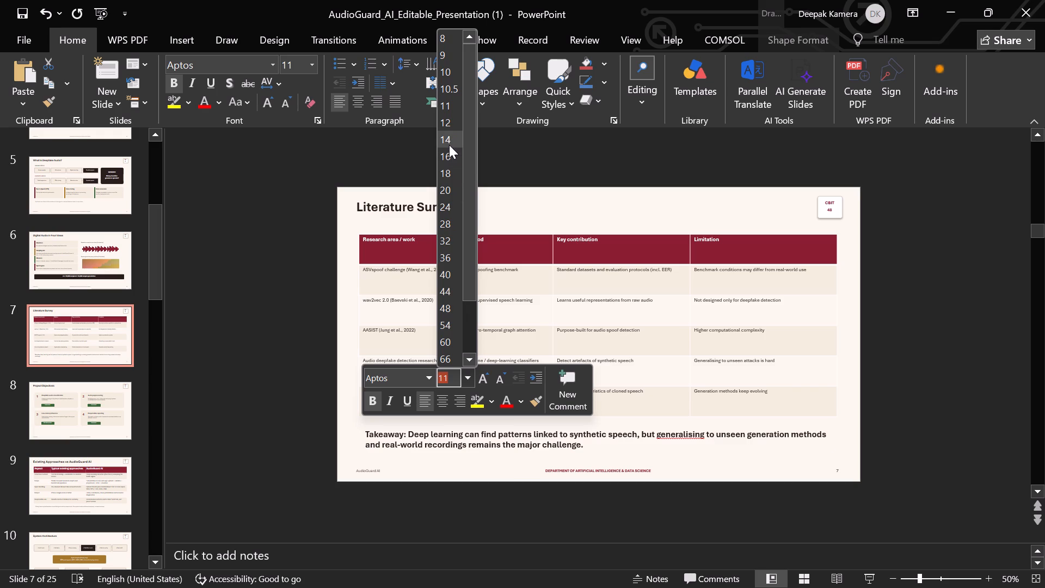
pyautogui.click(449, 143)
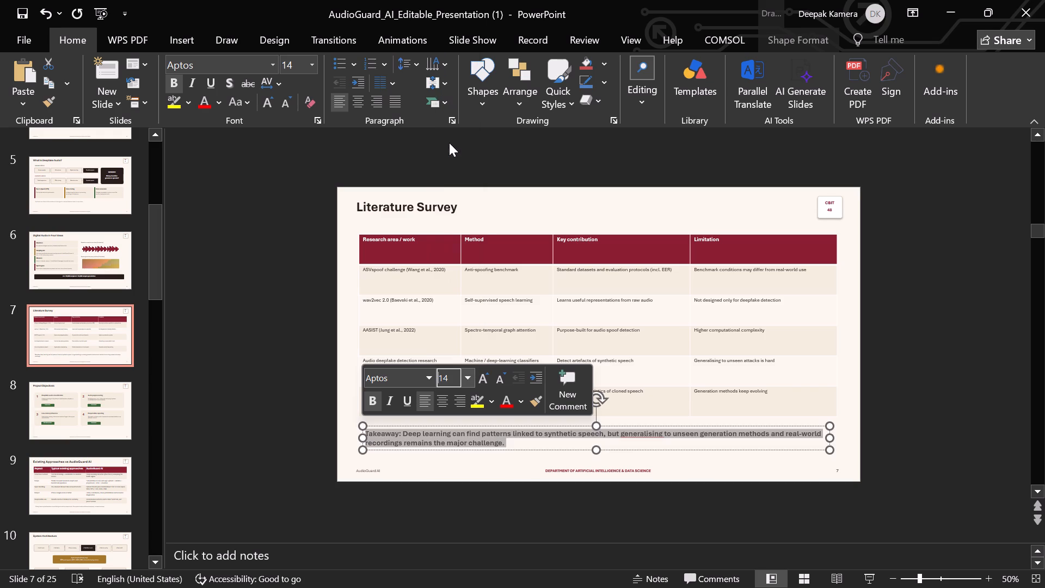
# On slide 7, Literature Survey, set the text of the whole table, header row included, to font size 16.
pyautogui.click(549, 336)
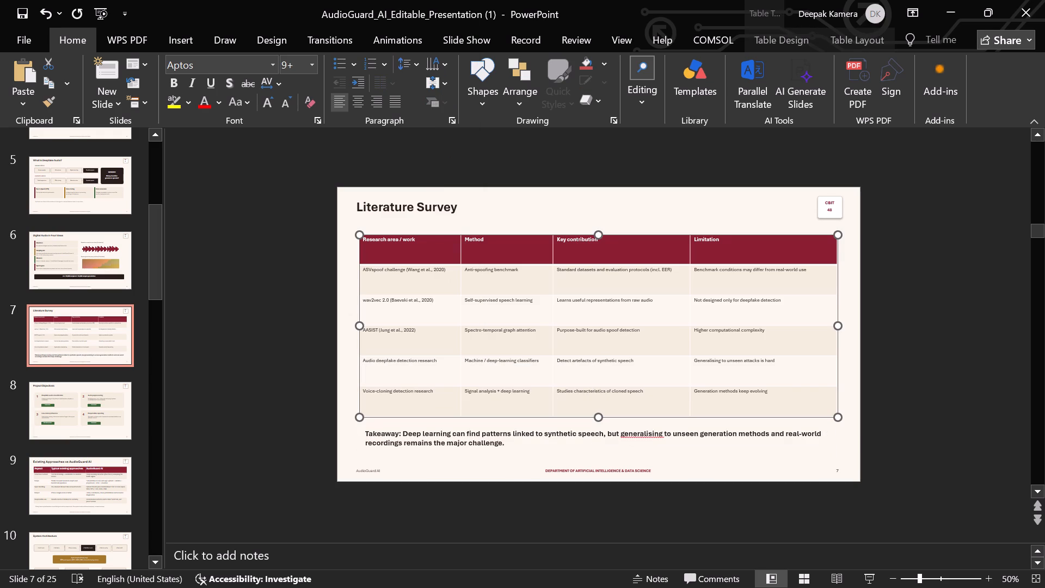
pyautogui.moveTo(774, 393); pyautogui.dragTo(766, 395)
pyautogui.moveTo(766, 395); pyautogui.dragTo(763, 383)
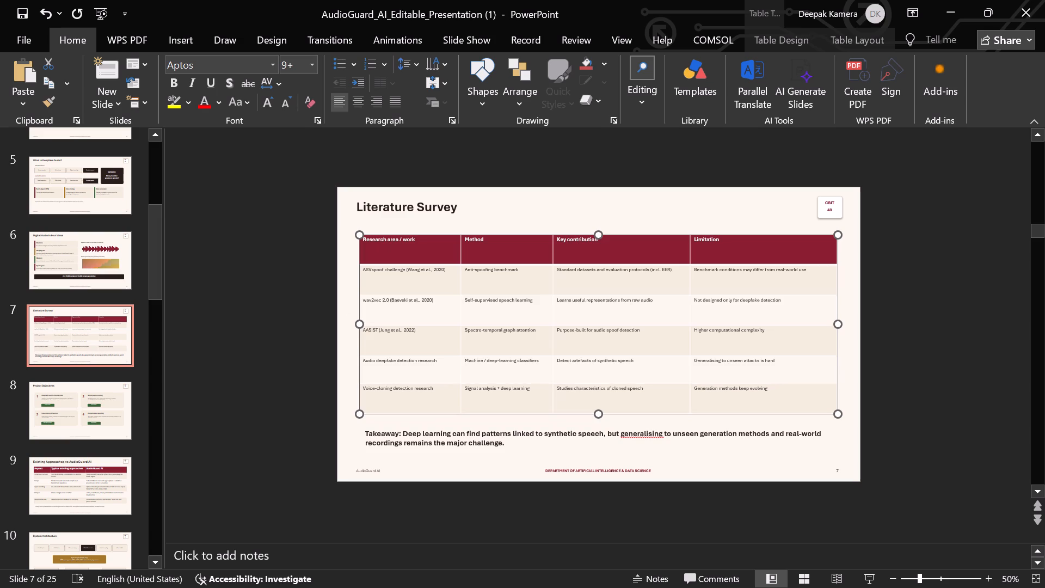
pyautogui.click(766, 399)
pyautogui.moveTo(762, 390); pyautogui.dragTo(427, 290)
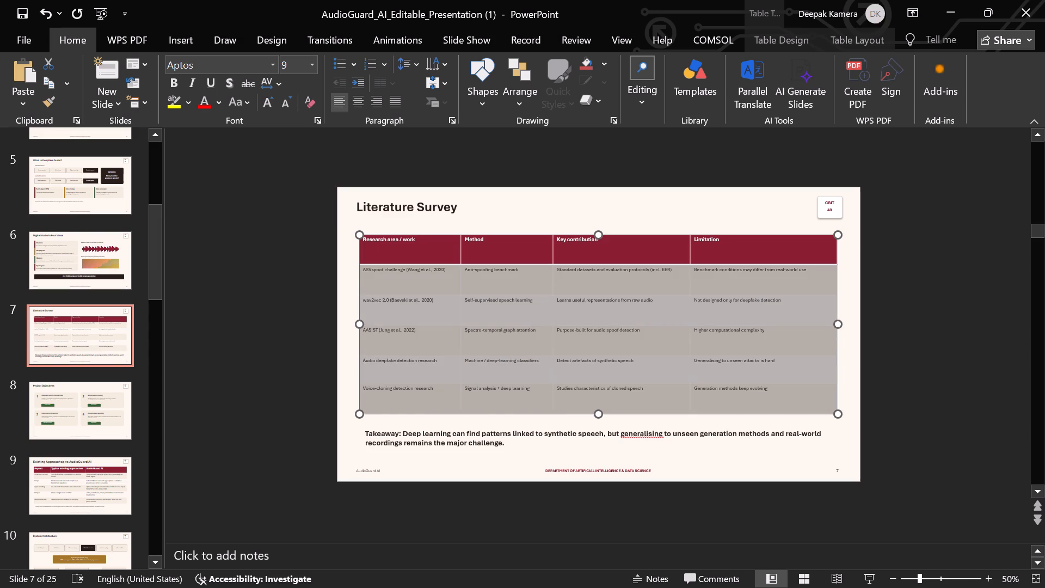
pyautogui.moveTo(427, 290); pyautogui.dragTo(386, 244)
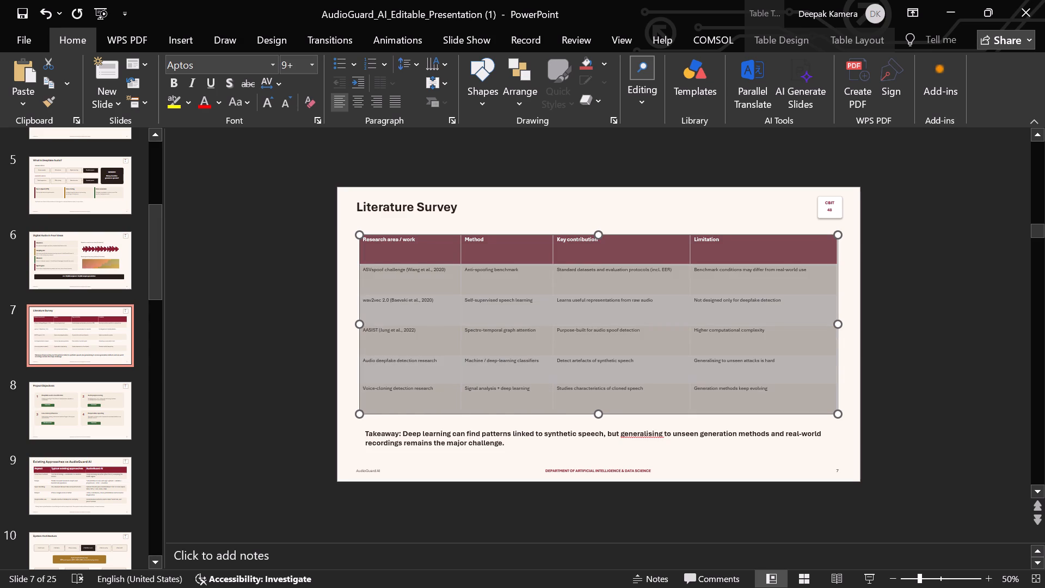
pyautogui.rightClick(386, 244)
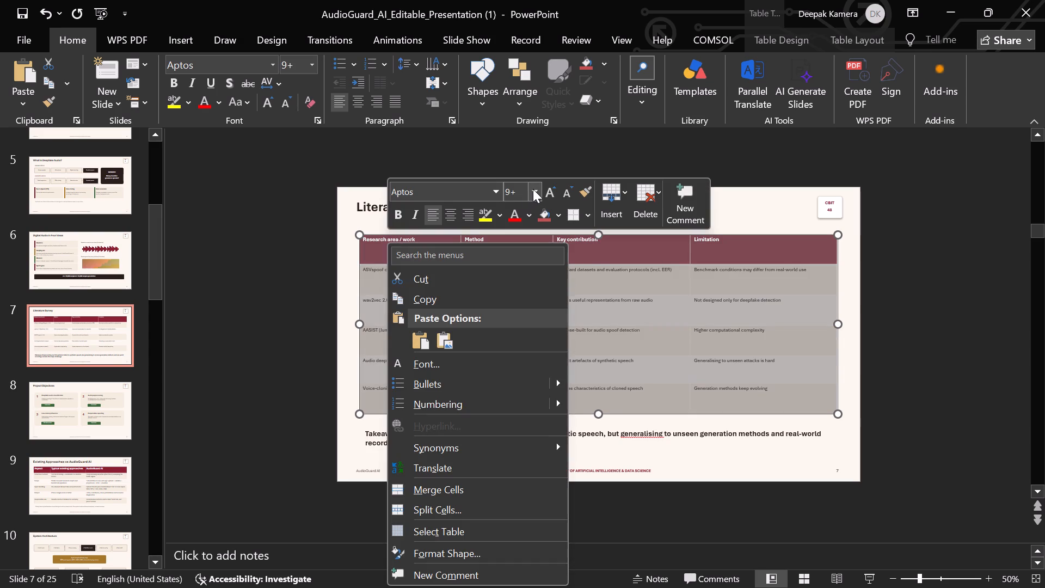
pyautogui.click(533, 189)
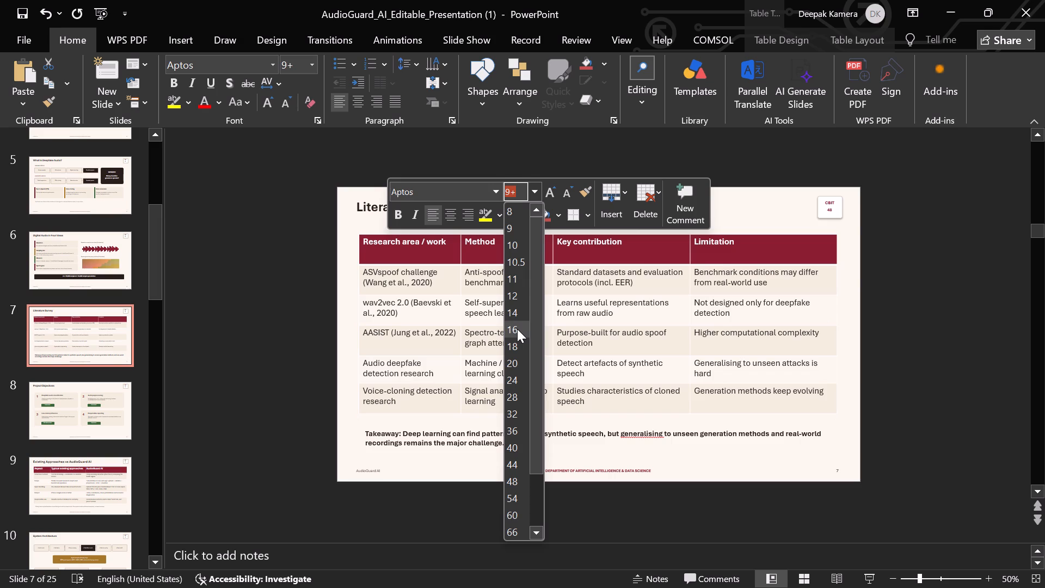
pyautogui.click(517, 329)
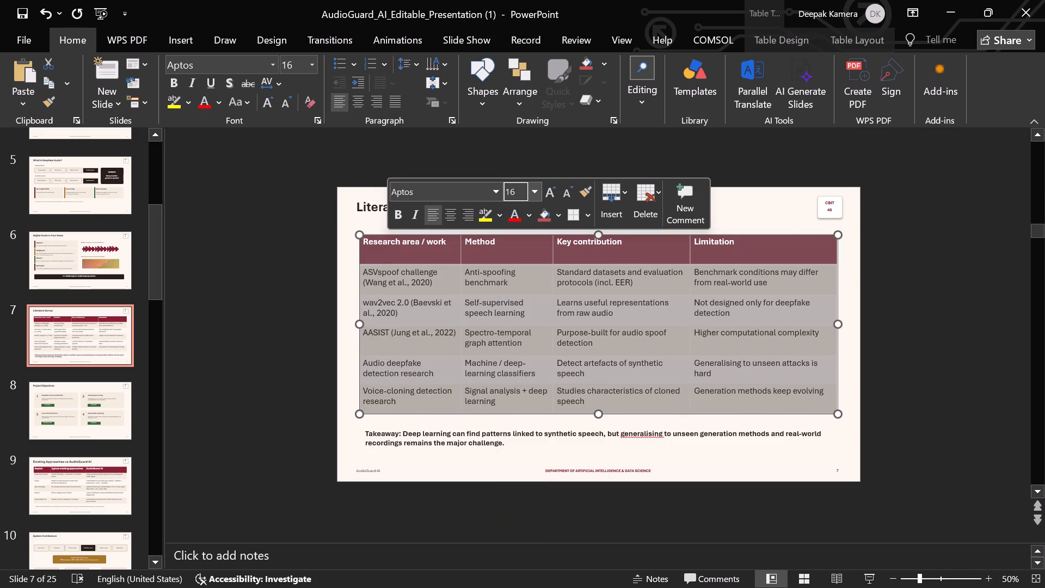
# Set the slide title Literature Survey to font size 32.
pyautogui.click(786, 213)
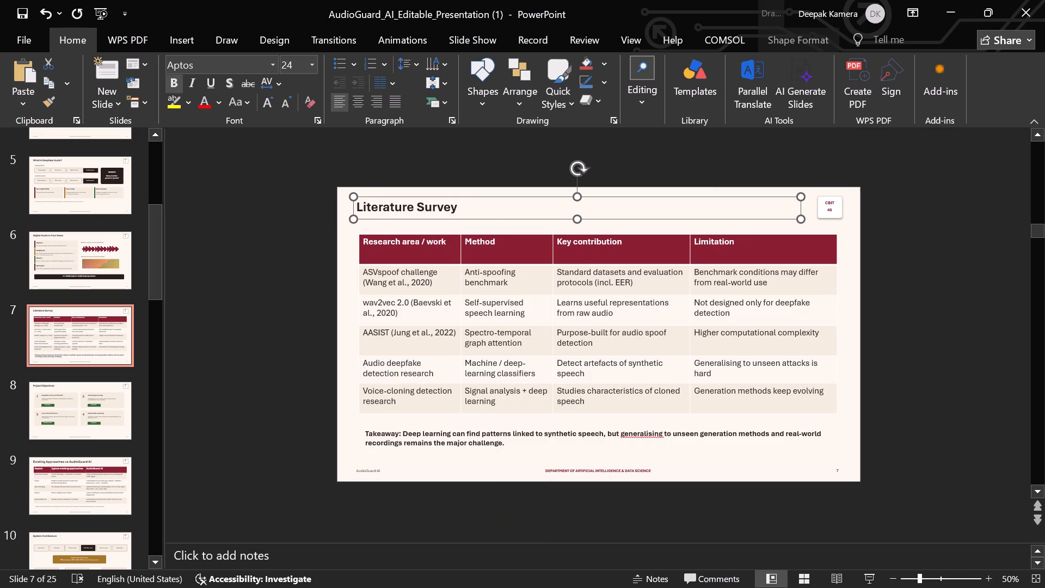
pyautogui.moveTo(456, 204); pyautogui.dragTo(366, 205)
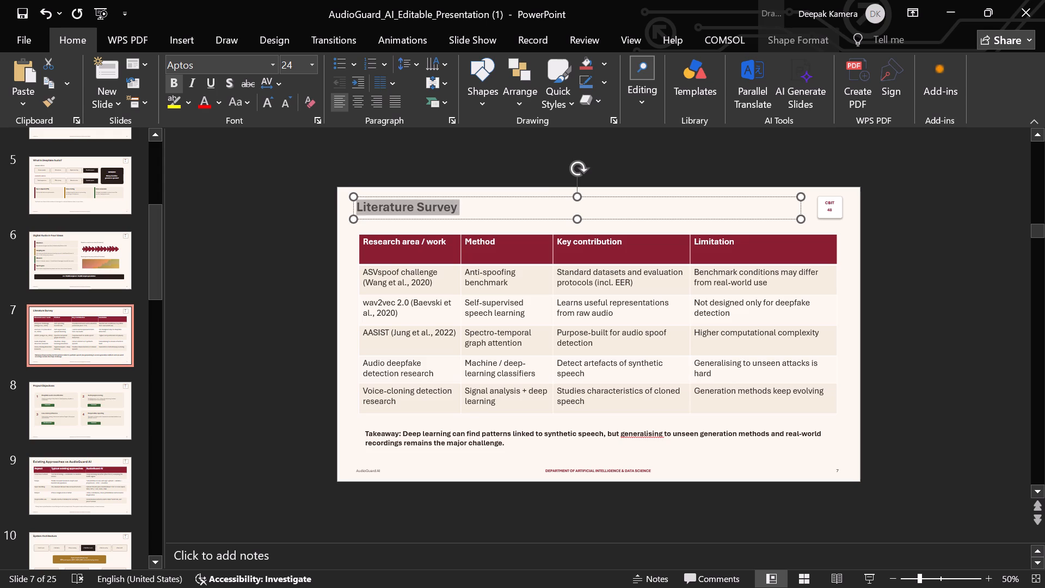
pyautogui.moveTo(366, 205); pyautogui.dragTo(357, 206)
pyautogui.click(463, 157)
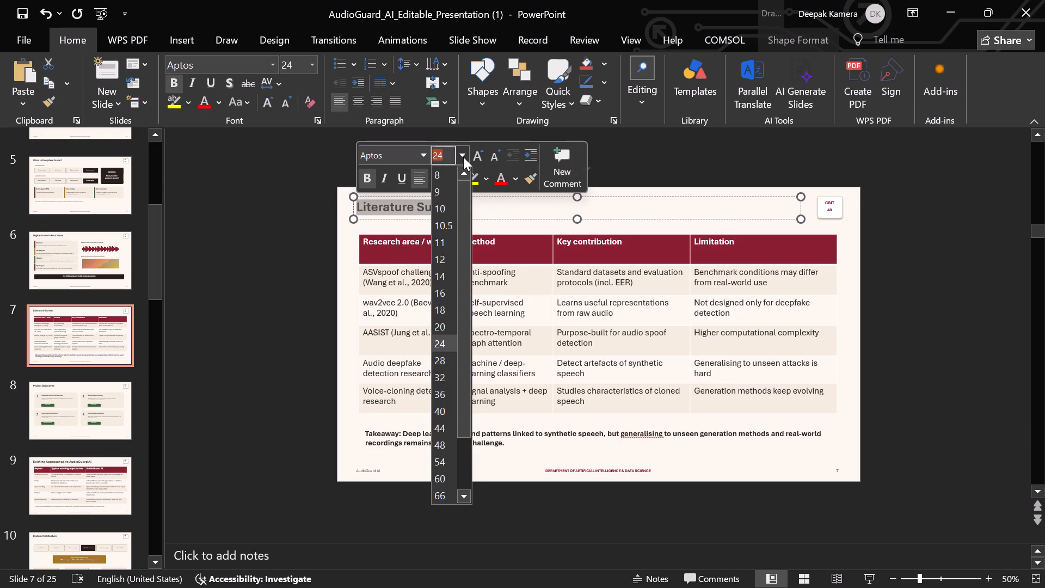
pyautogui.click(439, 377)
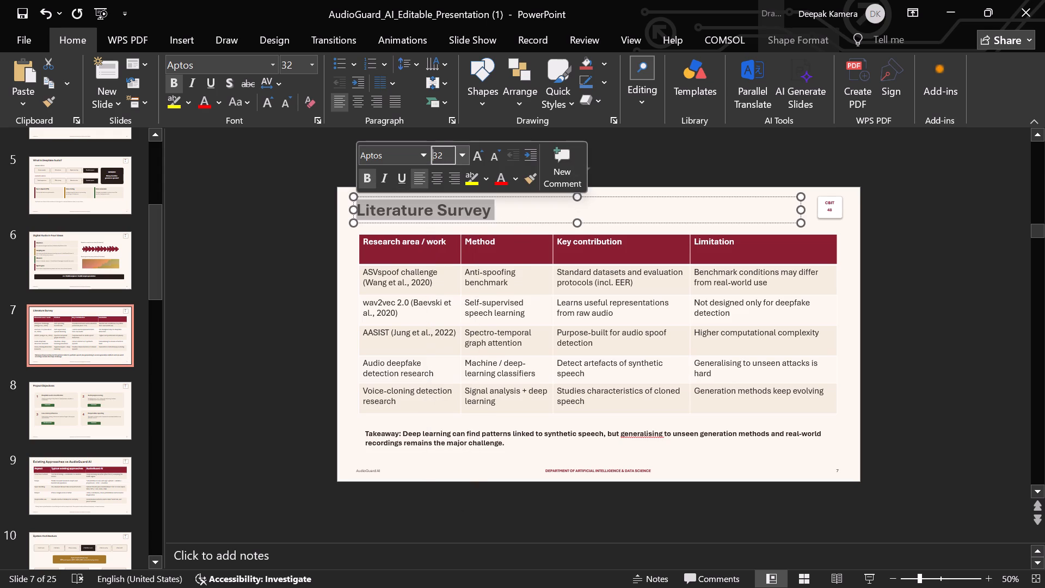
pyautogui.click(291, 357)
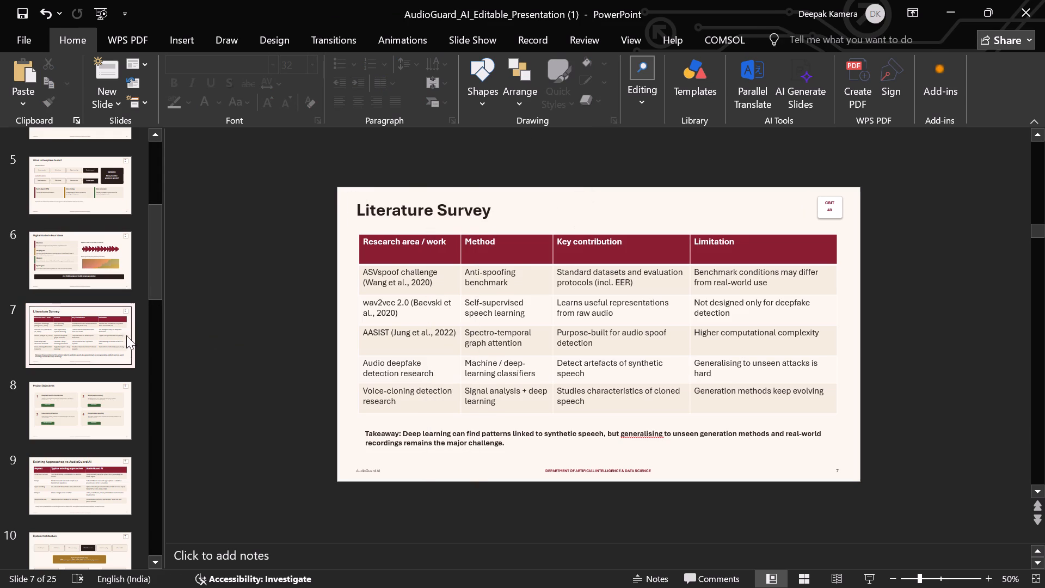
# On slide 6, Digital Audio in Four Ideas, move the Sampling rate description up slightly so both its lines fit inside the card.
pyautogui.click(89, 247)
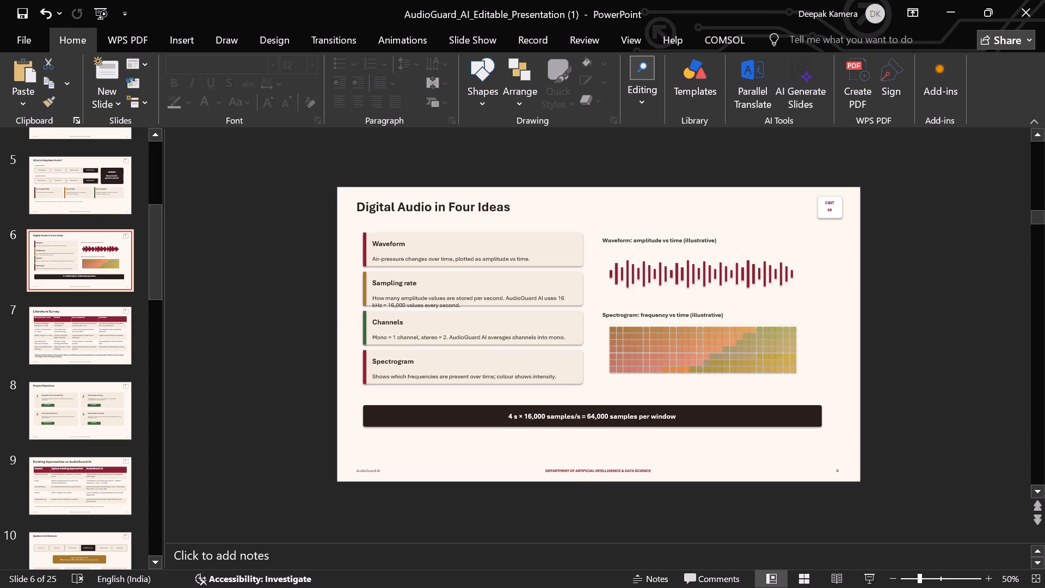
pyautogui.click(389, 301)
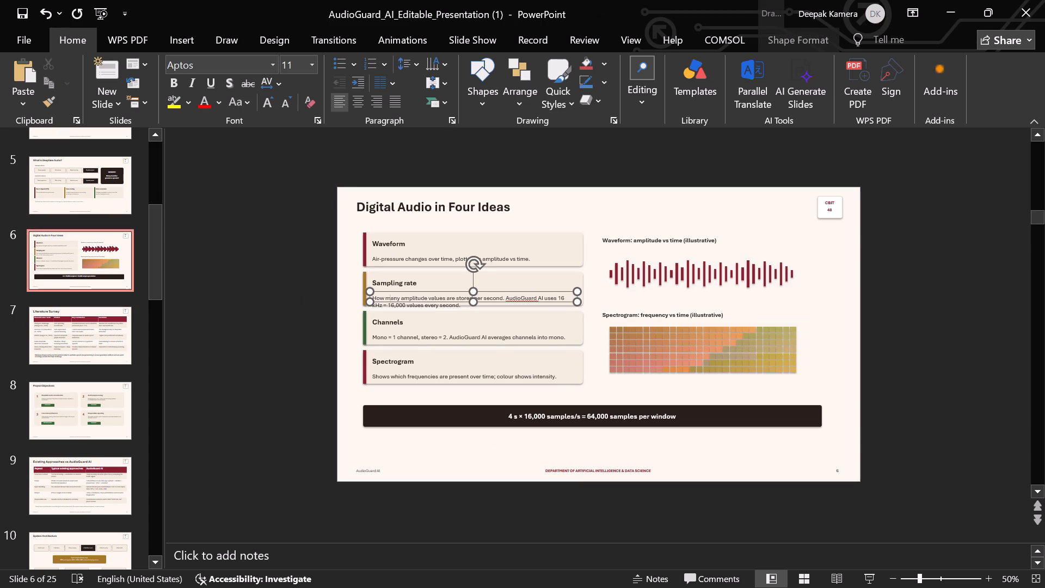
pyautogui.click(373, 291)
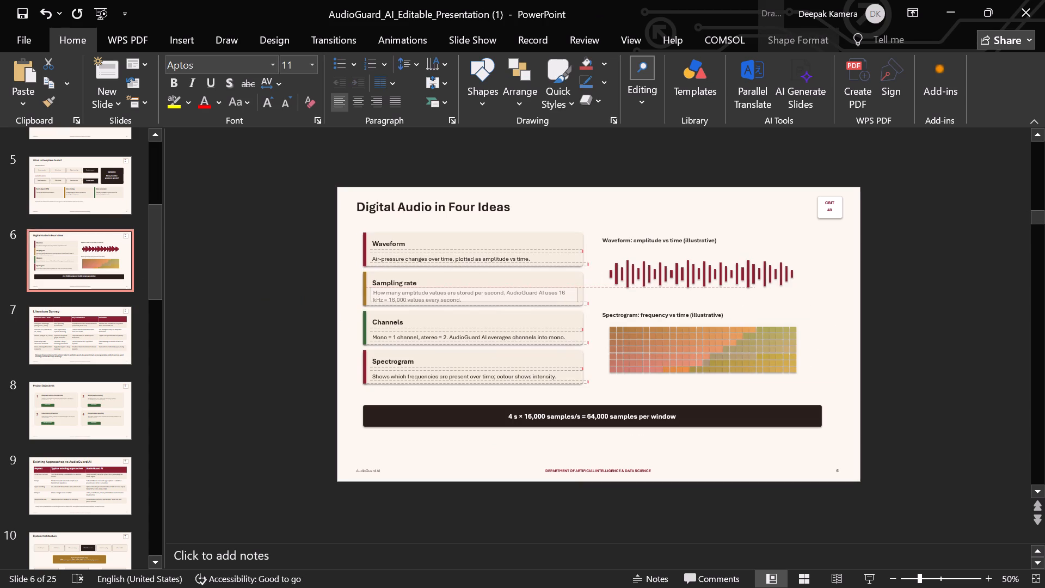
pyautogui.click(490, 320)
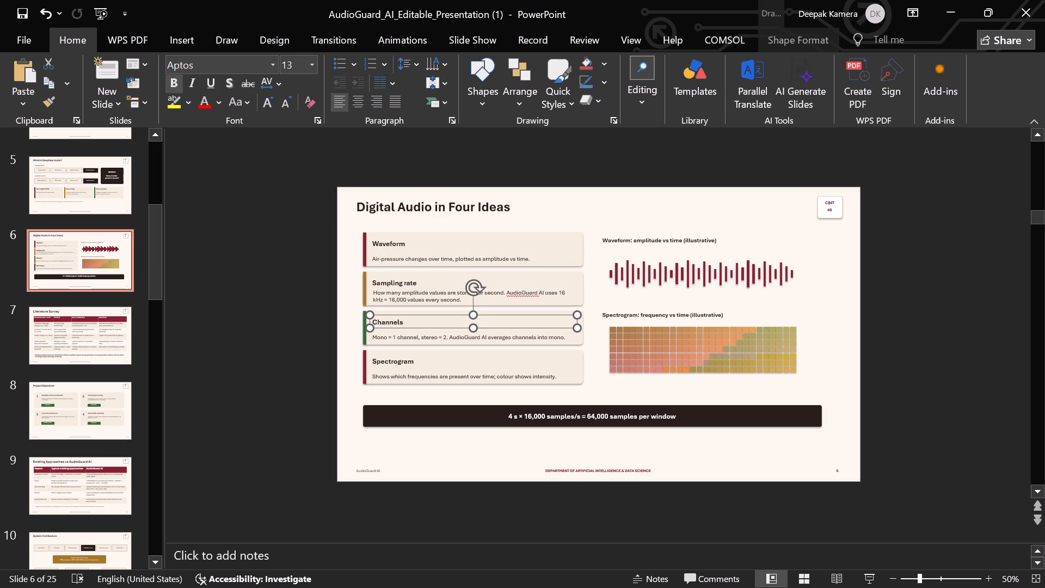
pyautogui.click(558, 370)
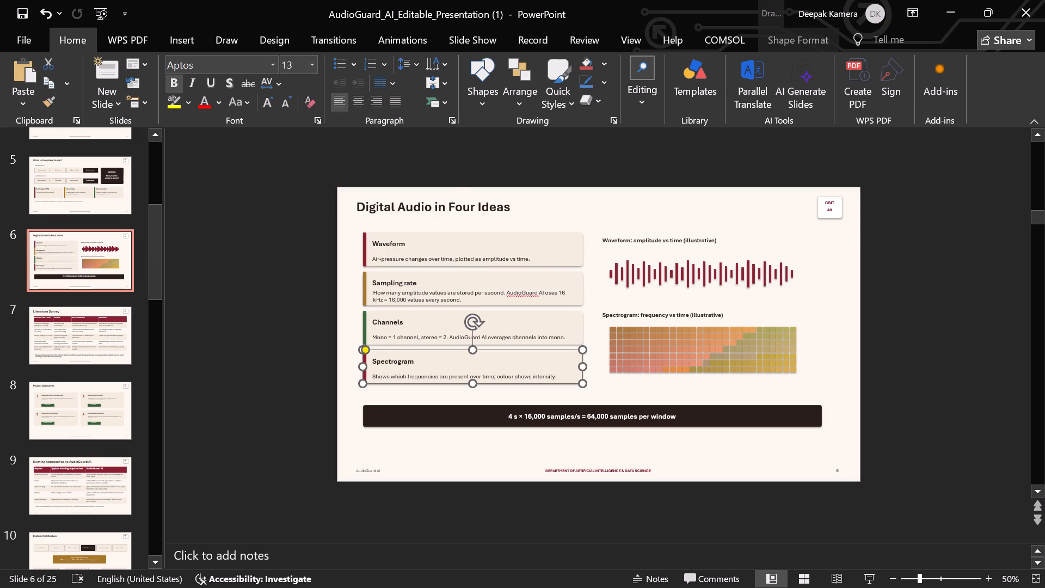
# Set the samples-per-window formula text in the dark bar of slide 6 to font size 16.
pyautogui.keyDown('ctrl'); pyautogui.scroll(4, 560, 382); pyautogui.keyUp('ctrl')
pyautogui.keyDown('ctrl'); pyautogui.scroll(-2, 560, 382); pyautogui.keyUp('ctrl')
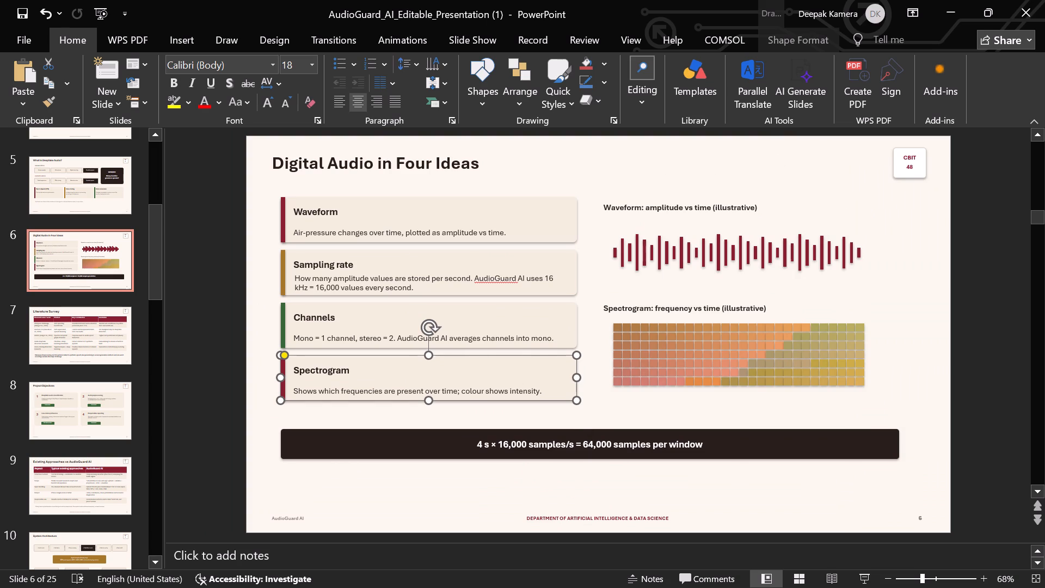
pyautogui.click(711, 450)
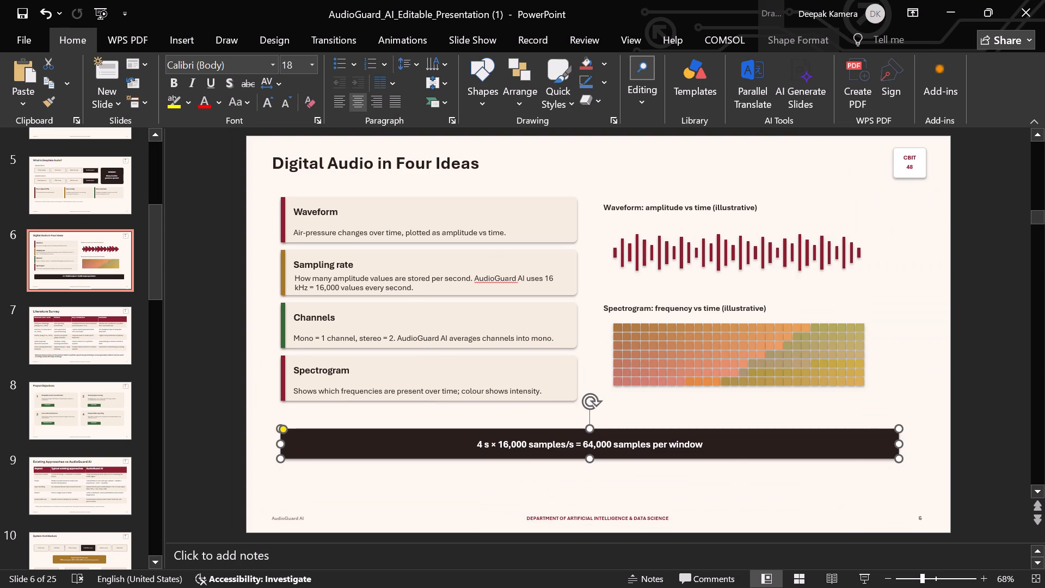
pyautogui.click(702, 445)
pyautogui.moveTo(702, 445); pyautogui.dragTo(477, 451)
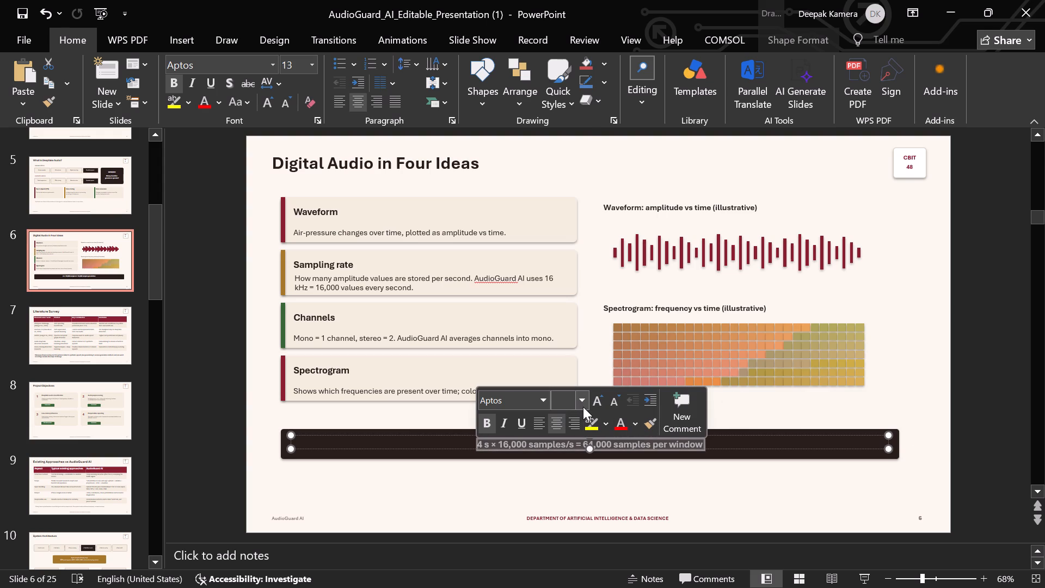
pyautogui.click(583, 407)
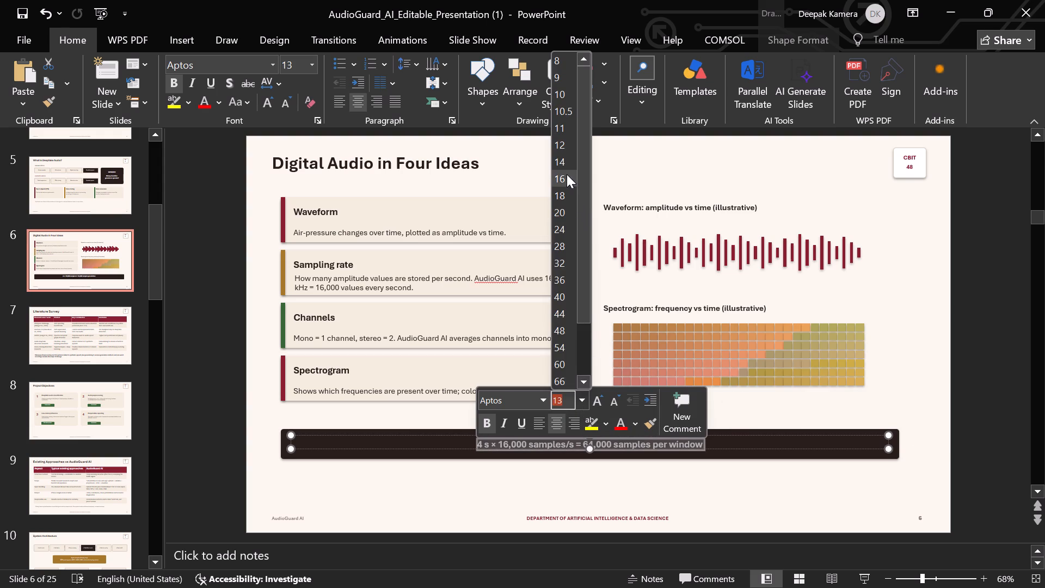
pyautogui.click(564, 177)
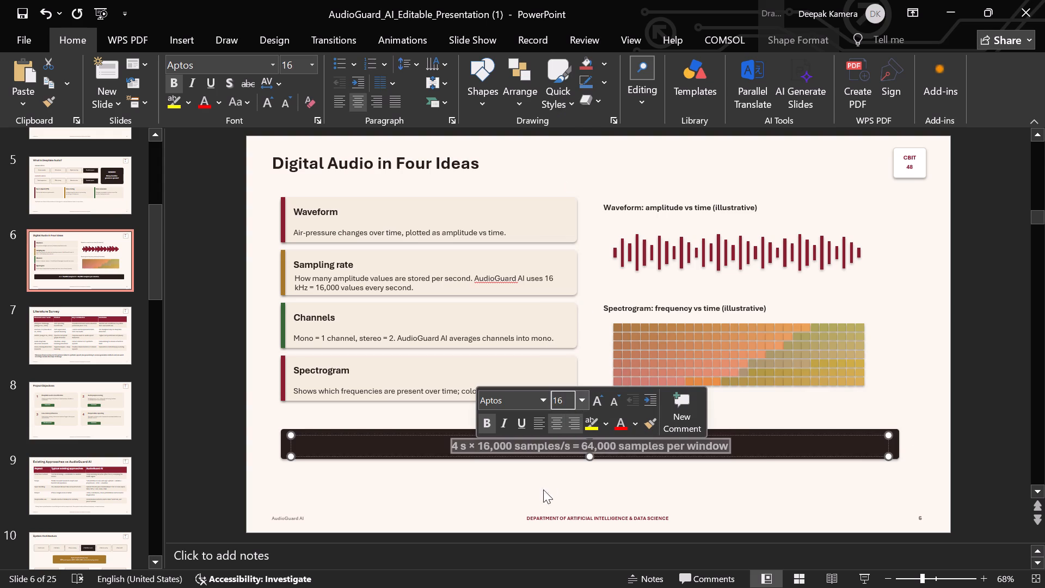
pyautogui.click(530, 490)
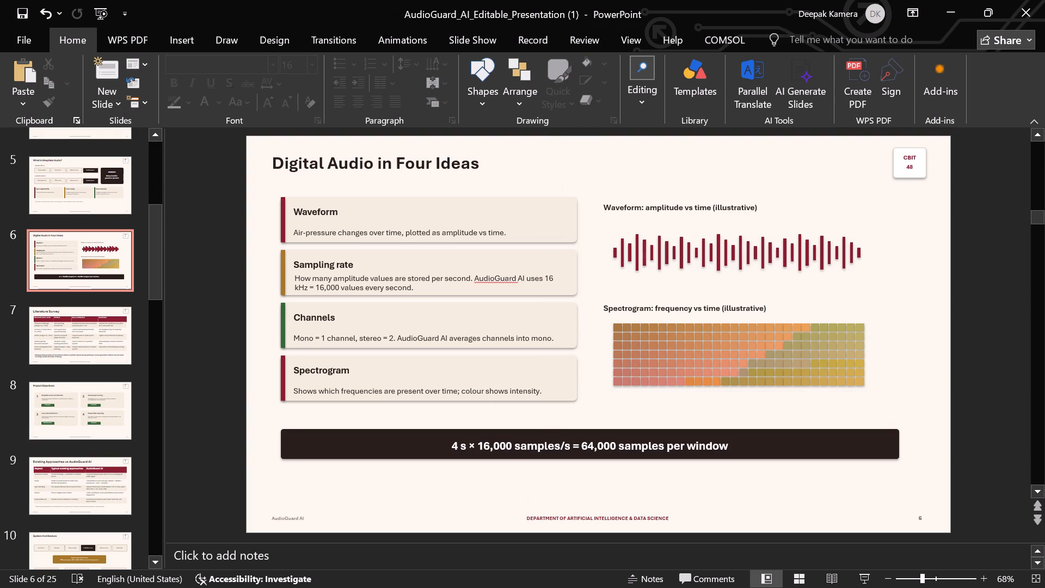
# Set the Spectrogram: frequency vs time and Waveform: amplitude vs time captions above the slide 6 illustrations to font size 16.
pyautogui.moveTo(765, 307); pyautogui.dragTo(616, 309)
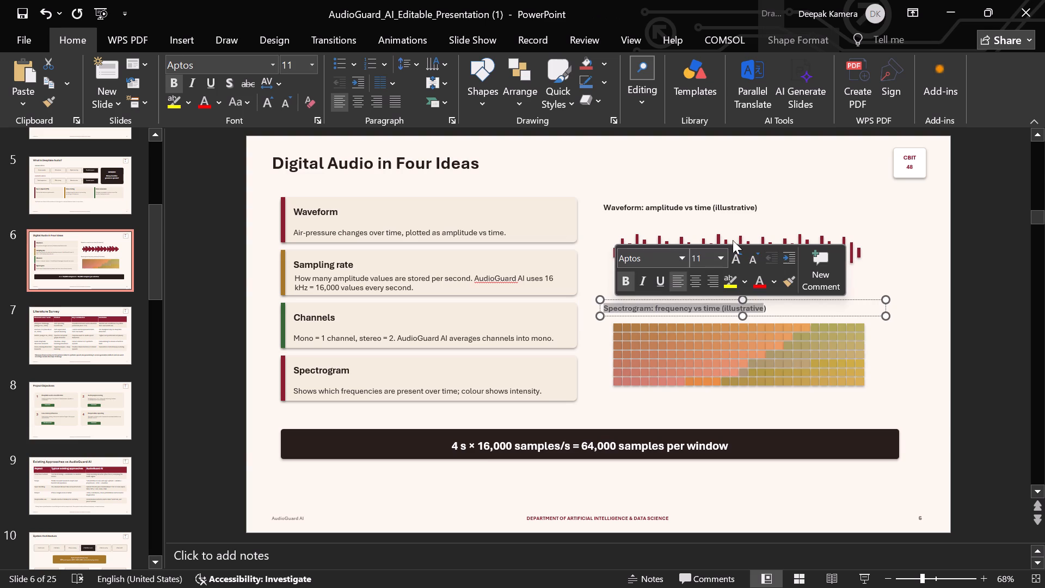
pyautogui.click(718, 254)
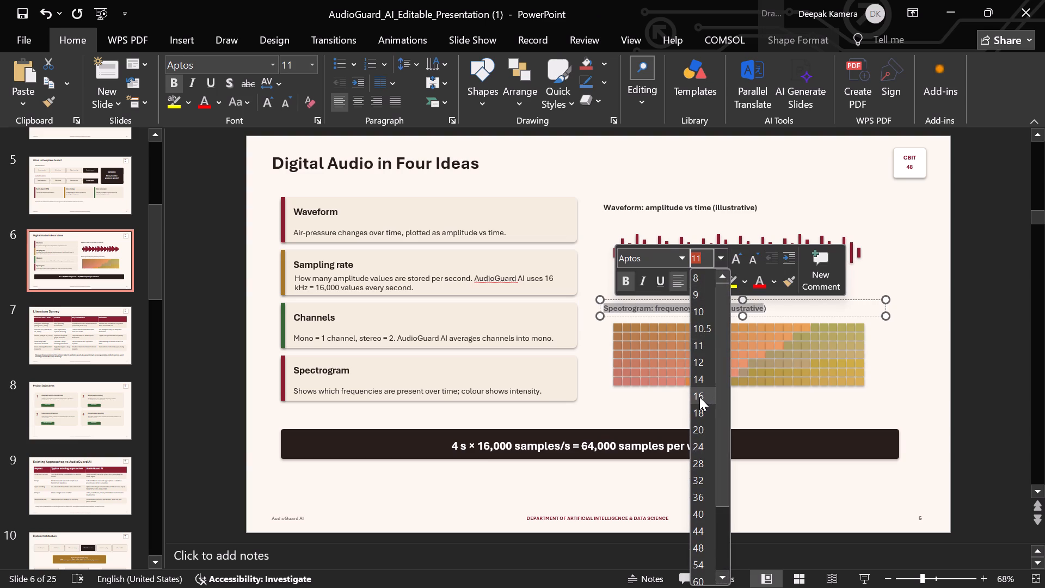
pyautogui.click(698, 395)
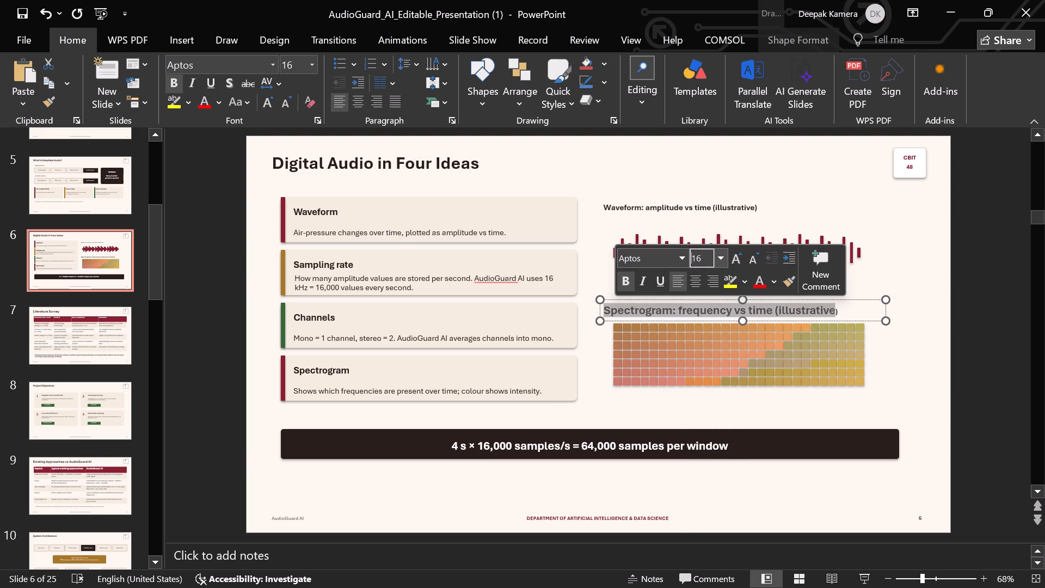
pyautogui.click(758, 204)
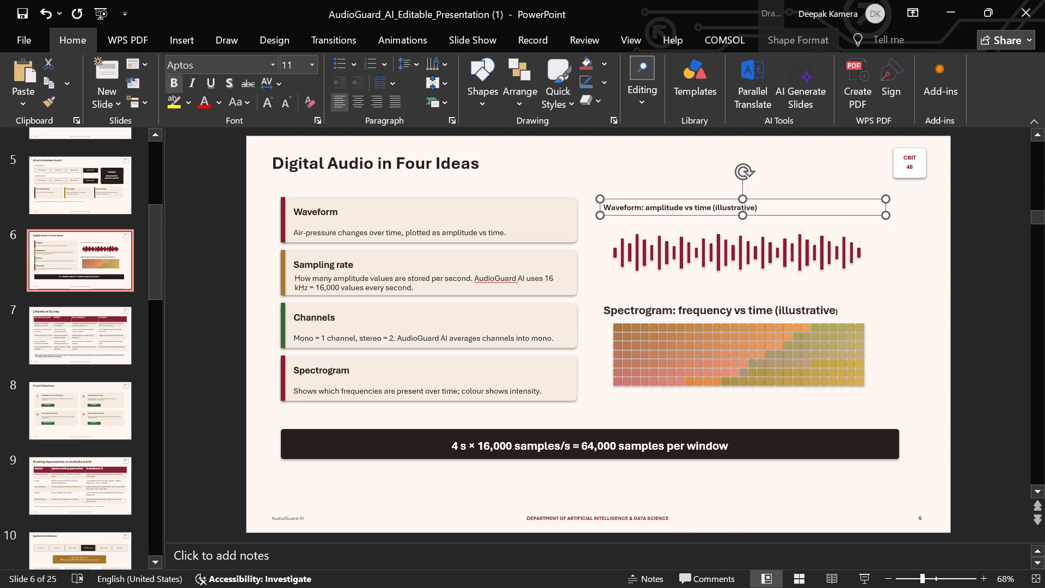
pyautogui.click(757, 208)
pyautogui.moveTo(755, 209); pyautogui.dragTo(602, 211)
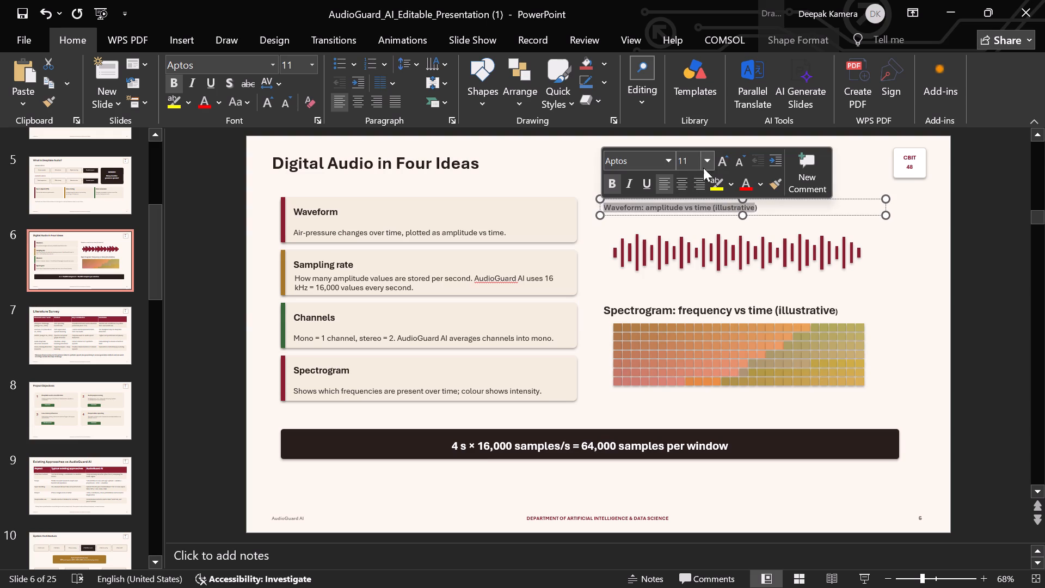
pyautogui.click(706, 159)
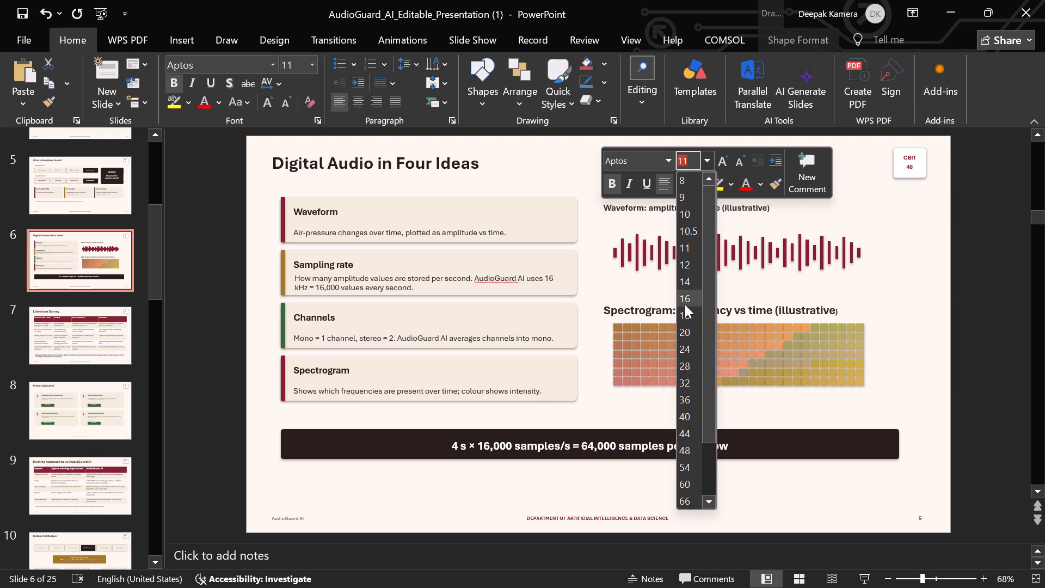
pyautogui.click(685, 304)
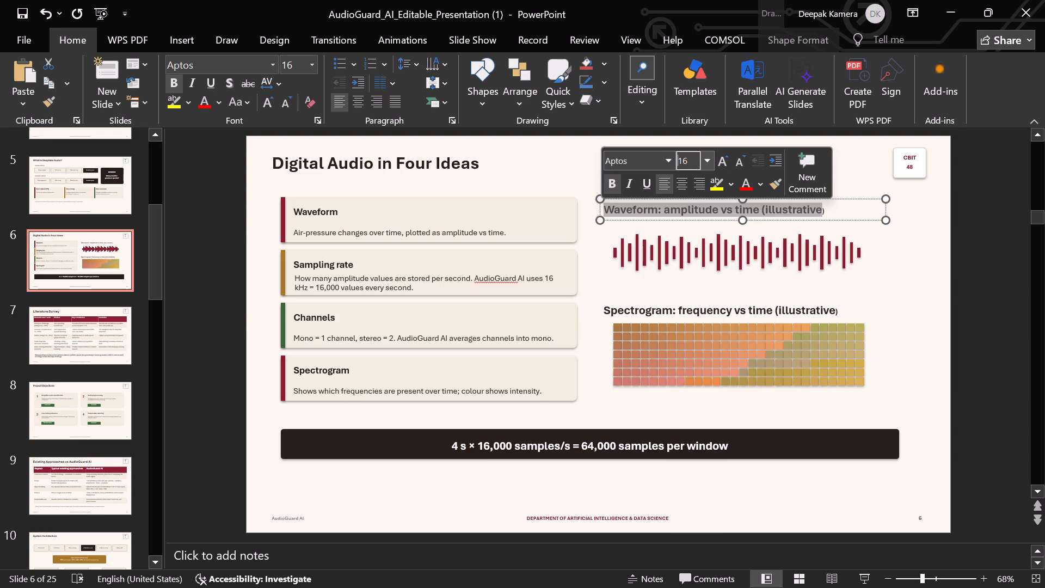
pyautogui.click(609, 285)
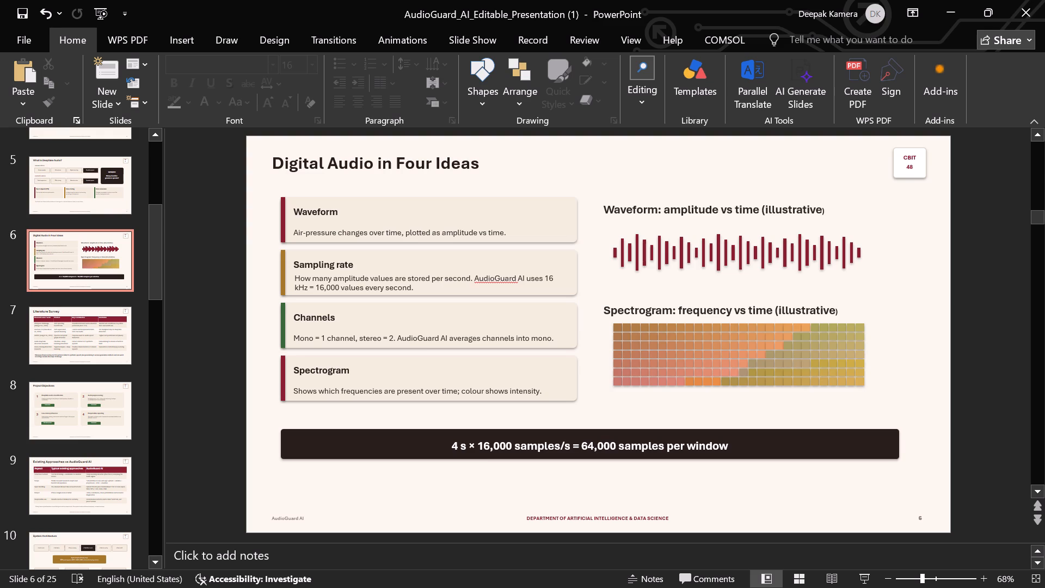
# Set the Spectrogram card's description on slide 6 to font size 12.
pyautogui.click(543, 389)
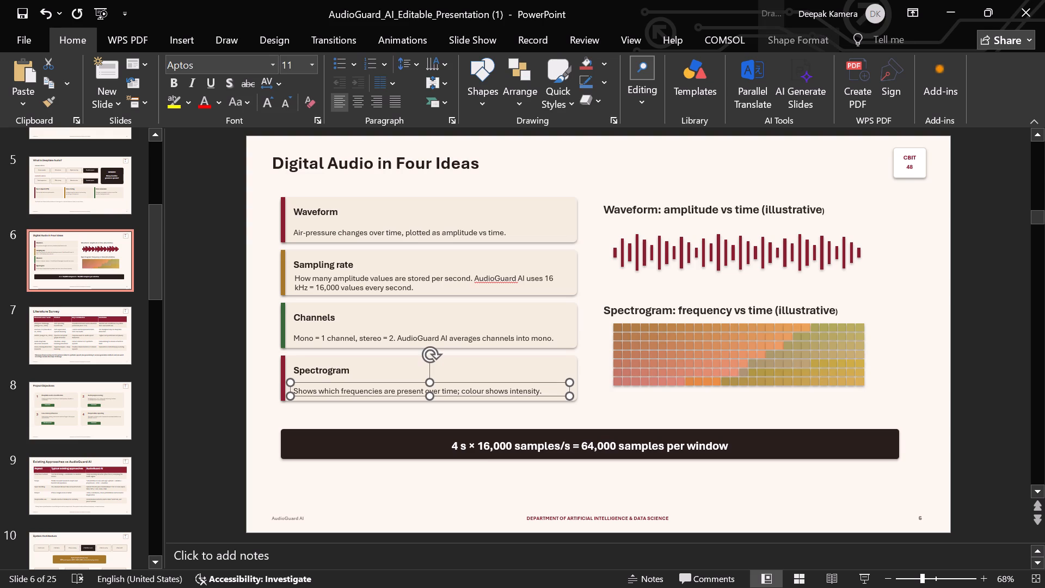
pyautogui.moveTo(541, 392); pyautogui.dragTo(298, 390)
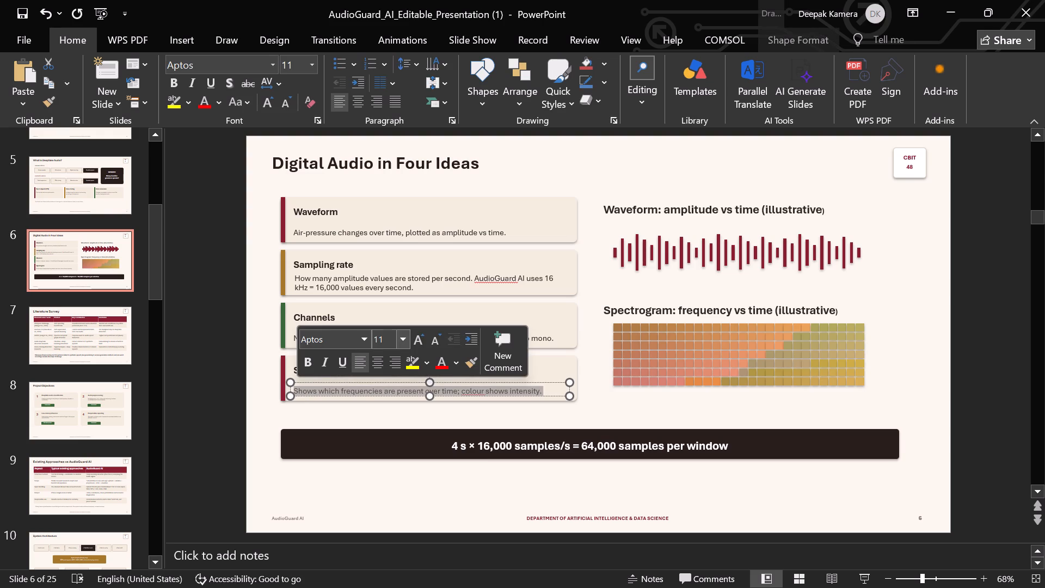
pyautogui.click(399, 340)
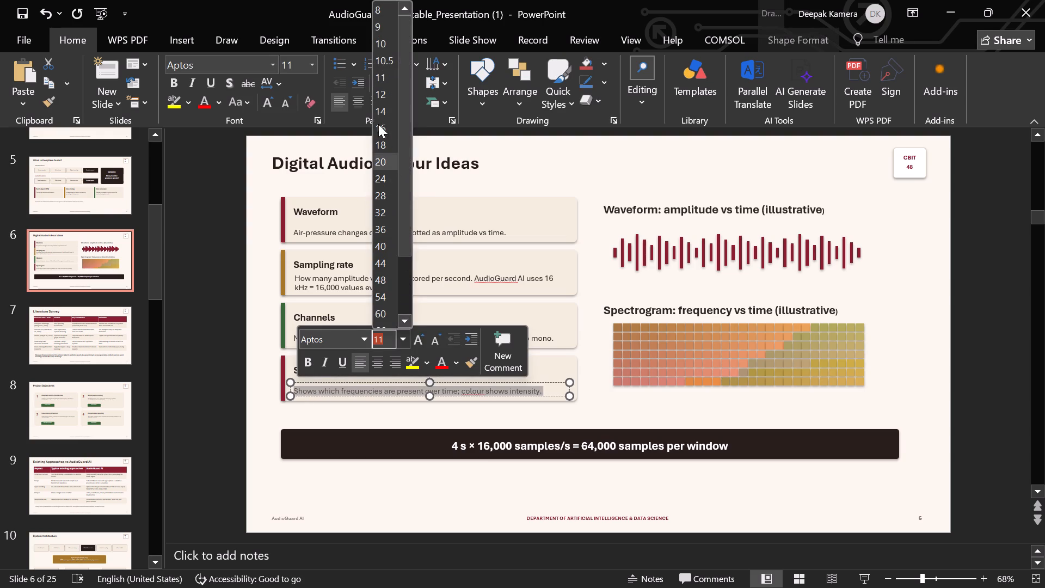
pyautogui.click(382, 94)
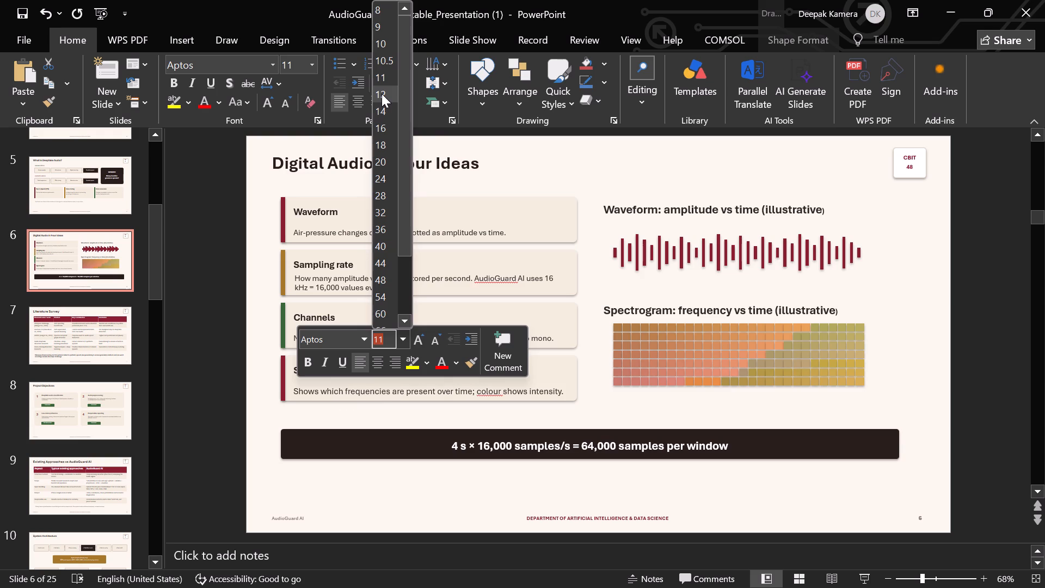
pyautogui.click(364, 368)
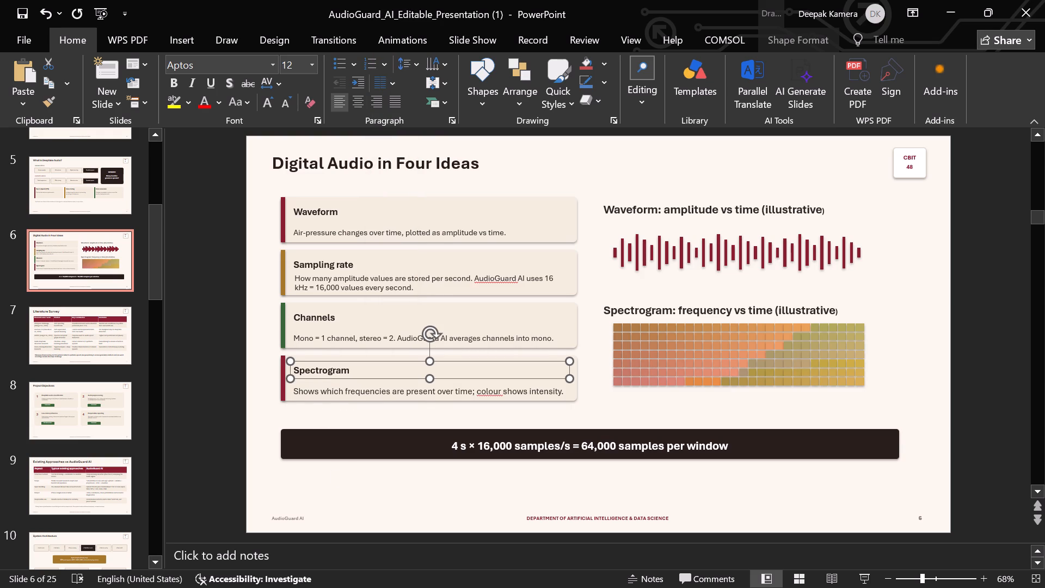
# Set the Channels card's description on slide 6 to font size 11.
pyautogui.moveTo(552, 339); pyautogui.dragTo(293, 336)
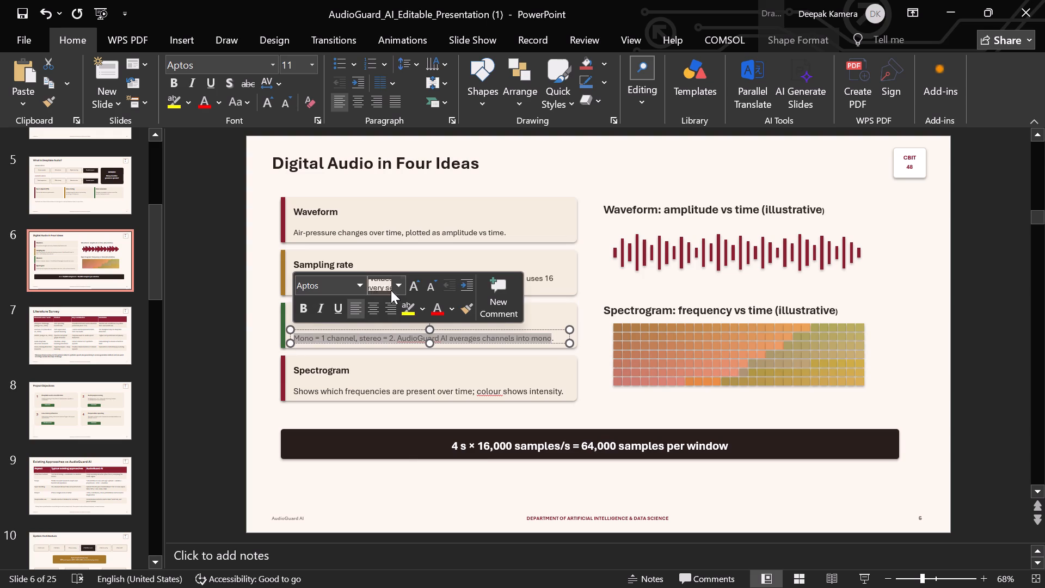
pyautogui.click(395, 285)
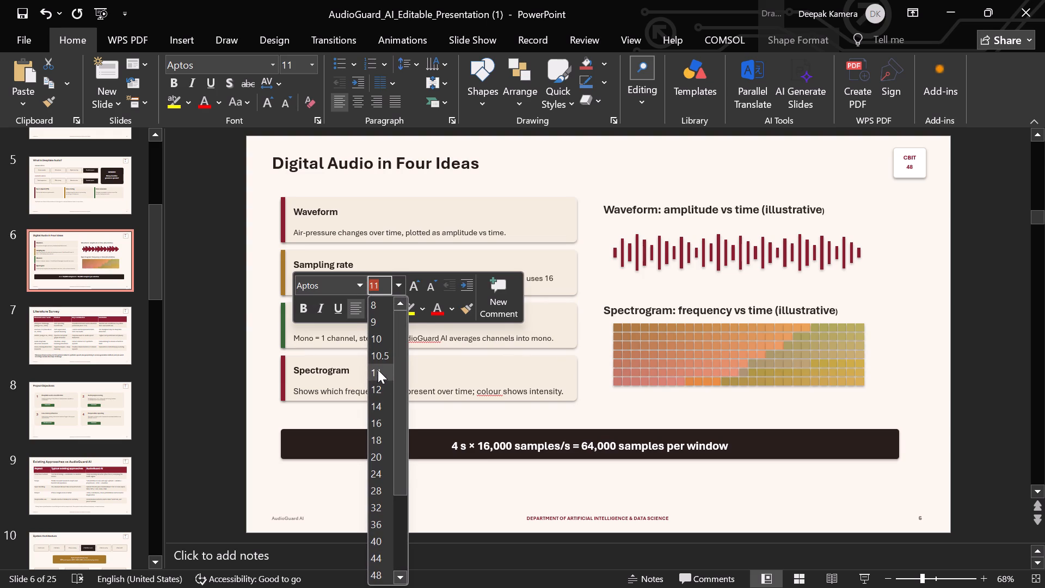
pyautogui.click(378, 370)
pyautogui.click(228, 387)
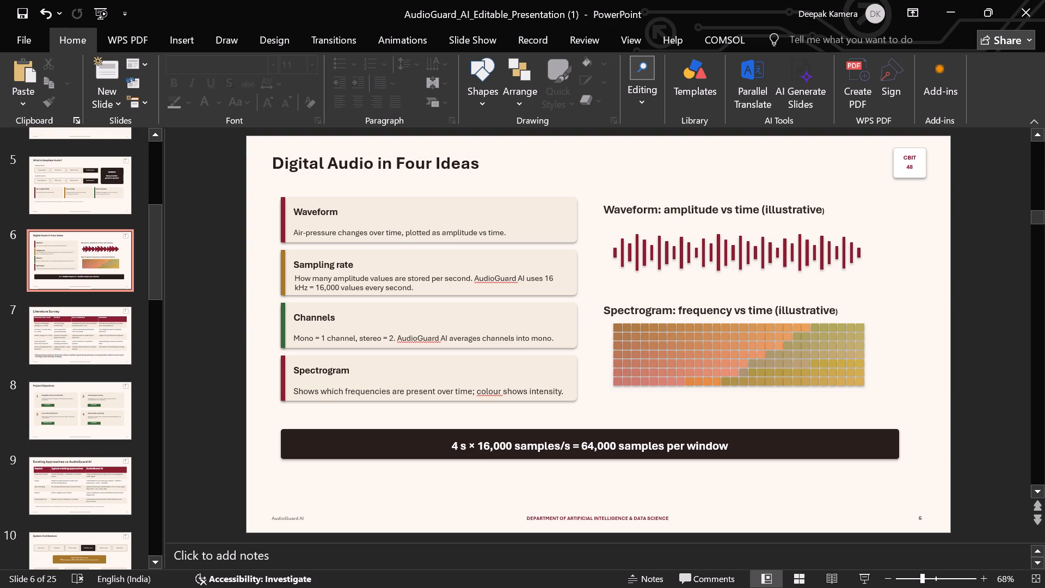
# Set the Waveform card's description on slide 6 to font size 12.
pyautogui.moveTo(296, 230); pyautogui.dragTo(420, 248)
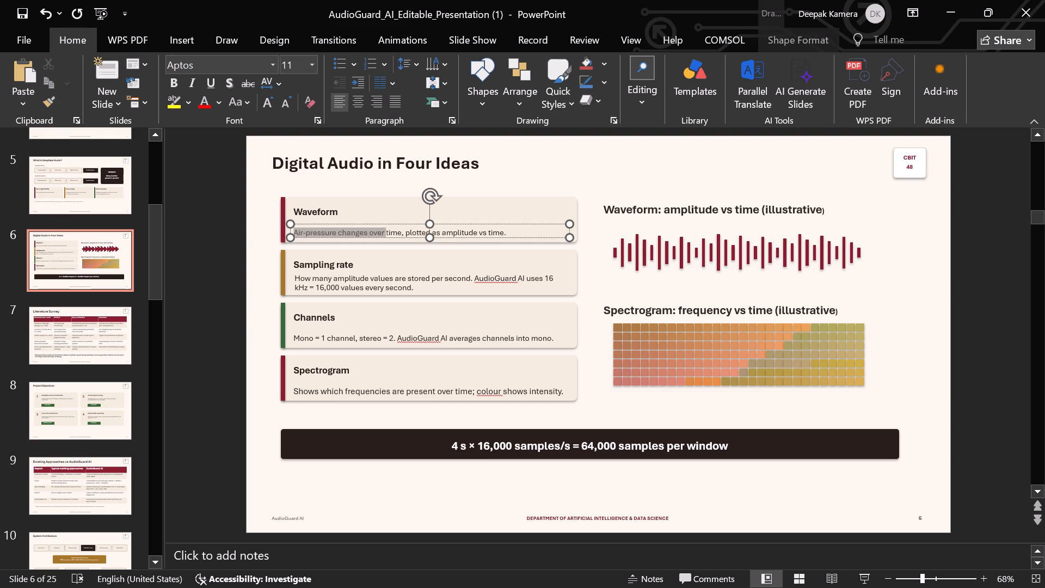
pyautogui.moveTo(420, 248); pyautogui.dragTo(513, 233)
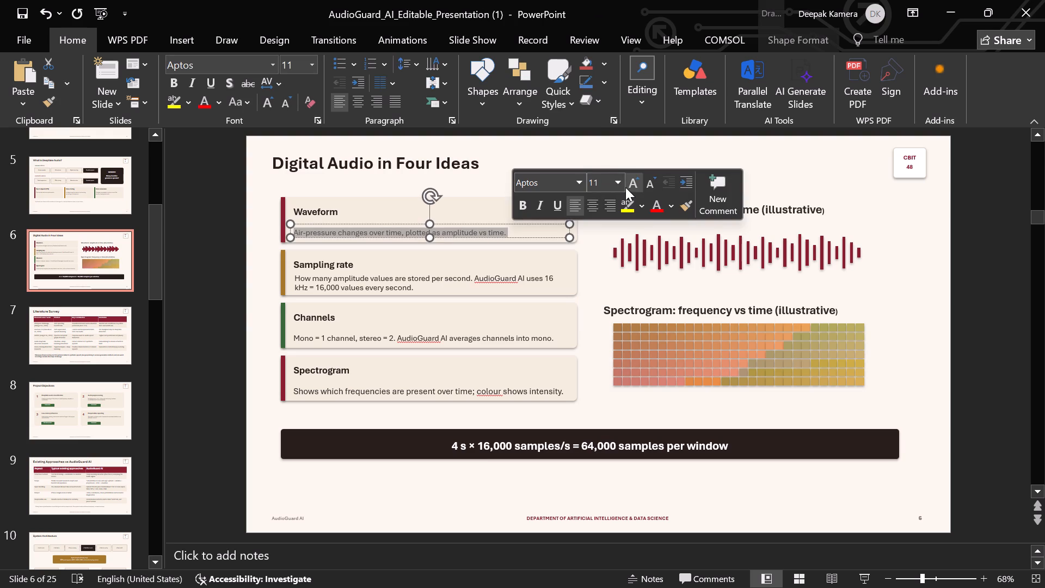
pyautogui.click(618, 183)
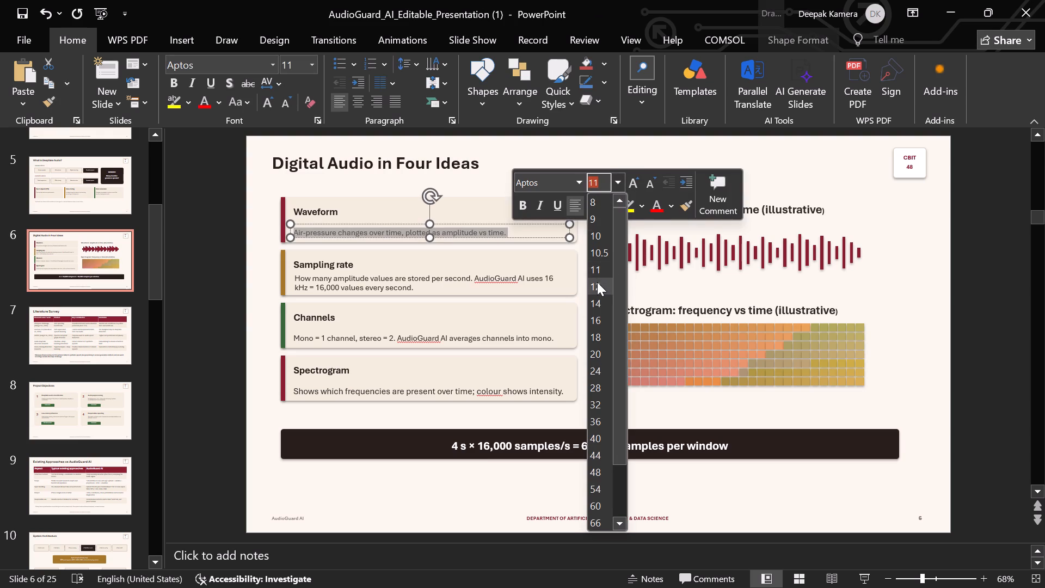
pyautogui.click(597, 284)
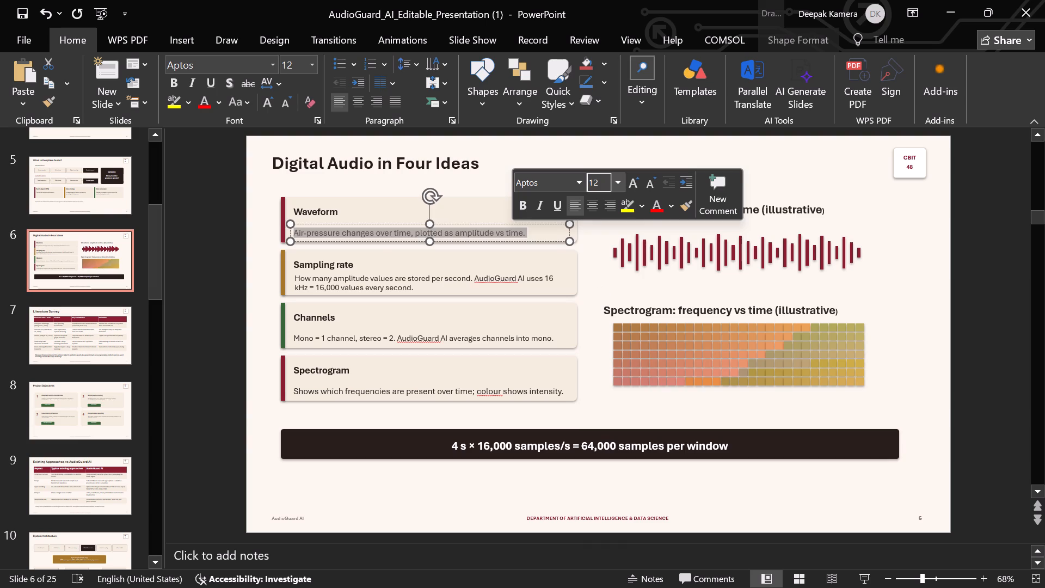
# Set the slide title Digital Audio in Four Ideas to font size 32.
pyautogui.click(341, 158)
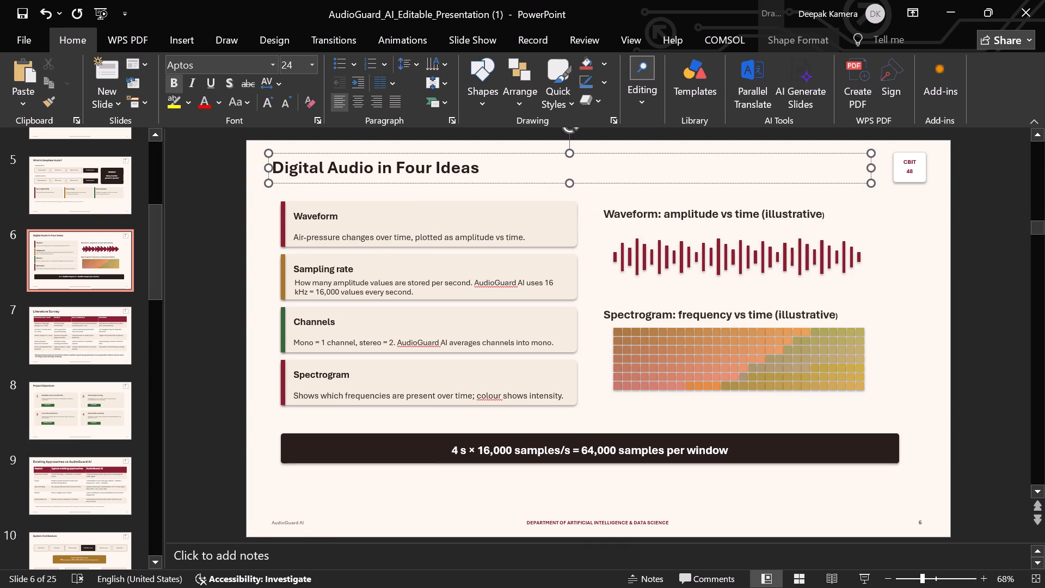
pyautogui.moveTo(475, 168); pyautogui.dragTo(248, 155)
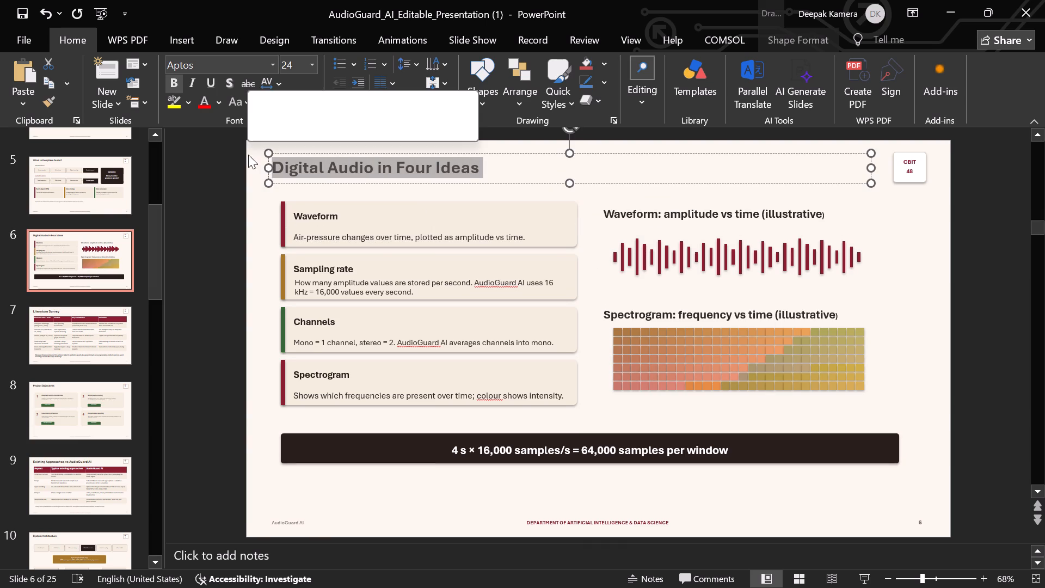
pyautogui.click(350, 109)
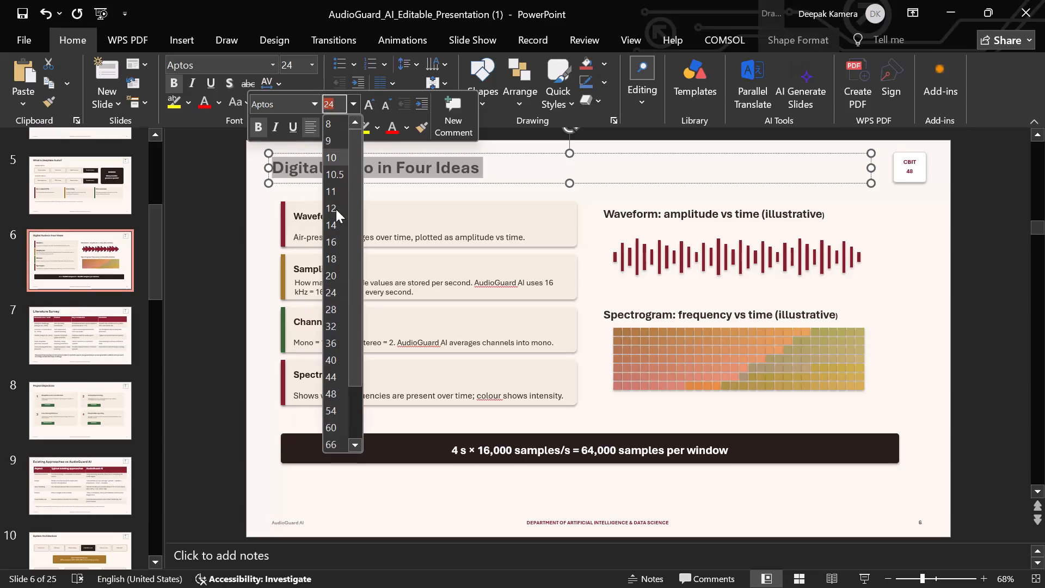
pyautogui.click(334, 323)
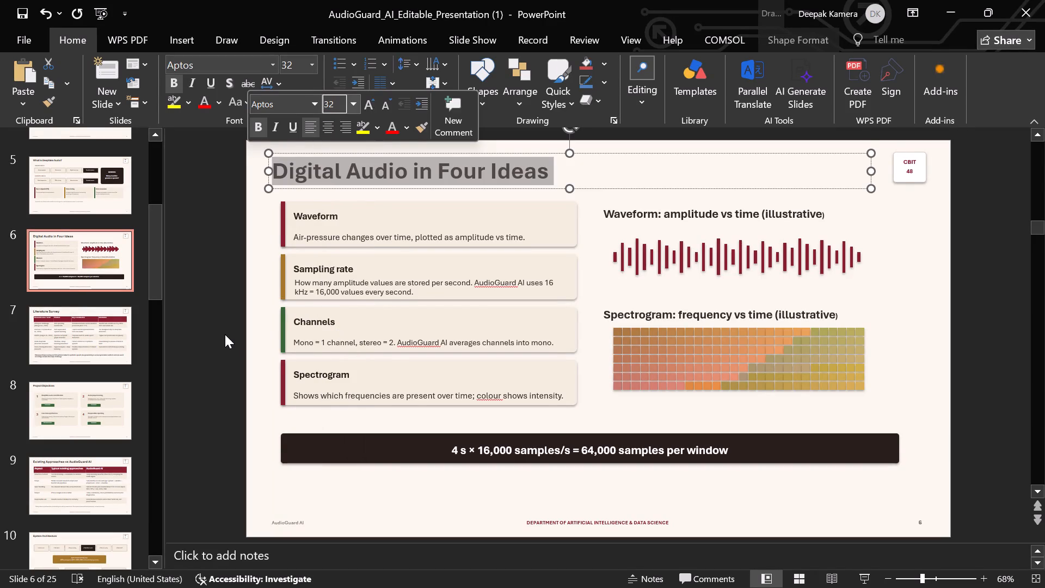
pyautogui.click(216, 340)
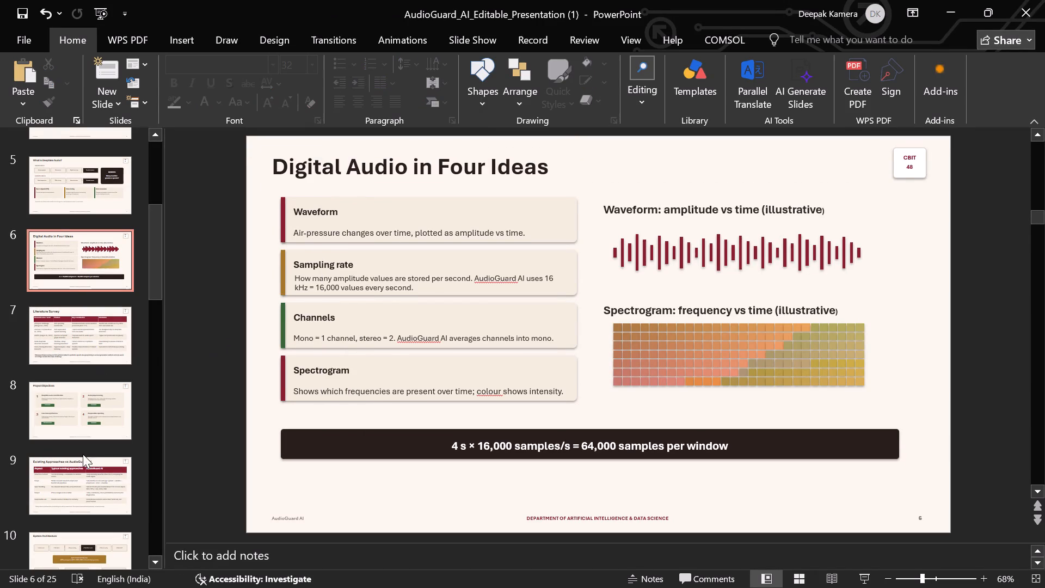
# On slide 8, set the title Project Objectives to font size 32.
pyautogui.click(57, 426)
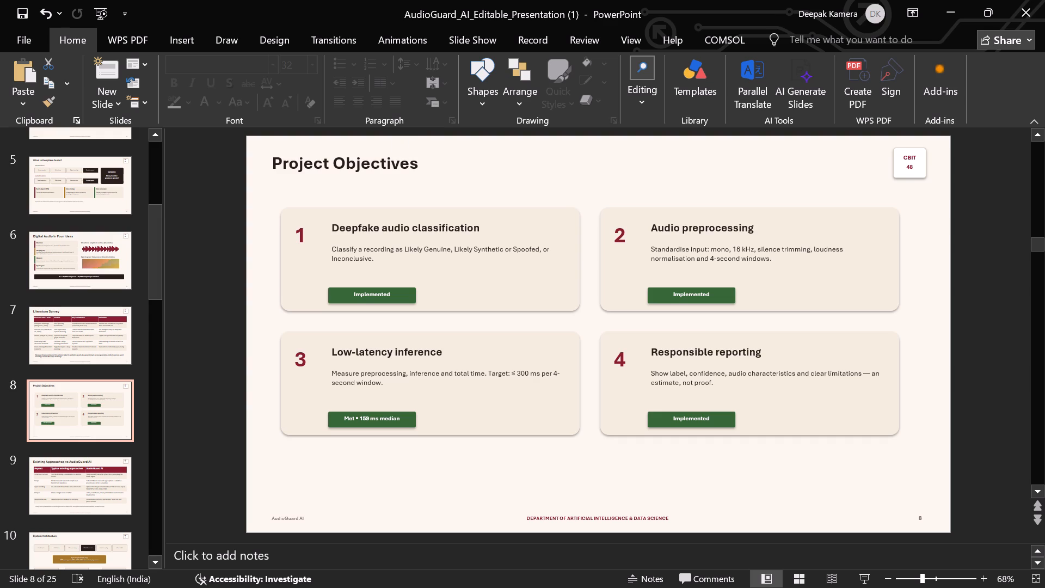
pyautogui.click(422, 159)
pyautogui.moveTo(417, 168); pyautogui.dragTo(273, 177)
pyautogui.click(374, 129)
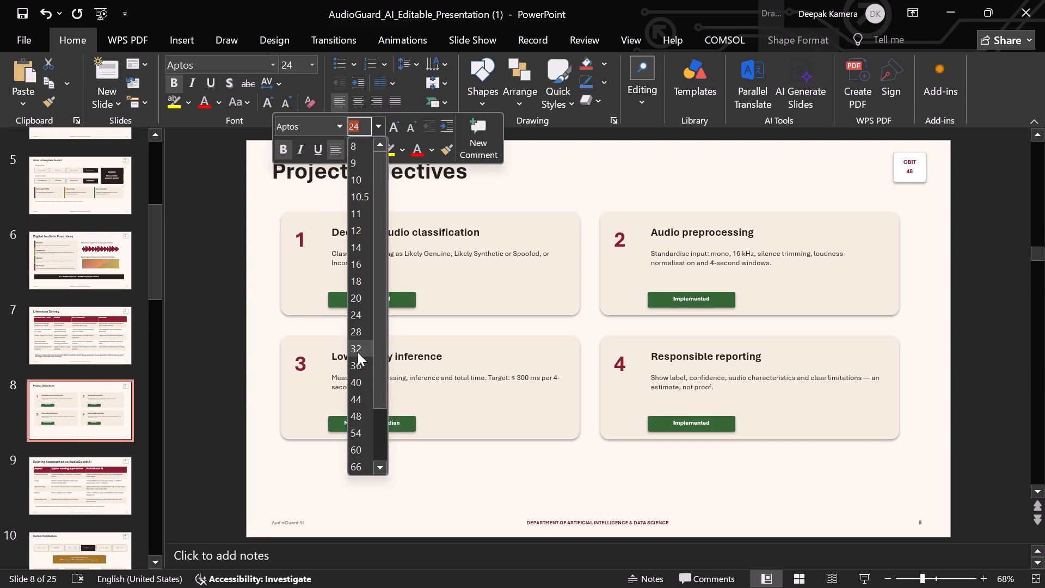
pyautogui.click(358, 352)
# Set the description under Deepfake audio classification in the first objective card to font size 16.
pyautogui.click(393, 261)
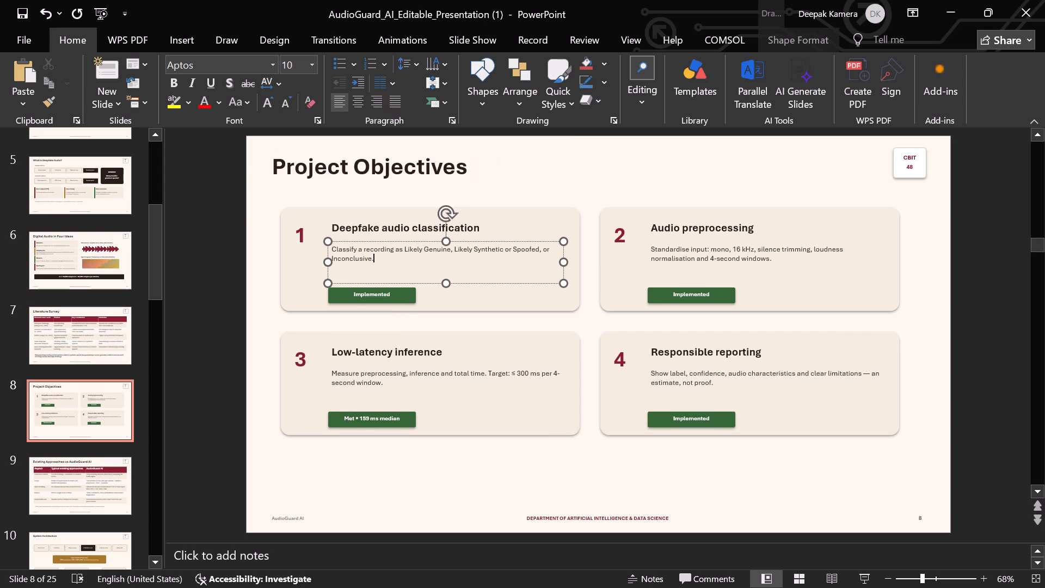
pyautogui.moveTo(371, 259); pyautogui.dragTo(341, 247)
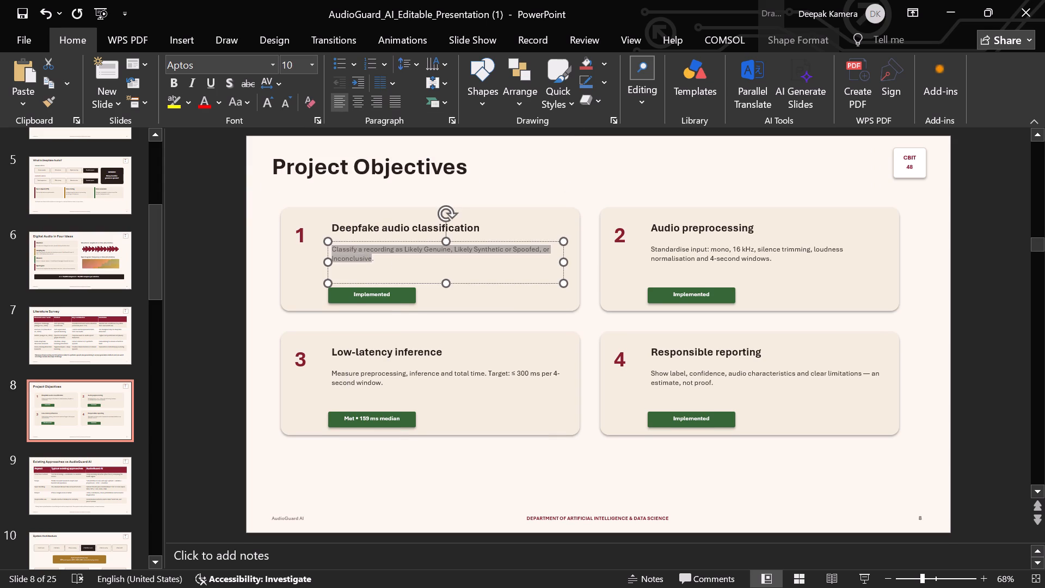
pyautogui.moveTo(341, 247); pyautogui.dragTo(338, 245)
pyautogui.click(443, 195)
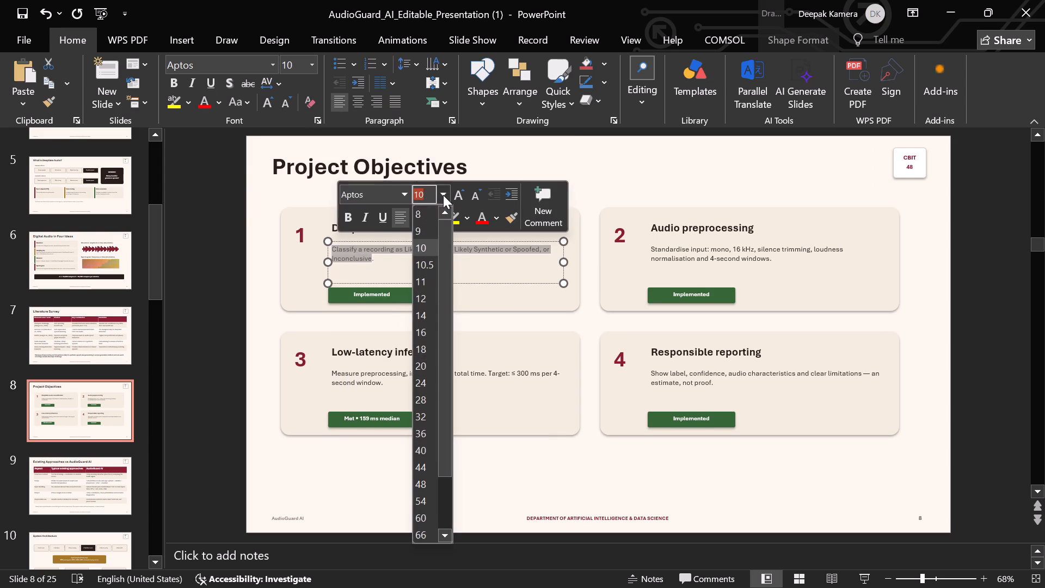
pyautogui.click(422, 323)
pyautogui.click(435, 323)
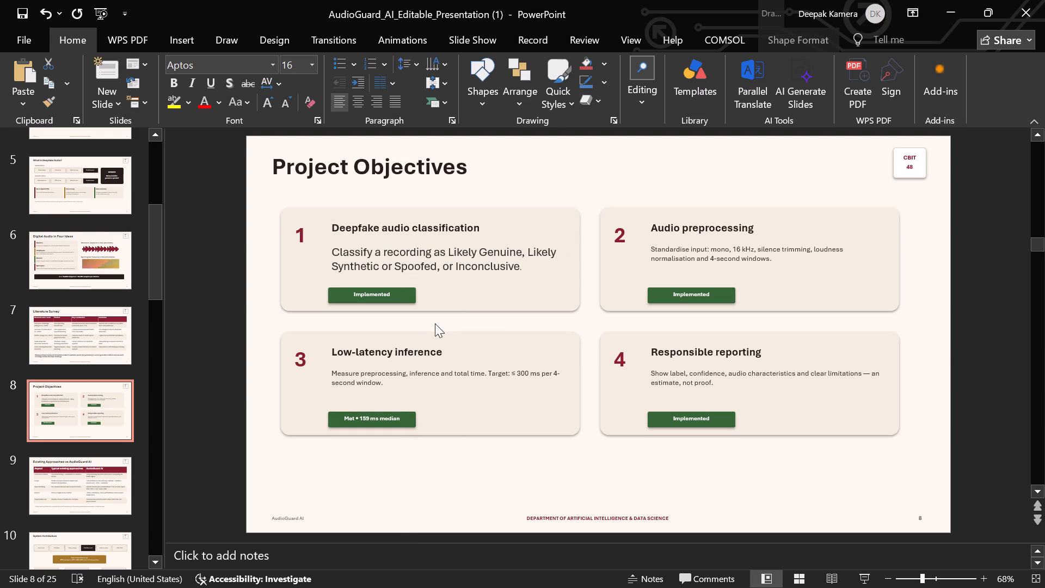
# Set the Deepfake audio classification heading in the first objective card to font size 18.
pyautogui.doubleClick(481, 227)
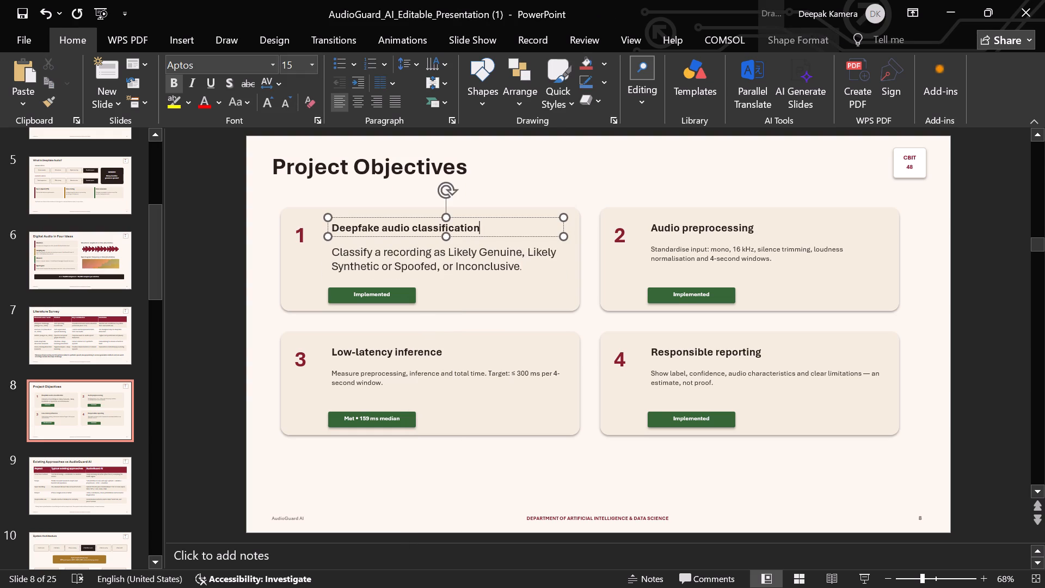
pyautogui.moveTo(479, 227); pyautogui.dragTo(384, 233)
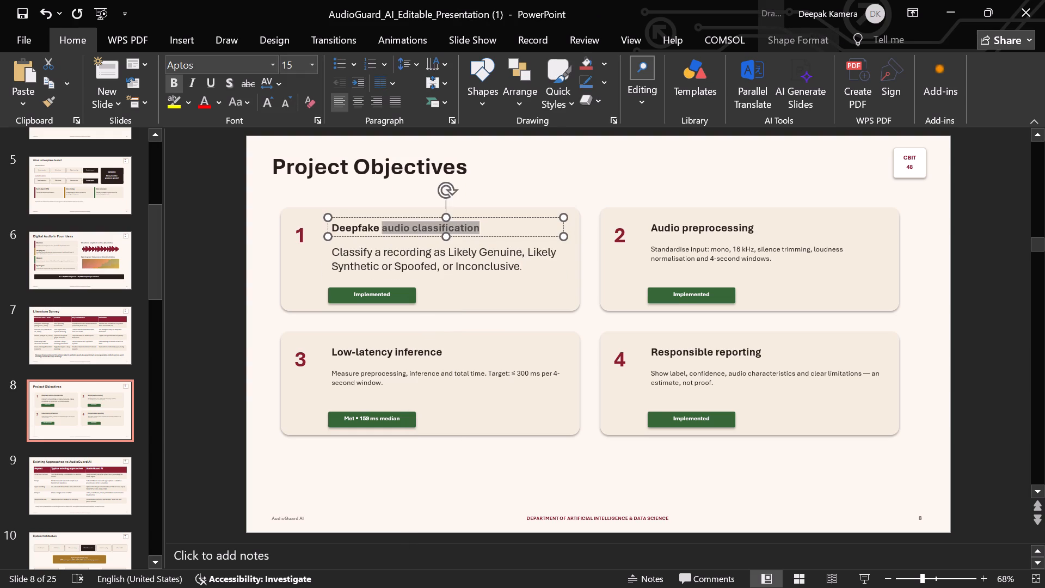
pyautogui.moveTo(384, 233); pyautogui.dragTo(337, 230)
pyautogui.click(441, 180)
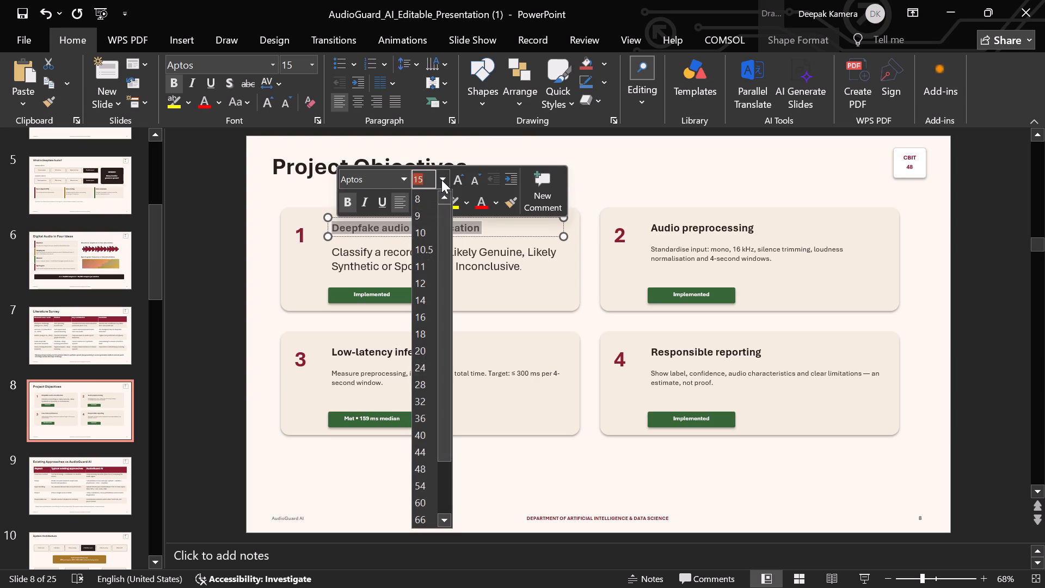
pyautogui.click(422, 327)
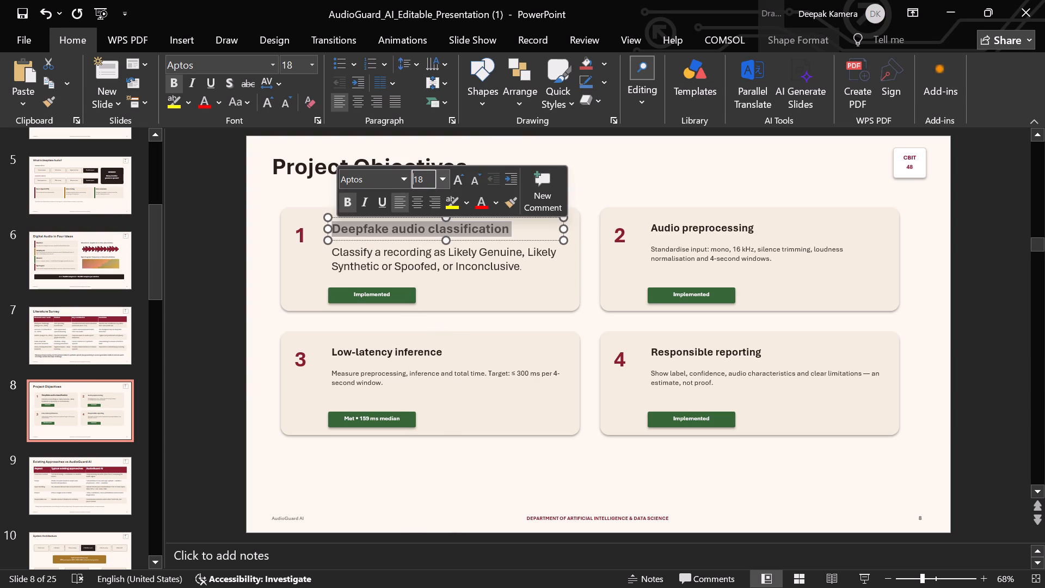
pyautogui.click(496, 278)
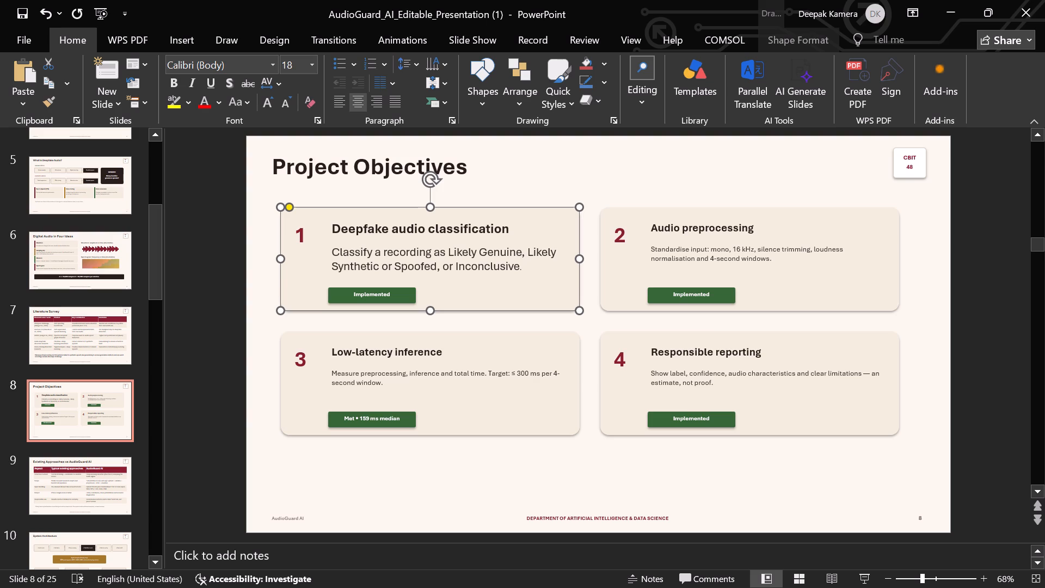
# Set the Audio preprocessing heading in the second objective card to font size 18.
pyautogui.moveTo(652, 227); pyautogui.dragTo(755, 236)
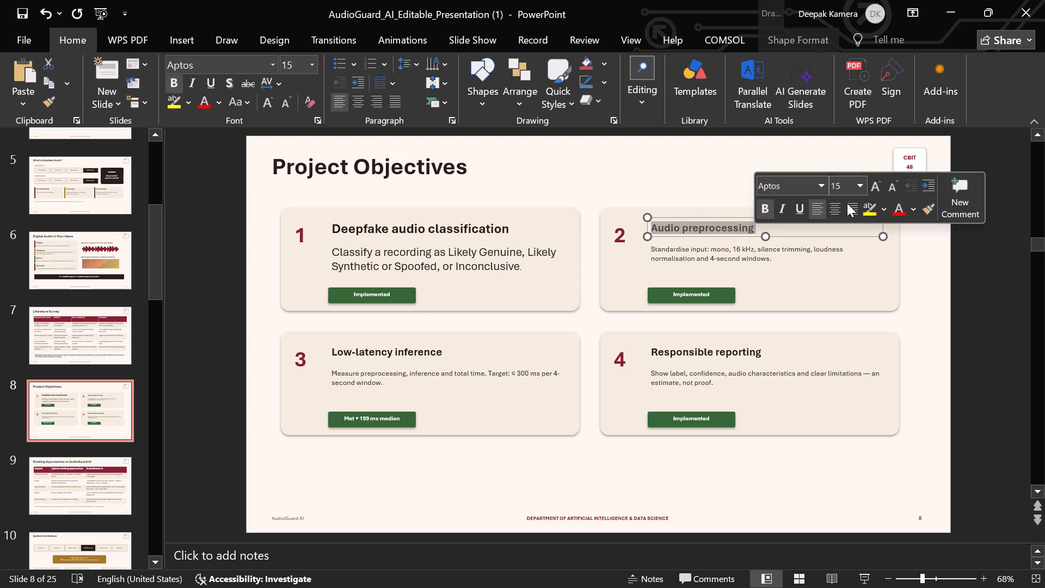
pyautogui.click(862, 188)
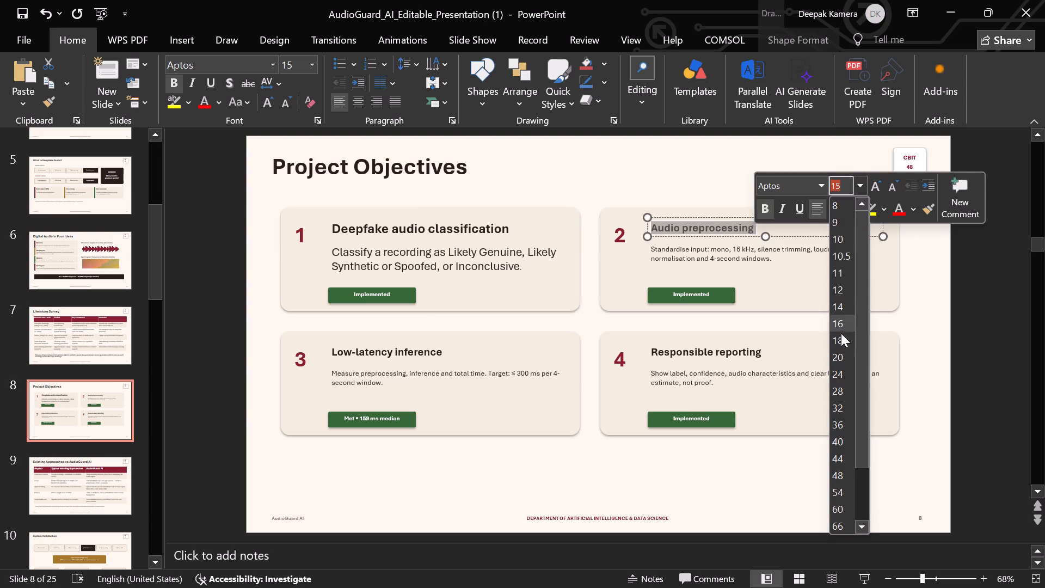
pyautogui.click(840, 339)
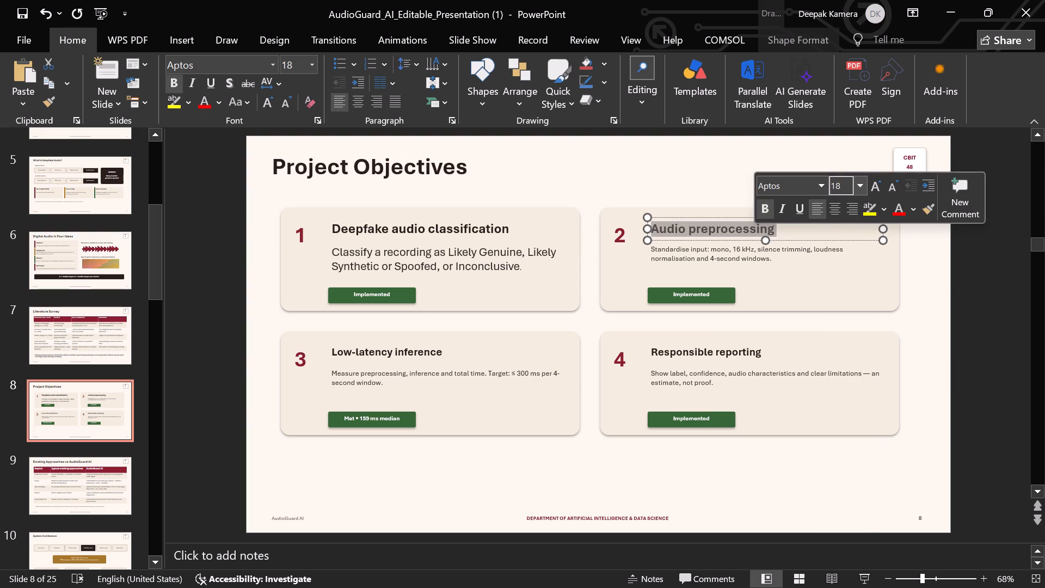
# Set the description under Audio preprocessing in the second objective card to font size 14.
pyautogui.click(763, 257)
pyautogui.moveTo(773, 258); pyautogui.dragTo(714, 250)
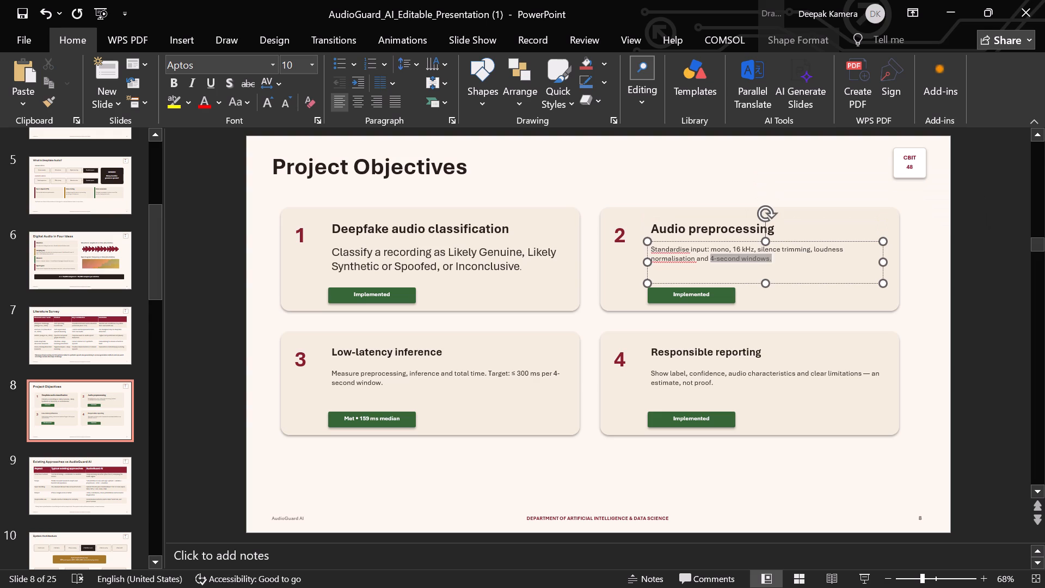
pyautogui.moveTo(714, 250); pyautogui.dragTo(663, 248)
pyautogui.click(766, 199)
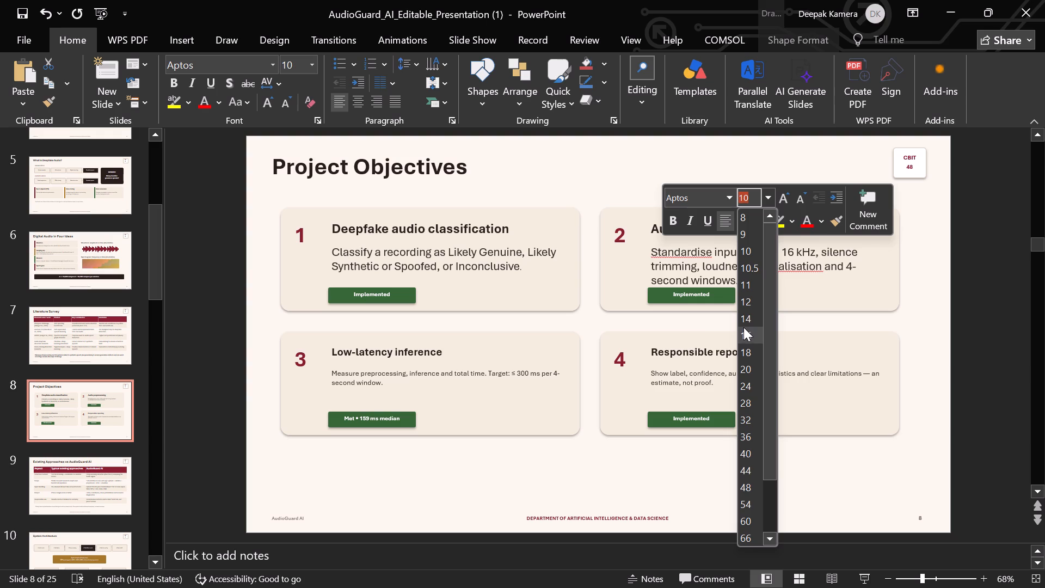
pyautogui.click(745, 312)
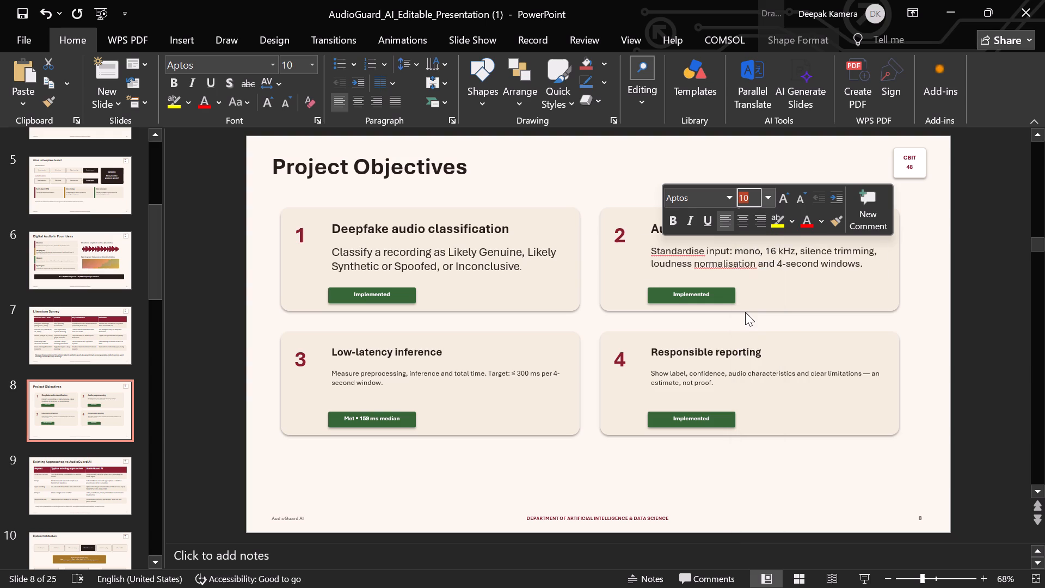
# Set the description under Deepfake audio classification in the first objective card to font size 14.
pyautogui.moveTo(526, 266); pyautogui.dragTo(427, 251)
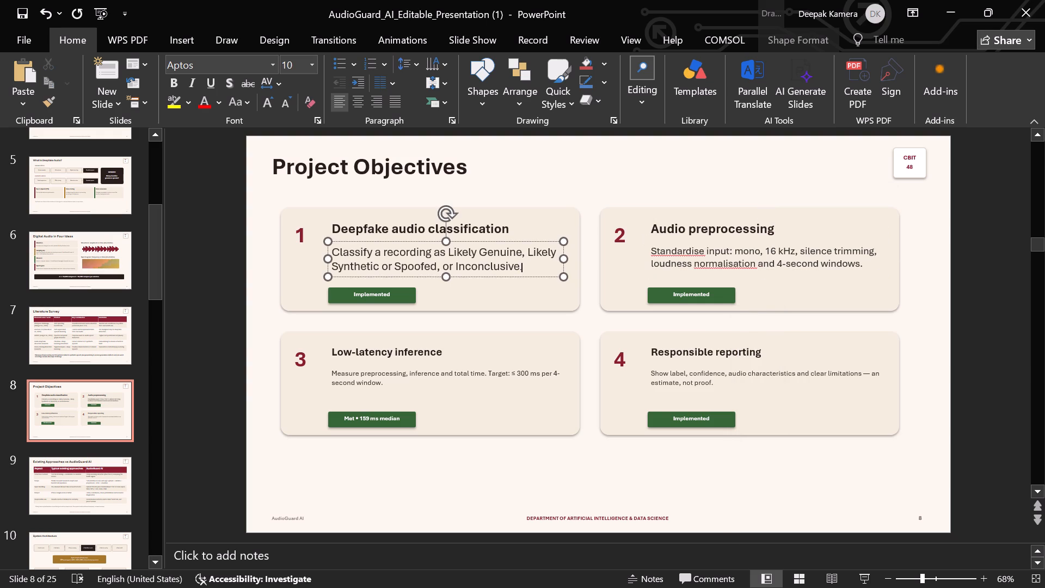
pyautogui.moveTo(427, 251); pyautogui.dragTo(355, 247)
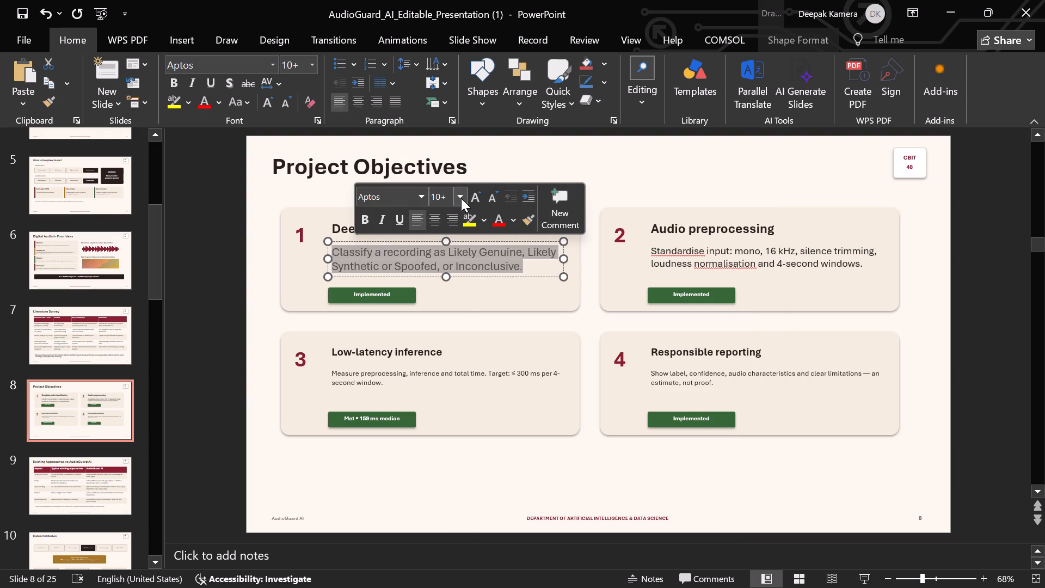
pyautogui.click(461, 198)
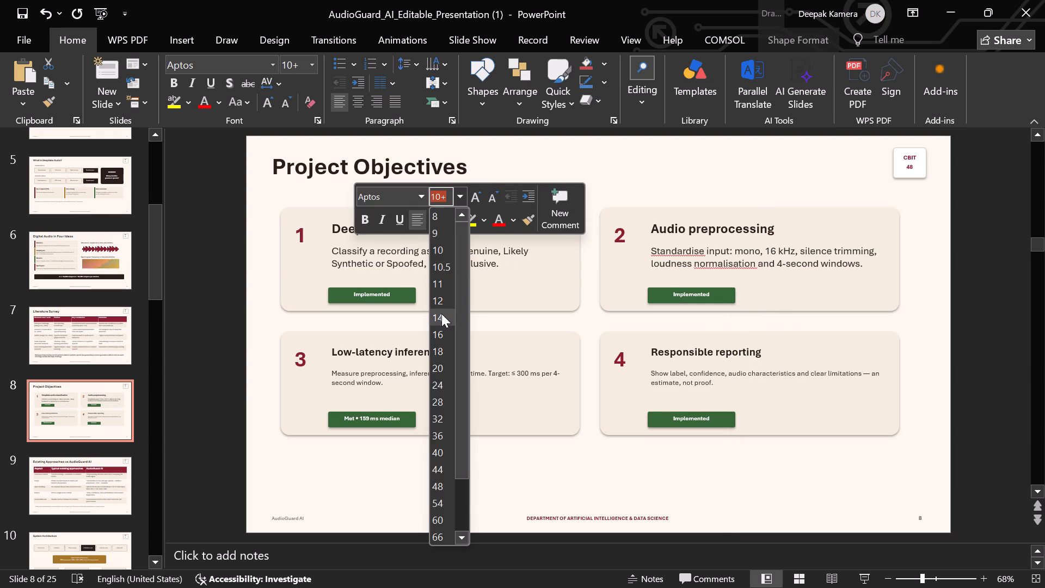
pyautogui.click(441, 314)
pyautogui.click(475, 372)
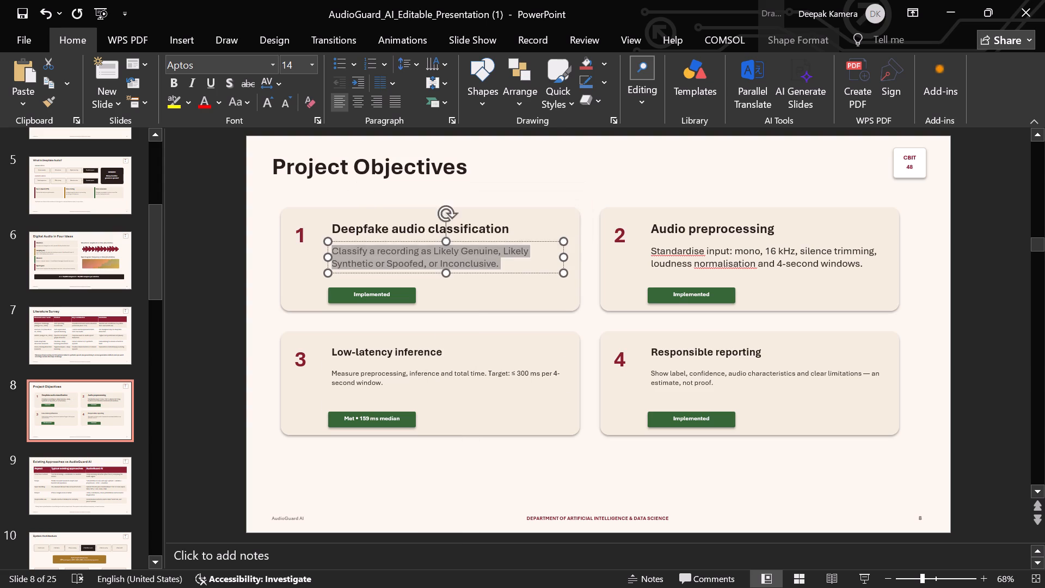
# Set the Low-latency inference heading in the third objective card to font size 18.
pyautogui.click(432, 350)
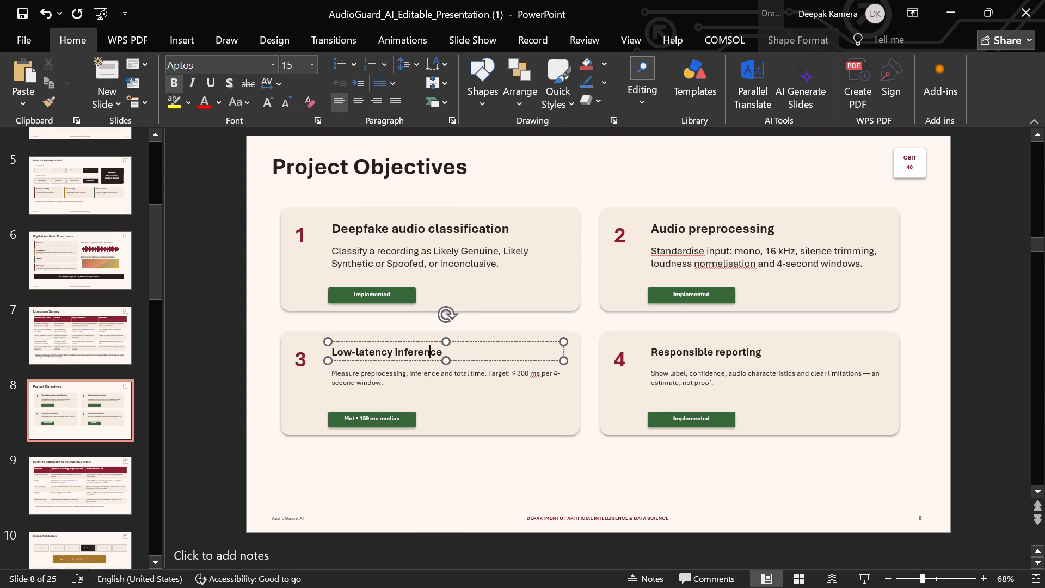
pyautogui.click(442, 352)
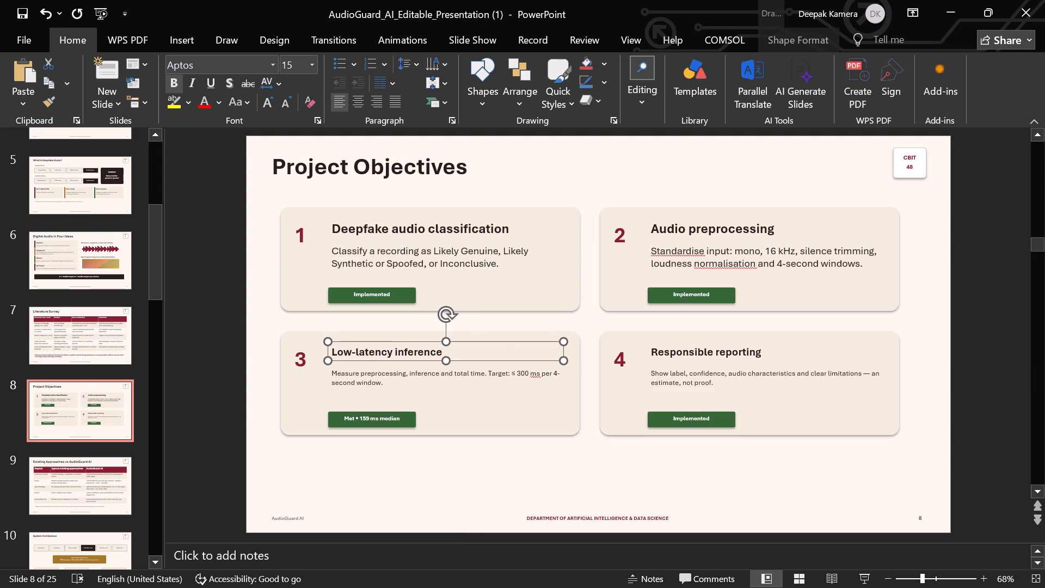
pyautogui.moveTo(440, 348); pyautogui.dragTo(308, 354)
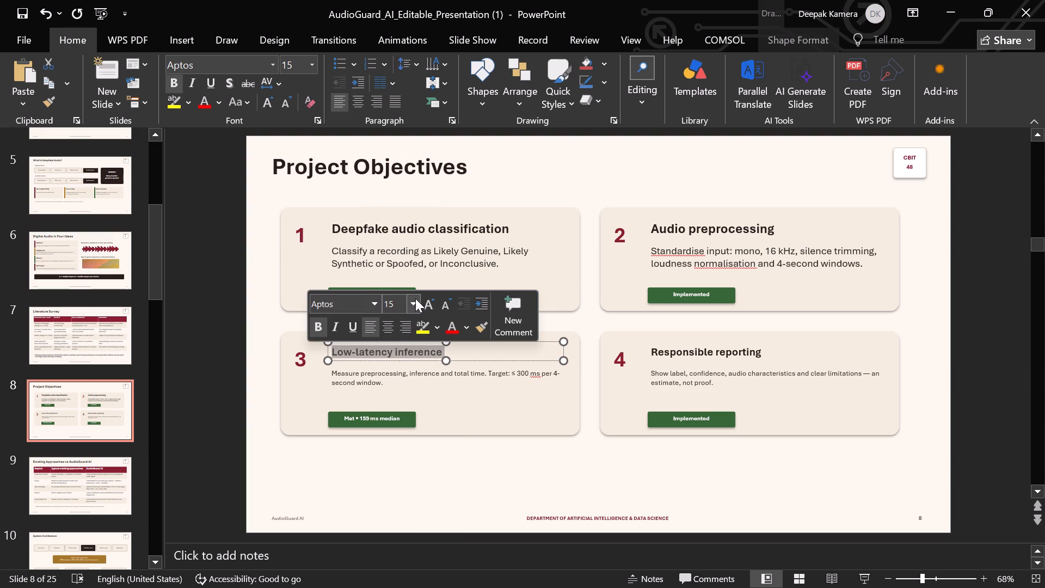
pyautogui.click(415, 298)
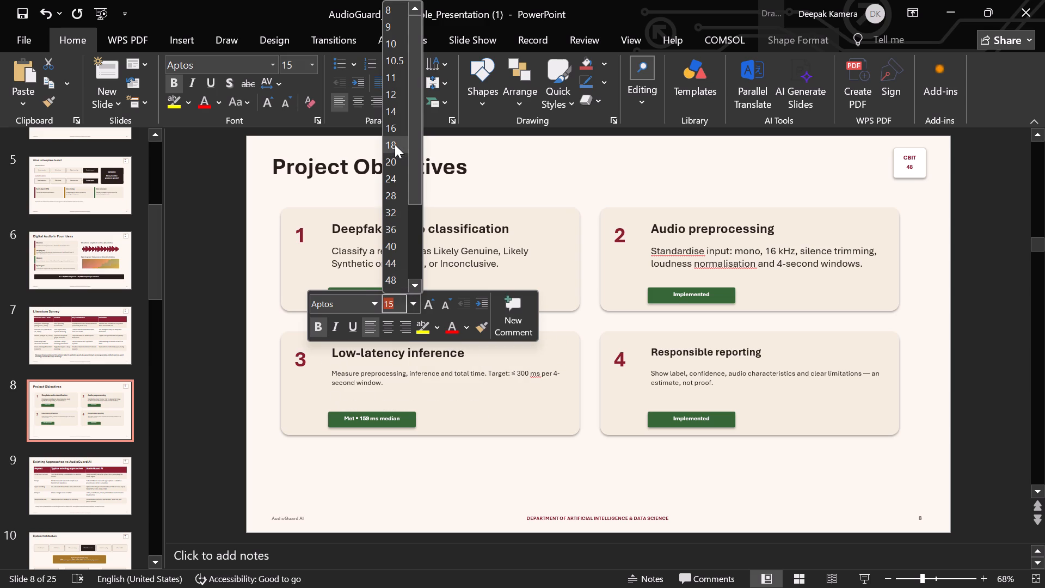
pyautogui.click(394, 143)
# Set the description under Low-latency inference in the third objective card to font size 14.
pyautogui.click(385, 376)
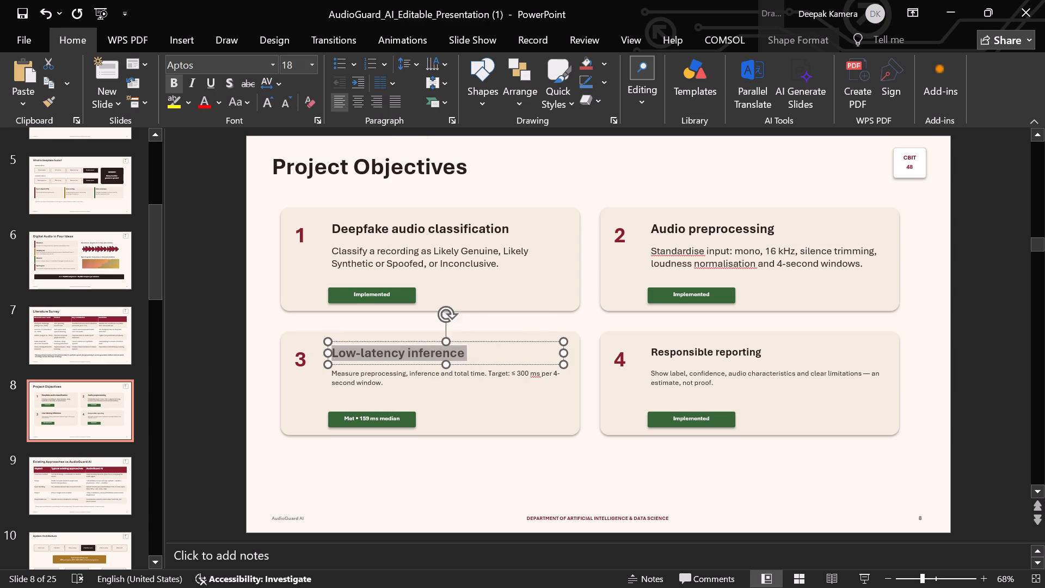
pyautogui.moveTo(385, 384); pyautogui.dragTo(341, 372)
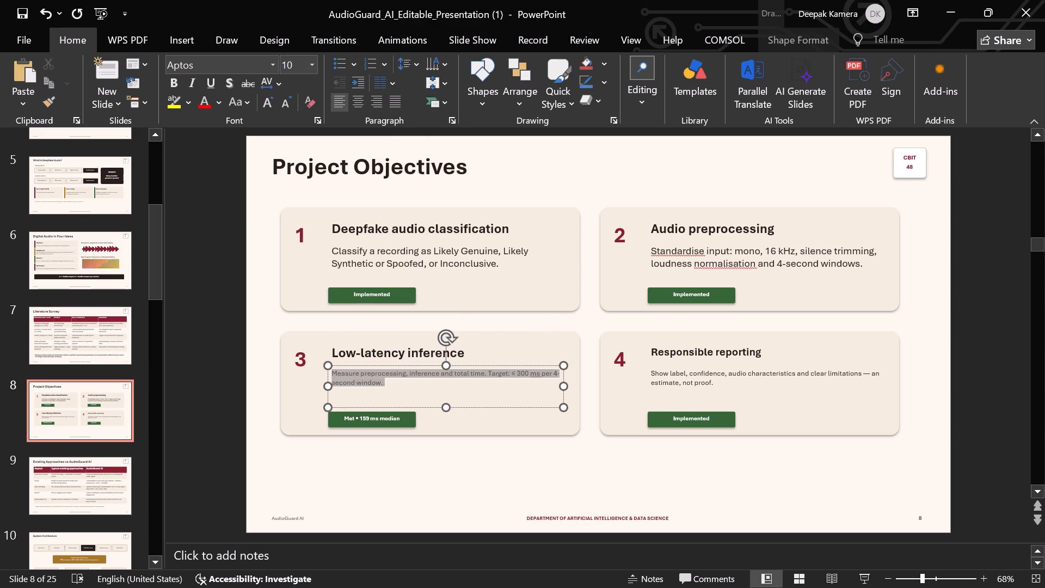
pyautogui.moveTo(341, 372); pyautogui.dragTo(340, 372)
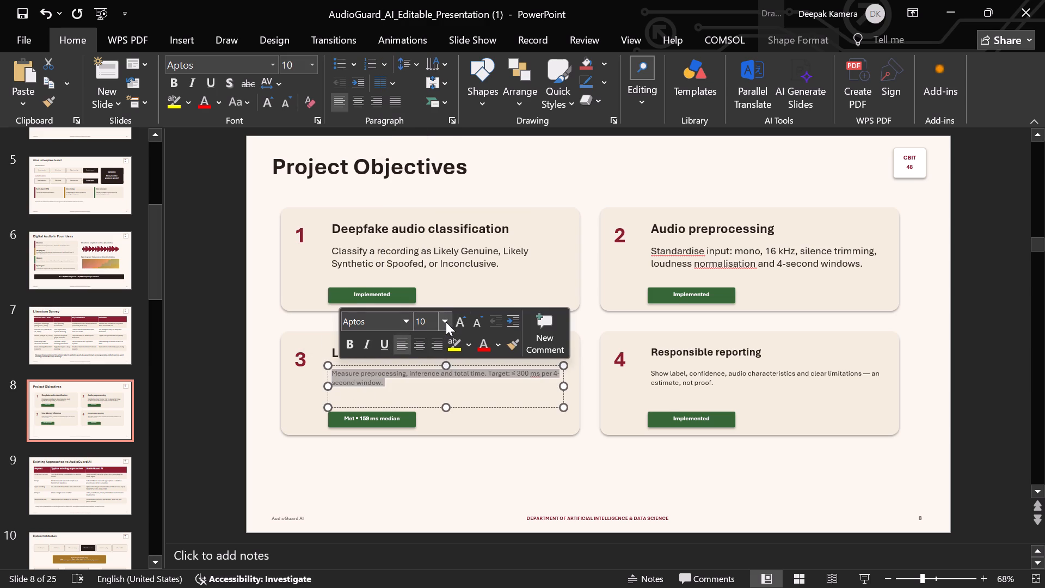
pyautogui.click(446, 322)
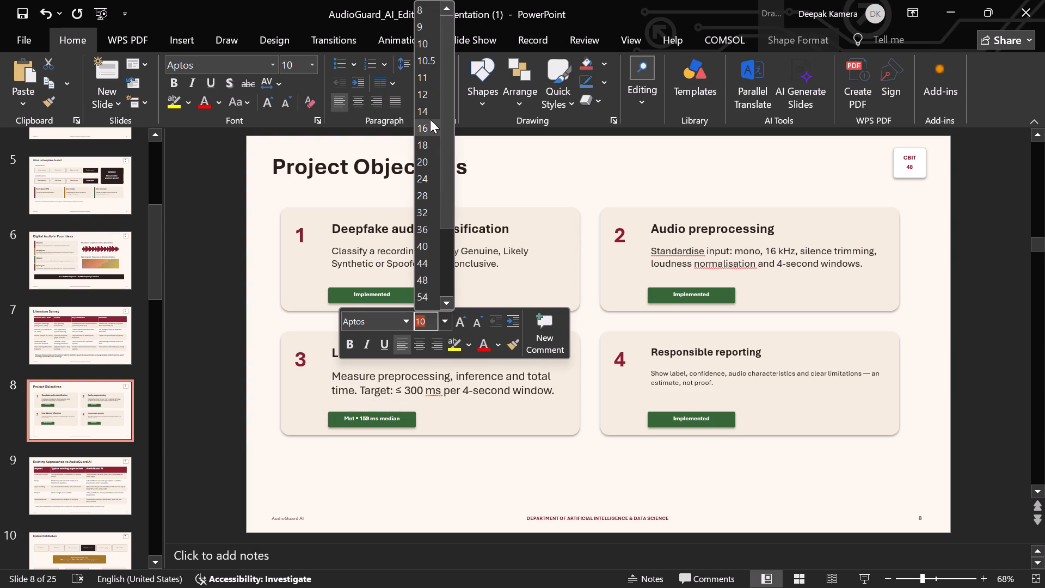
pyautogui.click(431, 116)
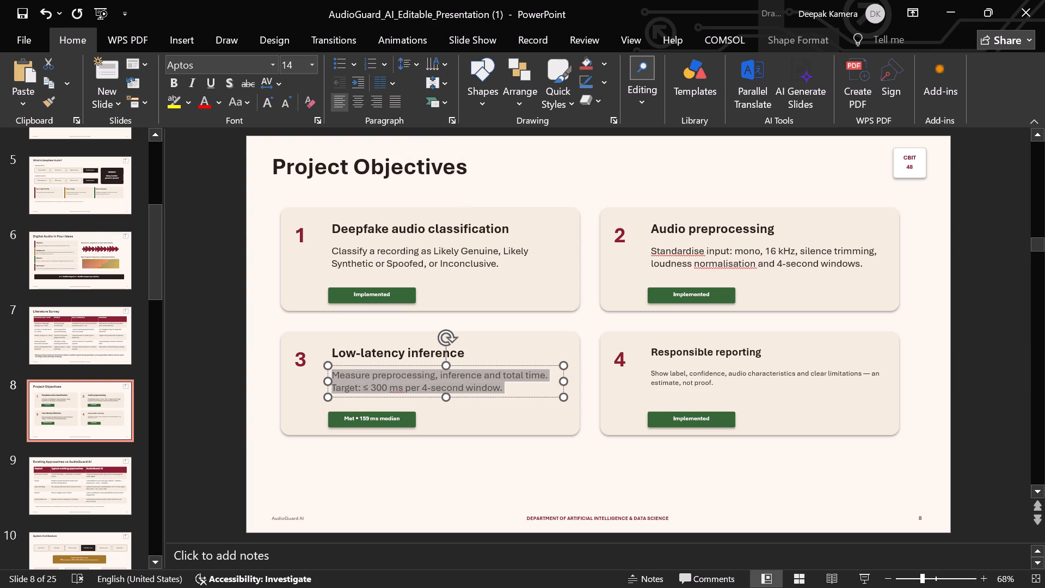
pyautogui.click(533, 488)
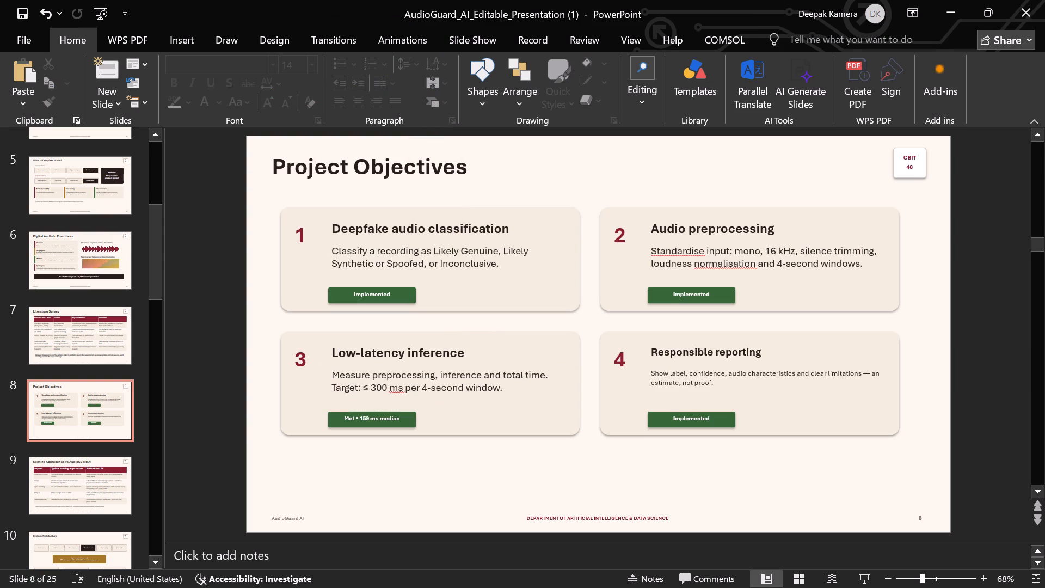
# Set the Responsible reporting heading in the fourth objective card to font size 18.
pyautogui.moveTo(760, 353); pyautogui.dragTo(668, 353)
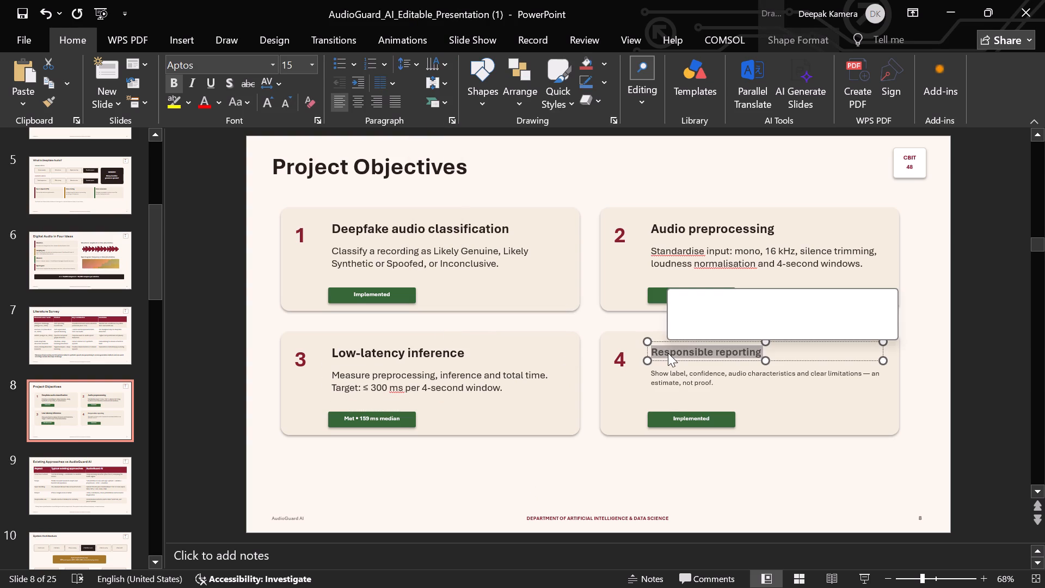
pyautogui.click(773, 299)
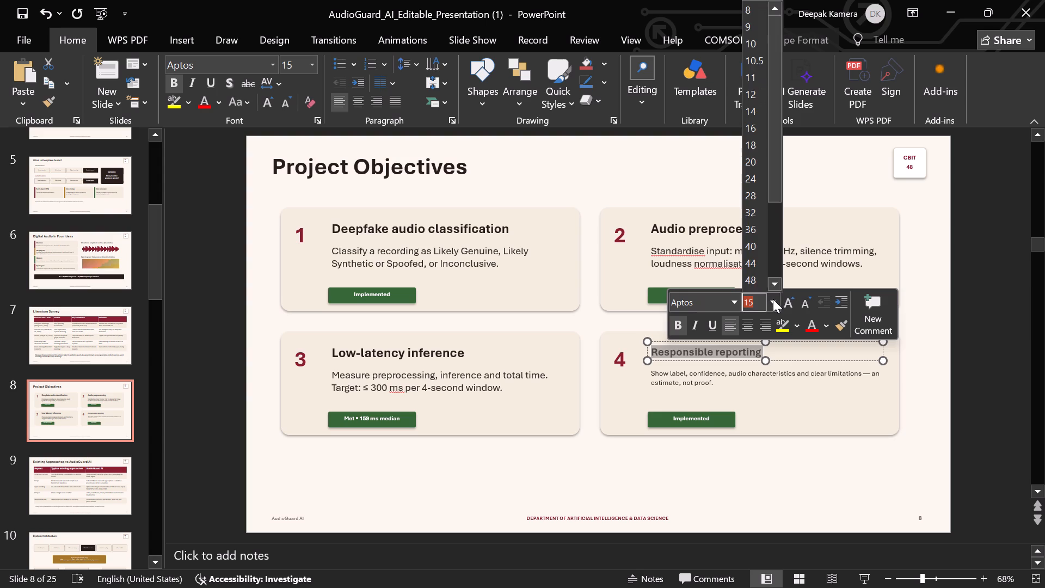
pyautogui.click(751, 145)
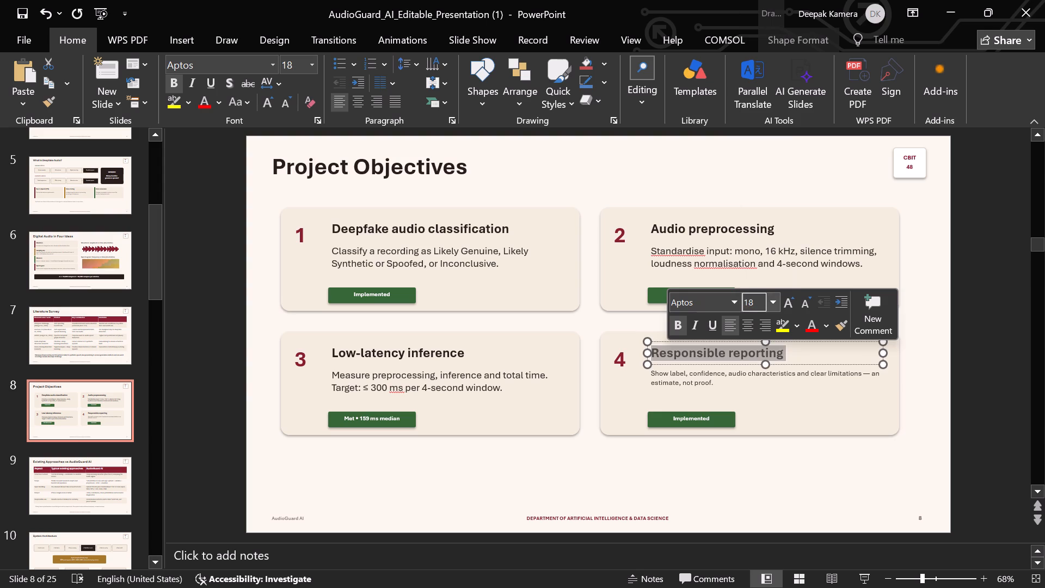
# Set the description under Responsible reporting in the fourth objective card to font size 14.
pyautogui.moveTo(716, 382); pyautogui.dragTo(665, 373)
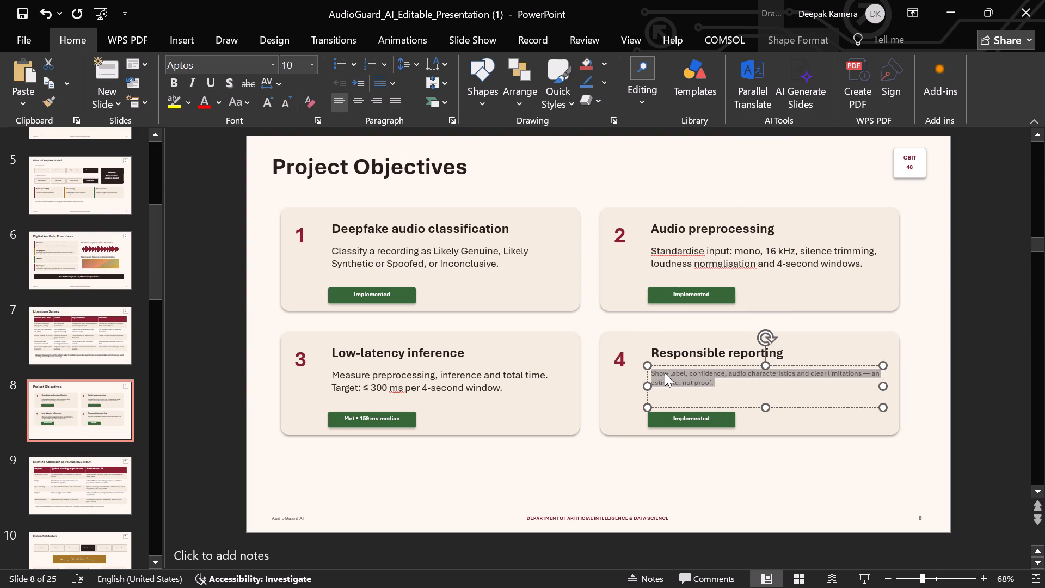
pyautogui.moveTo(665, 373); pyautogui.dragTo(660, 373)
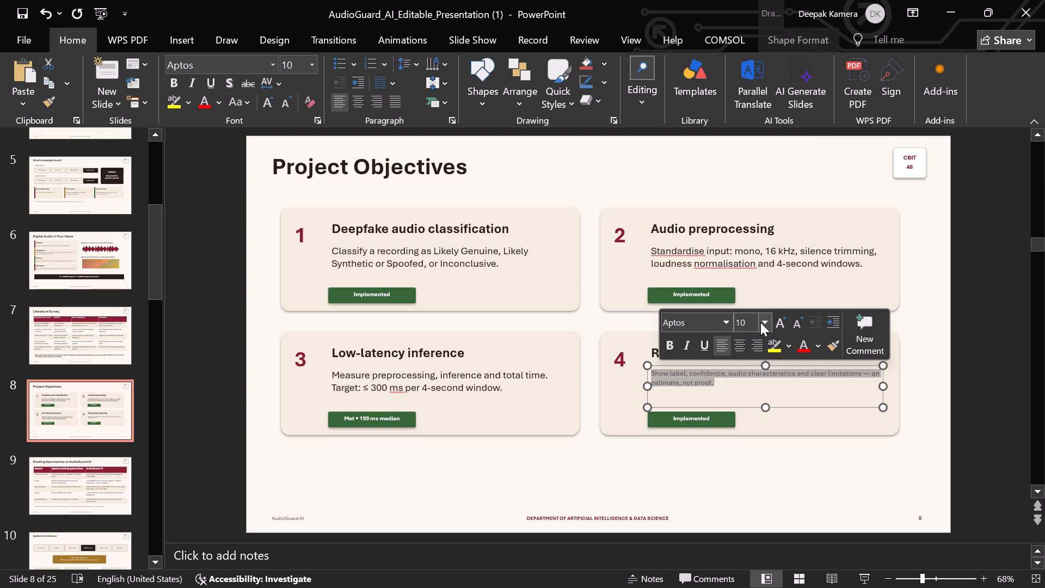
pyautogui.click(763, 322)
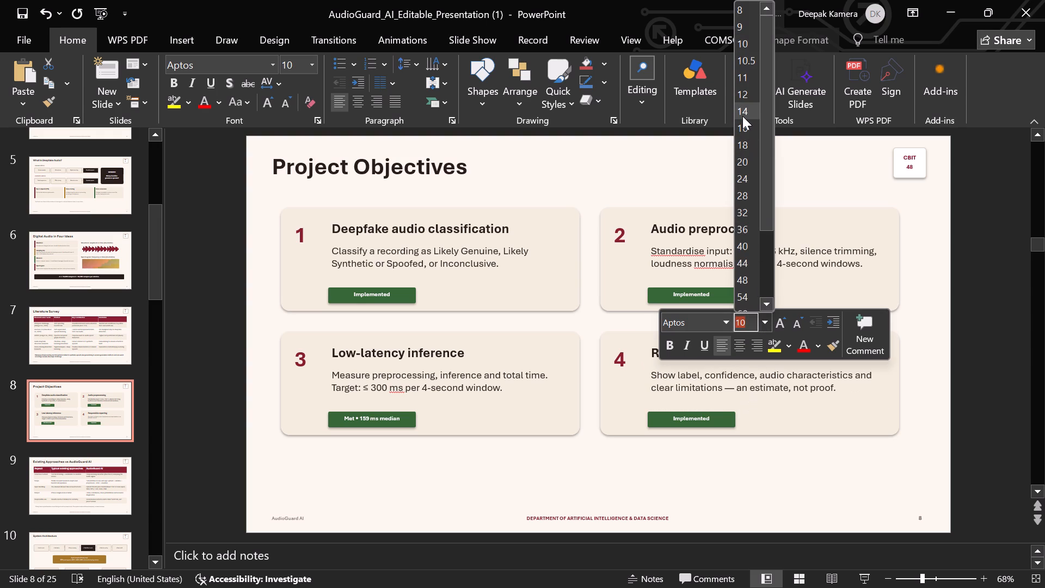
pyautogui.click(742, 116)
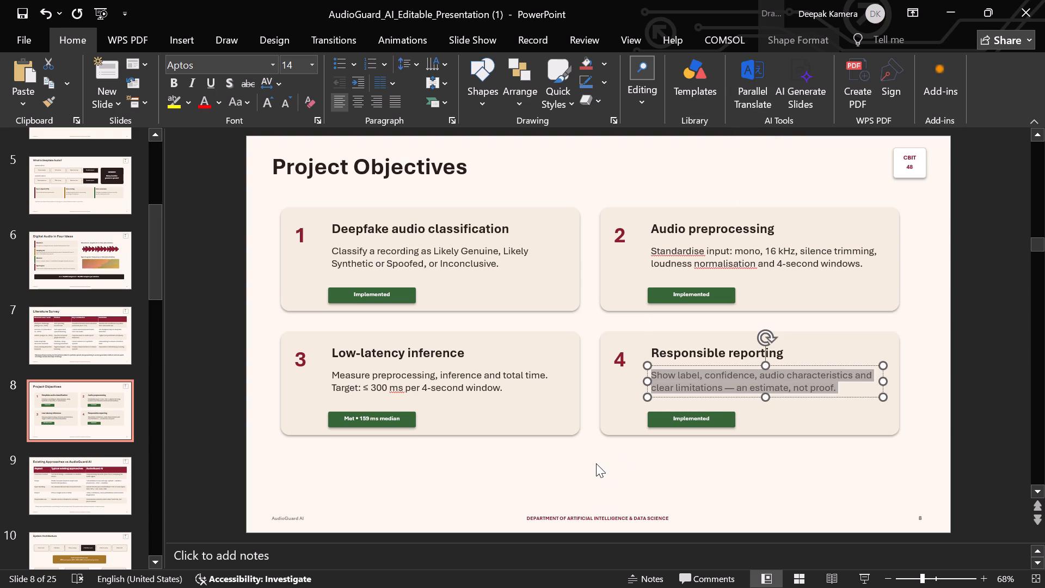
pyautogui.click(596, 463)
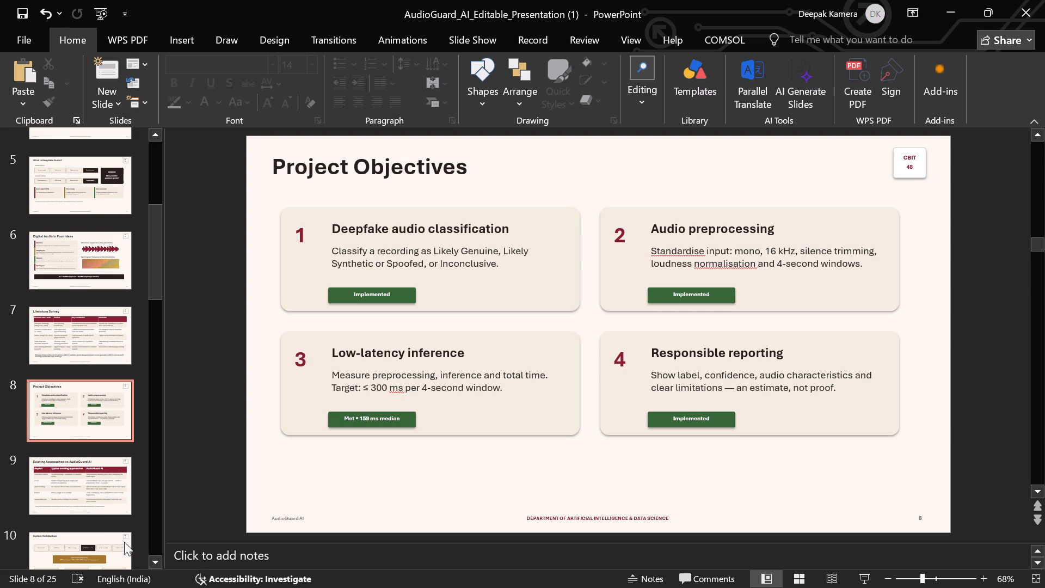
# Set the WINDOWING heading on slide 11, Audio Preprocessing Pipeline, to font size 18.
pyautogui.click(110, 513)
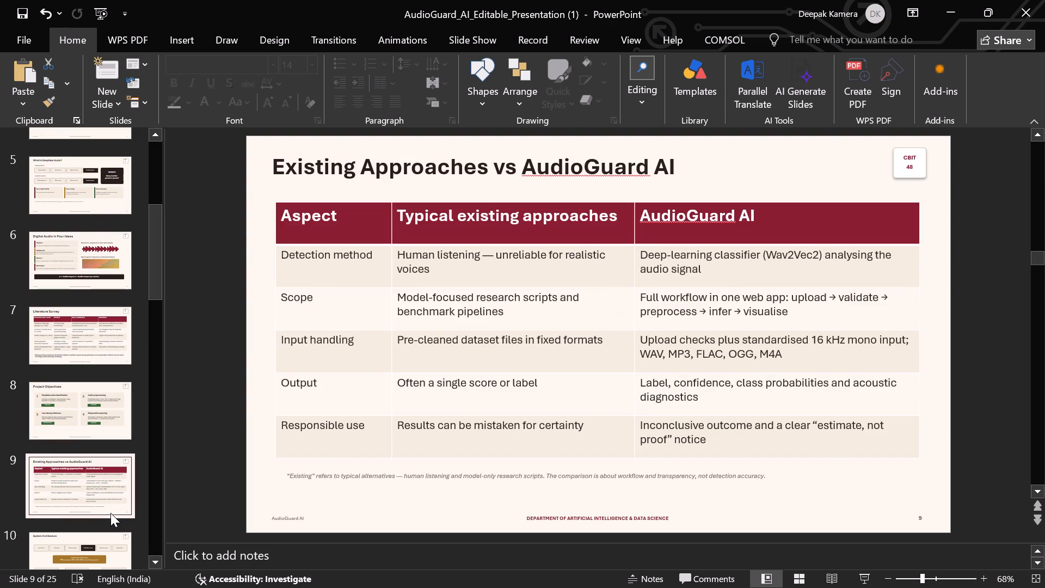
pyautogui.click(75, 549)
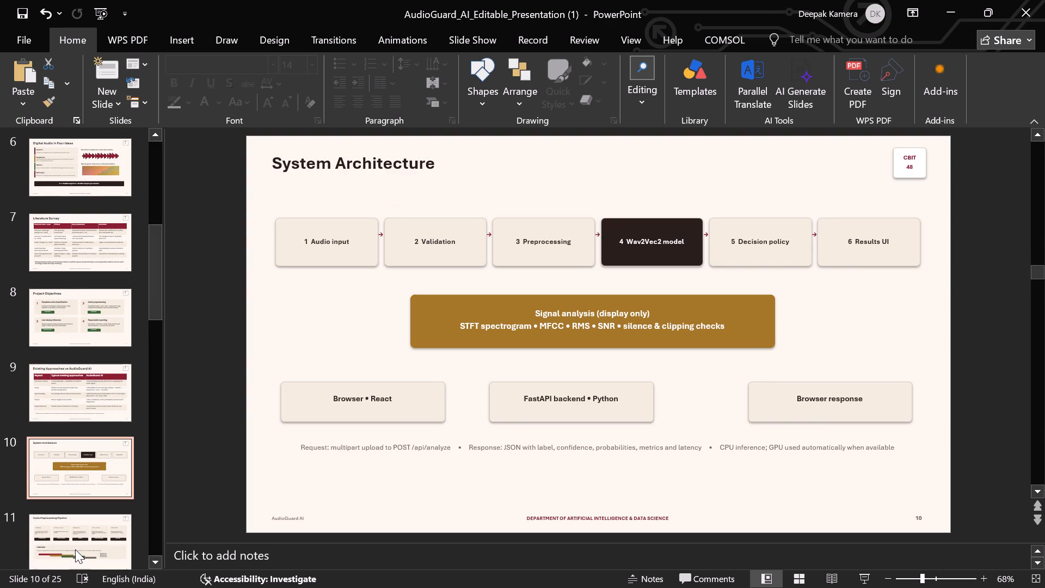
pyautogui.scroll(-1, 75, 549)
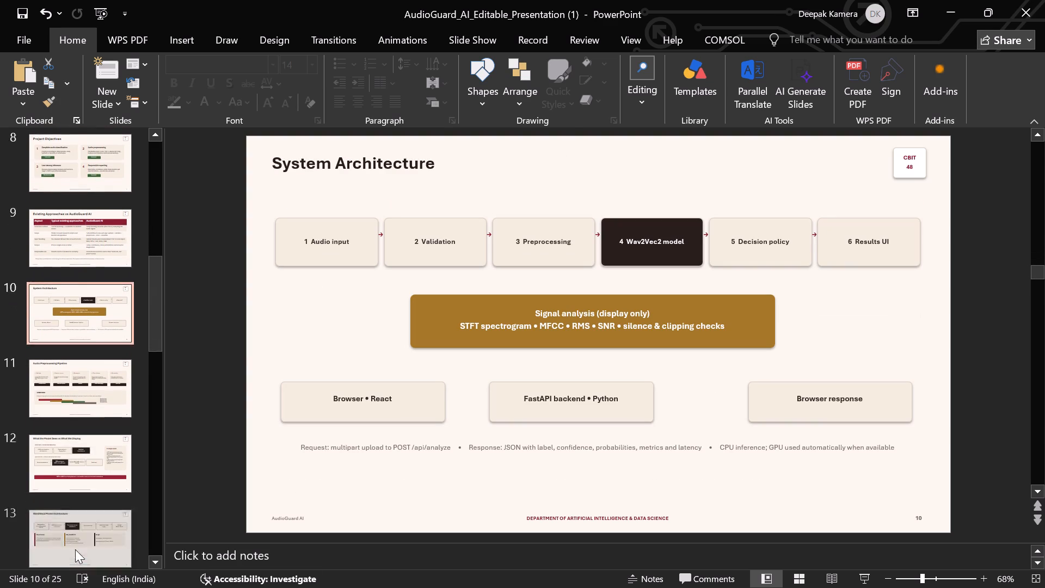
pyautogui.scroll(-1, 75, 549)
pyautogui.click(94, 383)
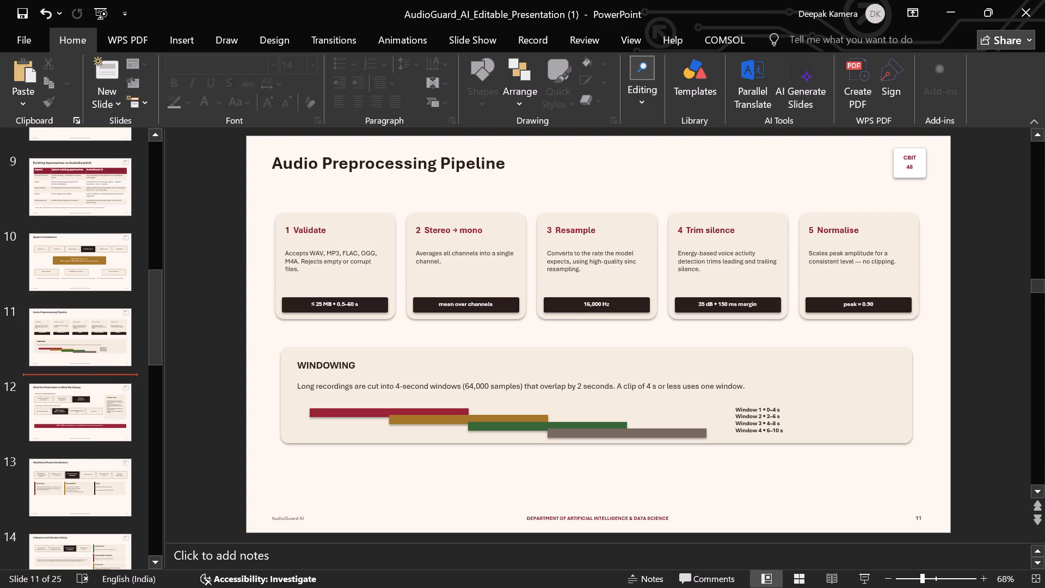
pyautogui.moveTo(298, 365); pyautogui.dragTo(339, 375)
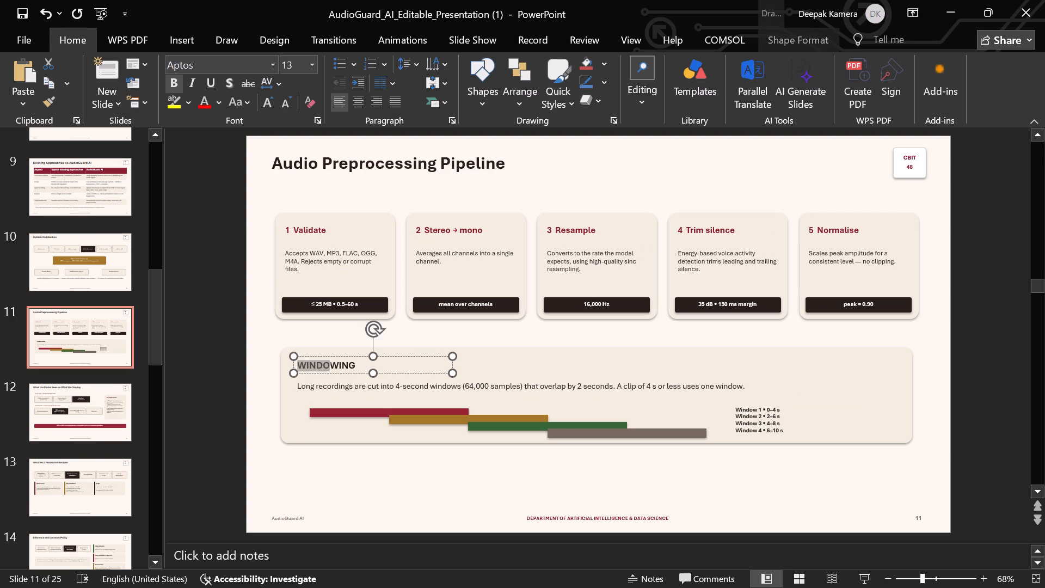
pyautogui.moveTo(339, 375); pyautogui.dragTo(365, 370)
pyautogui.click(470, 317)
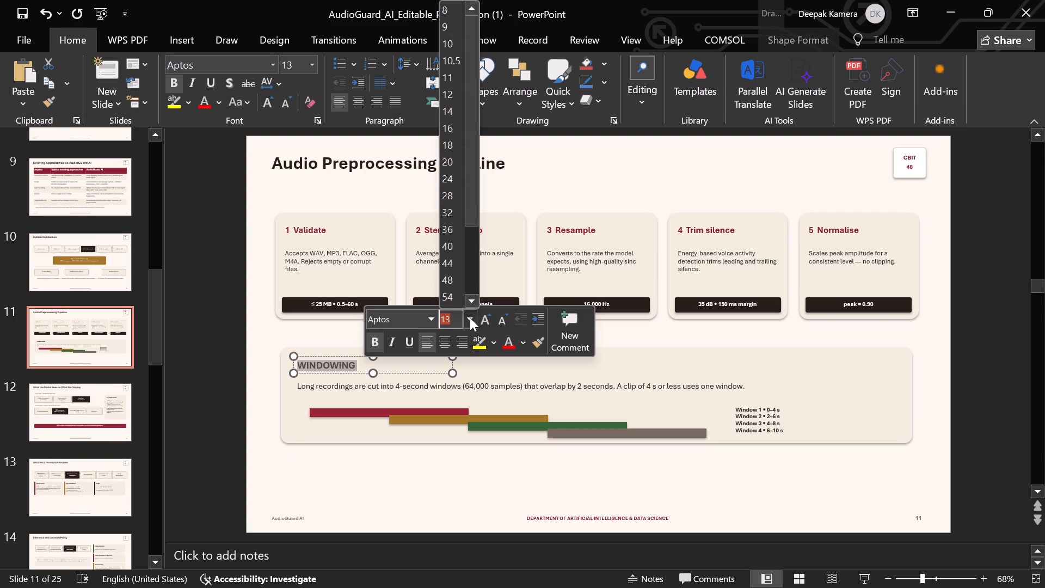
pyautogui.click(450, 140)
# Set the sentence about 4-second windows under the WINDOWING heading to font size 14.
pyautogui.click(407, 388)
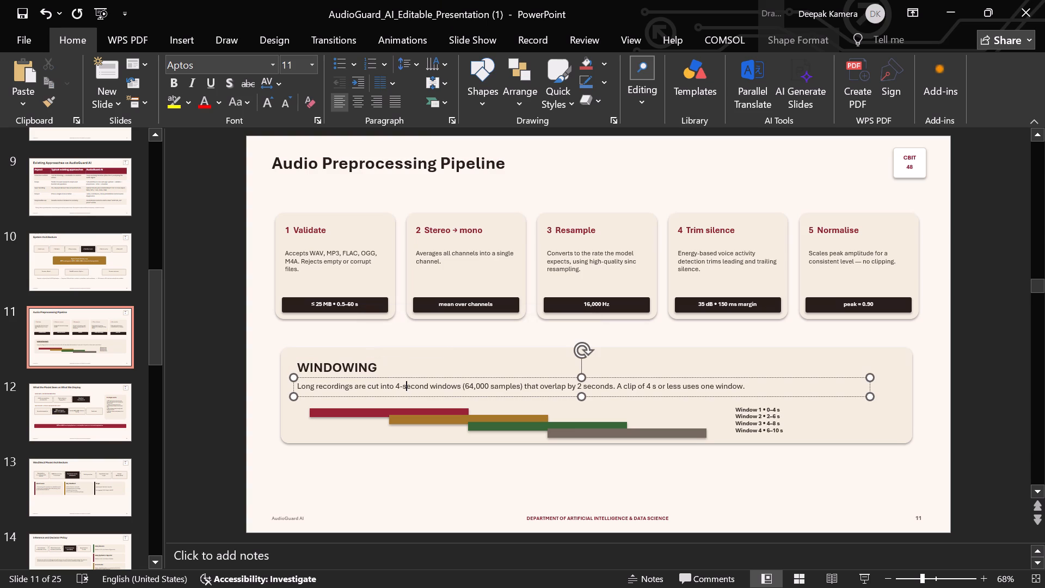
pyautogui.moveTo(299, 386); pyautogui.dragTo(489, 395)
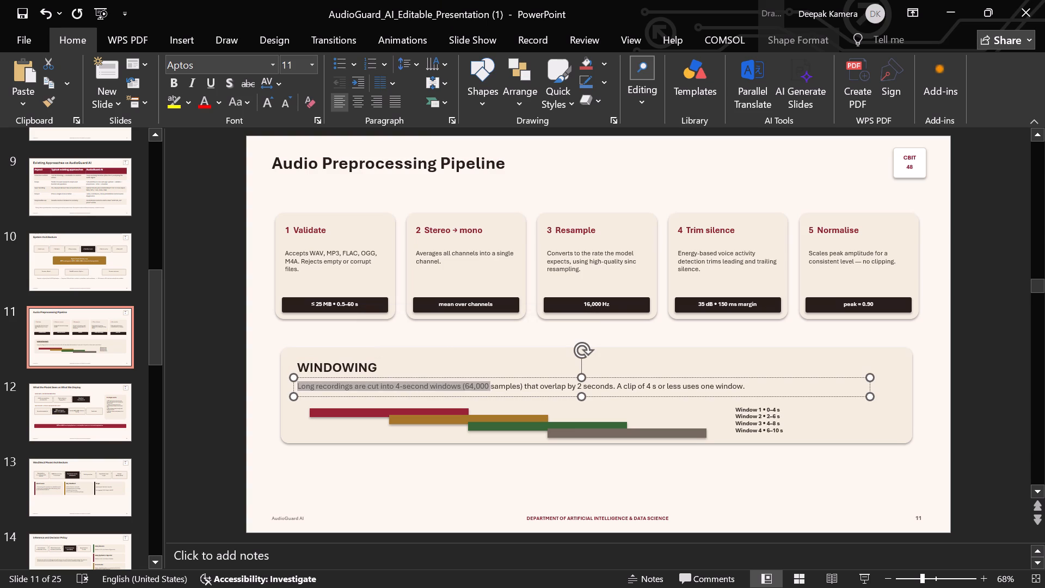
pyautogui.moveTo(489, 395); pyautogui.dragTo(734, 386)
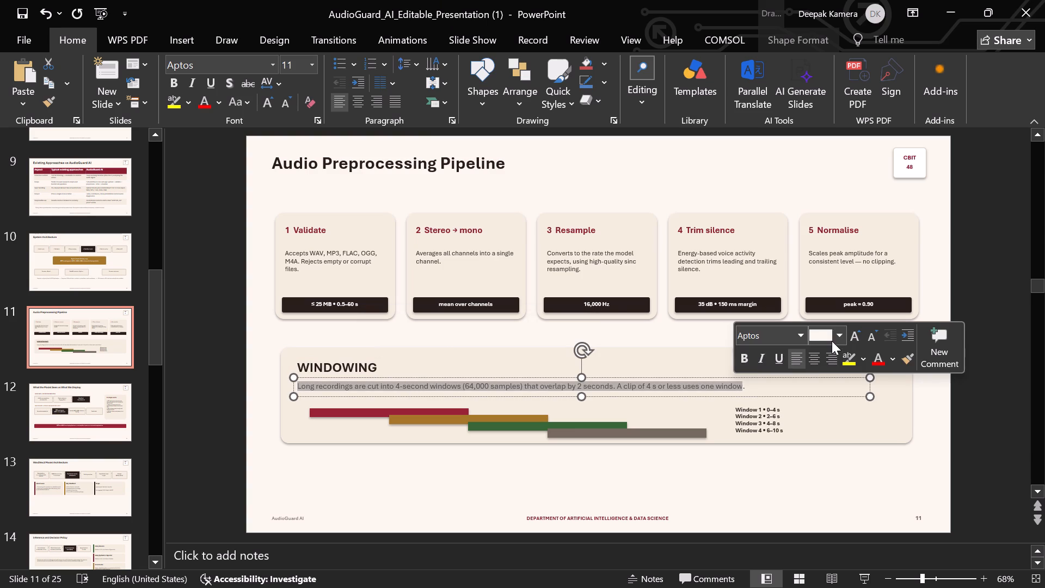
pyautogui.click(840, 338)
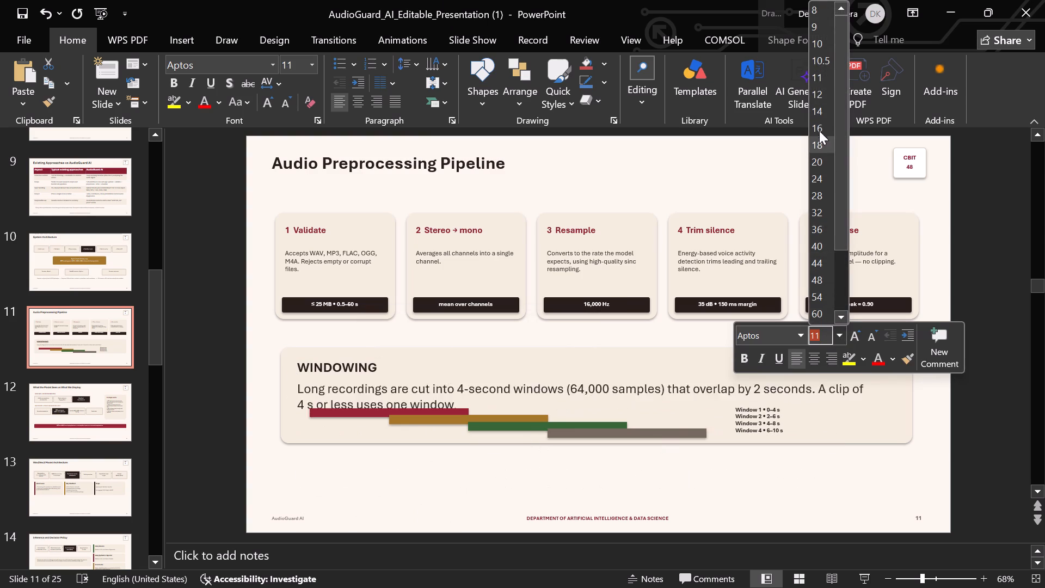
pyautogui.click(819, 111)
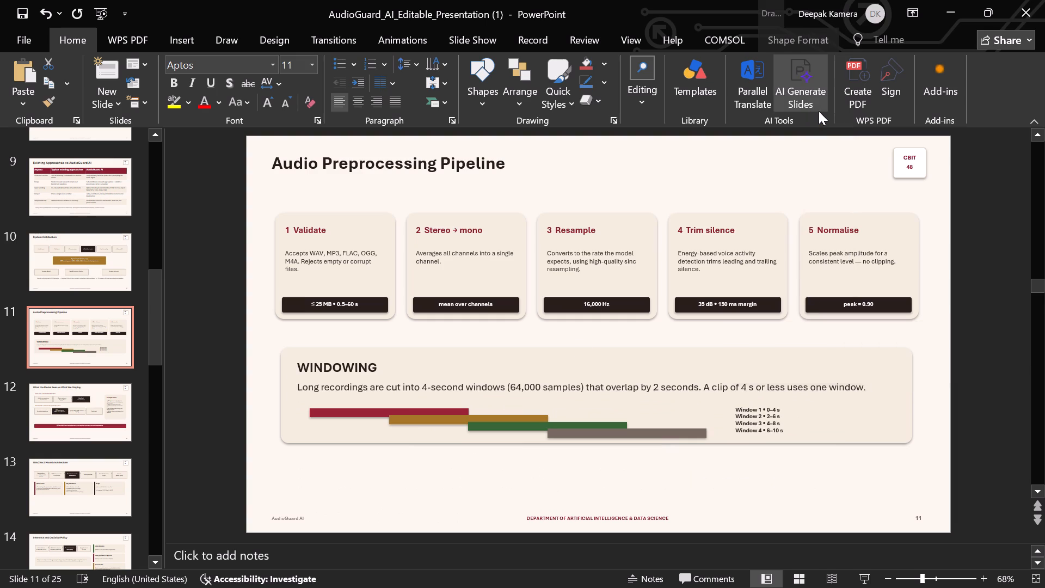
pyautogui.click(784, 424)
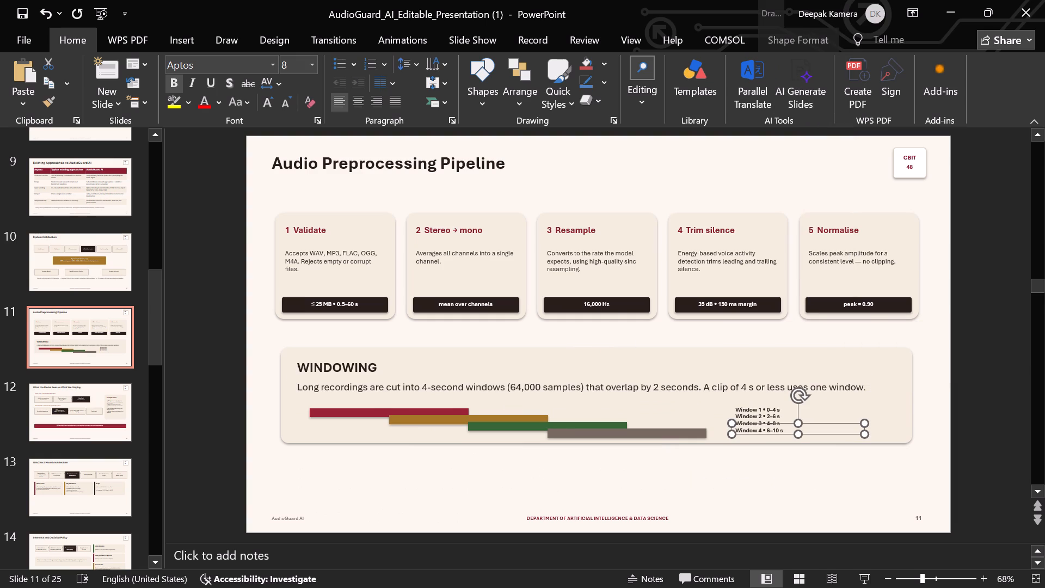
# Set the description about accepted audio formats in the Validate card to font size 12.
pyautogui.moveTo(305, 267); pyautogui.dragTo(285, 252)
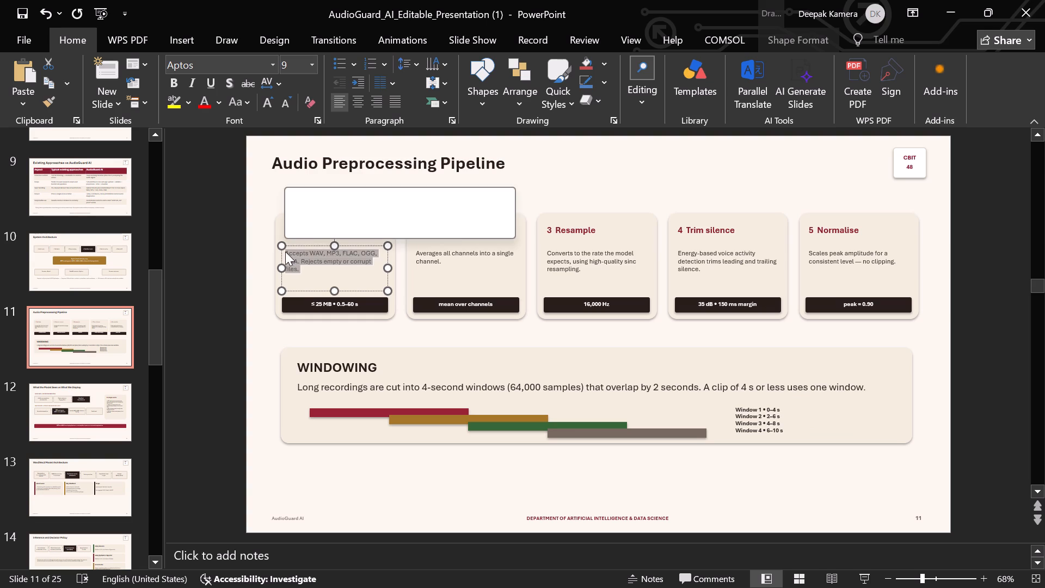
pyautogui.click(386, 201)
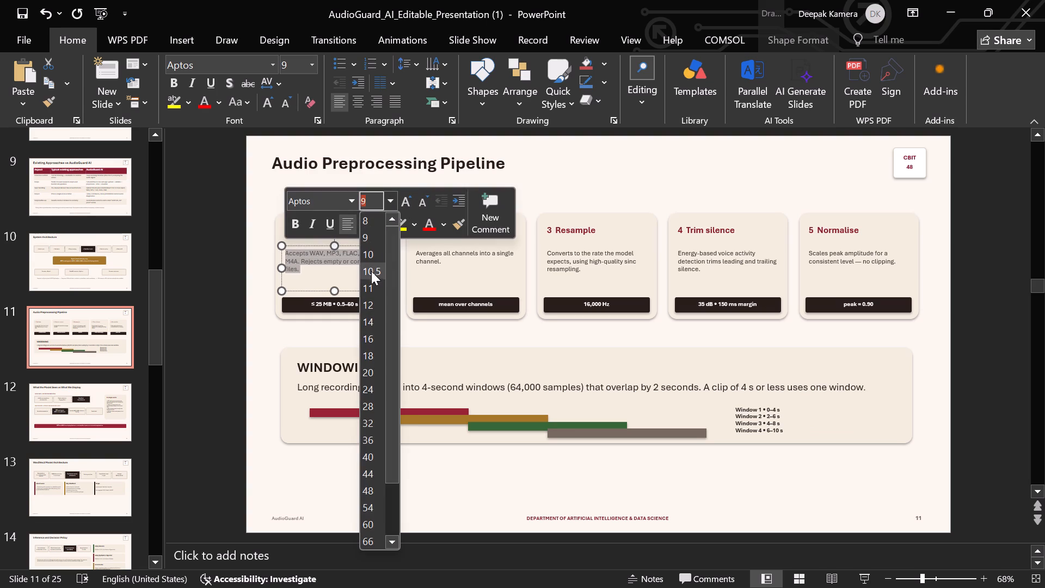
pyautogui.click(369, 304)
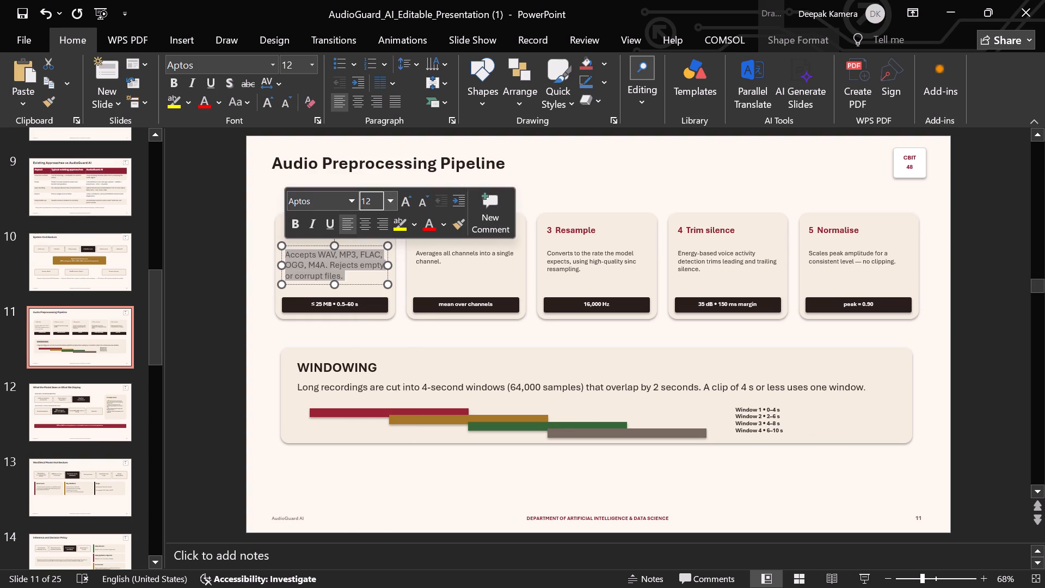
# Set the description about averaging channels in the Stereo → mono card to font size 12.
pyautogui.moveTo(438, 263); pyautogui.dragTo(418, 249)
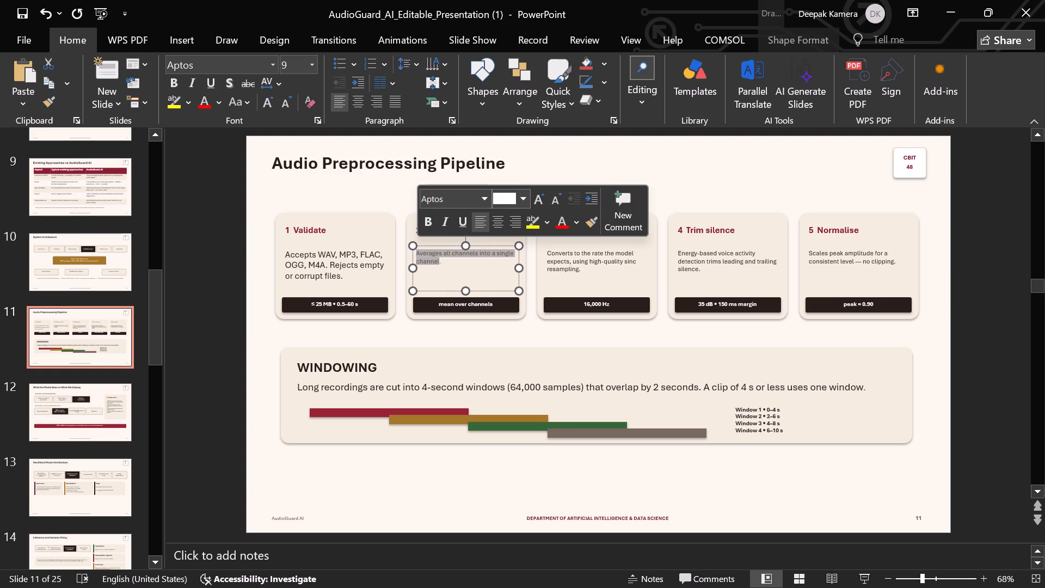
pyautogui.click(522, 205)
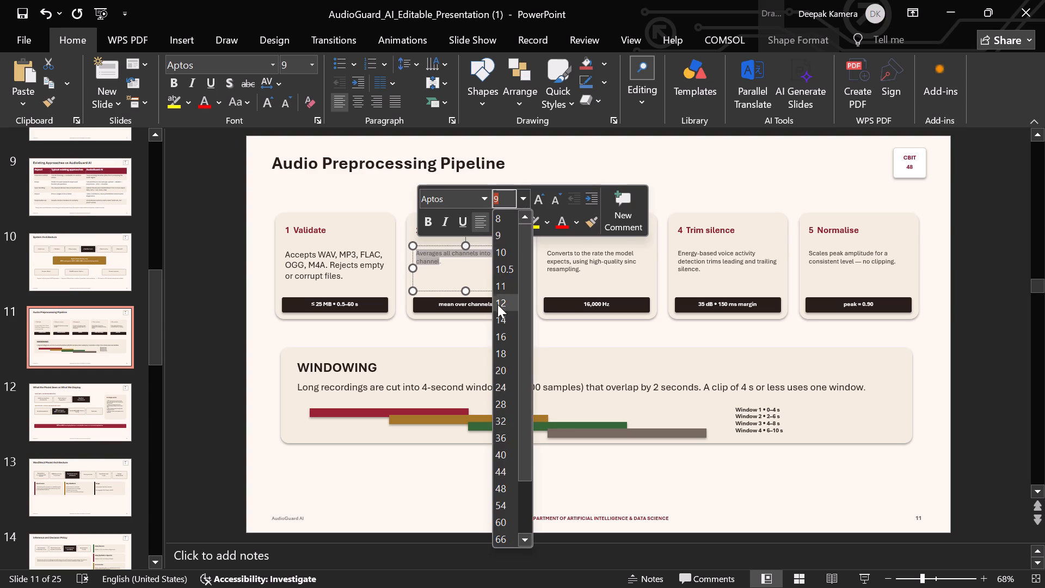
pyautogui.click(497, 298)
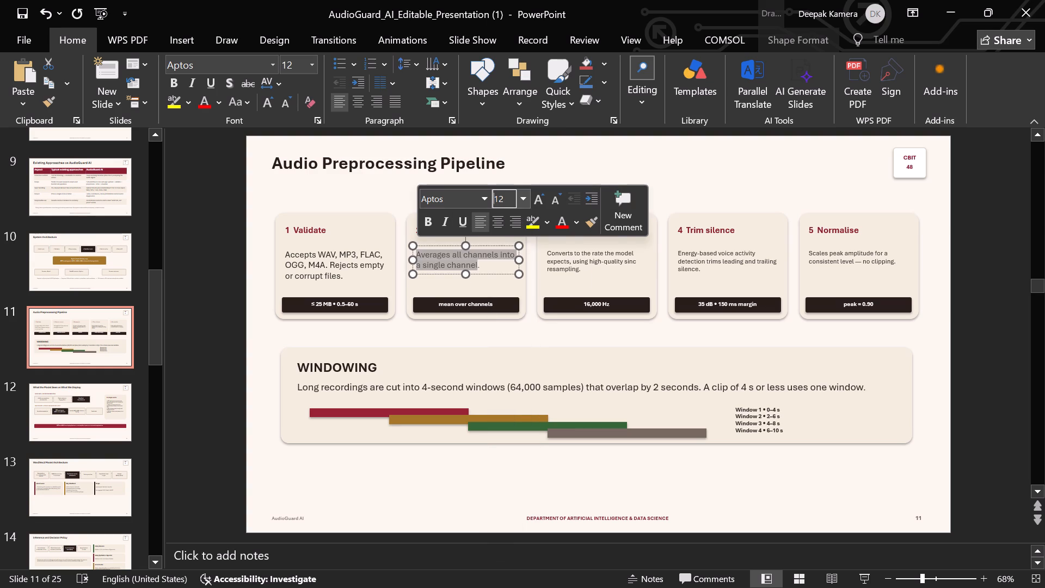
# Set the description about rate conversion in the Resample card to font size 12.
pyautogui.moveTo(582, 269); pyautogui.dragTo(555, 251)
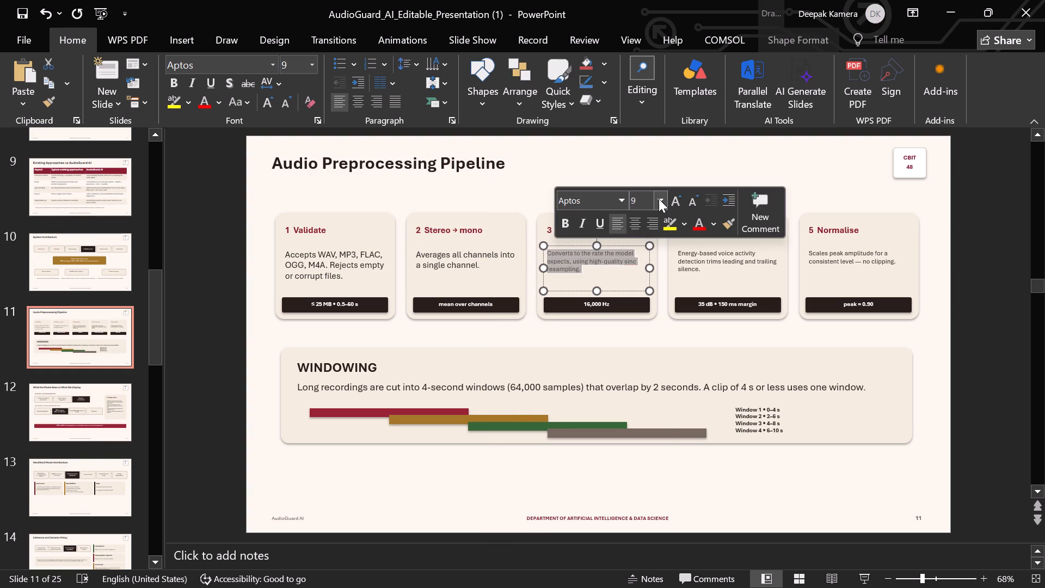
pyautogui.click(659, 199)
pyautogui.click(638, 310)
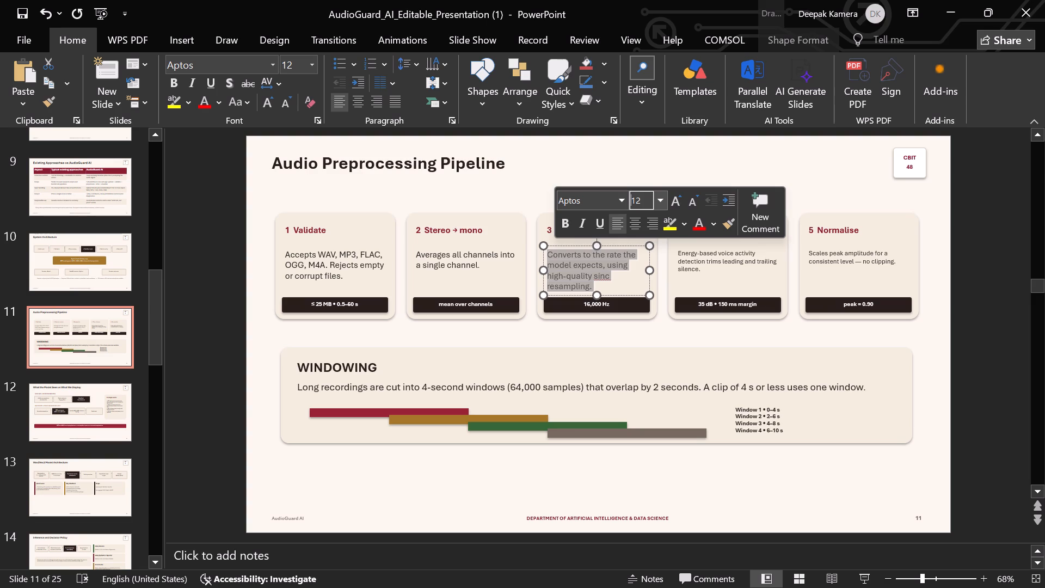
# Set the description about voice activity detection in the Trim silence card to font size 12.
pyautogui.click(715, 273)
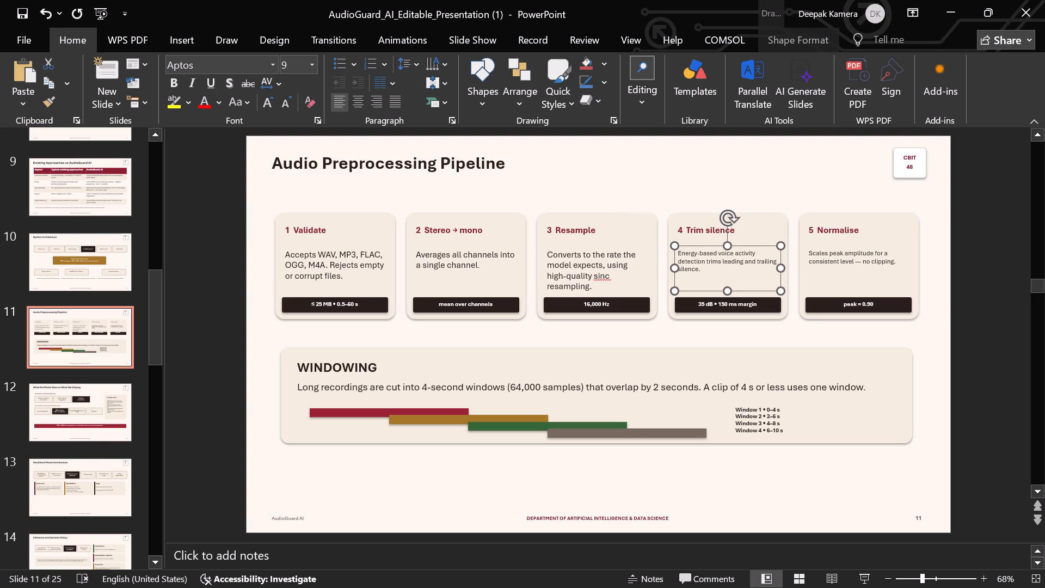
pyautogui.moveTo(698, 269); pyautogui.dragTo(677, 210)
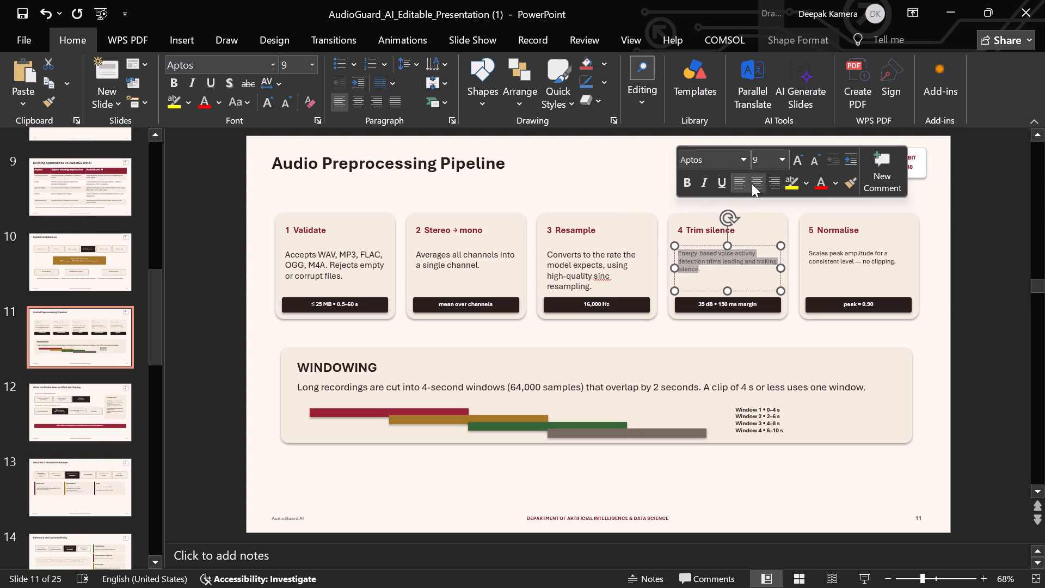
pyautogui.click(784, 169)
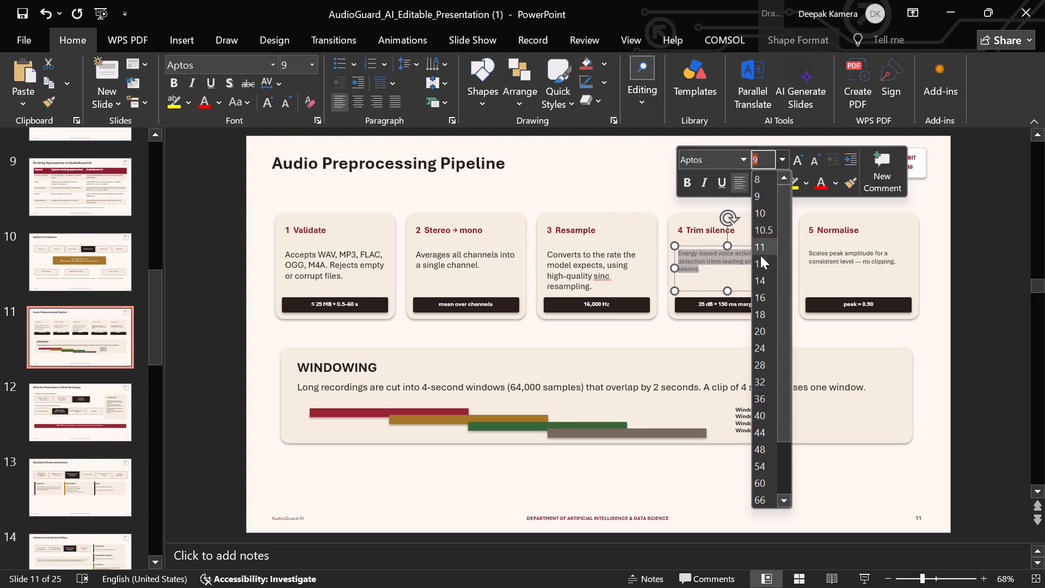
pyautogui.click(760, 259)
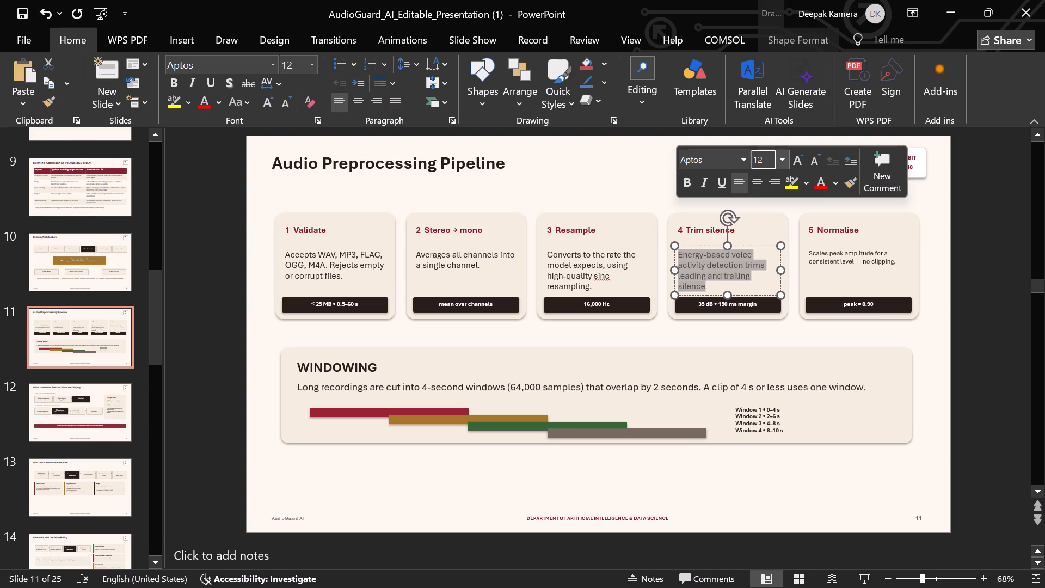
# Set the description about peak amplitude in the Normalise card to font size 12.
pyautogui.click(896, 262)
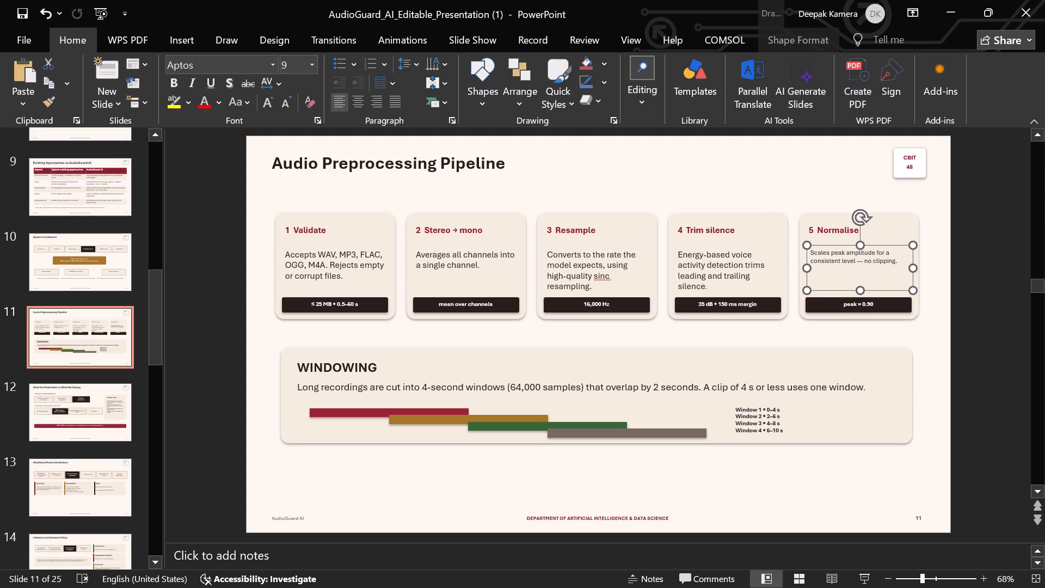
pyautogui.moveTo(896, 260); pyautogui.dragTo(821, 253)
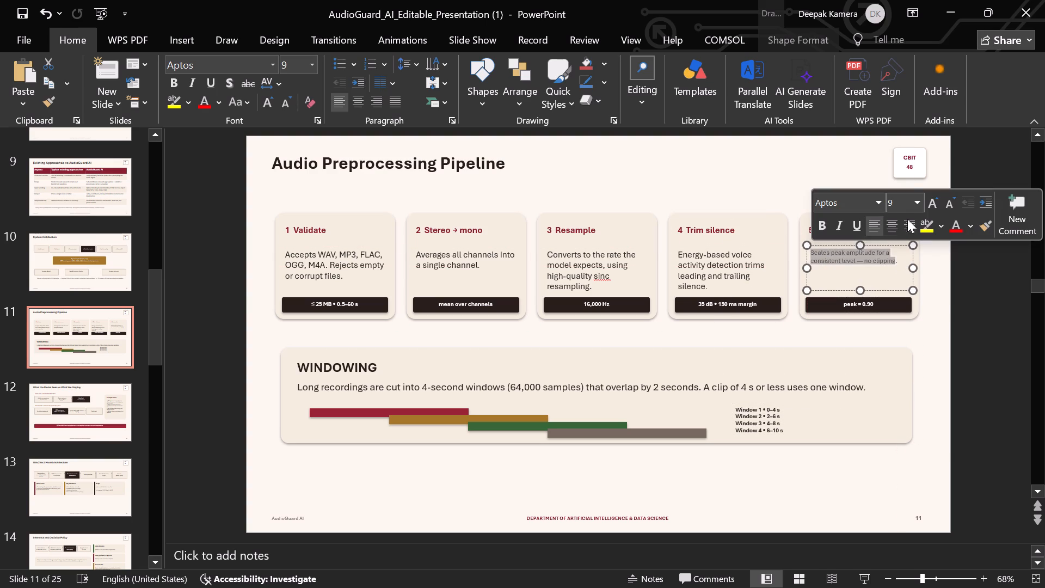
pyautogui.click(913, 207)
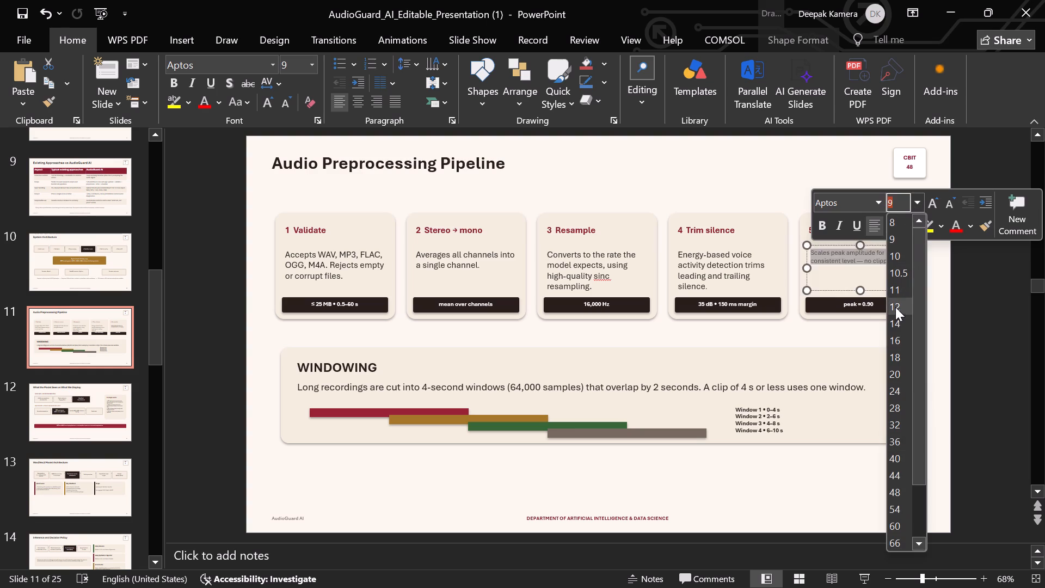
pyautogui.click(895, 307)
pyautogui.click(969, 308)
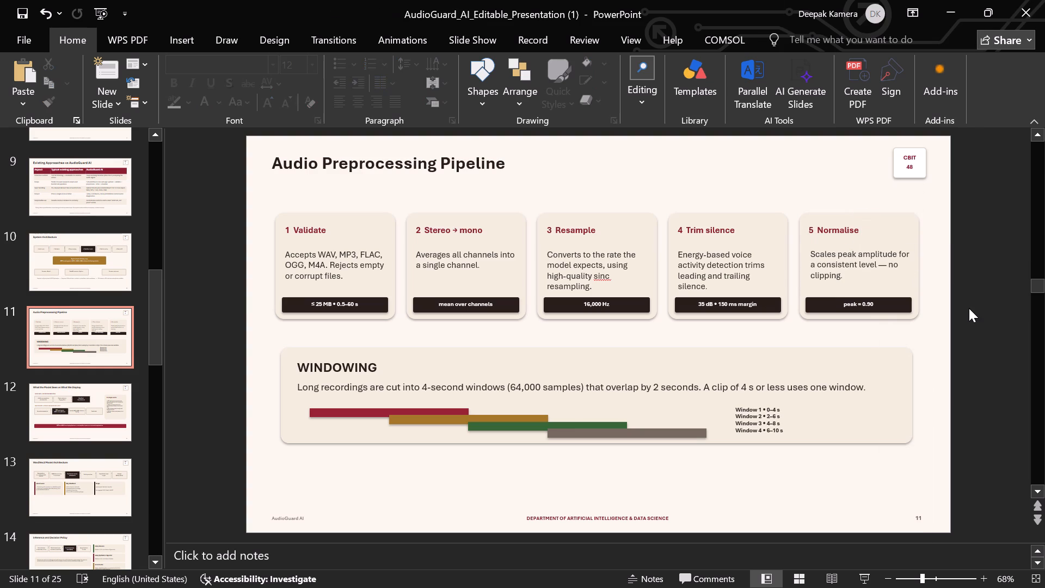
# Set the Normalise heading, including its number, in the fifth pipeline card to font size 16.
pyautogui.click(853, 263)
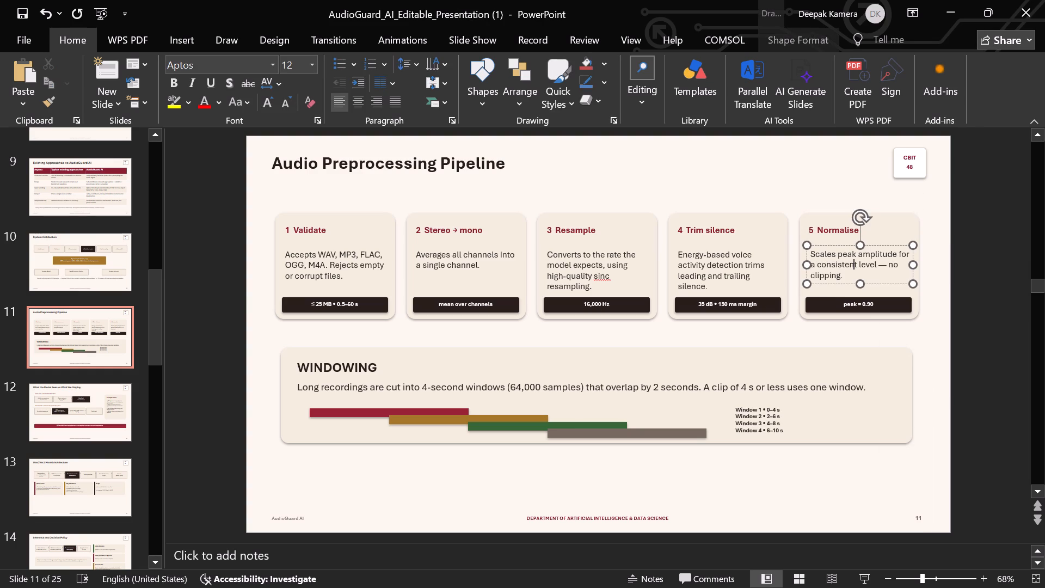
pyautogui.click(862, 219)
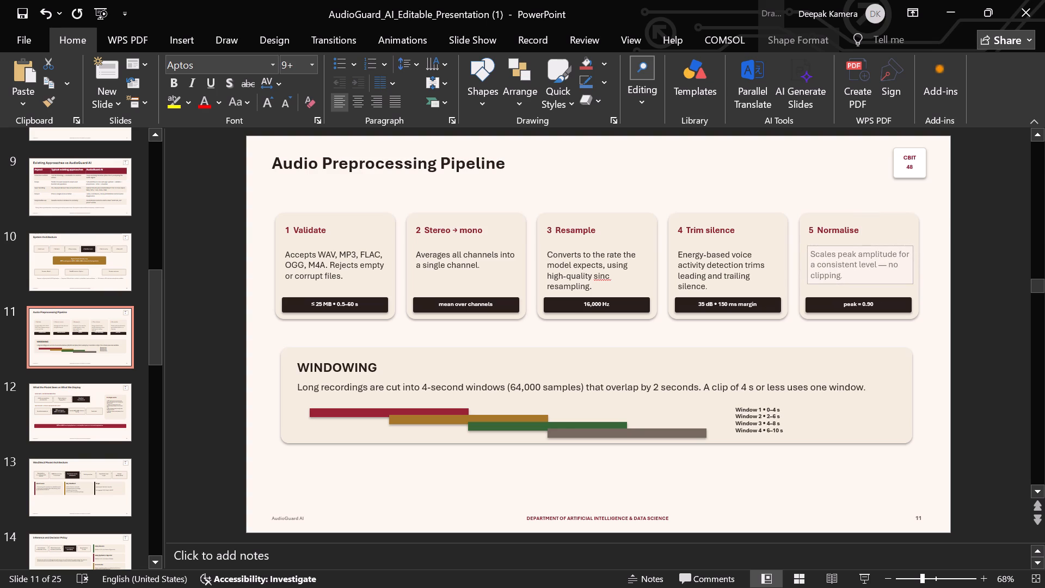
pyautogui.click(893, 236)
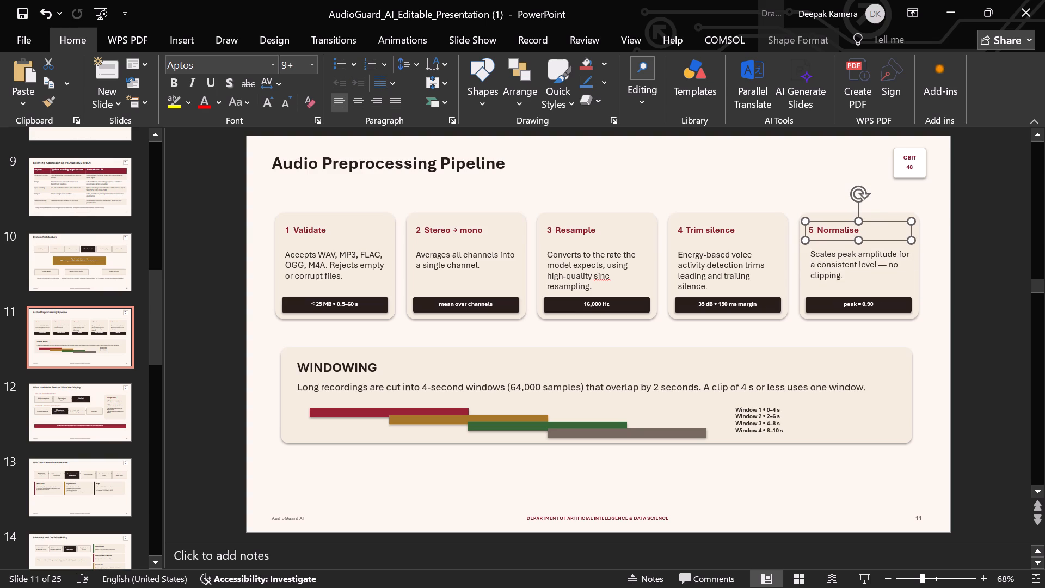
pyautogui.moveTo(857, 228); pyautogui.dragTo(812, 224)
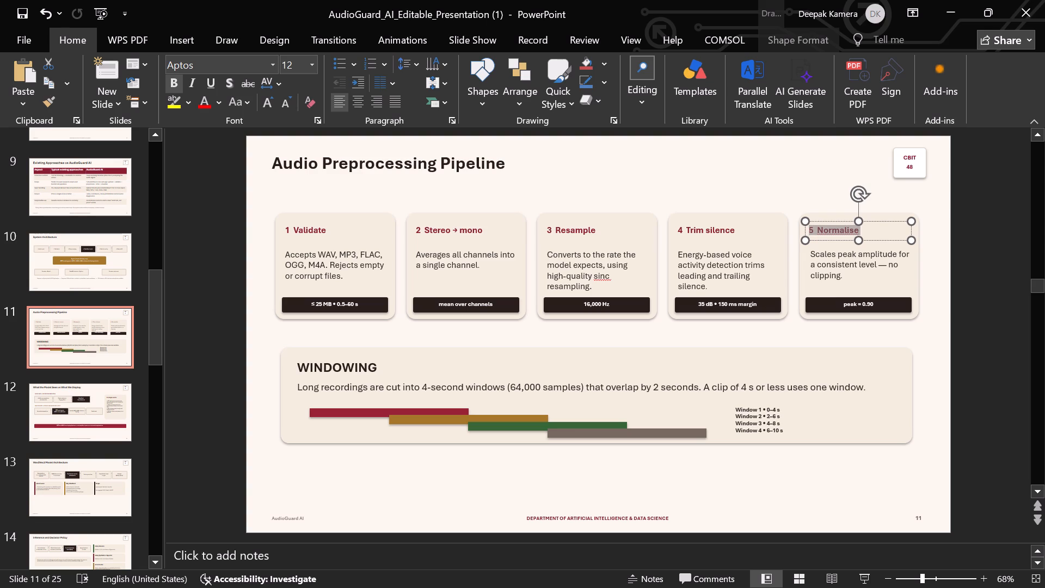
pyautogui.moveTo(812, 224); pyautogui.dragTo(808, 228)
pyautogui.click(909, 180)
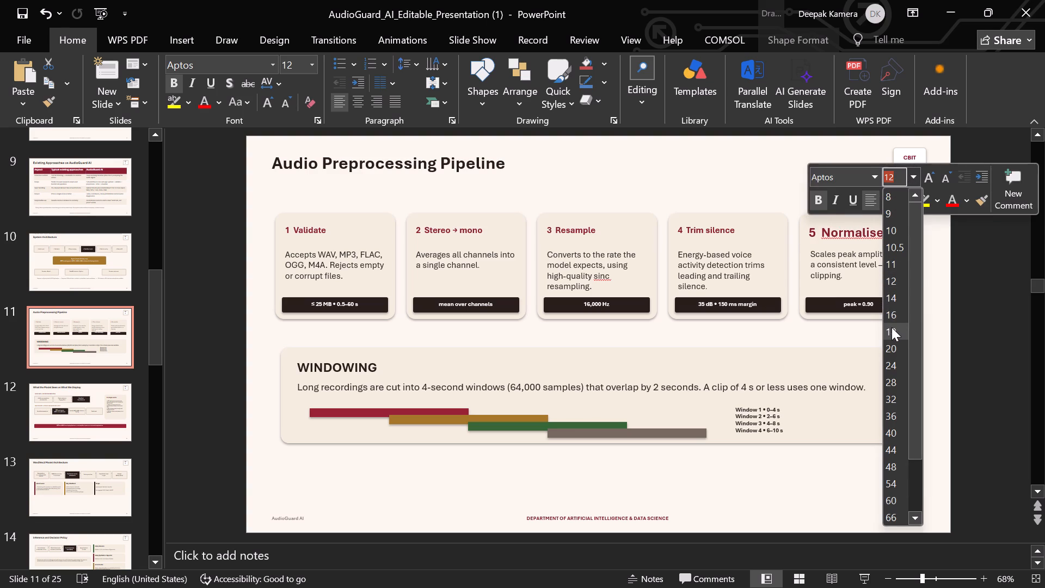
pyautogui.click(890, 312)
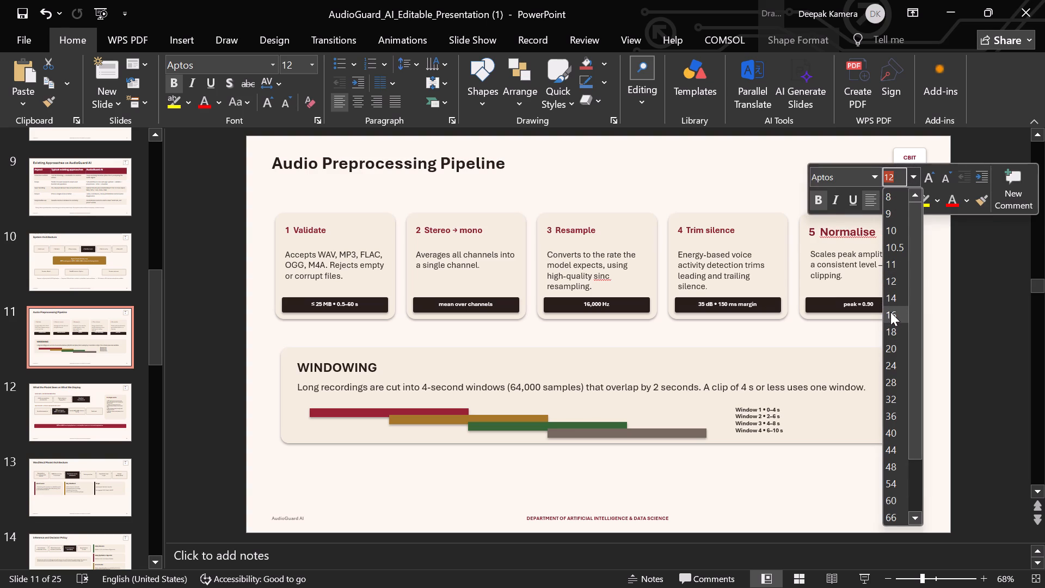
# Add a period directly after the number 5 in the Normalise heading, closing the extra space.
pyautogui.click(740, 231)
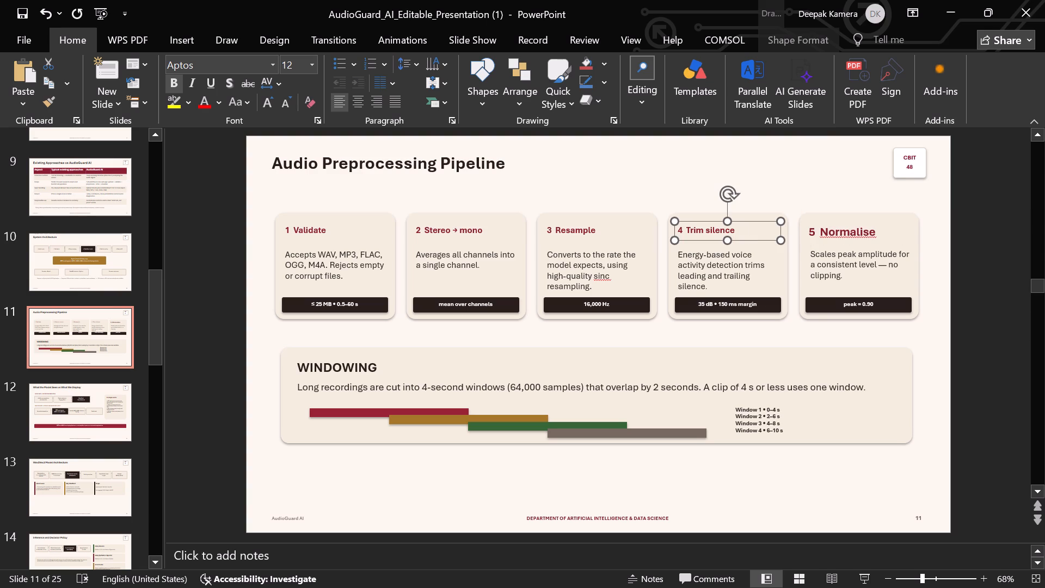
pyautogui.click(735, 231)
pyautogui.click(816, 230)
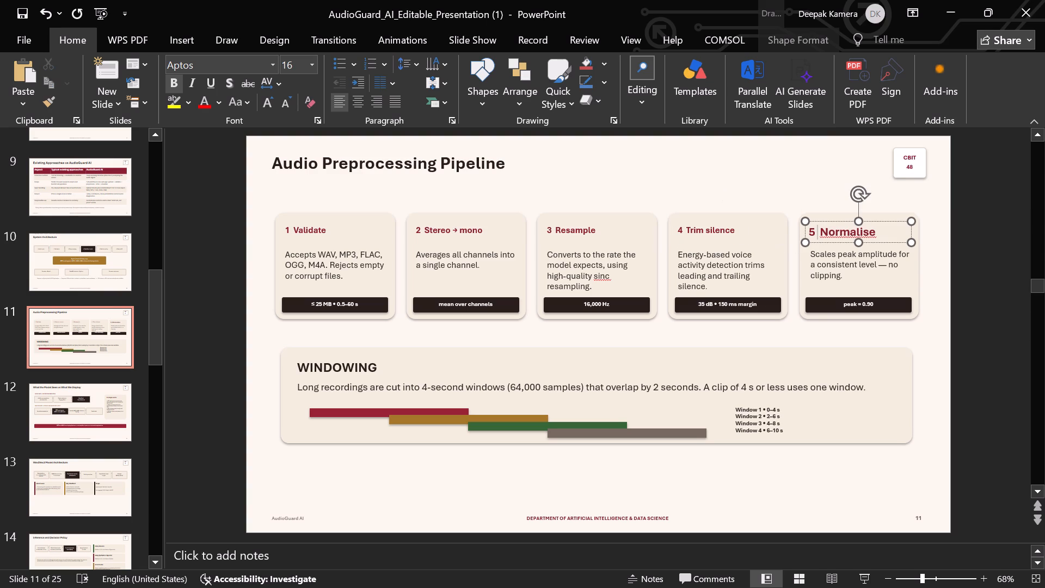
pyautogui.press('.')
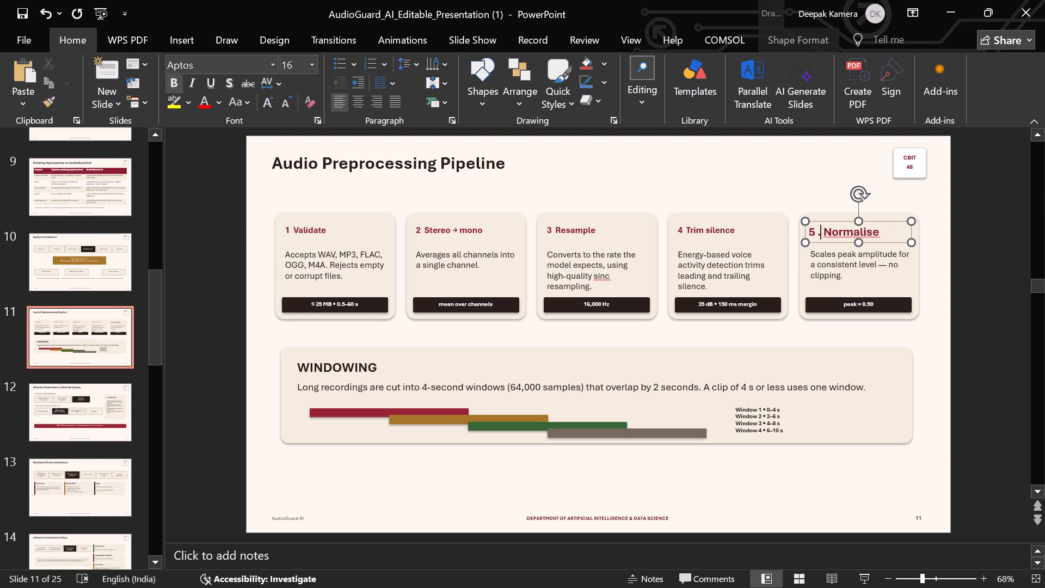
pyautogui.click(817, 234)
pyautogui.press('BackSpace')
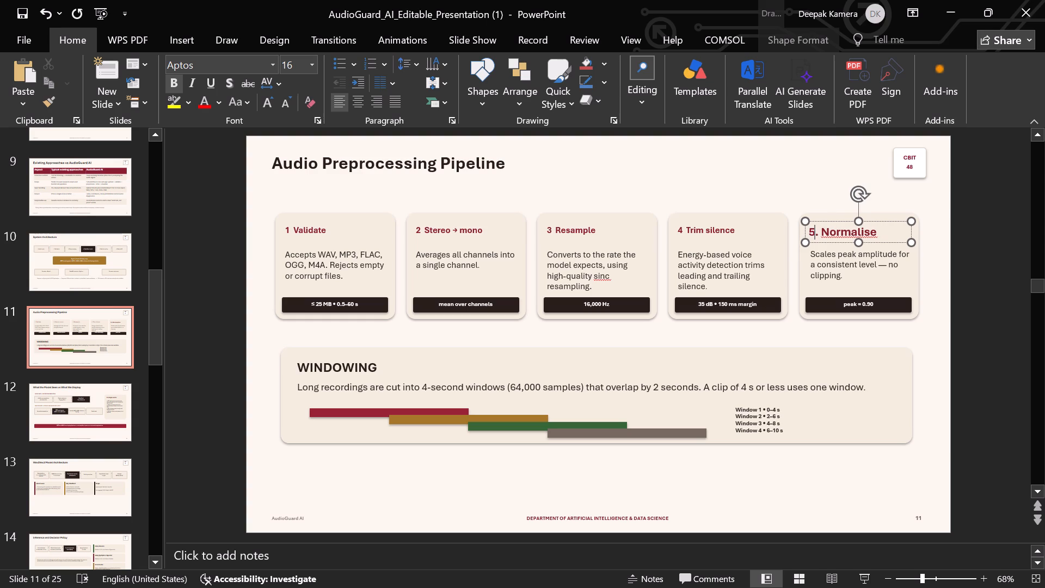
# Add a period after the number in the Trim silence, Resample, Stereo → mono and Validate card headings.
pyautogui.click(683, 234)
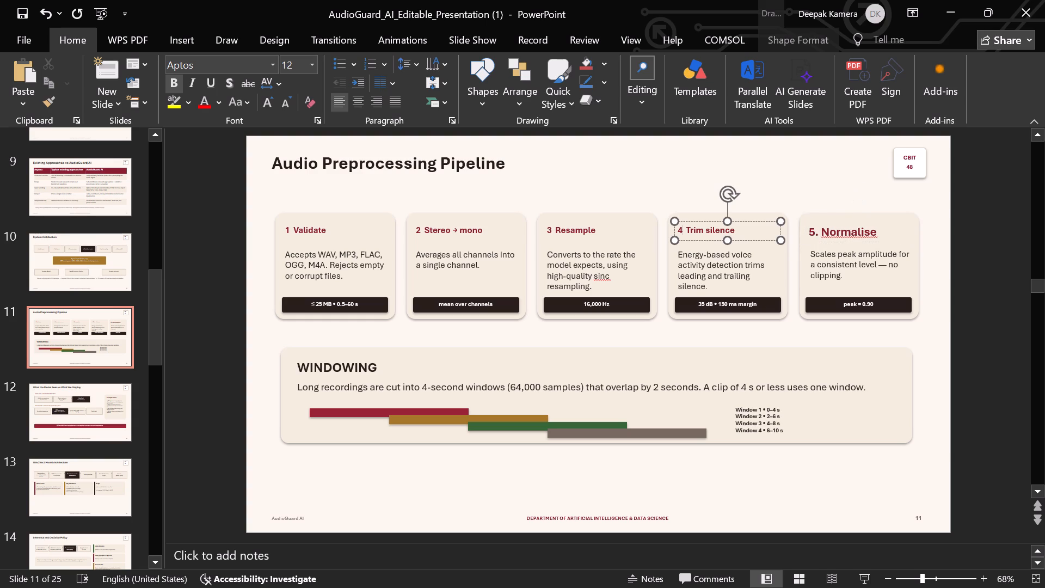
pyautogui.press('.')
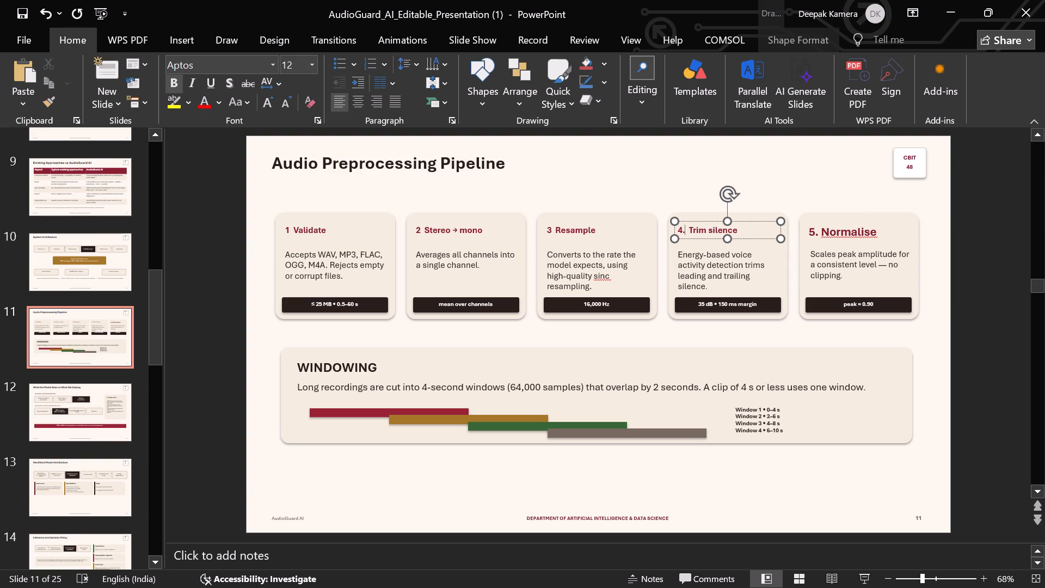
pyautogui.click(550, 228)
pyautogui.press('.')
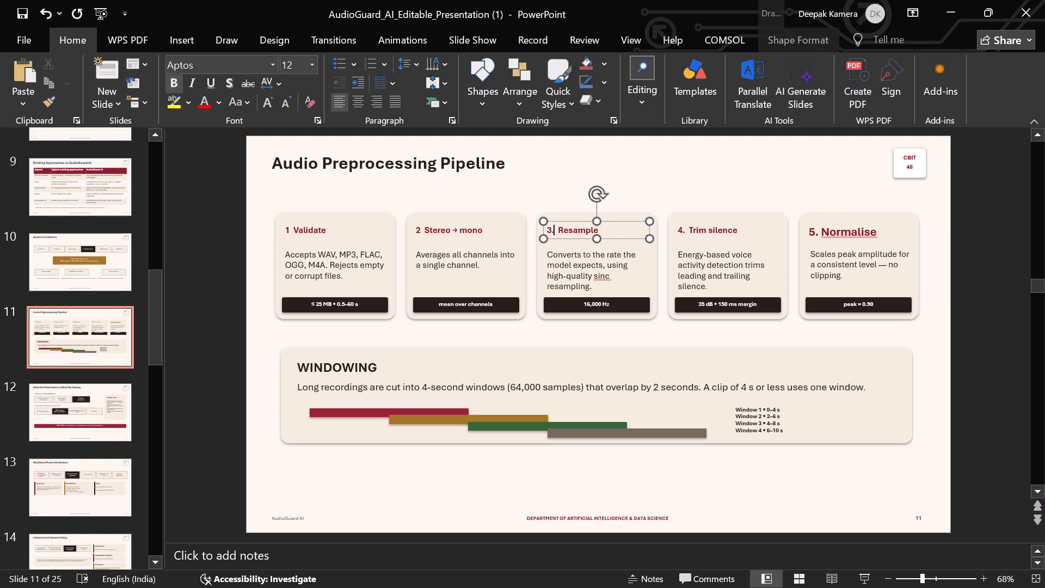
pyautogui.click(421, 230)
pyautogui.press('.')
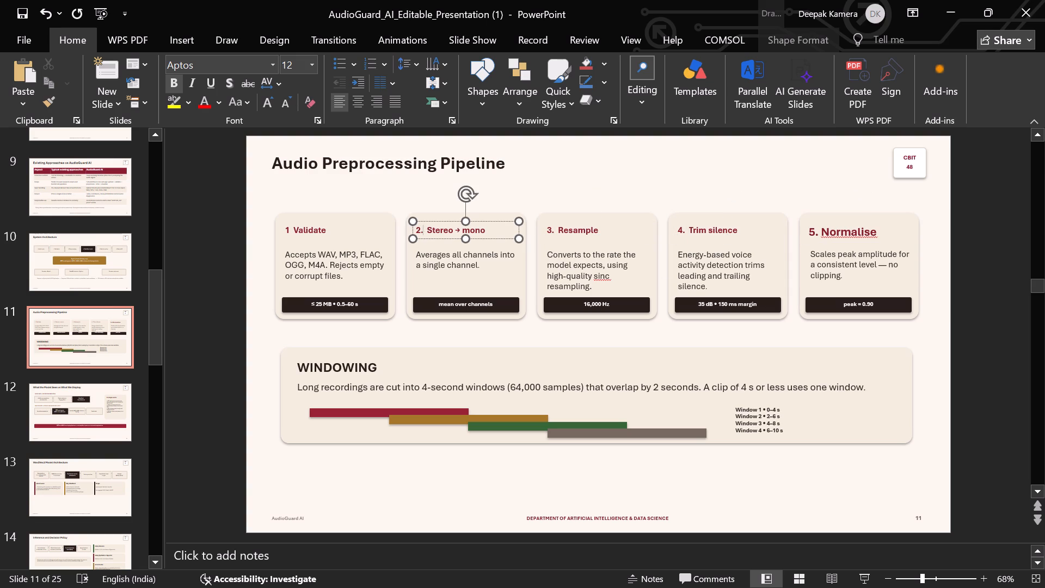
pyautogui.click(288, 232)
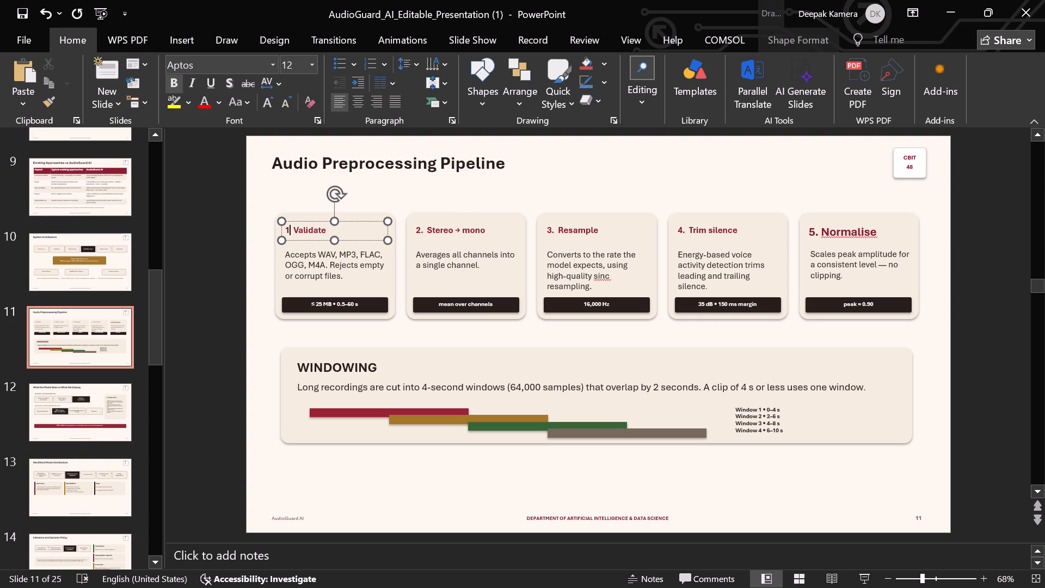
pyautogui.press('.')
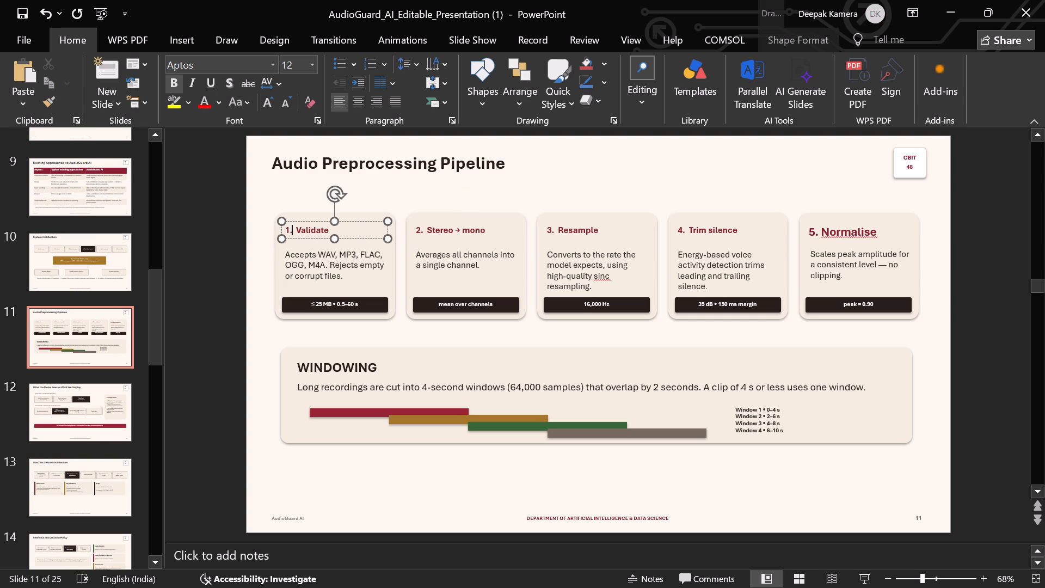
# Set the Validate and Stereo → mono headings, including their numbers, in the first two pipeline cards to font size 16.
pyautogui.moveTo(327, 230); pyautogui.dragTo(279, 229)
pyautogui.click(378, 184)
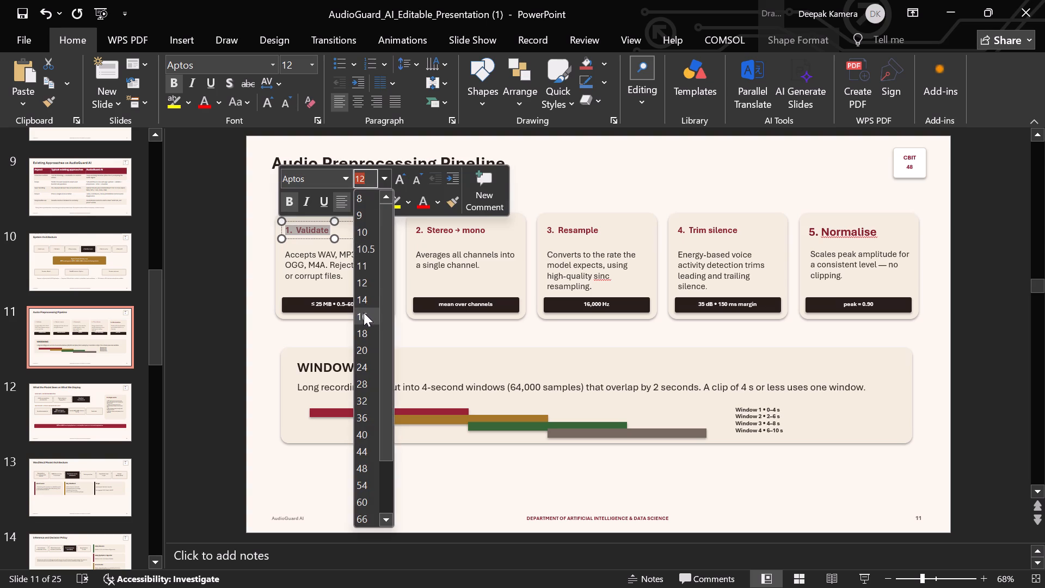
pyautogui.click(363, 315)
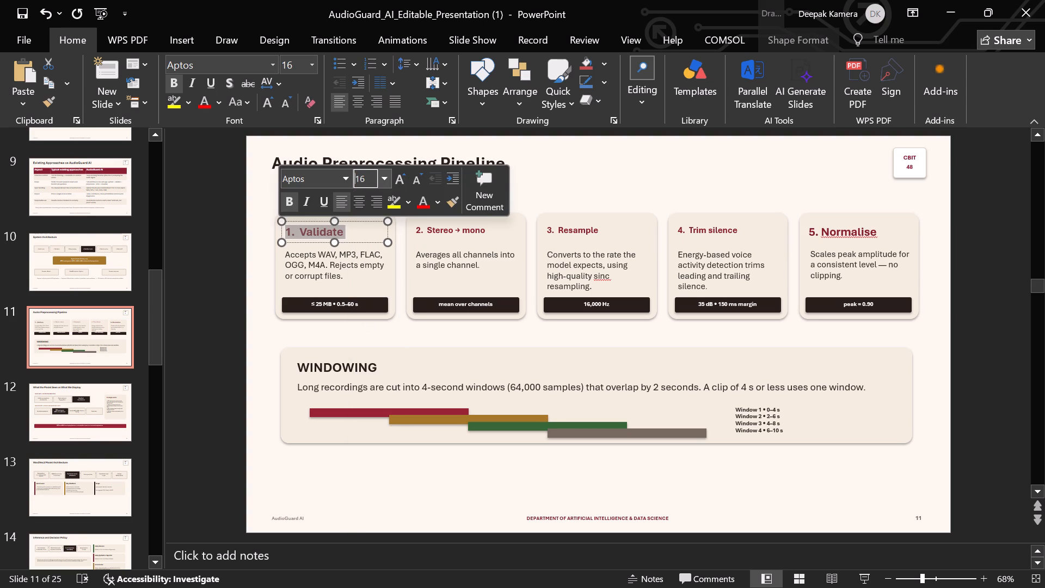
pyautogui.click(485, 226)
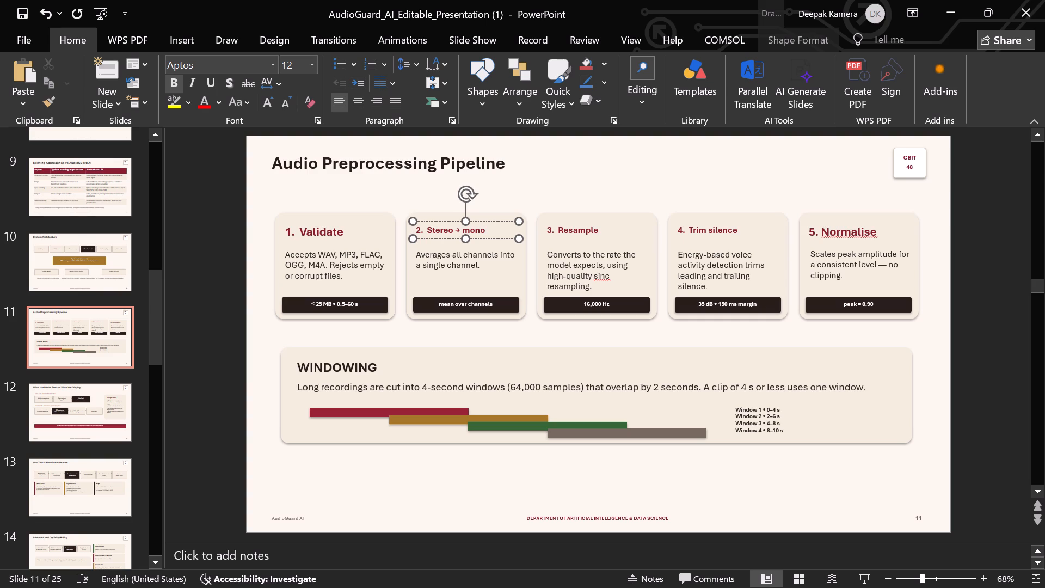
pyautogui.moveTo(485, 230); pyautogui.dragTo(413, 235)
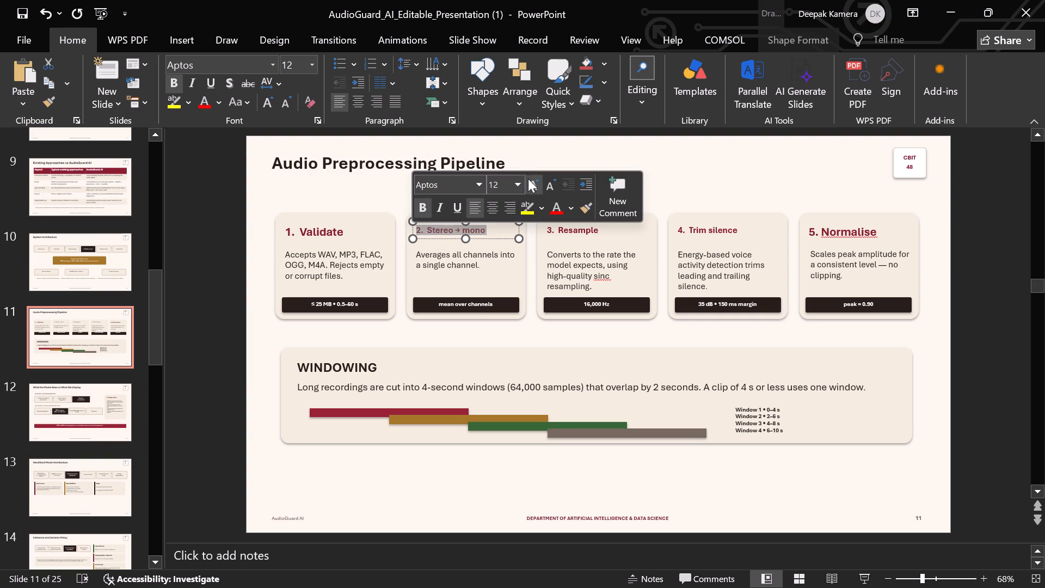
pyautogui.click(516, 187)
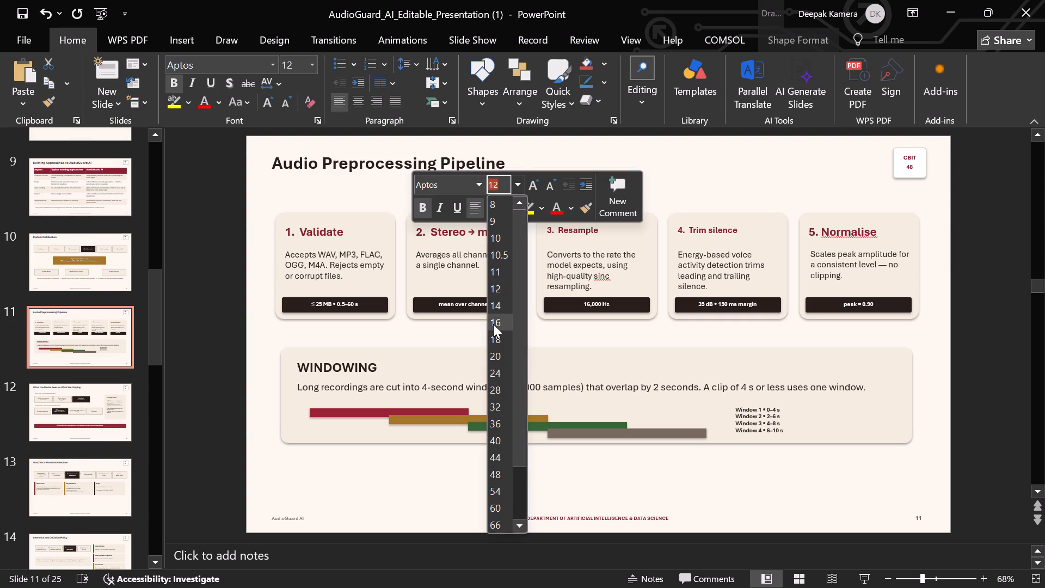
pyautogui.click(493, 324)
# Set the Resample and Trim silence headings, including their numbers, in the third and fourth pipeline cards to font size 16.
pyautogui.click(593, 240)
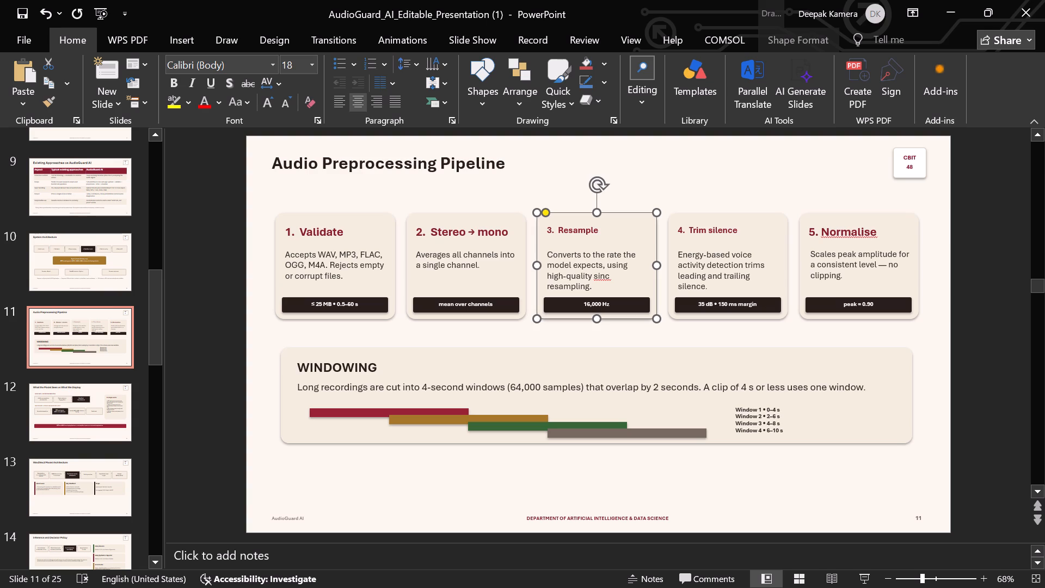
pyautogui.moveTo(598, 232); pyautogui.dragTo(549, 235)
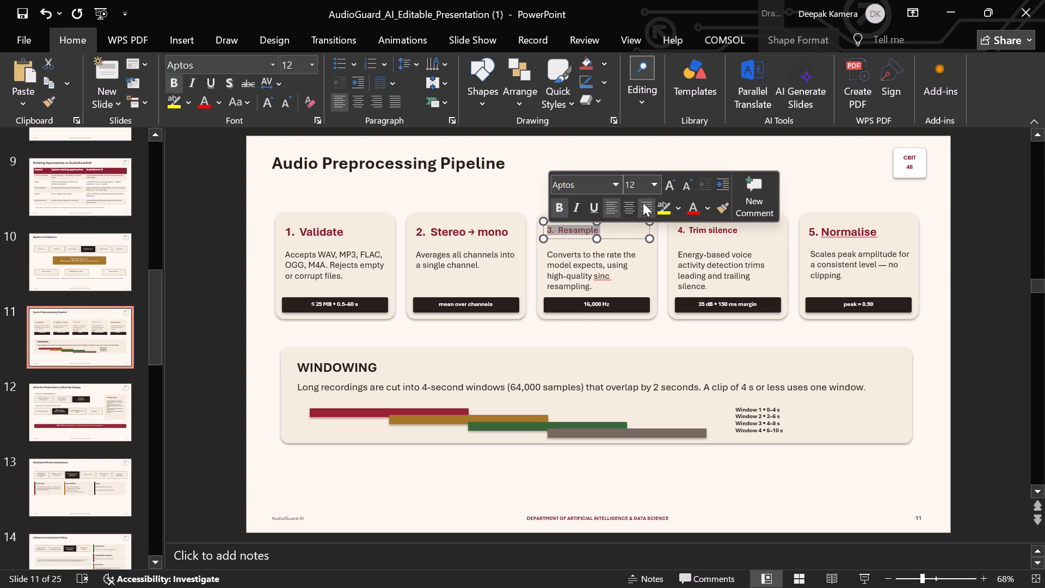
pyautogui.click(652, 181)
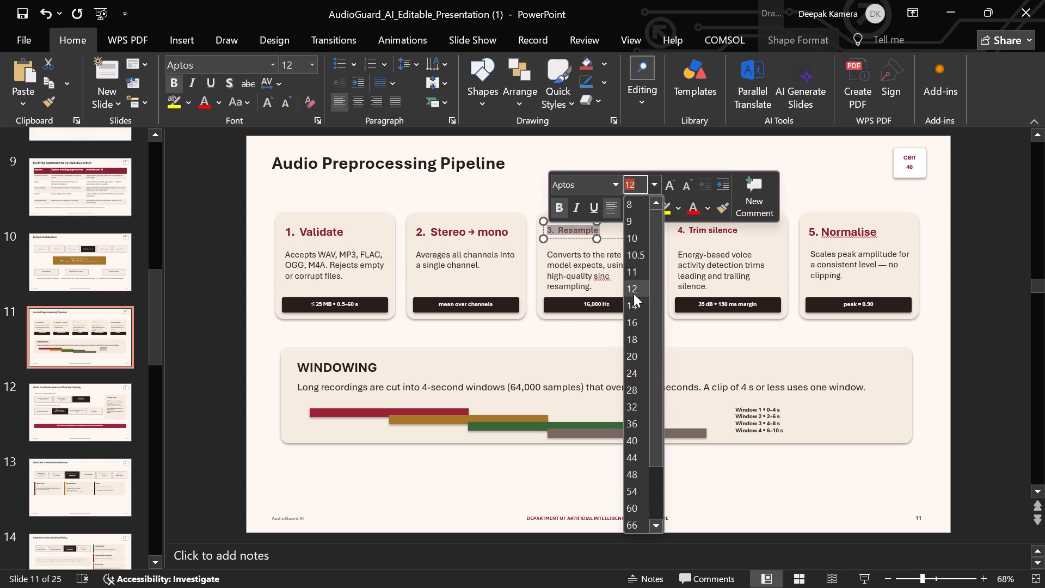
pyautogui.click(633, 320)
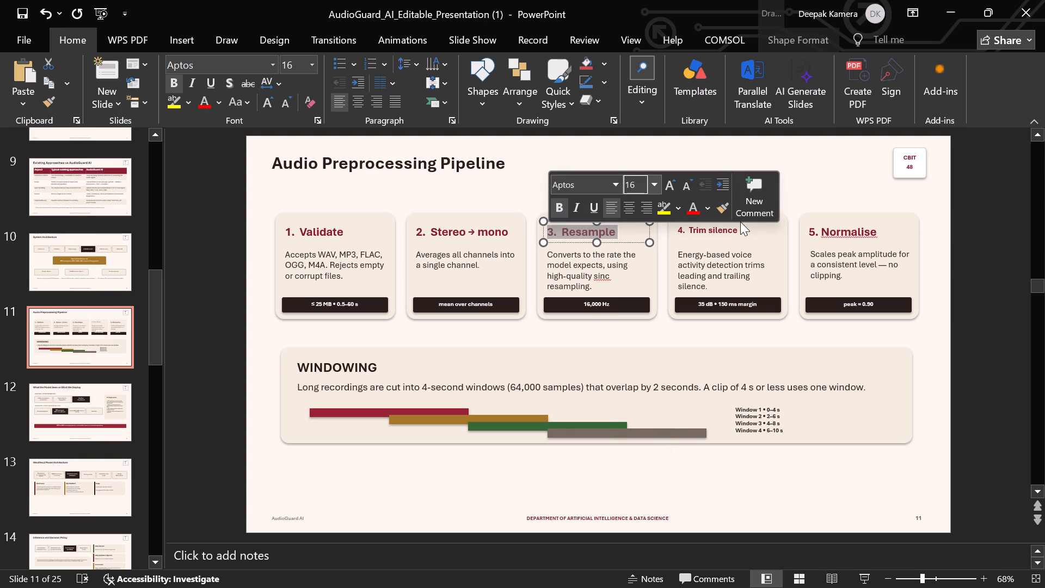
pyautogui.click(738, 234)
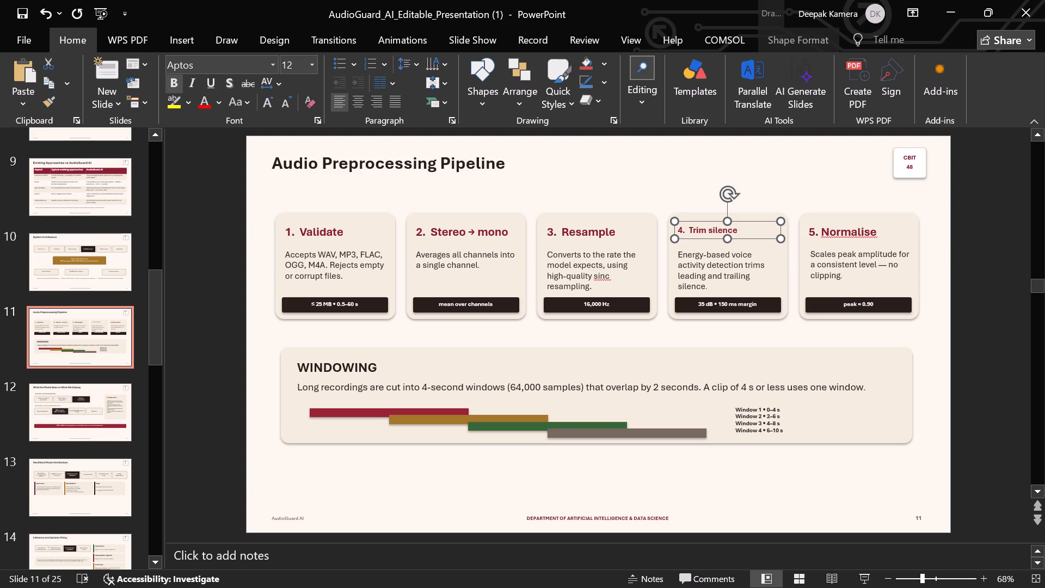
pyautogui.moveTo(737, 230); pyautogui.dragTo(672, 233)
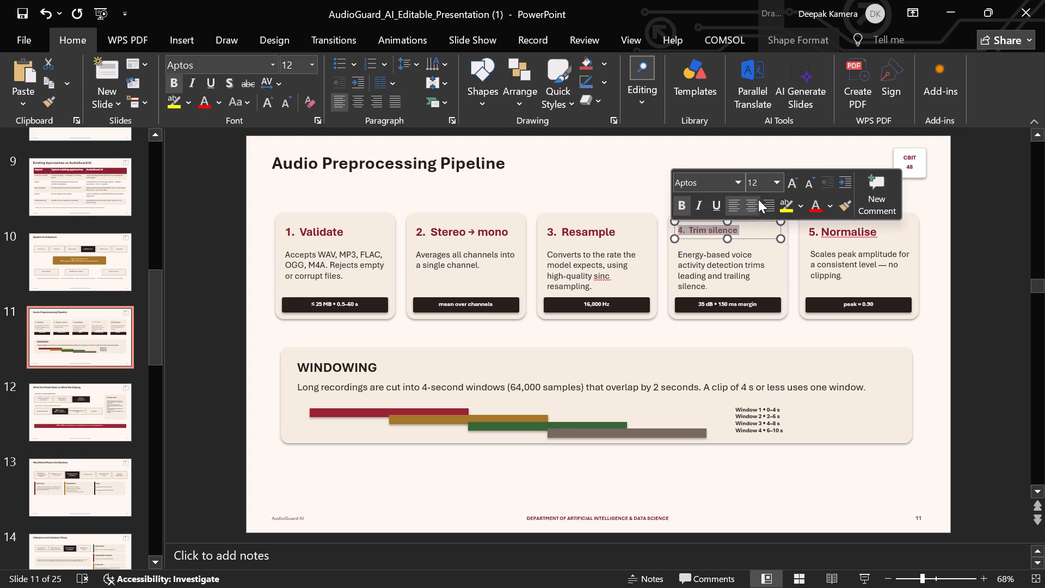
pyautogui.click(774, 184)
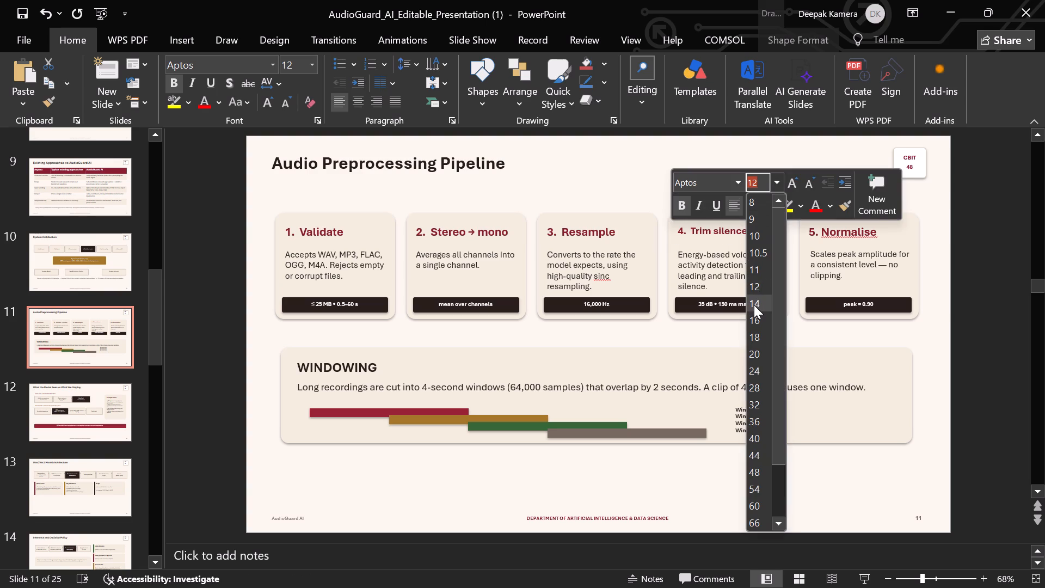
pyautogui.click(755, 317)
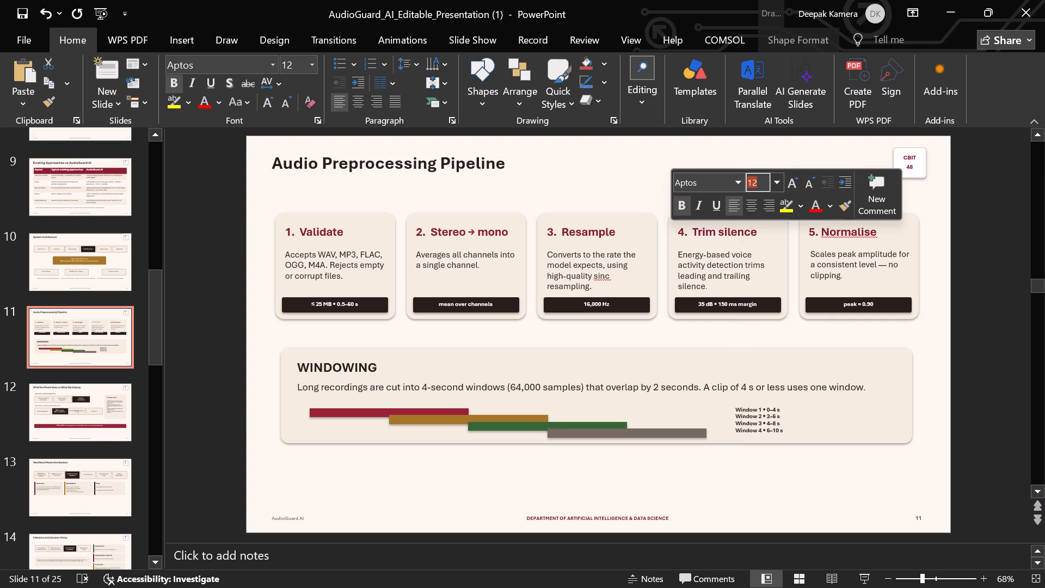
# Set the slide title "Audio Preprocessing Pipeline" to font size 36.
pyautogui.click(583, 177)
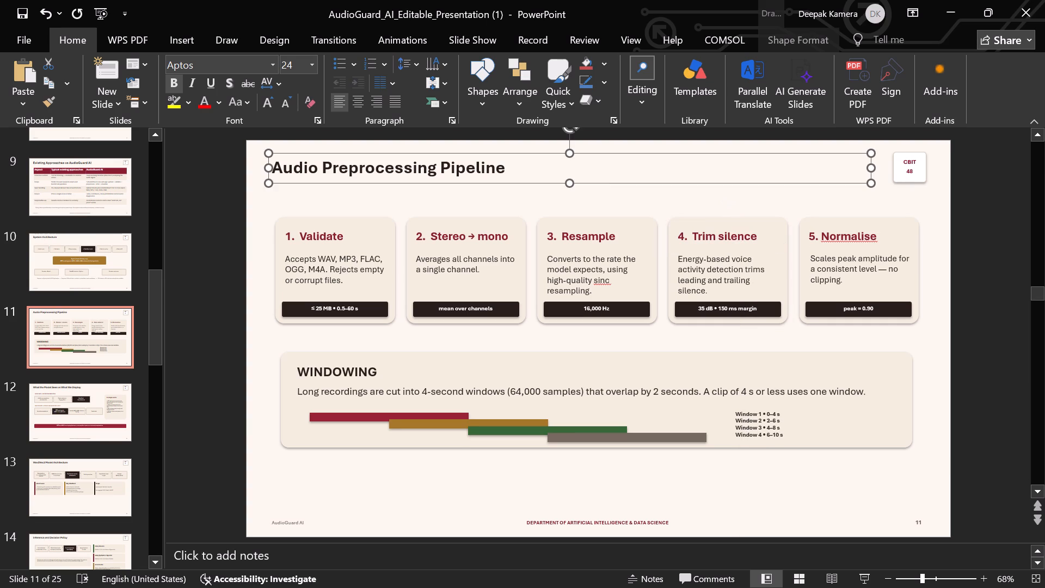
pyautogui.moveTo(497, 163); pyautogui.dragTo(511, 168)
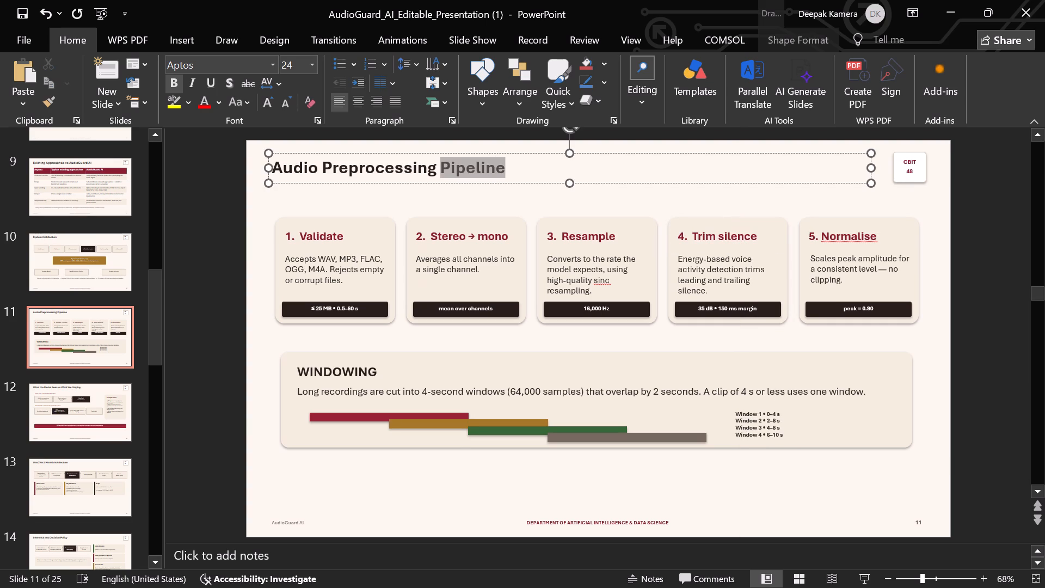
pyautogui.moveTo(511, 168); pyautogui.dragTo(504, 167)
pyautogui.click(504, 167)
pyautogui.moveTo(504, 167); pyautogui.dragTo(342, 148)
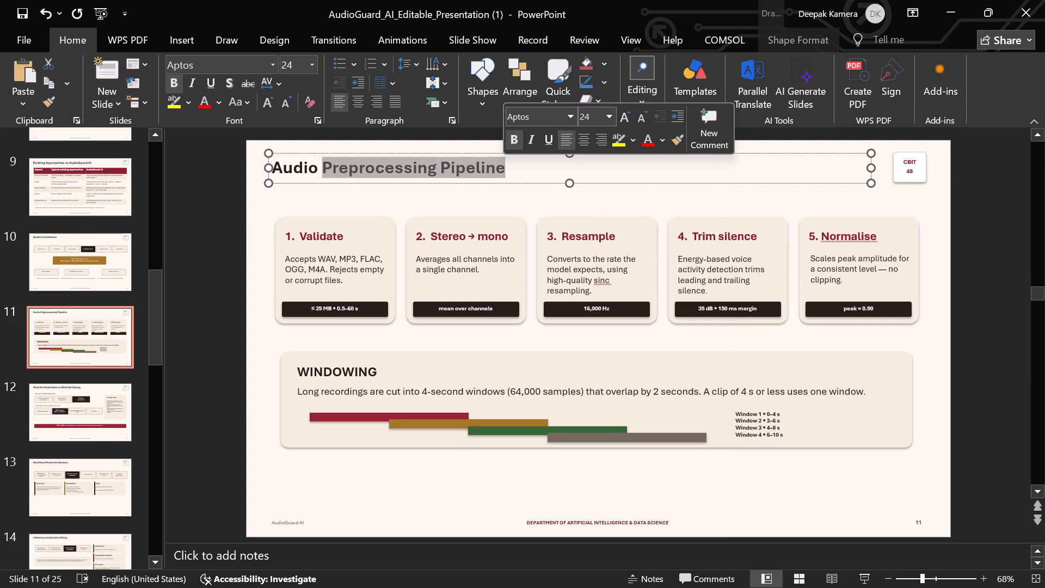
pyautogui.moveTo(342, 148); pyautogui.dragTo(280, 164)
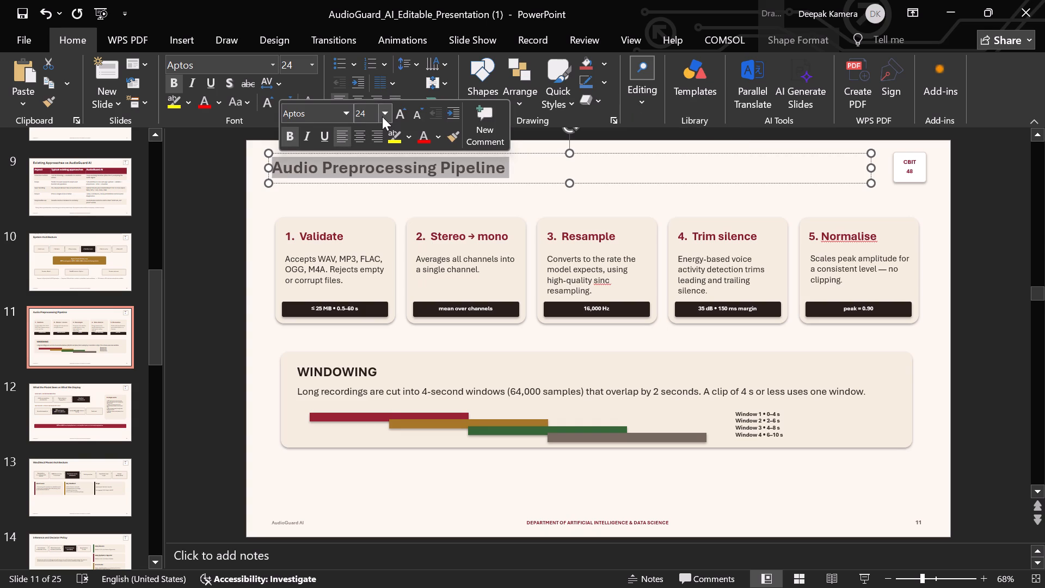
pyautogui.click(382, 117)
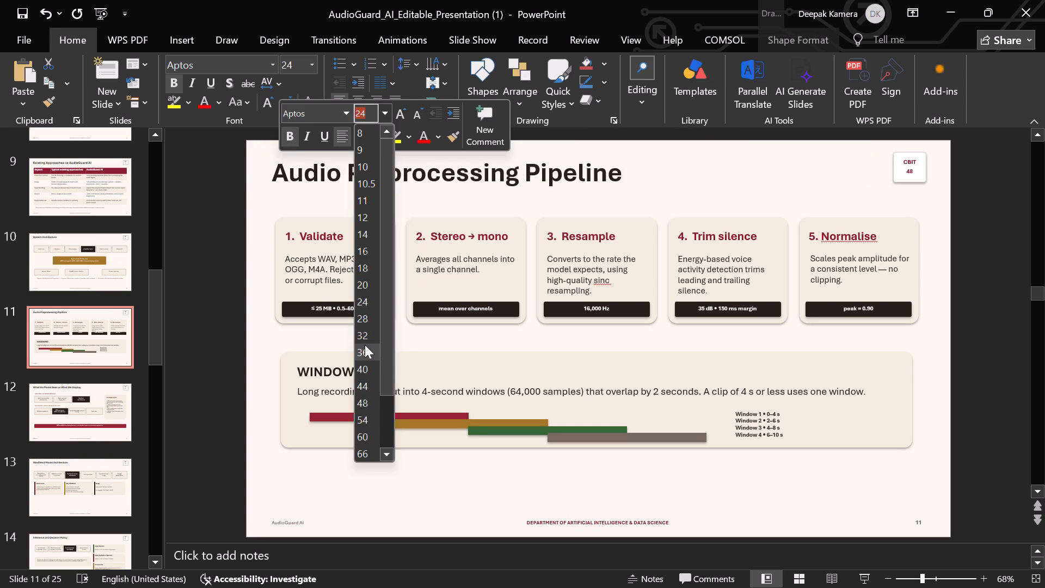
pyautogui.click(365, 345)
pyautogui.click(212, 361)
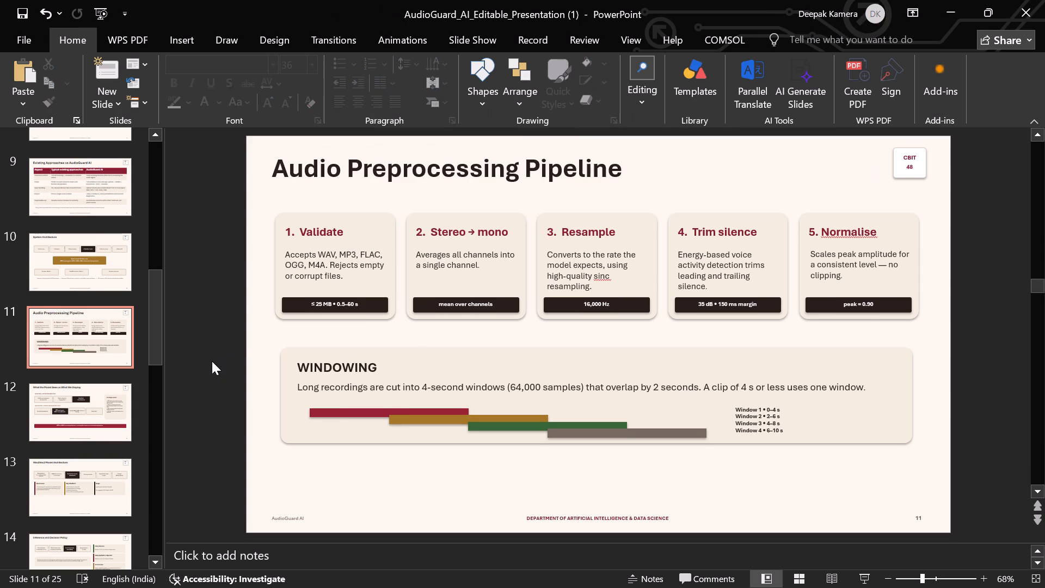
# On slide 12, set the red banner sentence about STFT and MFCC being display features to font size 16.
pyautogui.click(101, 415)
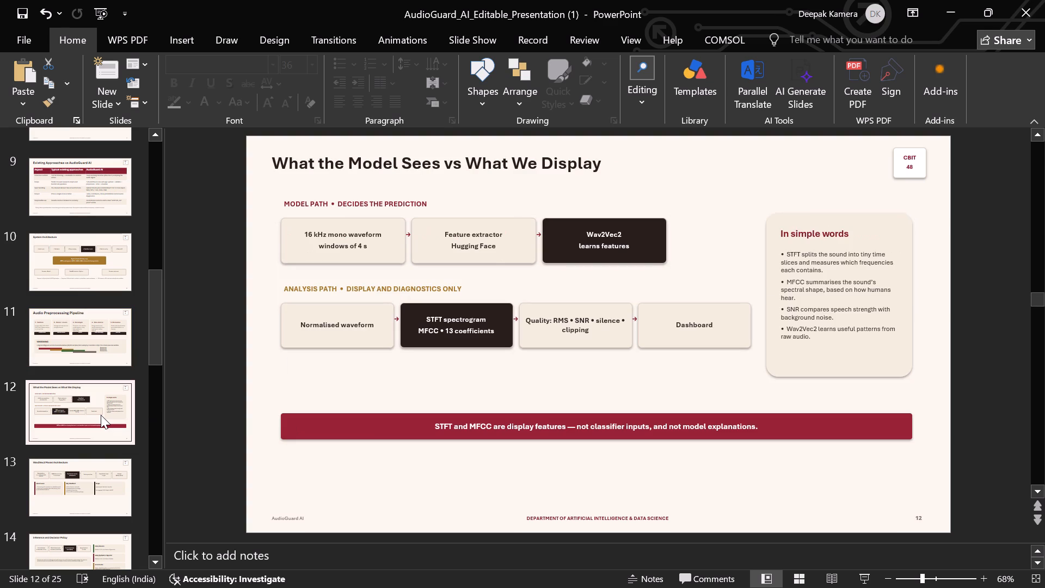
pyautogui.click(95, 332)
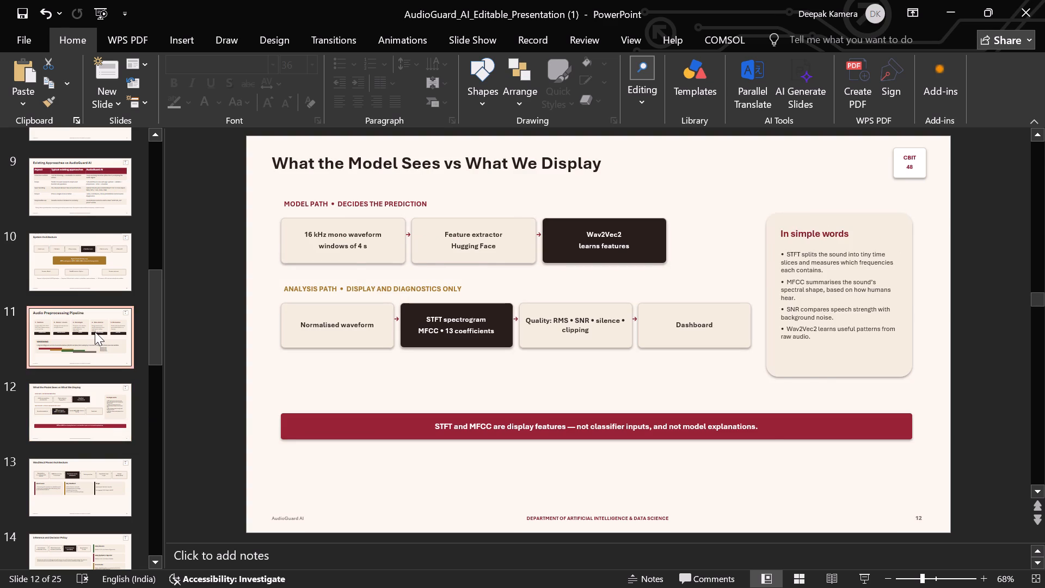
pyautogui.click(88, 431)
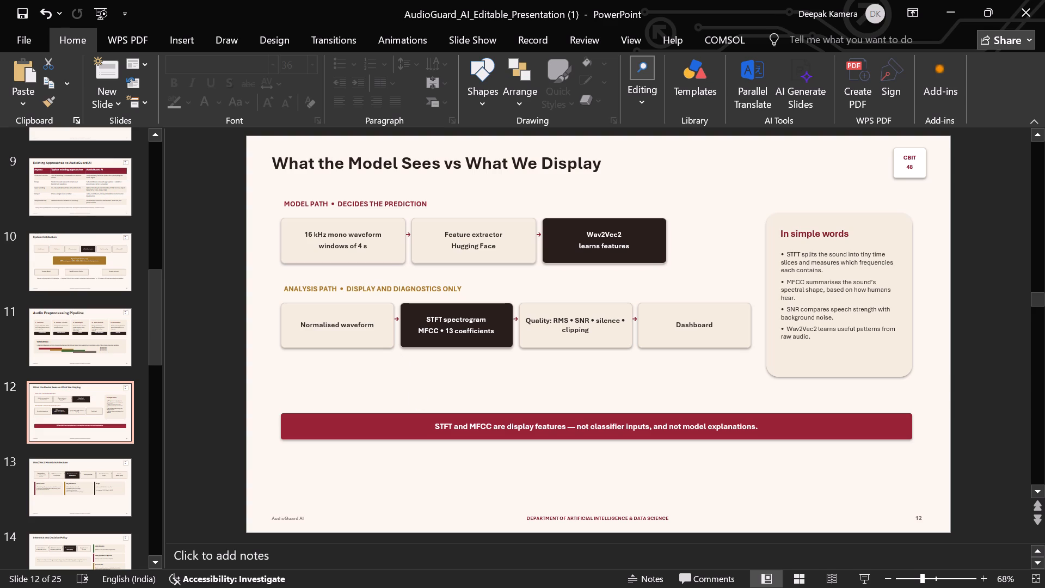
pyautogui.doubleClick(767, 427)
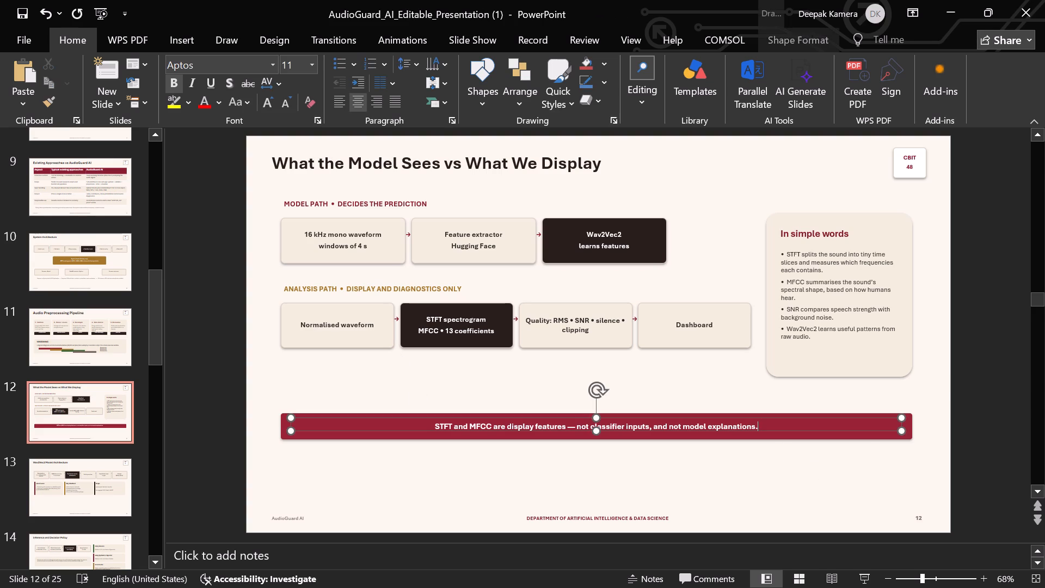
pyautogui.moveTo(754, 426); pyautogui.dragTo(515, 422)
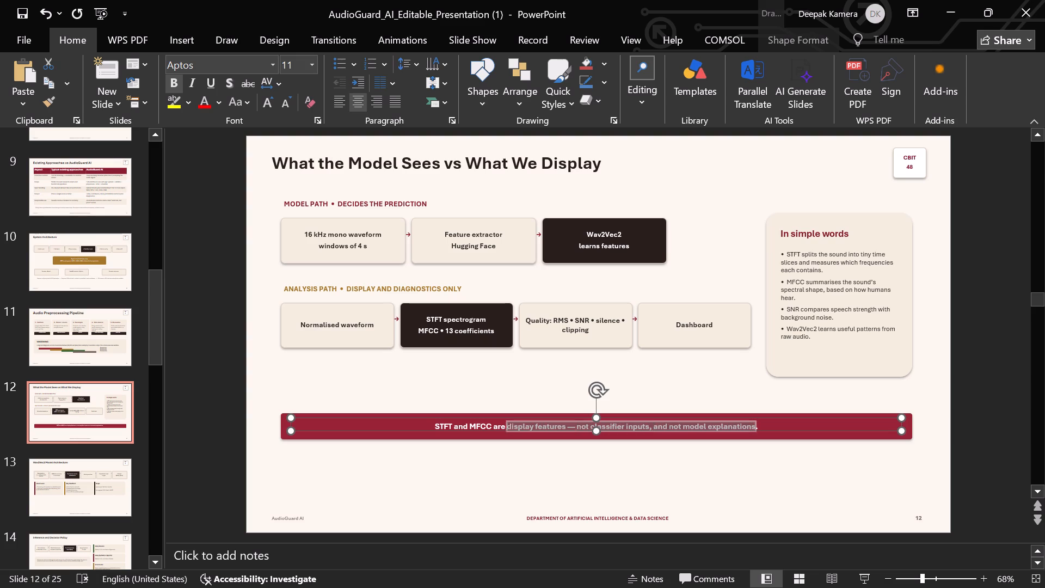
pyautogui.moveTo(515, 422); pyautogui.dragTo(428, 422)
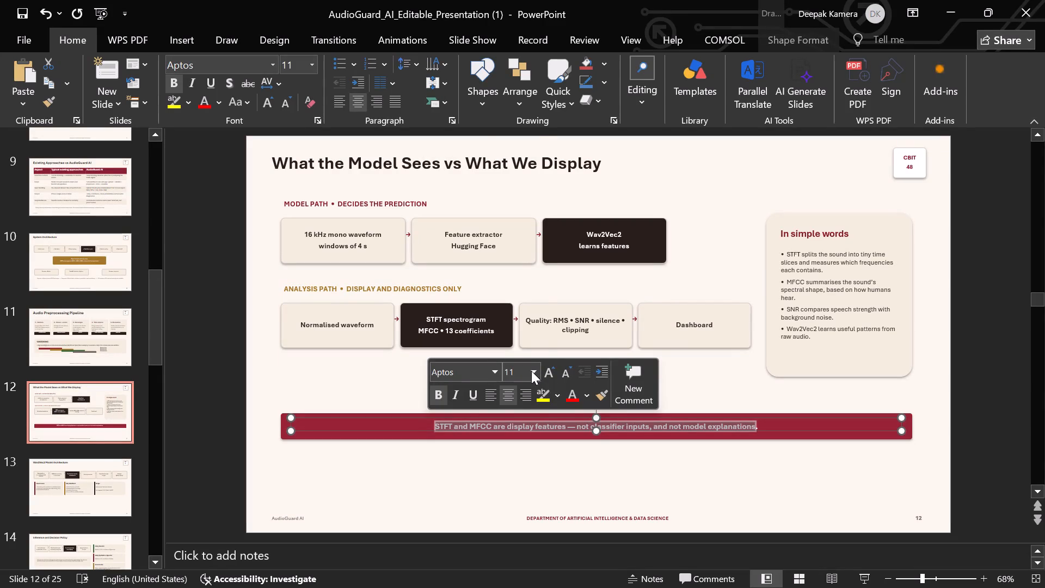
pyautogui.click(531, 371)
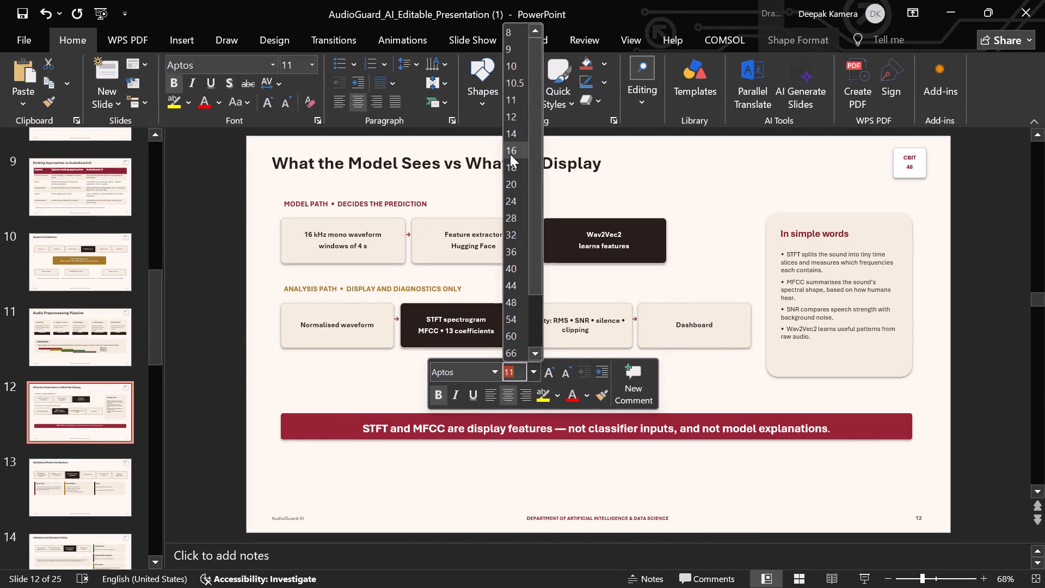
pyautogui.click(510, 154)
# Set all four bullet points in the "In simple words" card on slide 12 to font size 11.
pyautogui.click(865, 376)
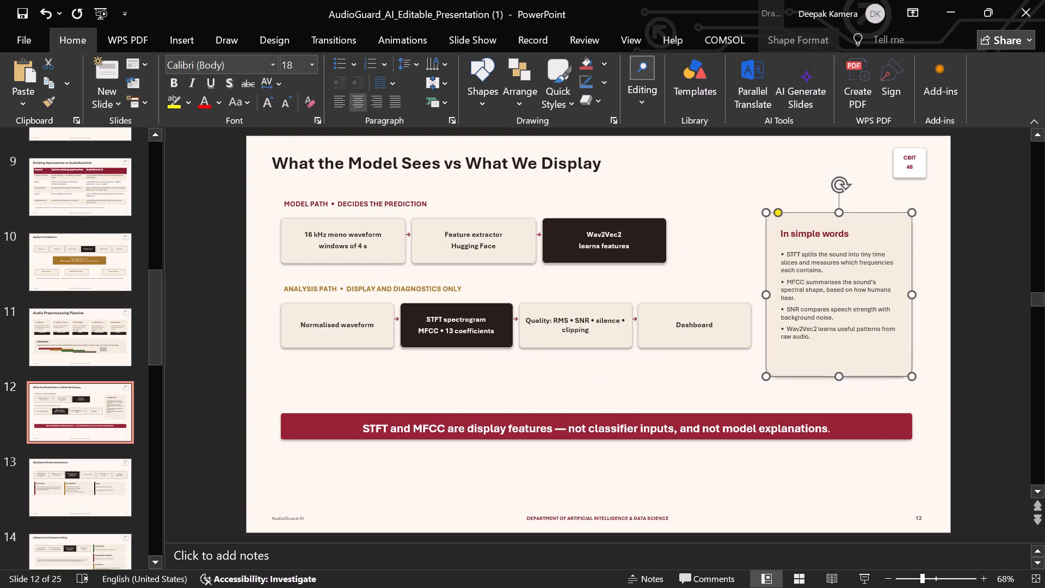
pyautogui.click(814, 340)
pyautogui.moveTo(814, 340); pyautogui.dragTo(791, 310)
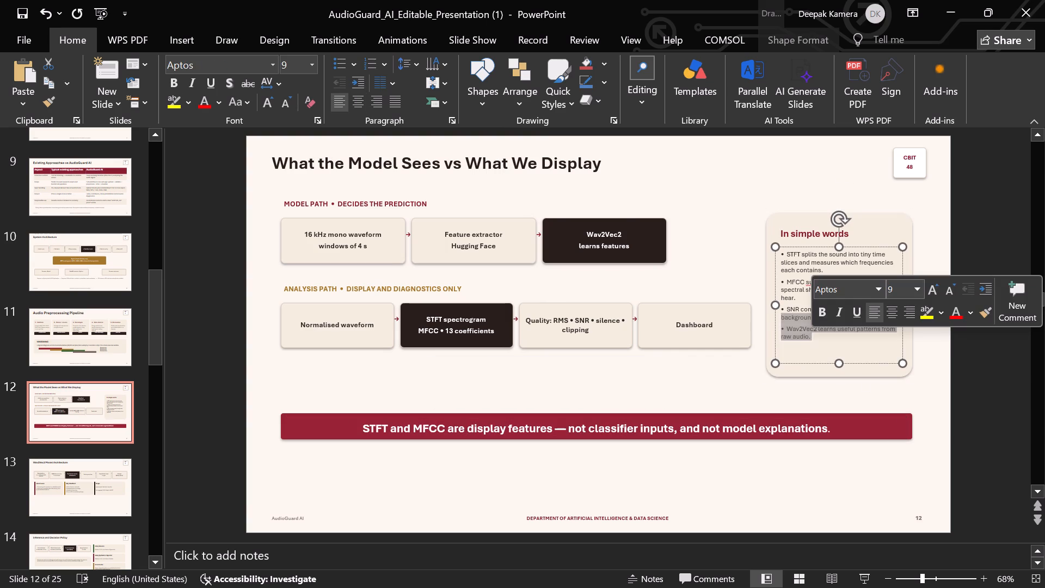
pyautogui.moveTo(791, 310); pyautogui.dragTo(781, 311)
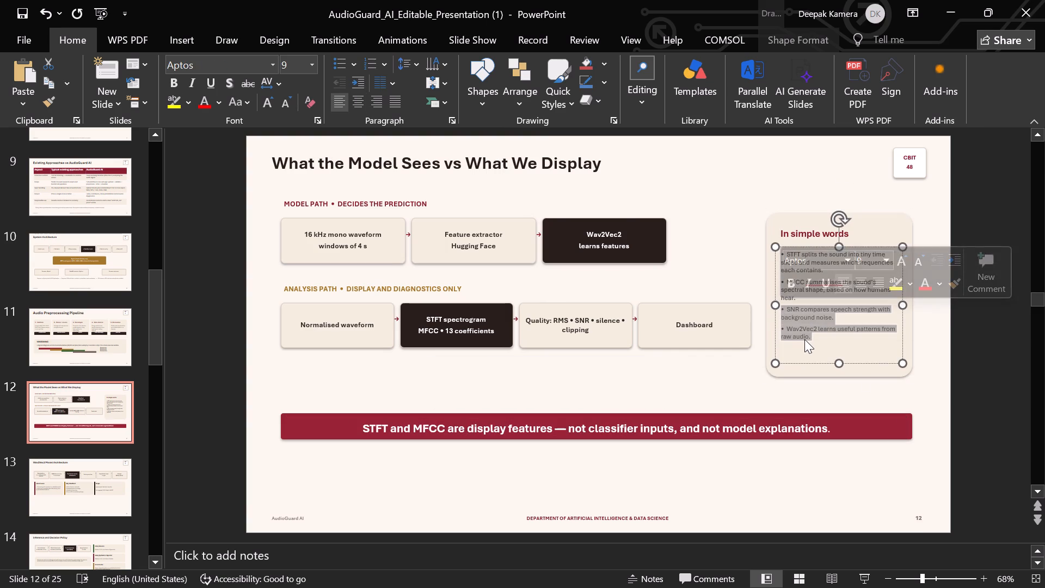
pyautogui.click(809, 338)
pyautogui.moveTo(813, 338); pyautogui.dragTo(775, 272)
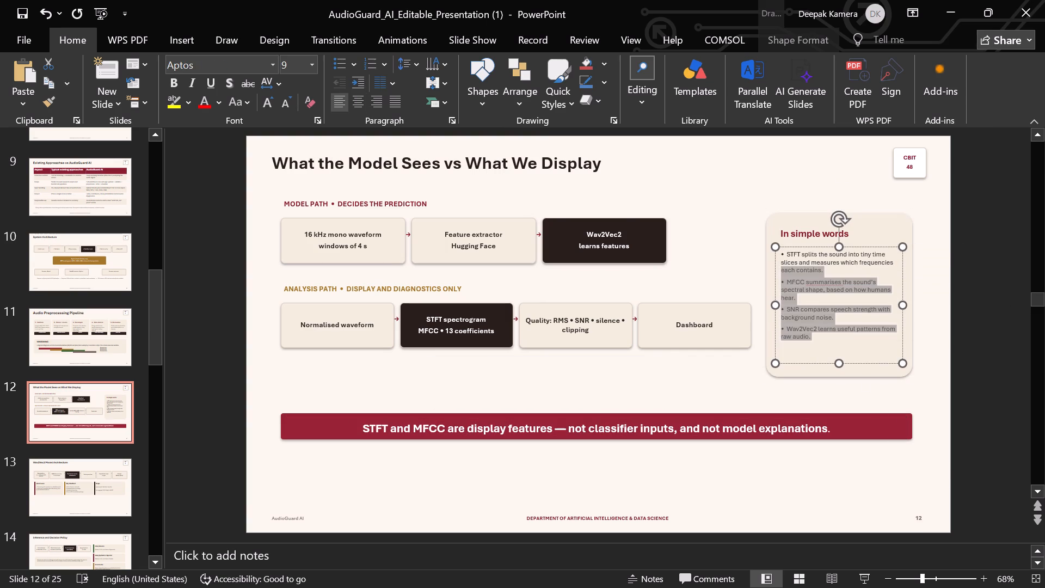
pyautogui.moveTo(775, 272); pyautogui.dragTo(780, 251)
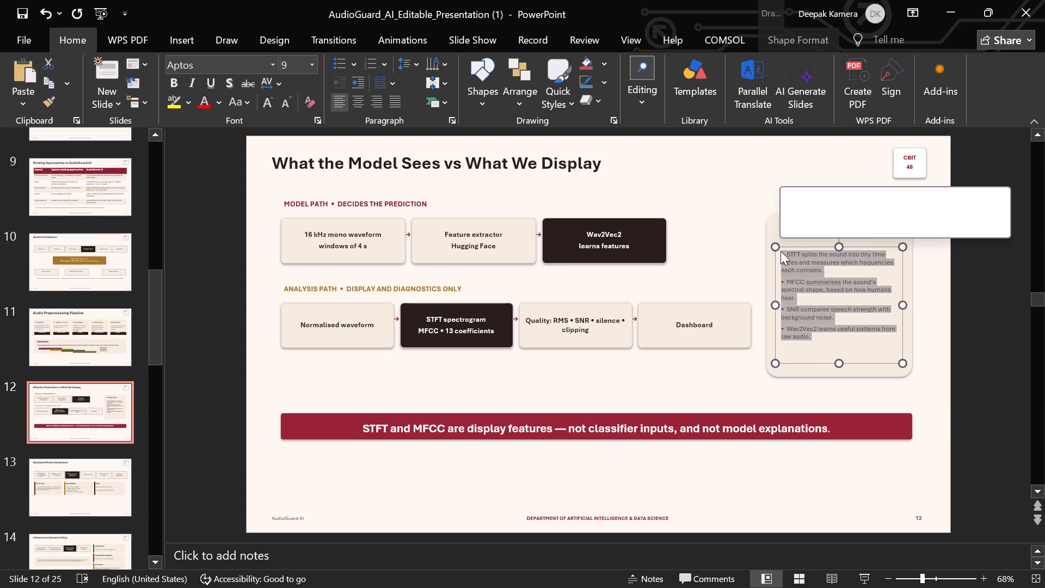
pyautogui.click(884, 200)
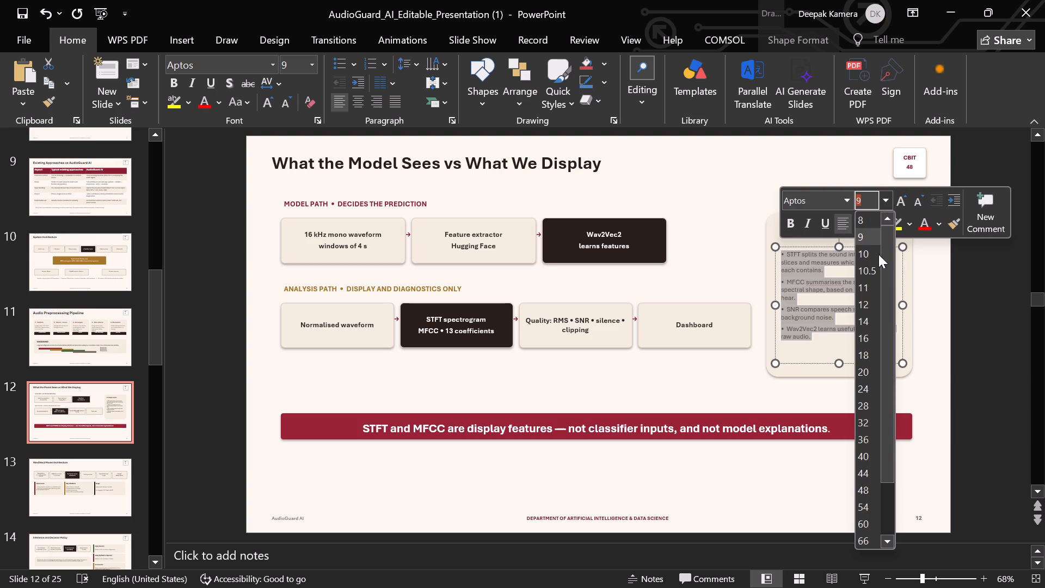
pyautogui.click(864, 287)
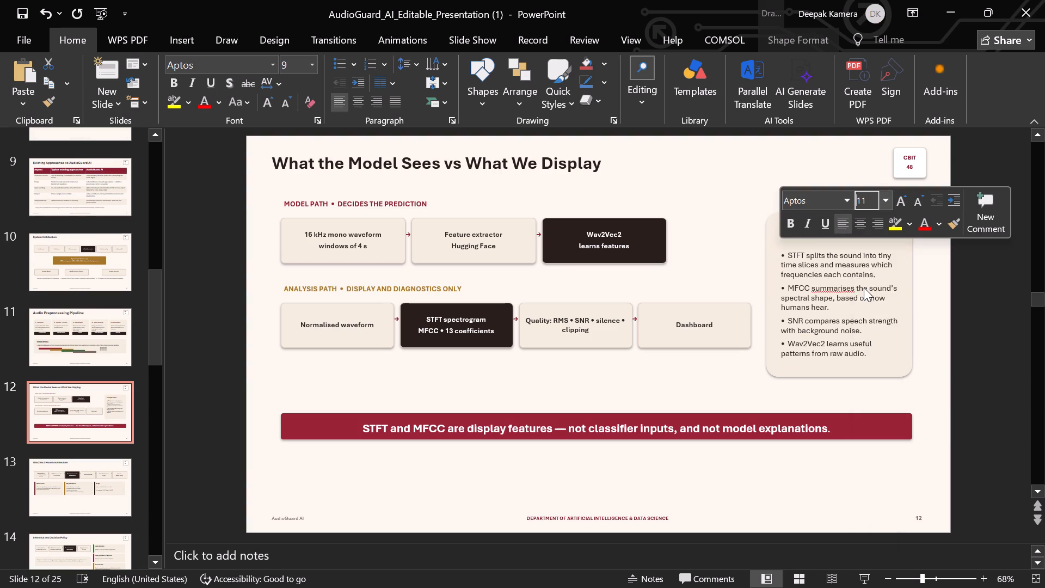
pyautogui.click(780, 381)
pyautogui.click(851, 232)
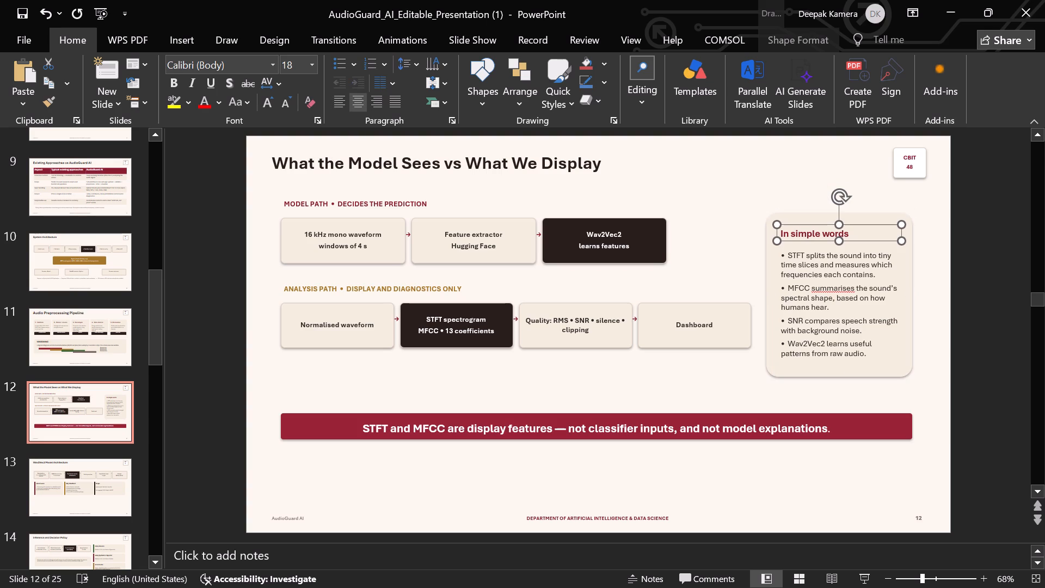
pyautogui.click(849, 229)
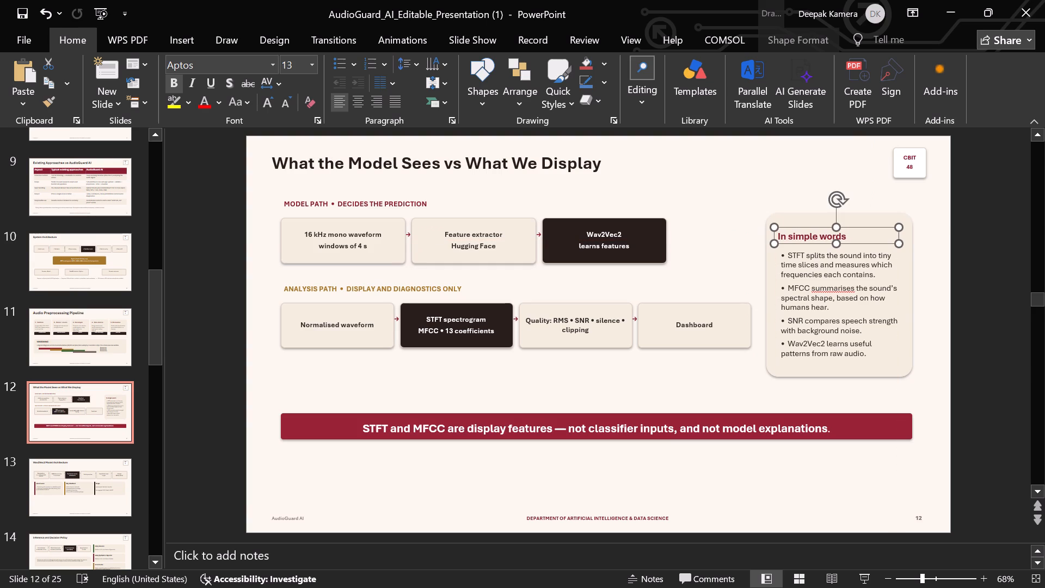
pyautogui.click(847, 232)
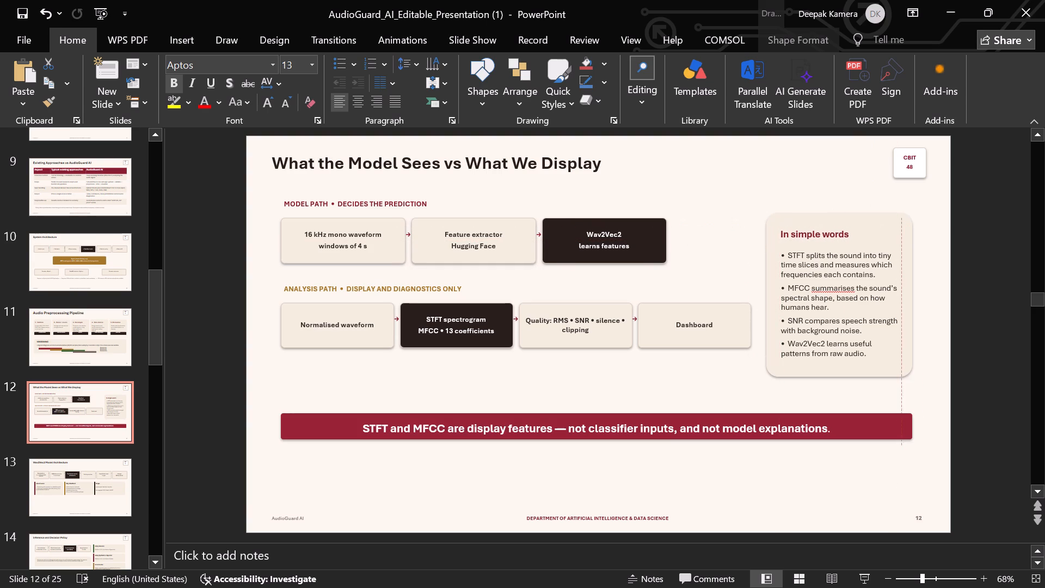
# Set the slide title "What the Model Sees vs What We Display" to font size 32.
pyautogui.click(604, 167)
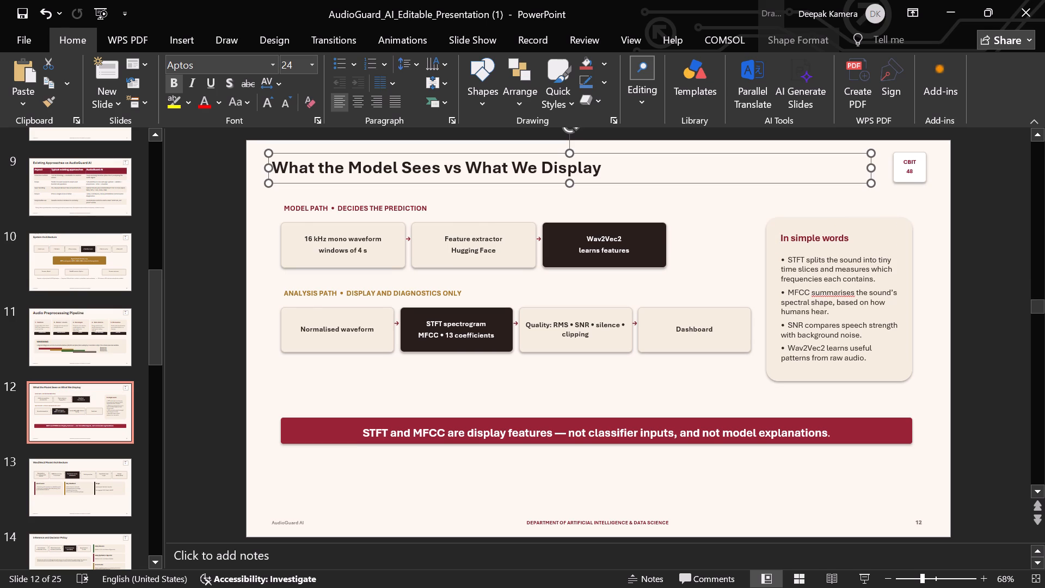
pyautogui.moveTo(599, 167); pyautogui.dragTo(374, 180)
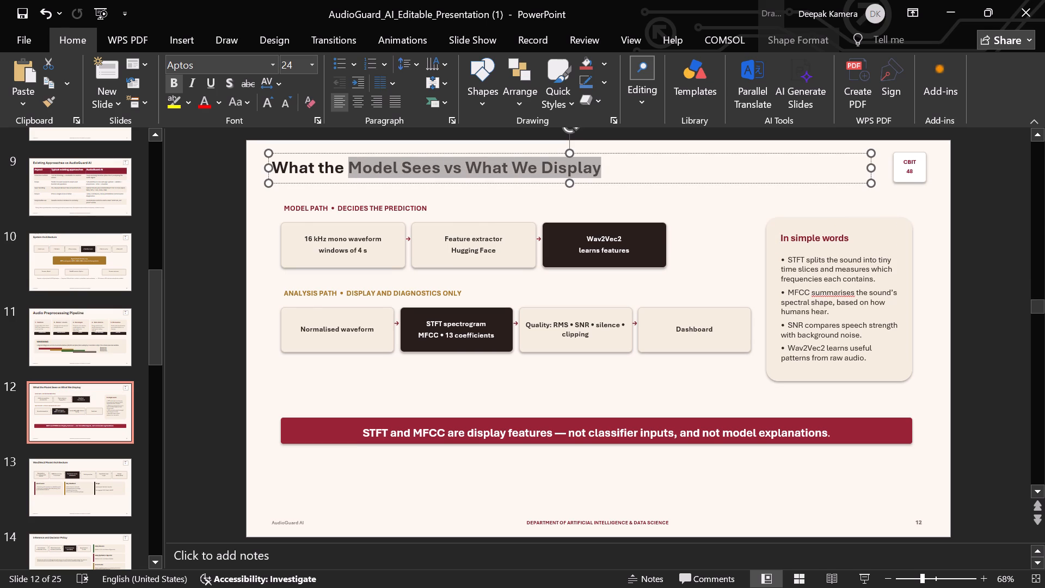
pyautogui.moveTo(374, 180); pyautogui.dragTo(236, 169)
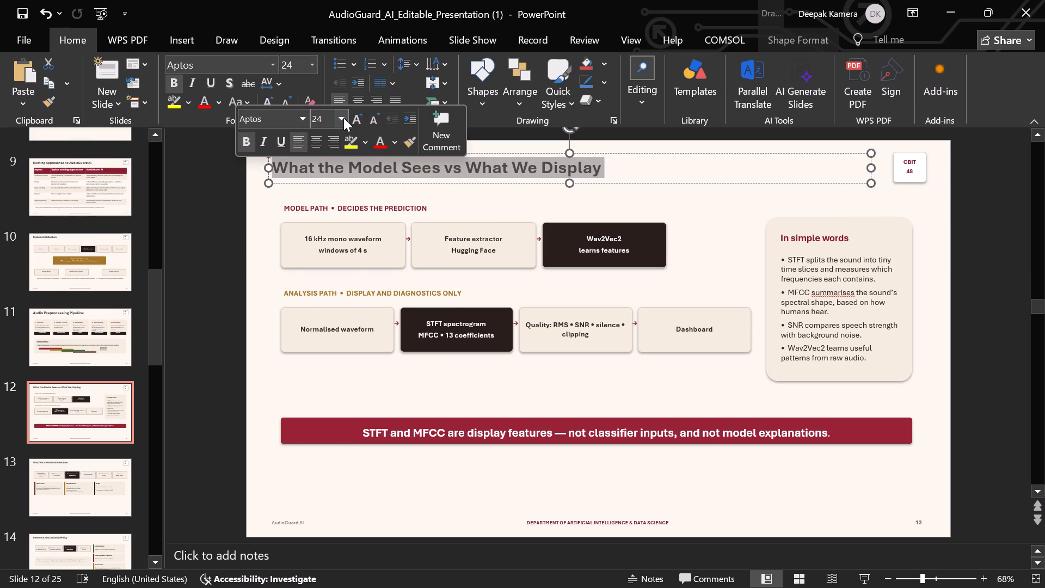
pyautogui.click(343, 118)
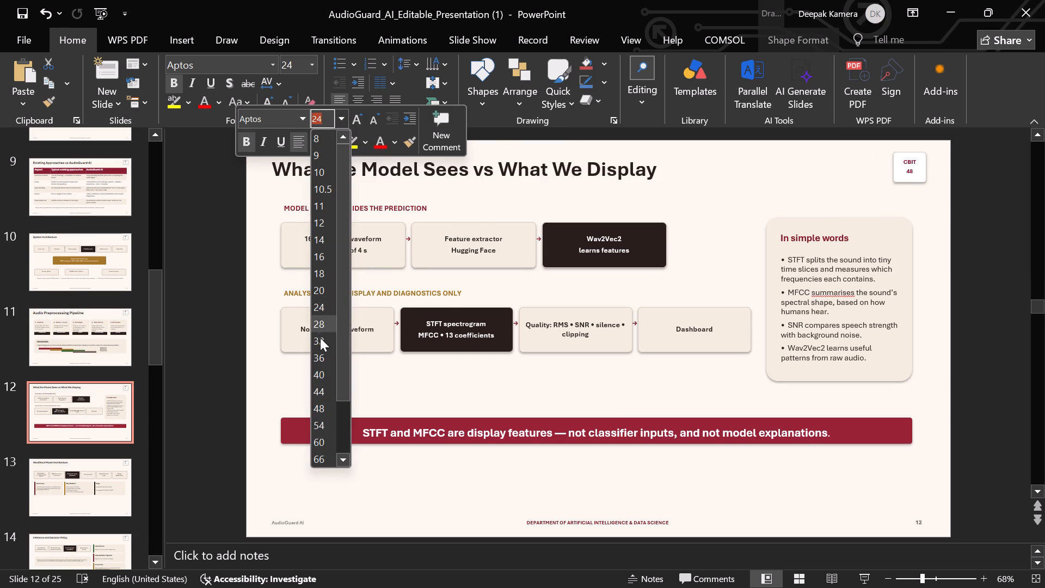
pyautogui.click(321, 342)
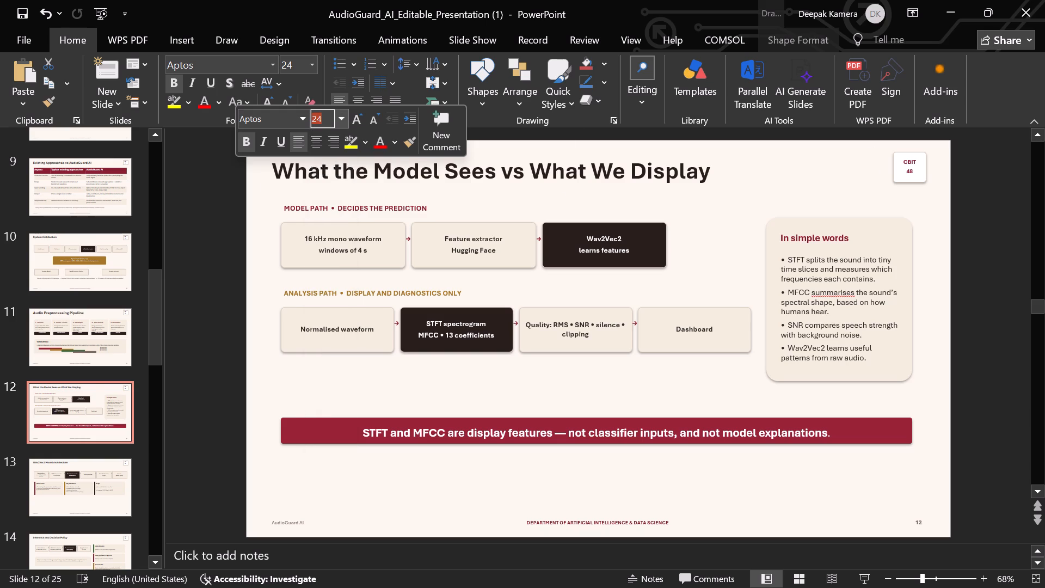
# Set the "MODEL PATH • DECIDES THE PREDICTION" subheading to font size 14 and add a colon at its end.
pyautogui.click(430, 204)
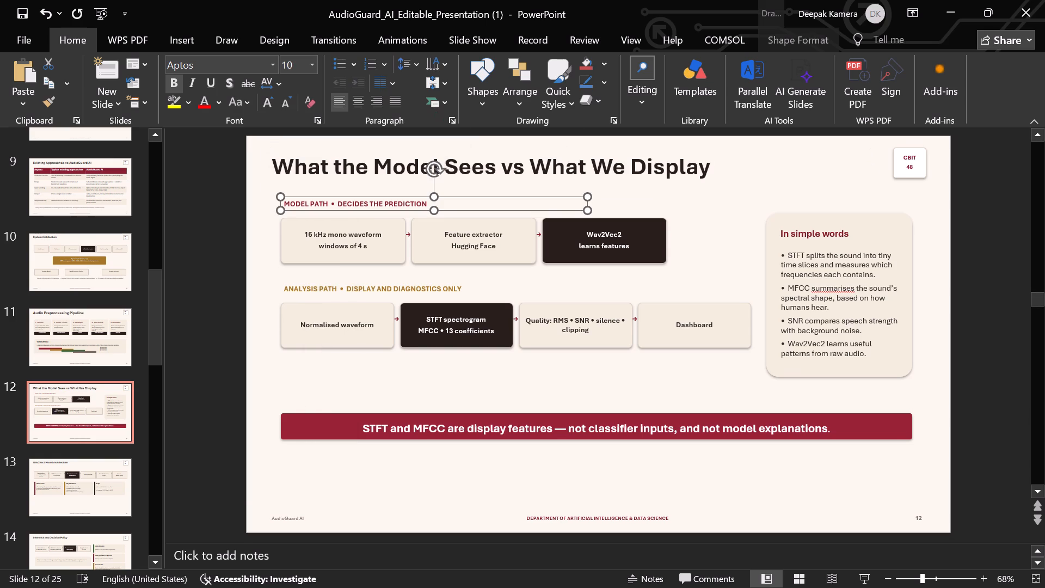
pyautogui.moveTo(427, 205); pyautogui.dragTo(313, 207)
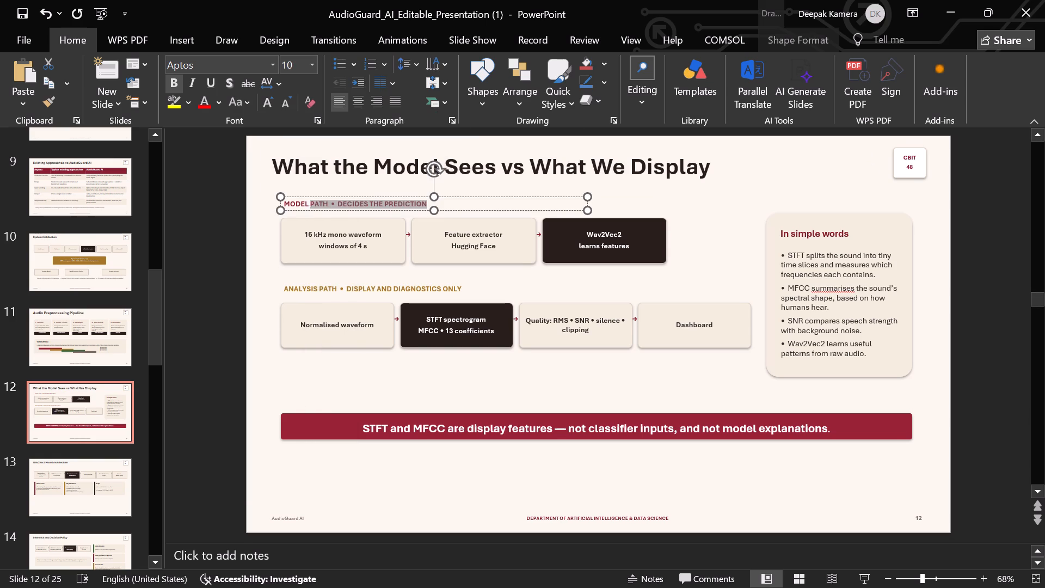
pyautogui.moveTo(313, 207); pyautogui.dragTo(289, 210)
pyautogui.click(390, 161)
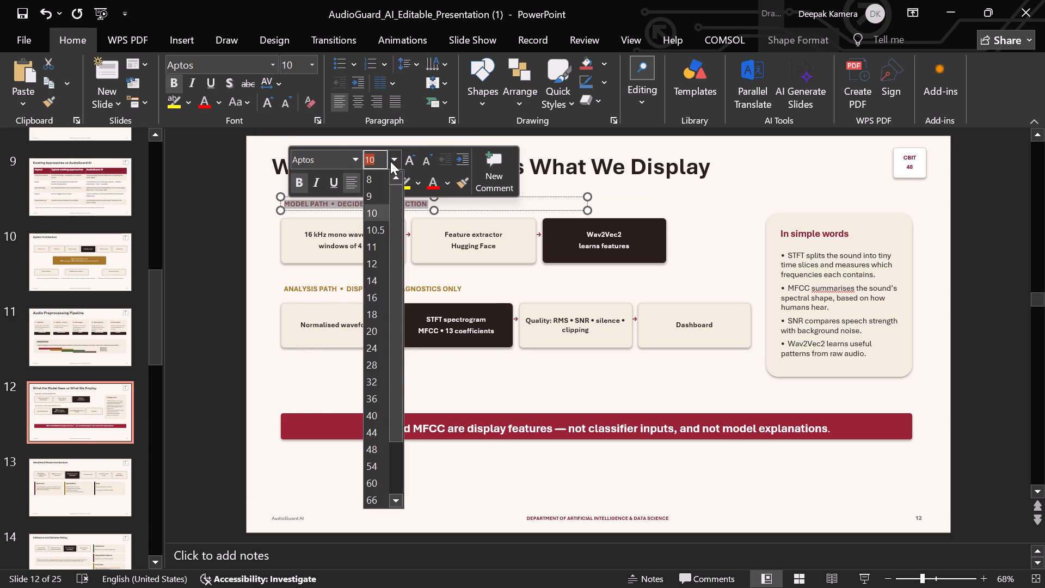
pyautogui.click(370, 275)
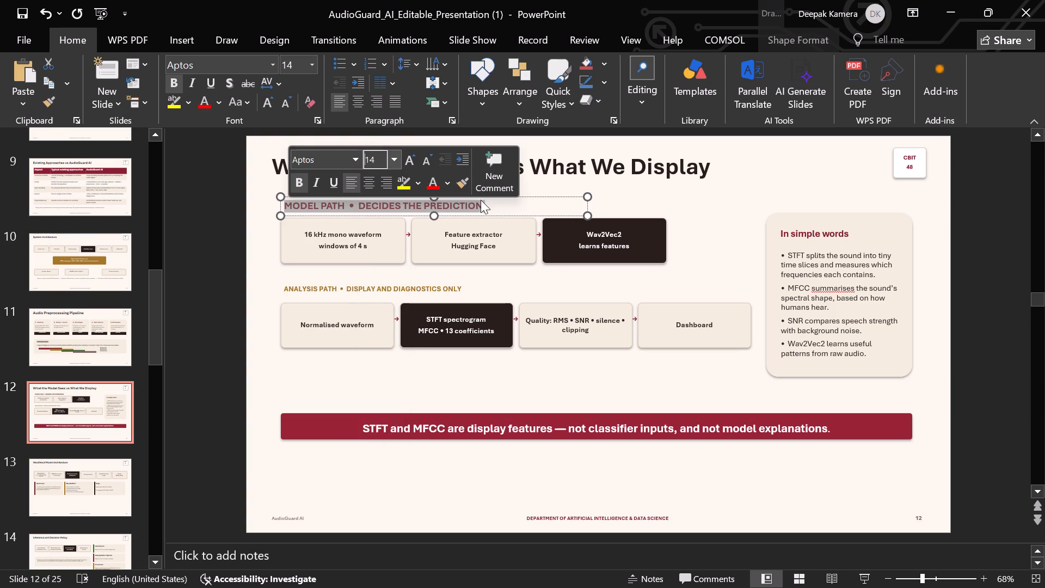
pyautogui.click(484, 206)
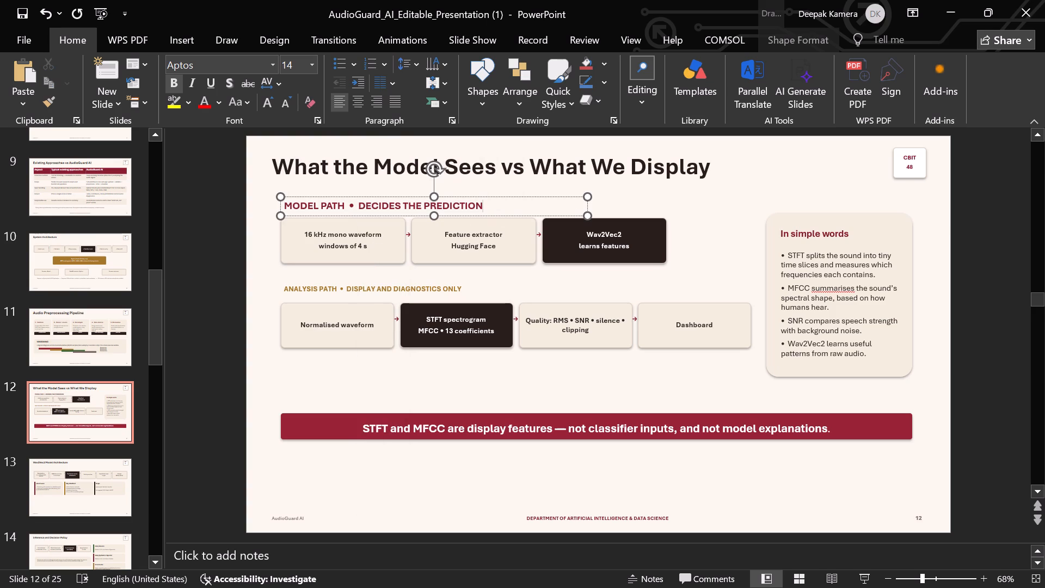
pyautogui.hotkey('shift', ':')
# Set the "ANALYSIS PATH • DISPLAY AND DIAGNOSTICS ONLY" subheading to font size 14.
pyautogui.click(465, 285)
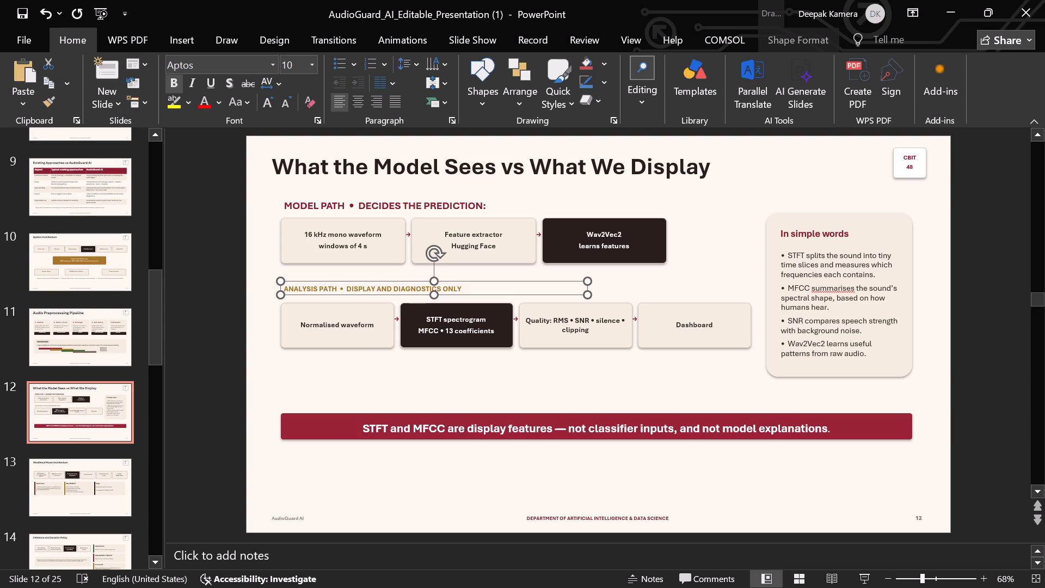
pyautogui.moveTo(460, 286); pyautogui.dragTo(286, 283)
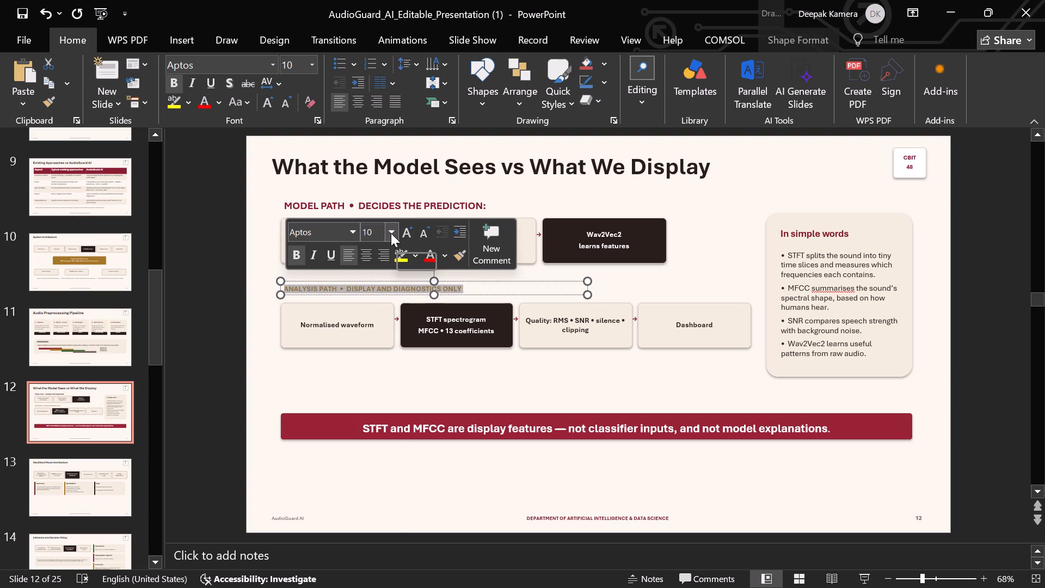
pyautogui.click(391, 233)
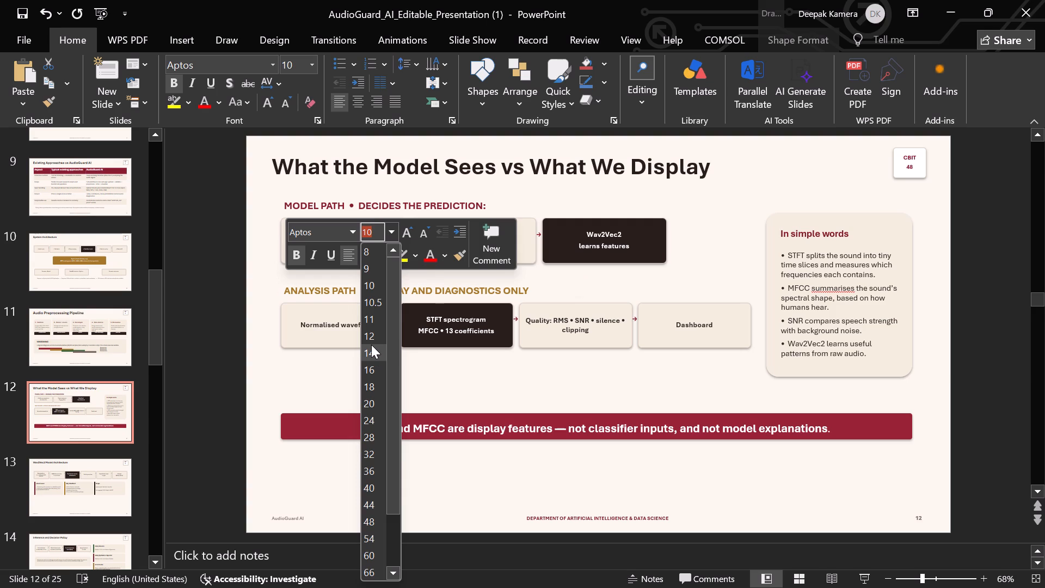
pyautogui.click(371, 345)
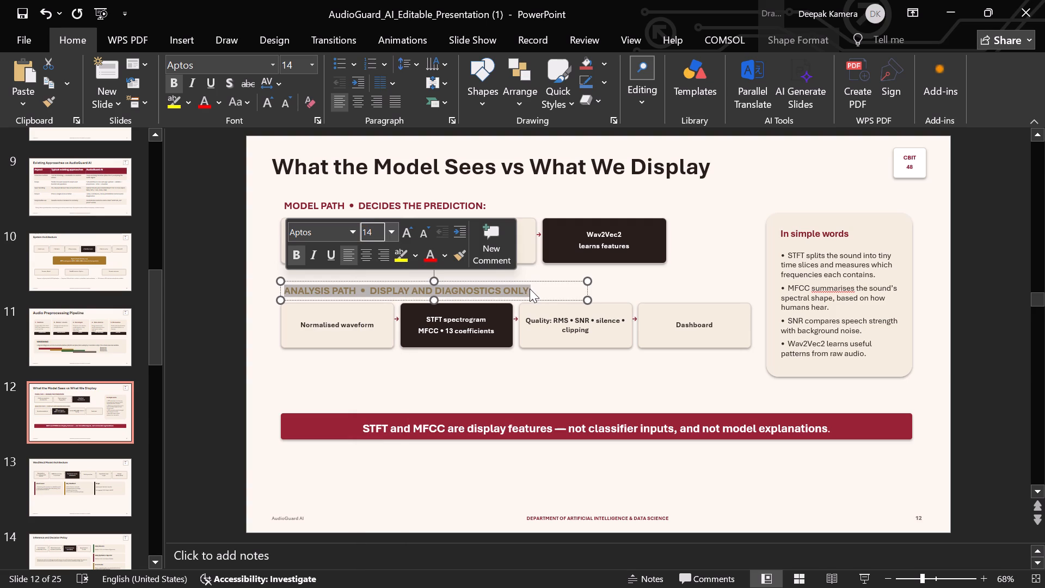
pyautogui.click(530, 289)
pyautogui.click(531, 384)
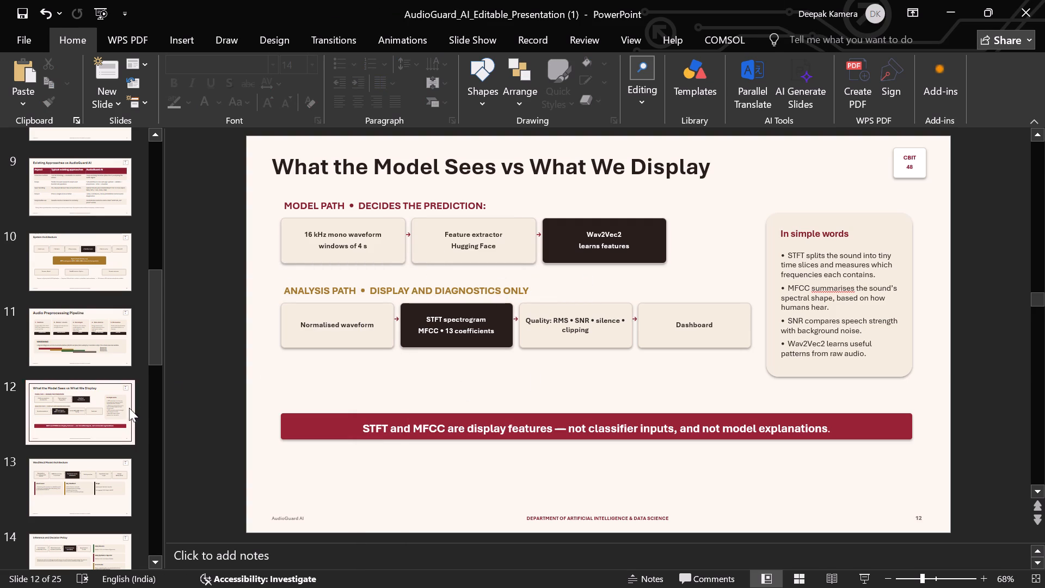
# On slide 14, "Inference and Decision Policy", set the whole "Why the max rule?" paragraph to font size 14.
pyautogui.click(85, 492)
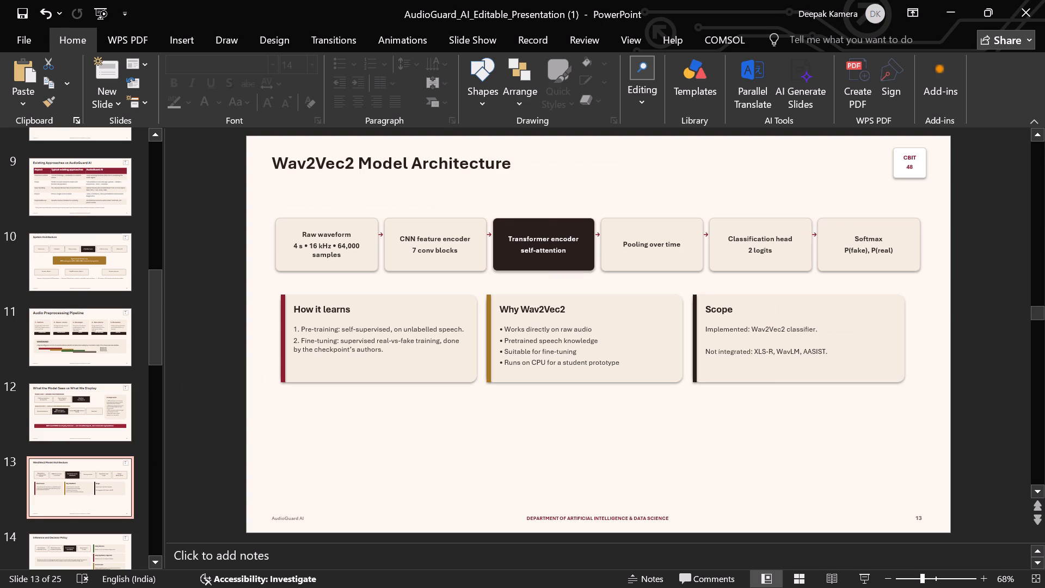
pyautogui.click(91, 538)
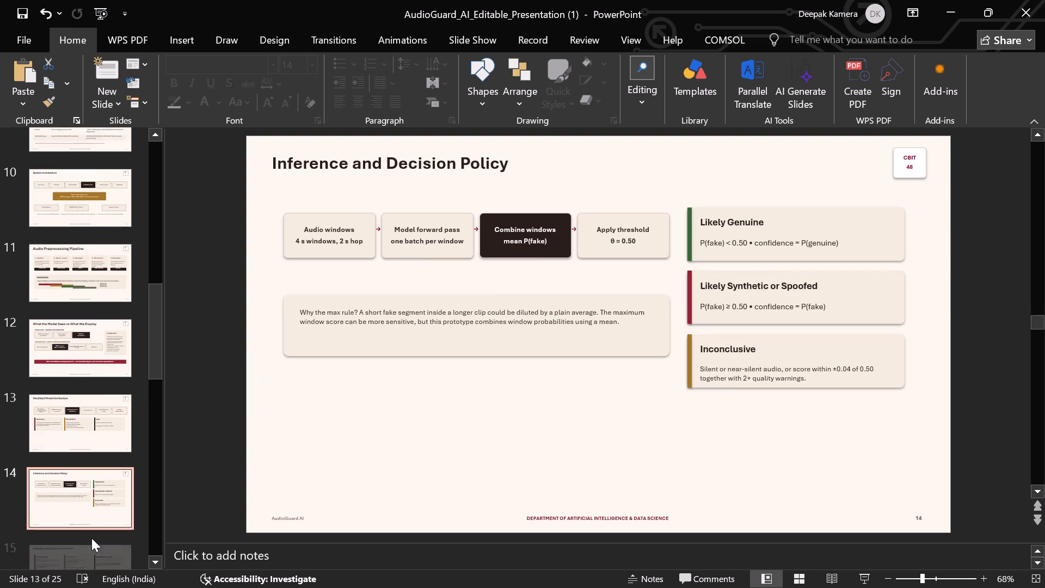
pyautogui.click(91, 538)
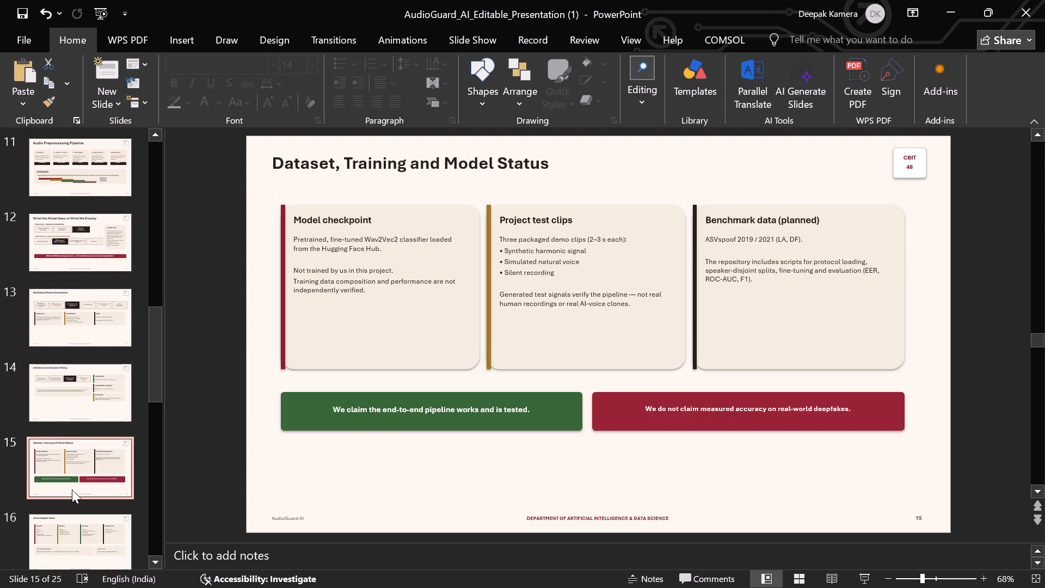
pyautogui.click(84, 404)
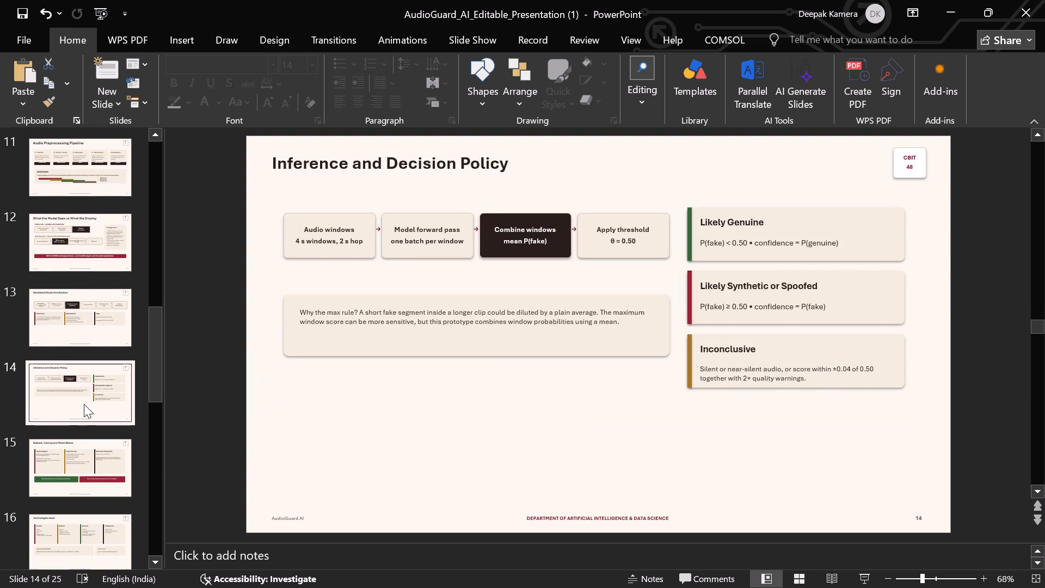
pyautogui.moveTo(301, 311); pyautogui.dragTo(456, 343)
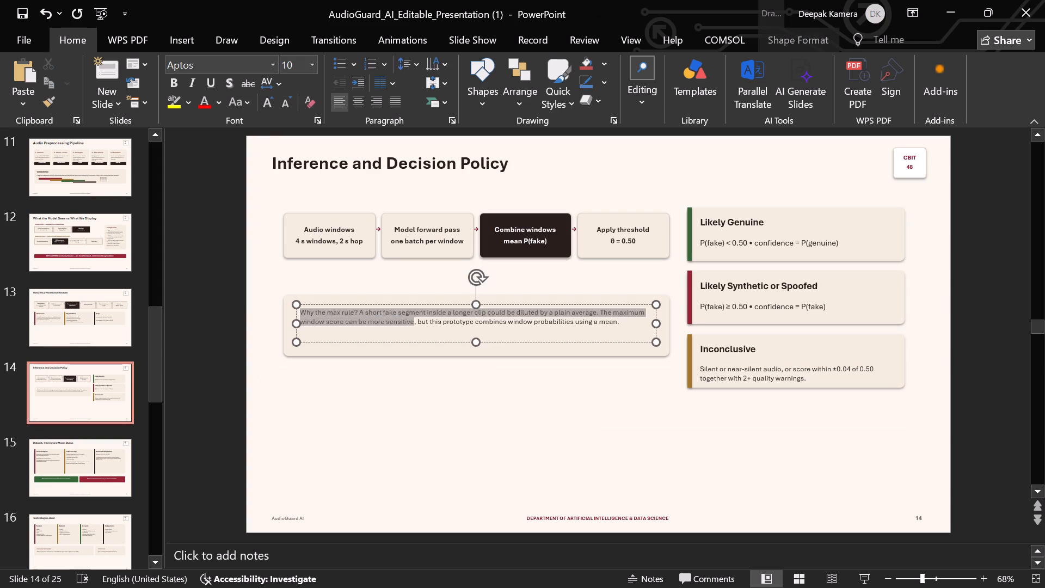
pyautogui.moveTo(456, 343); pyautogui.dragTo(628, 338)
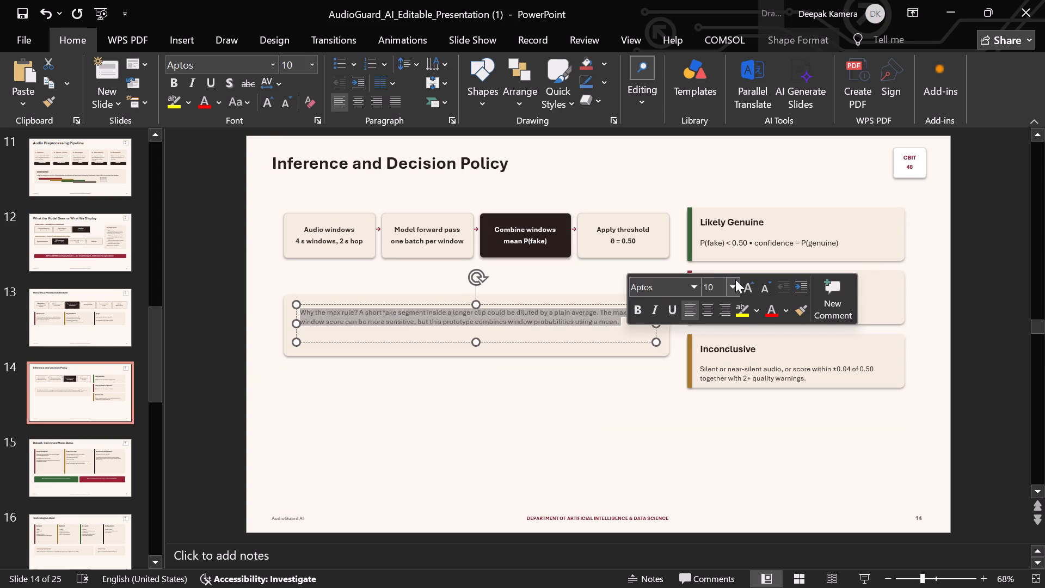
pyautogui.click(736, 284)
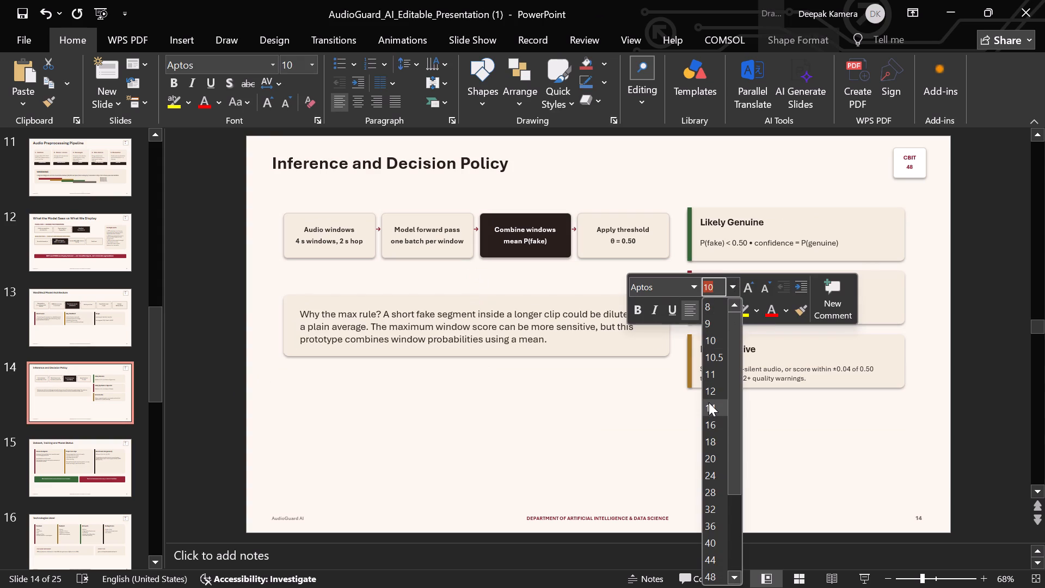
pyautogui.click(709, 402)
pyautogui.click(557, 419)
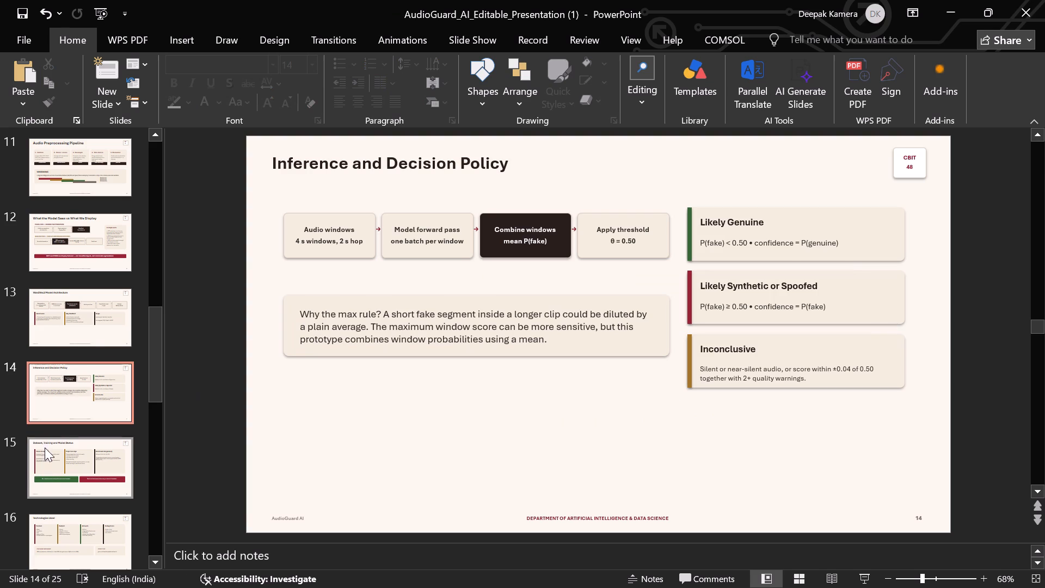
# On slide 15, set all body text in the "Model checkpoint" card to font size 14.
pyautogui.click(39, 480)
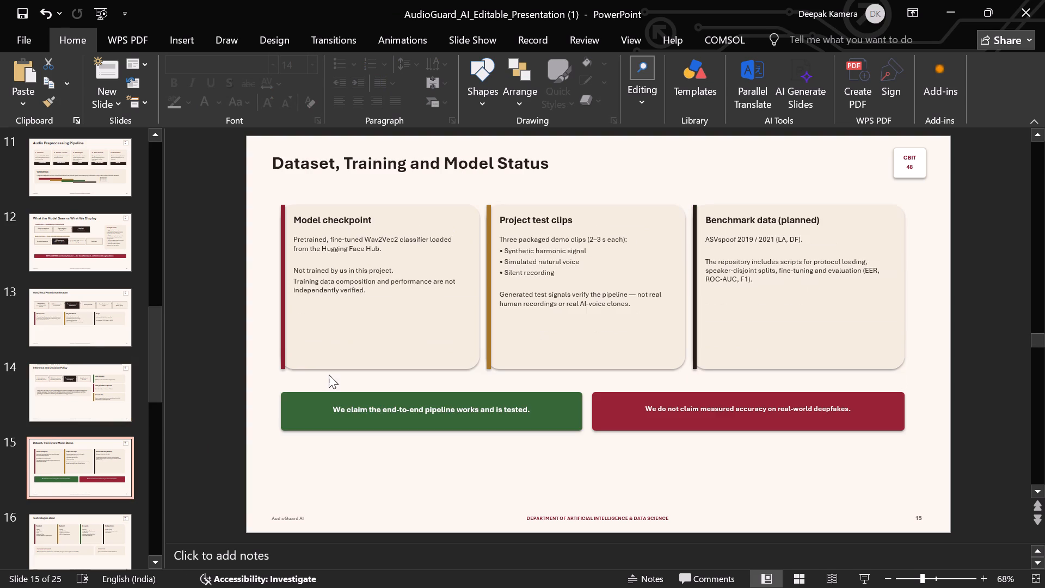
pyautogui.moveTo(368, 293); pyautogui.dragTo(306, 249)
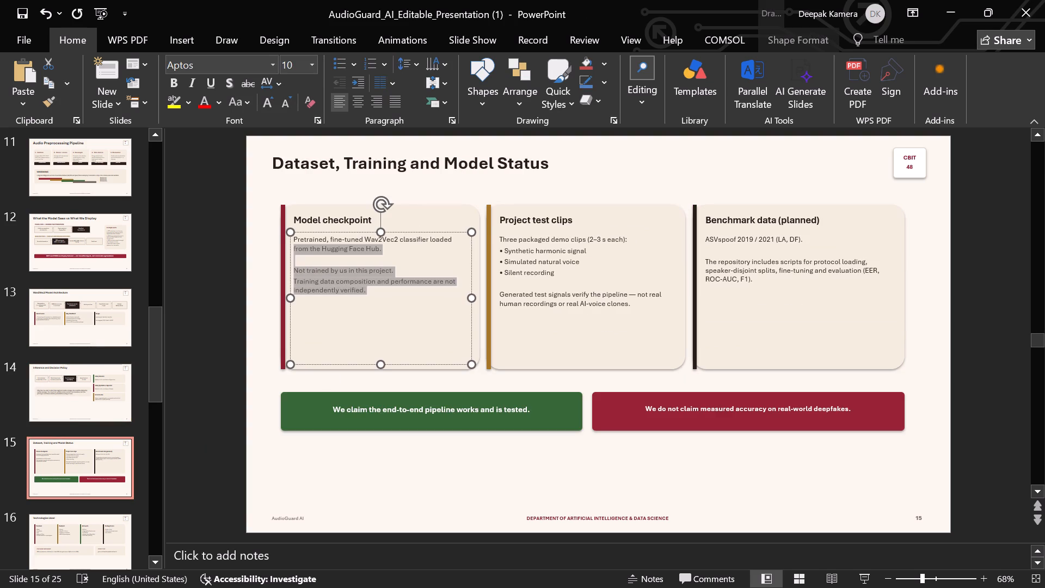
pyautogui.moveTo(306, 249); pyautogui.dragTo(298, 240)
pyautogui.click(403, 187)
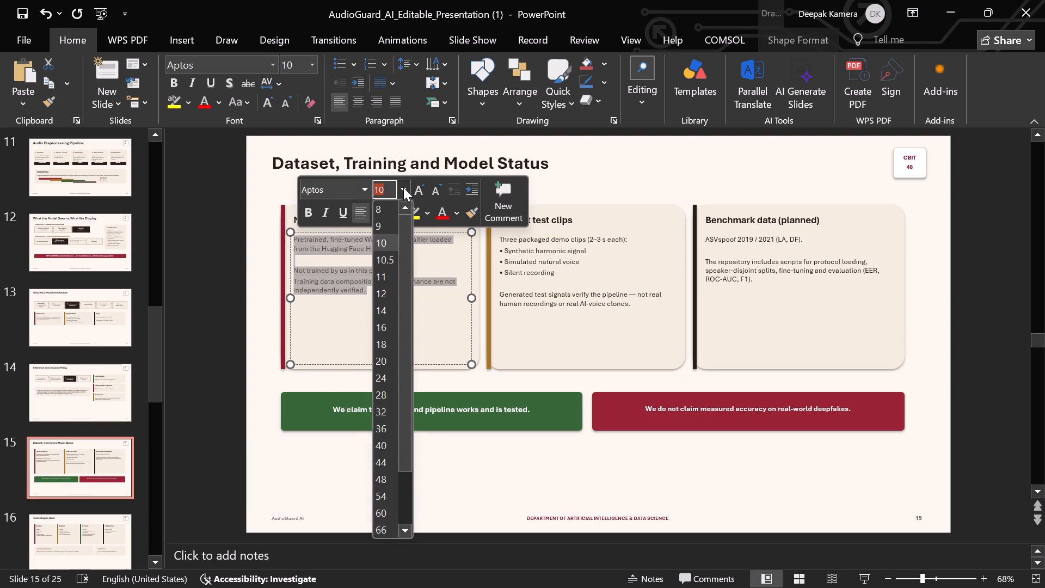
pyautogui.click(382, 310)
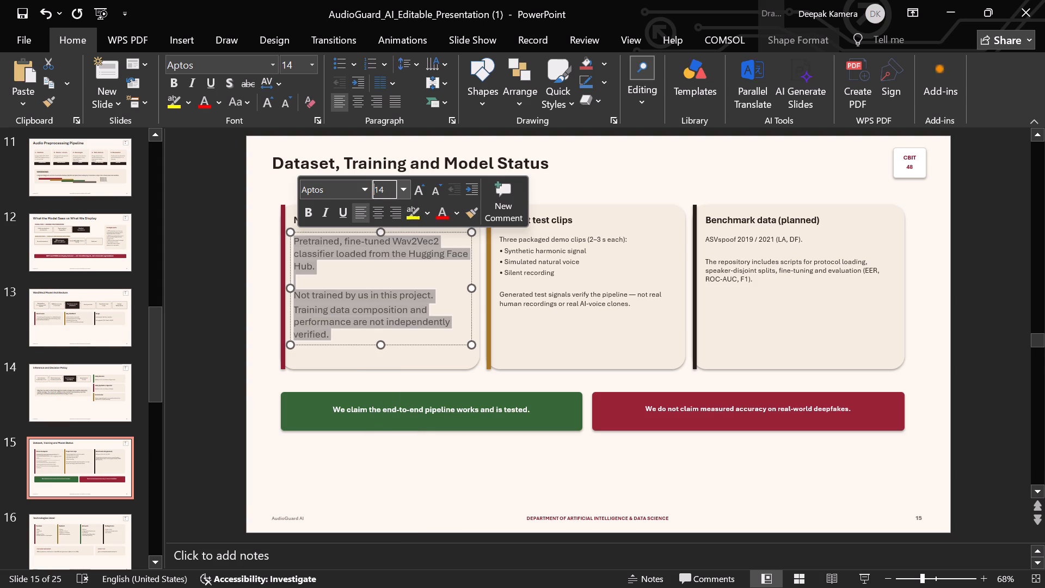
# Set all body text in the "Project test clips" card, including its bullets, to font size 14.
pyautogui.click(553, 280)
pyautogui.moveTo(635, 304); pyautogui.dragTo(505, 240)
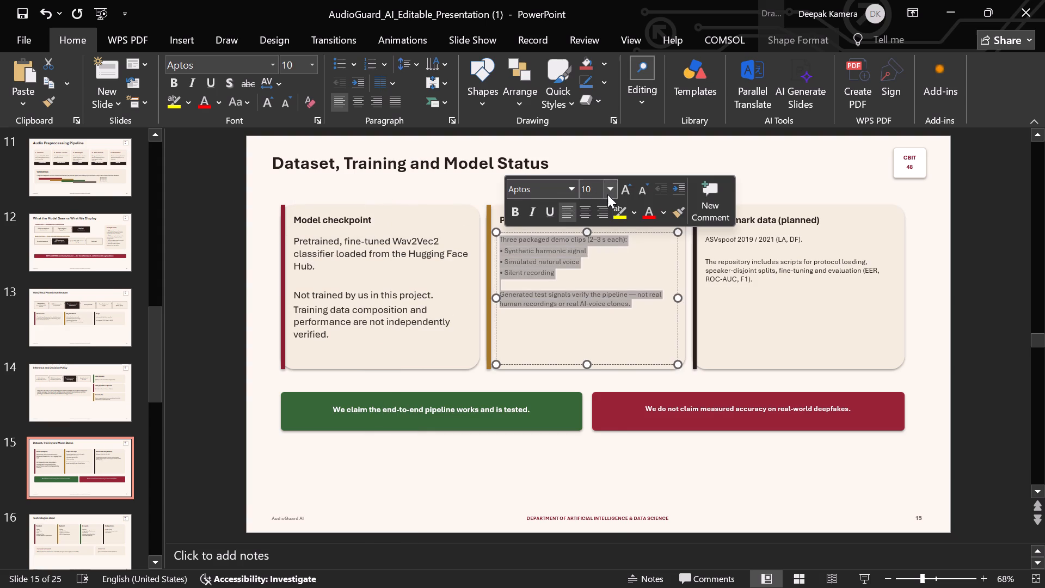
pyautogui.click(608, 194)
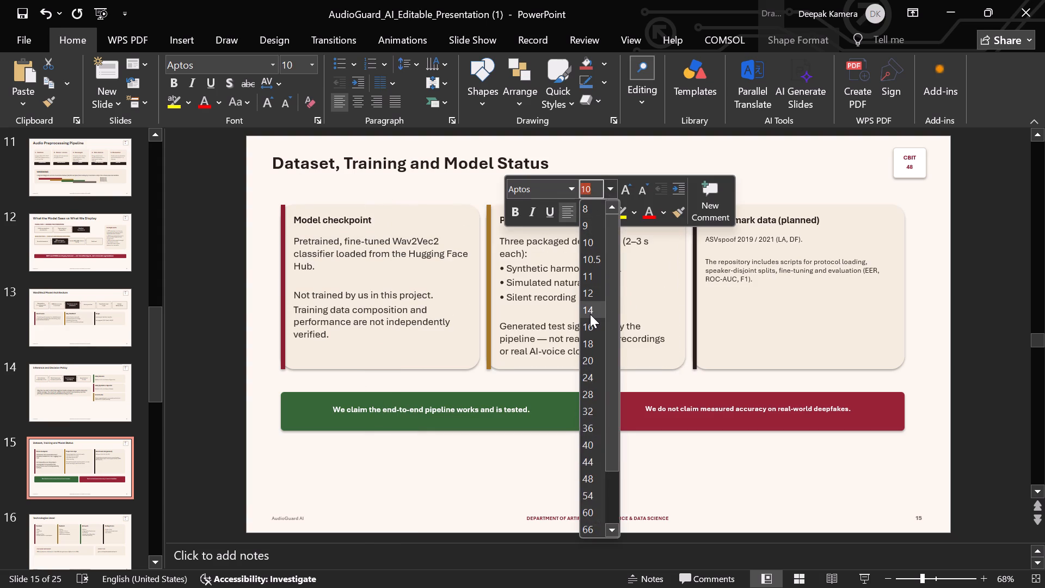
pyautogui.click(590, 314)
# On slide 15, set all body text in the "Benchmark data (planned)" card to font size 14.
pyautogui.click(770, 298)
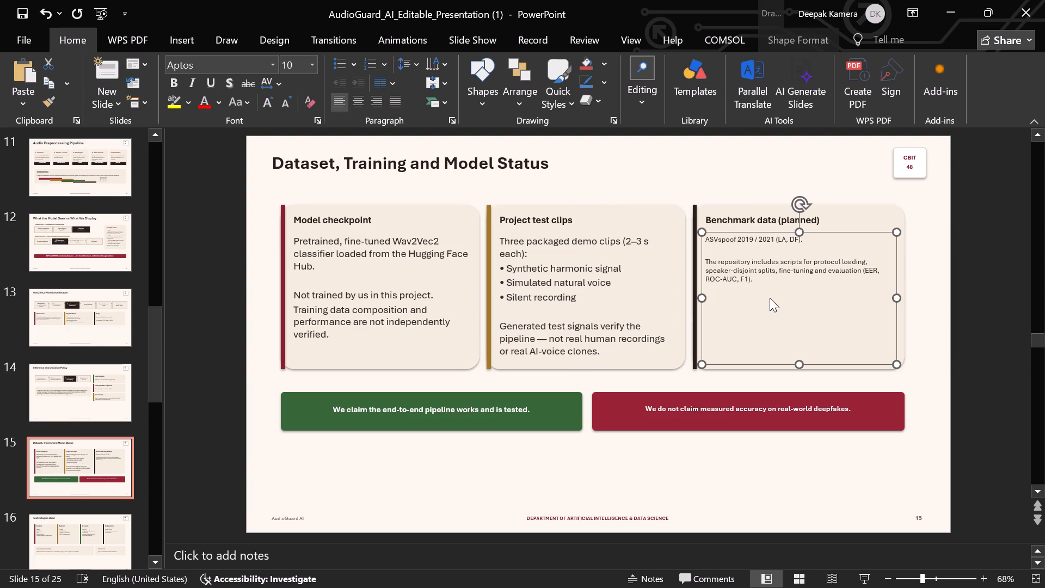
pyautogui.moveTo(758, 278); pyautogui.dragTo(709, 240)
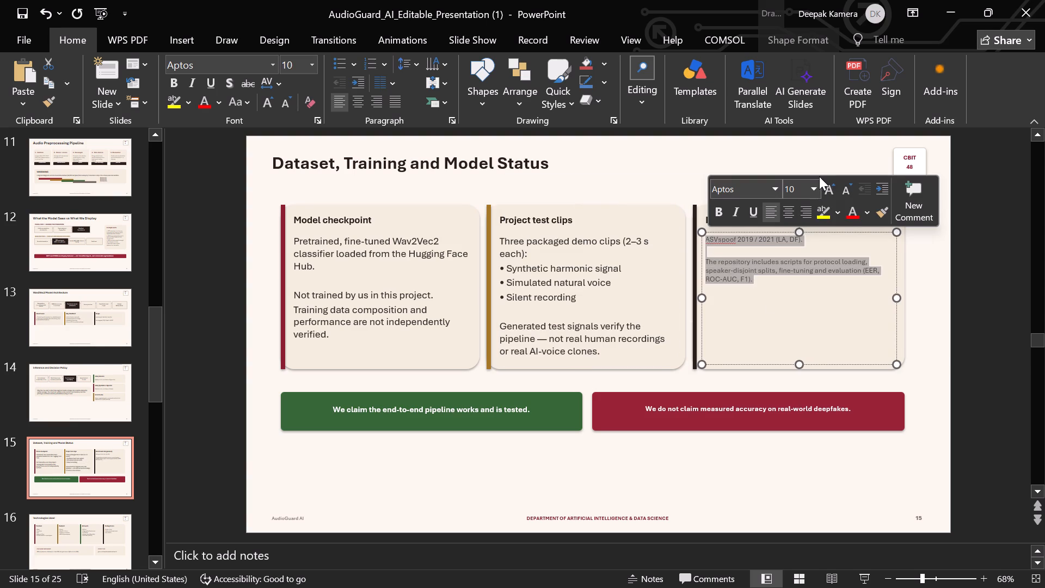
pyautogui.click(817, 189)
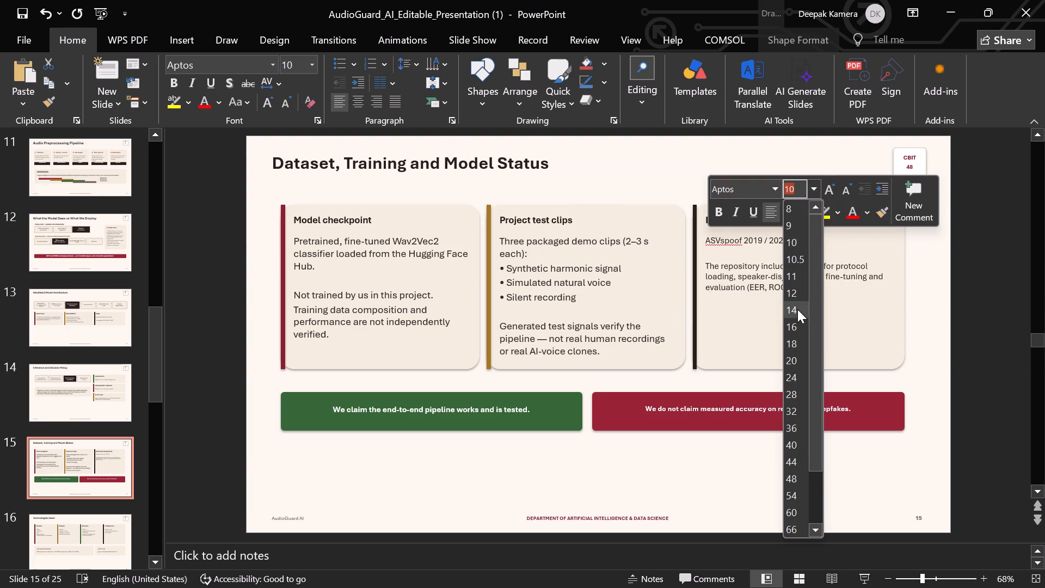
pyautogui.click(792, 310)
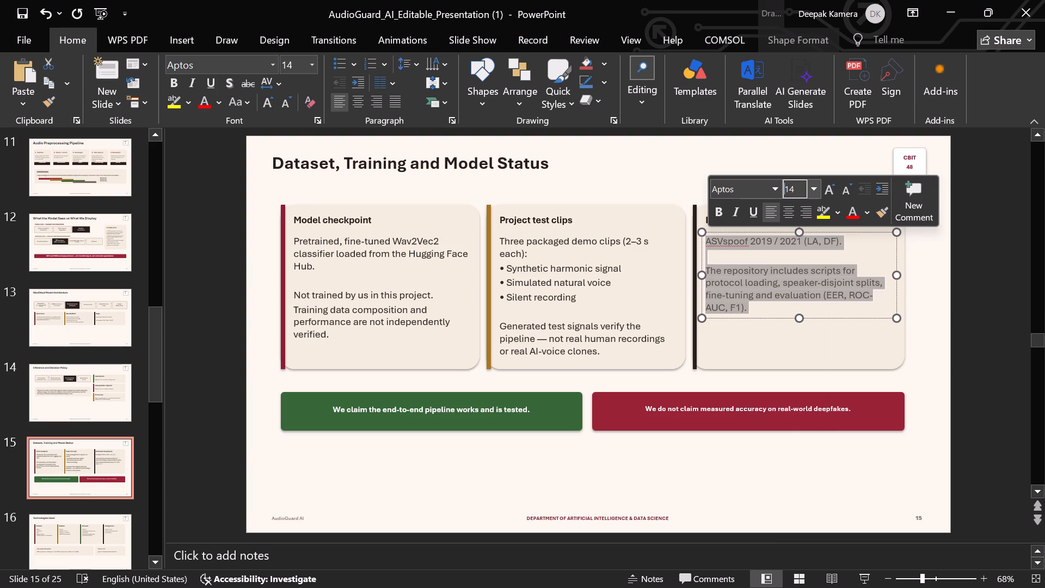
pyautogui.click(771, 357)
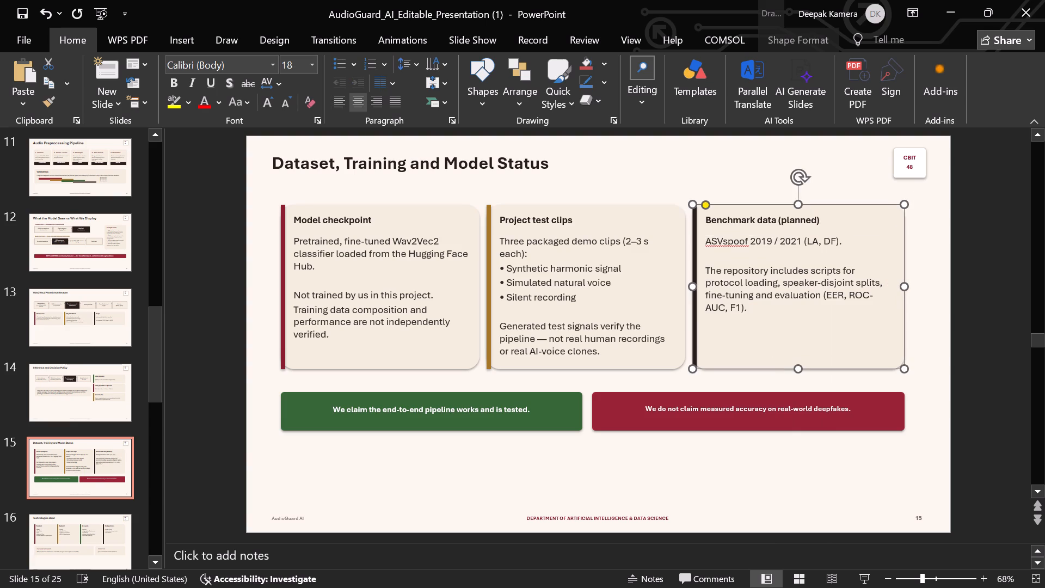
# Set the "Model checkpoint" card heading to font size 16.
pyautogui.click(372, 219)
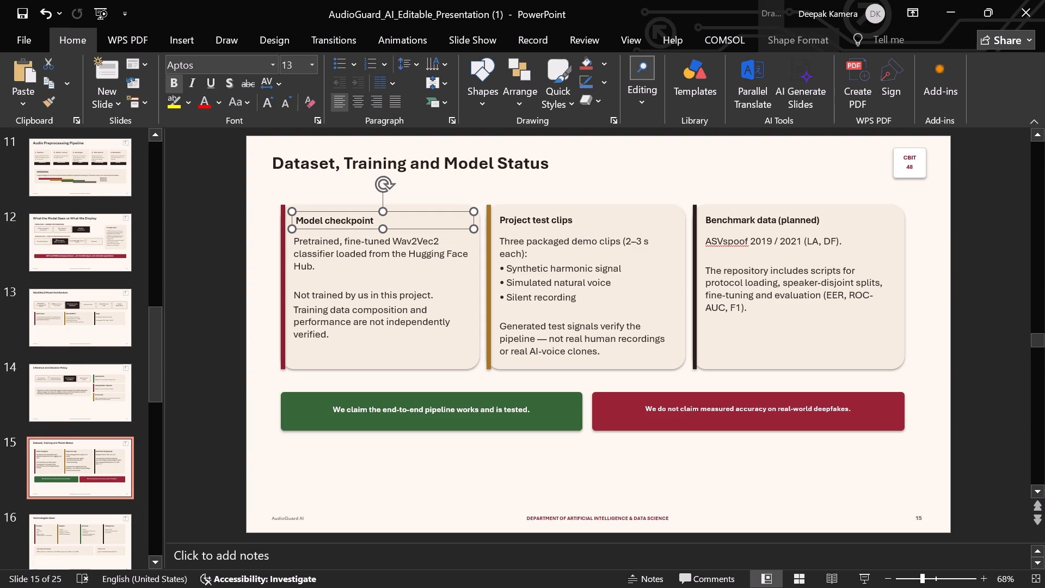
pyautogui.moveTo(373, 218); pyautogui.dragTo(296, 222)
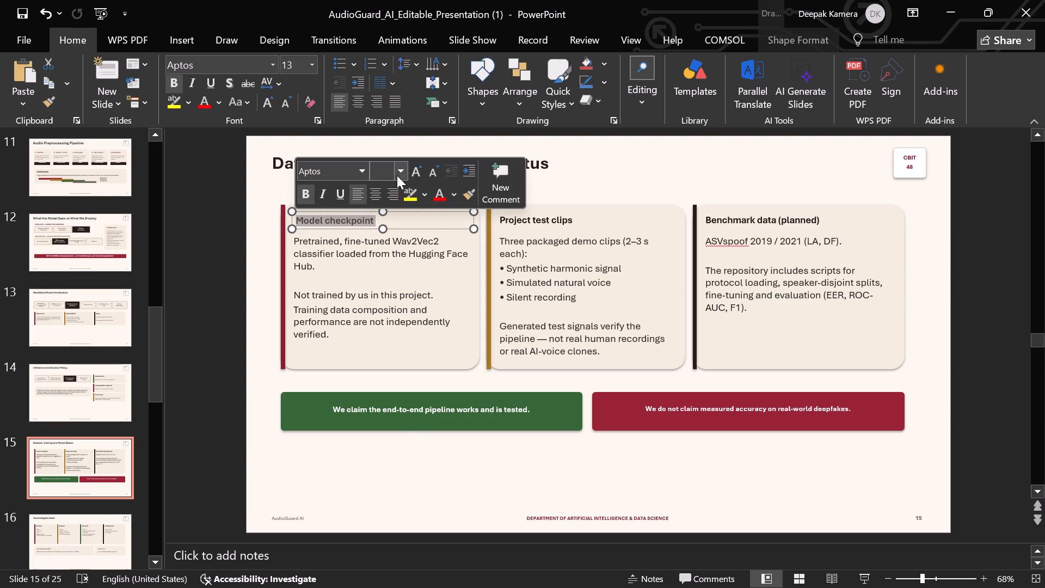
pyautogui.click(401, 171)
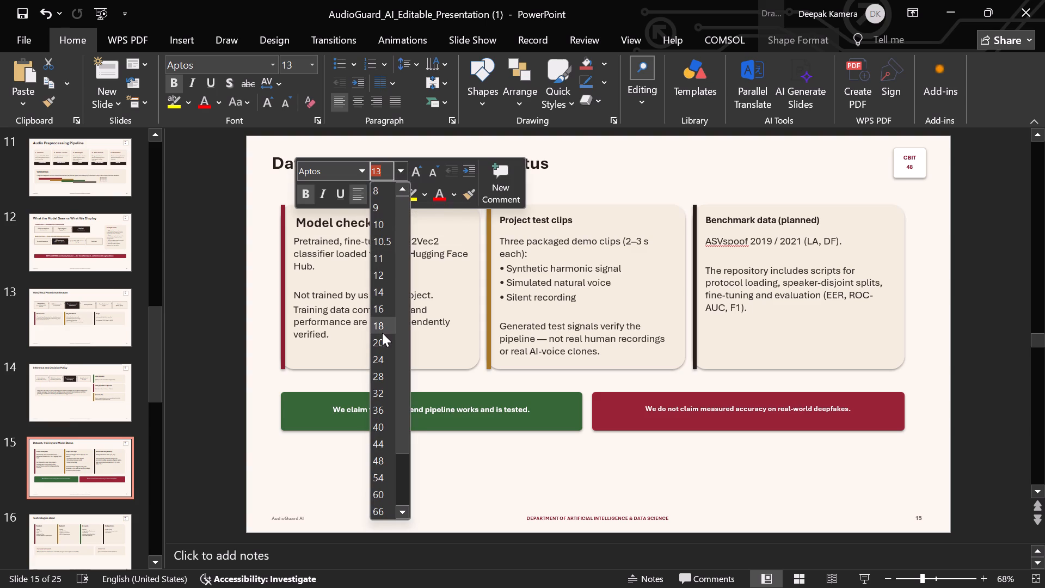
pyautogui.click(384, 302)
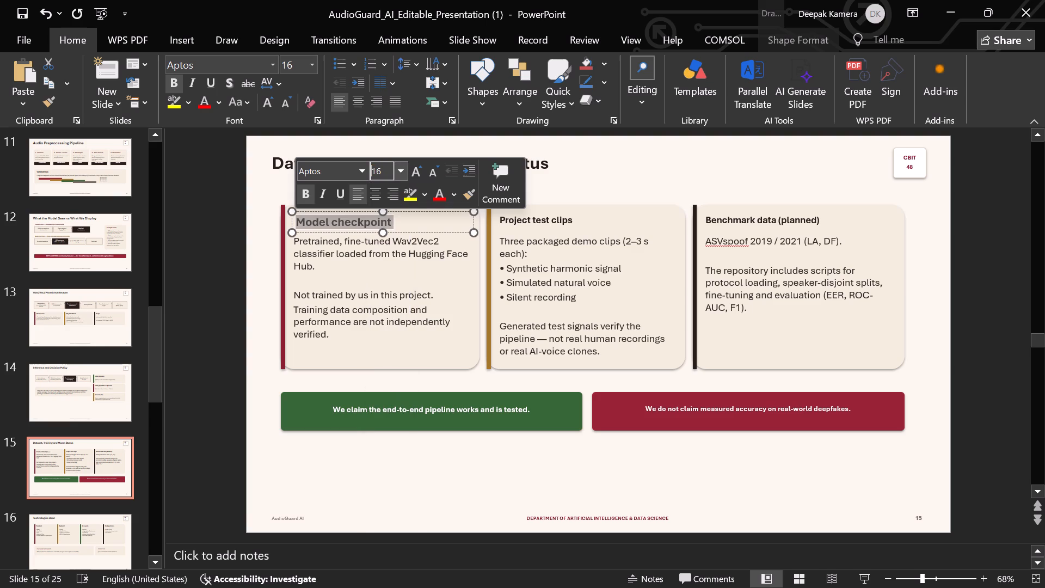
pyautogui.click(570, 223)
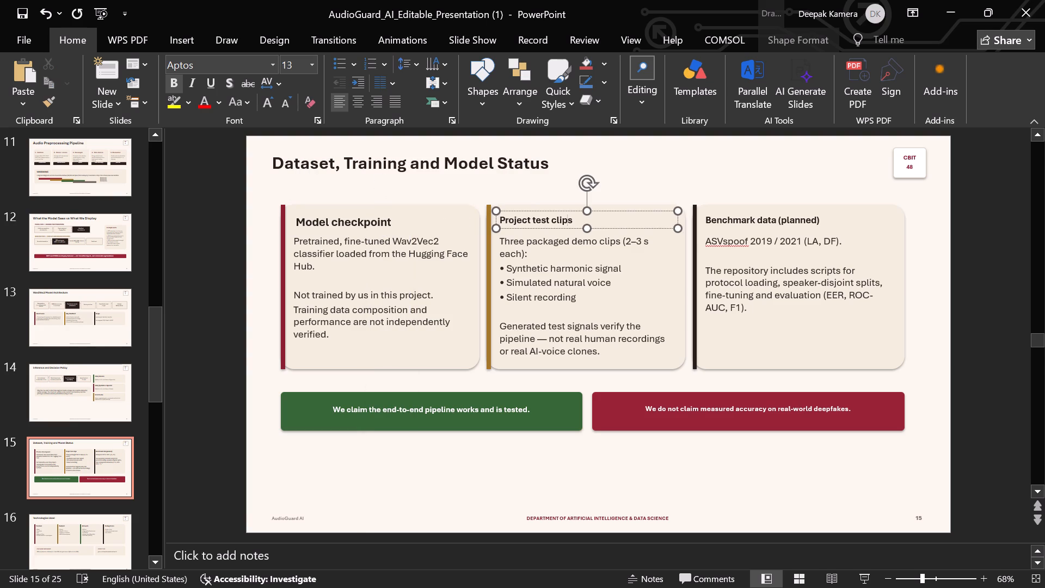
pyautogui.press('Right')
# Set the red banner text "We do not claim measured accuracy on real-world deepfakes." to font size 12.
pyautogui.moveTo(850, 411); pyautogui.dragTo(631, 397)
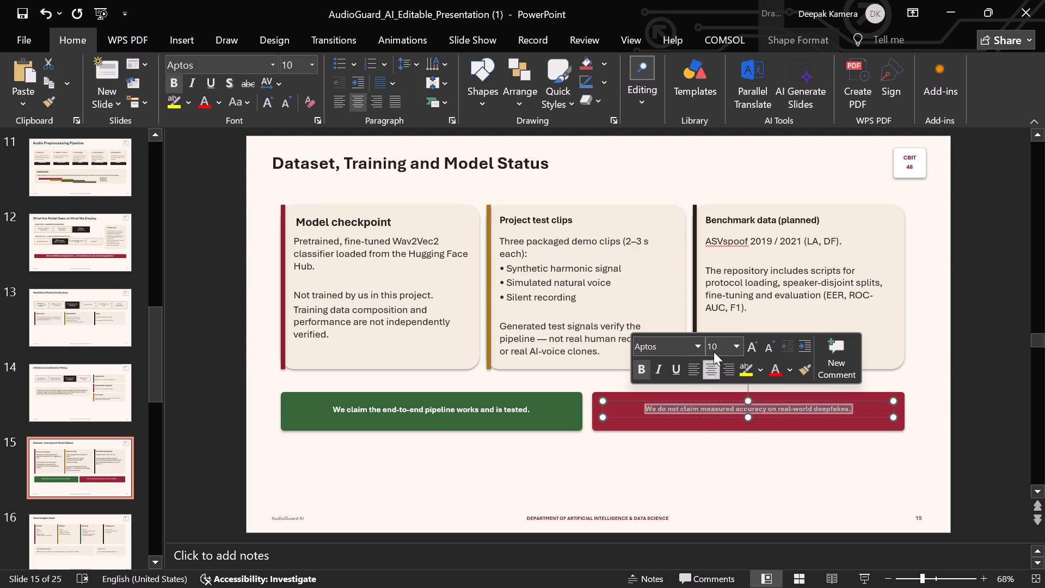
pyautogui.click(740, 341)
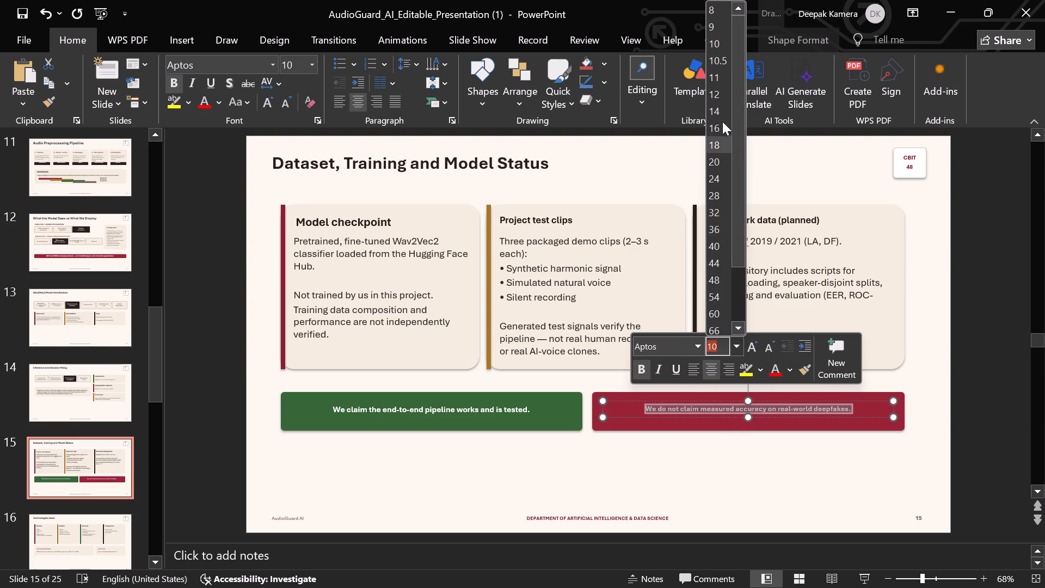
pyautogui.click(714, 95)
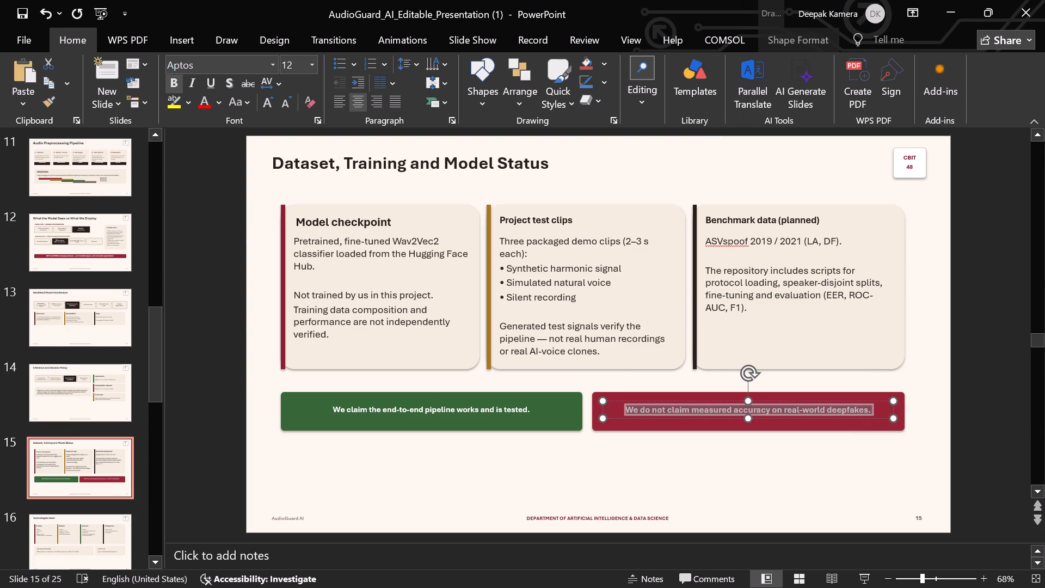
# Set the green banner text "We claim the end-to-end pipeline works and is tested" to font size 14.
pyautogui.click(532, 413)
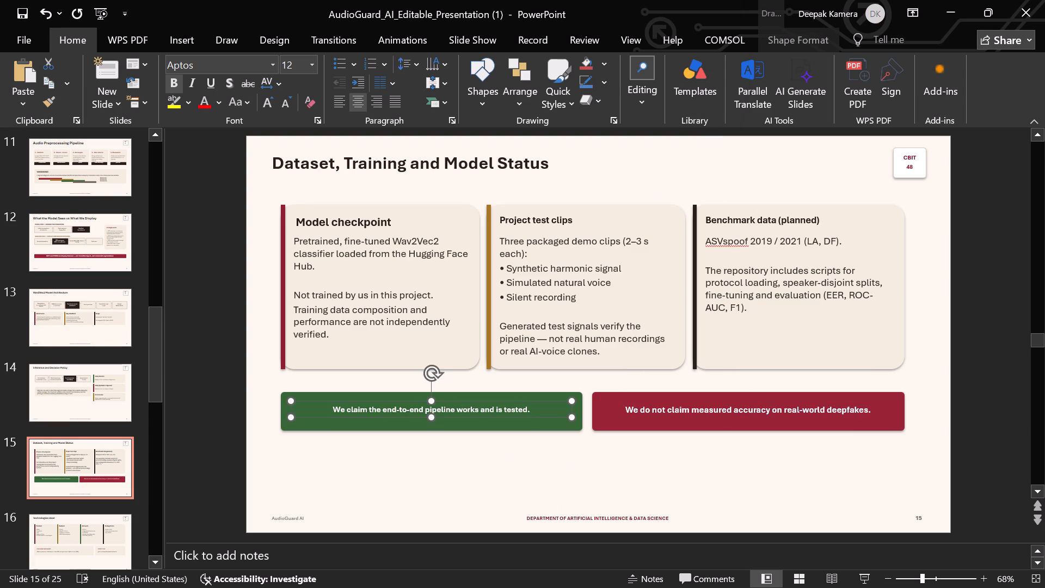
pyautogui.moveTo(527, 408); pyautogui.dragTo(330, 416)
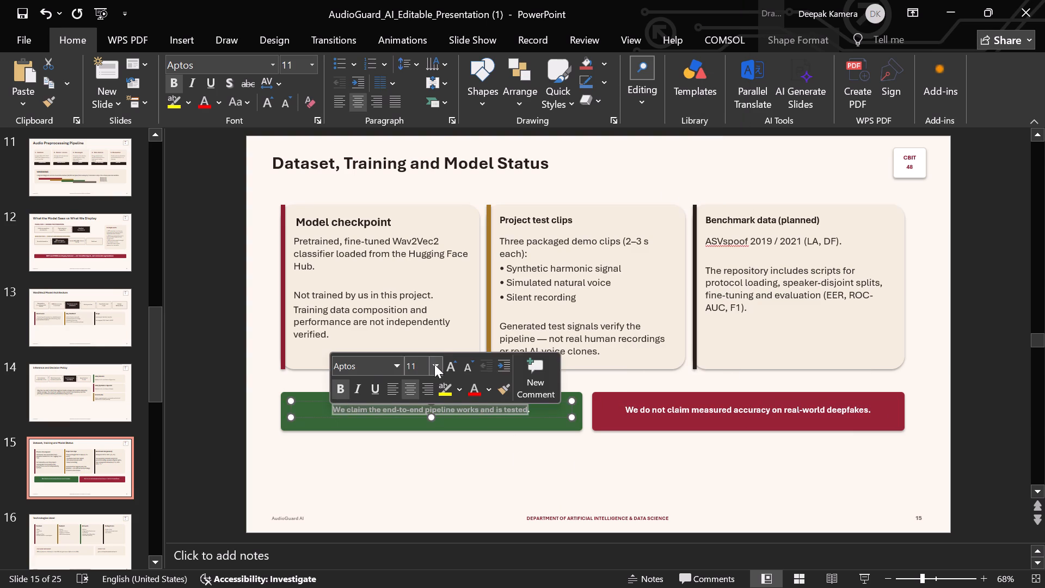
pyautogui.click(434, 365)
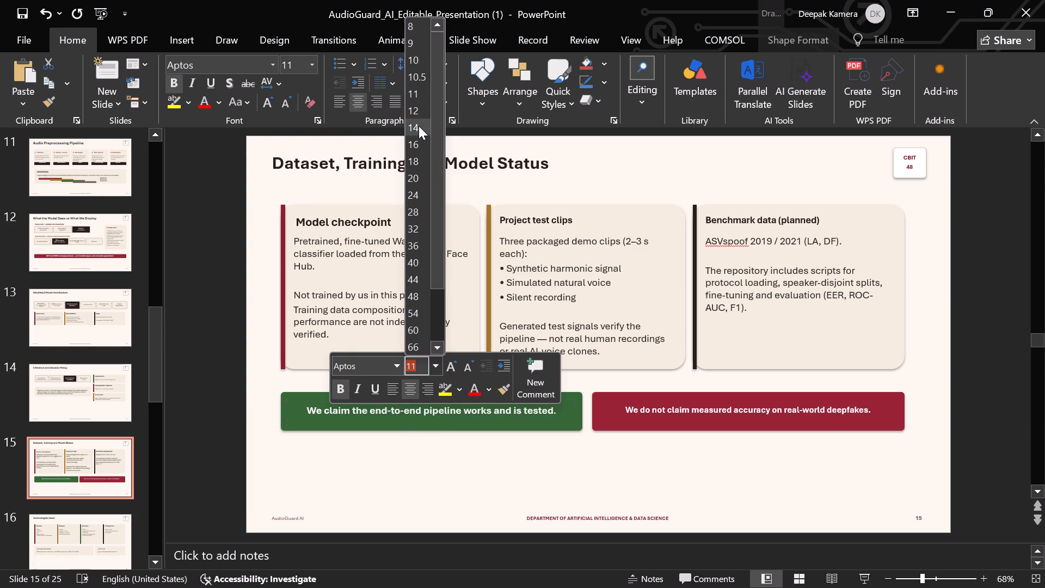
pyautogui.click(419, 126)
pyautogui.click(497, 492)
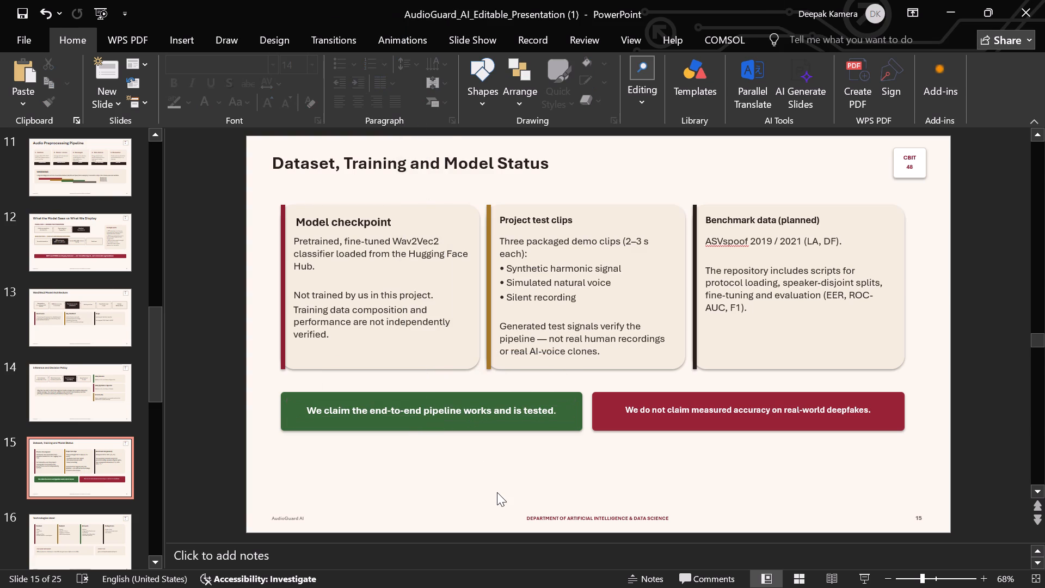
# Review the slides from "Technologies Used" onward, including "Working Application", and return to the title slide.
pyautogui.click(90, 542)
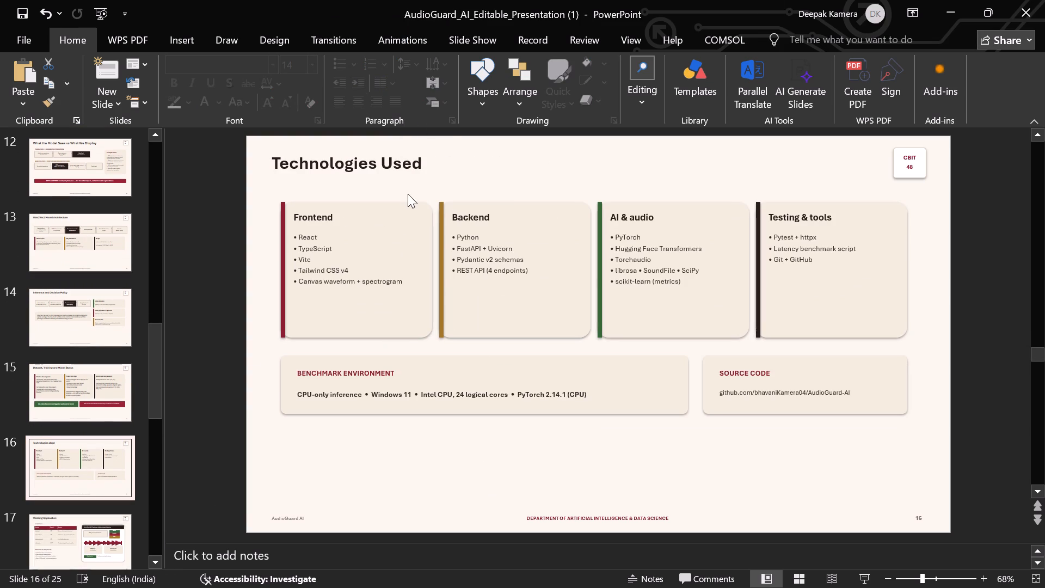
pyautogui.click(423, 168)
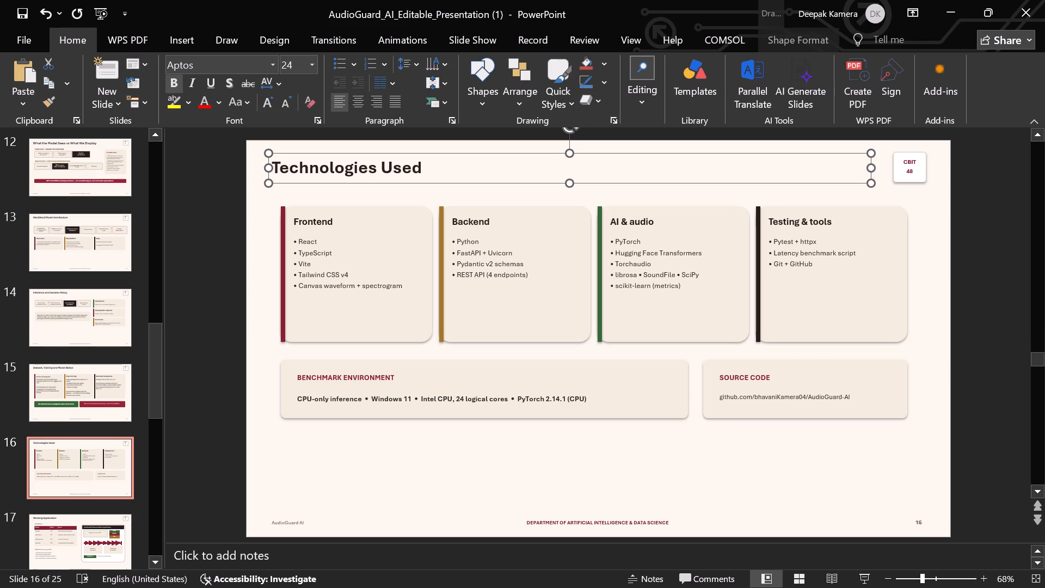
pyautogui.scroll(-18, 449, 441)
pyautogui.scroll(7, 449, 441)
pyautogui.scroll(20, 449, 441)
pyautogui.scroll(20, 449, 441)
pyautogui.scroll(15, 449, 441)
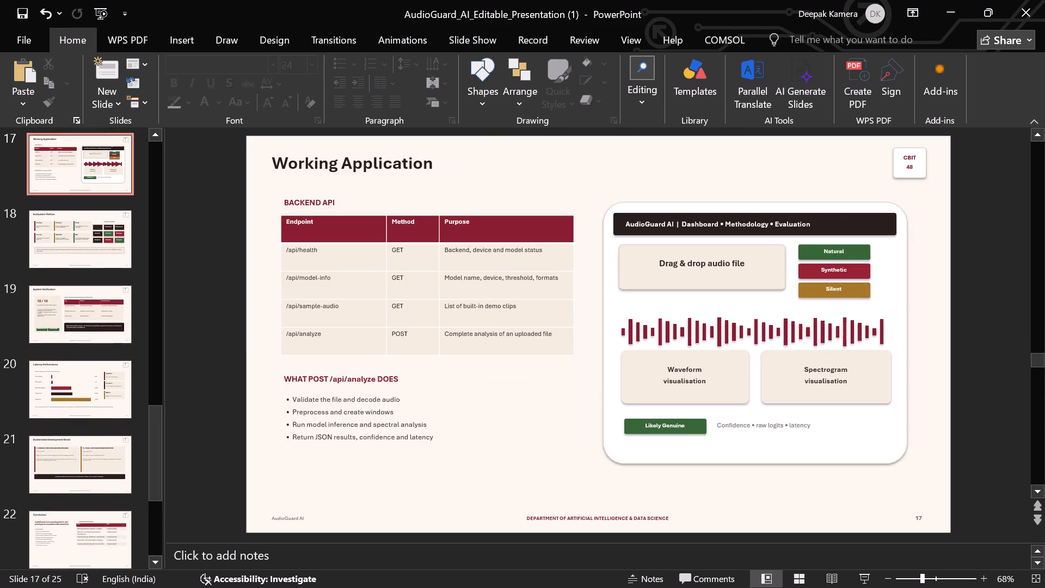
pyautogui.scroll(20, 449, 441)
pyautogui.scroll(20, 449, 441)
pyautogui.scroll(20, 449, 441)
pyautogui.scroll(12, 449, 441)
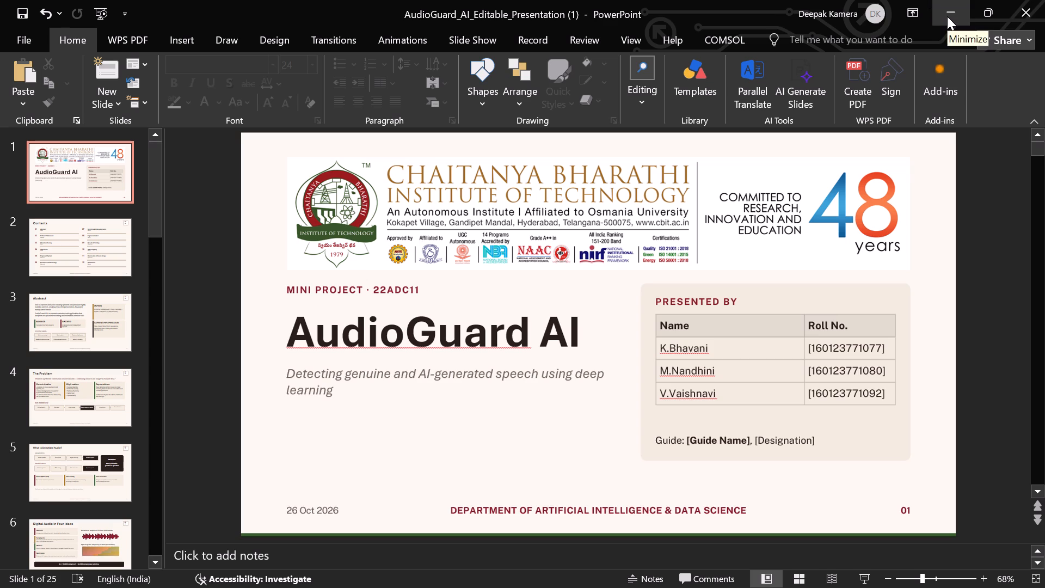
# Save the AudioGuard_AI_Editable_Presentation (1) deck.
pyautogui.click(19, 48)
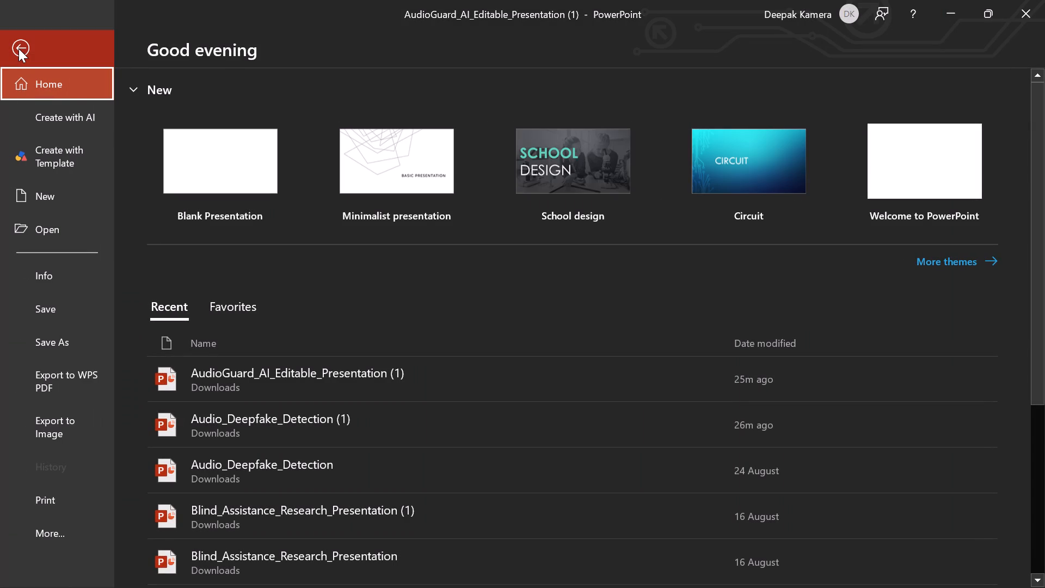
pyautogui.click(19, 48)
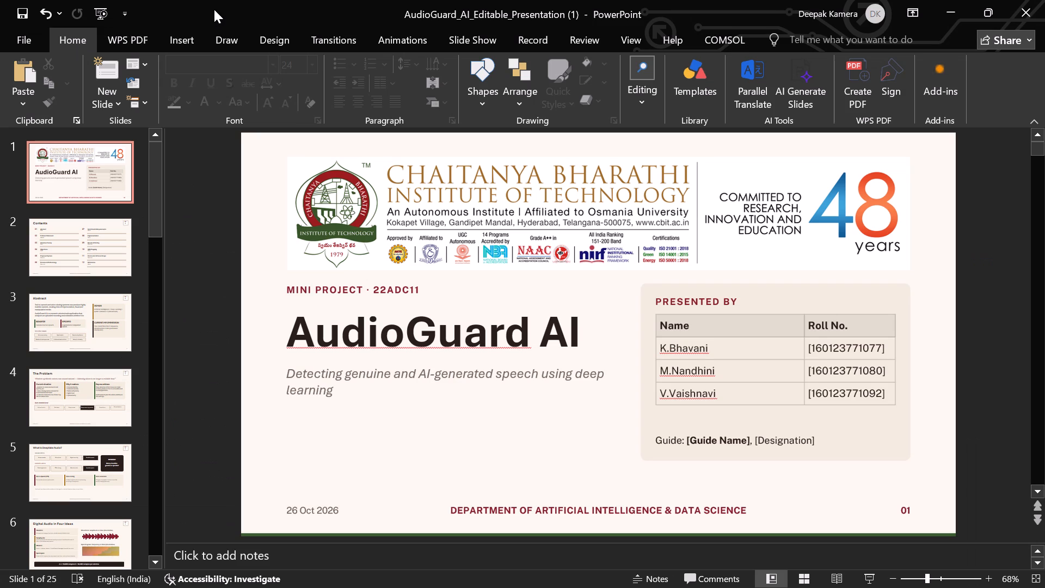
pyautogui.hotkey('ctrl', 's')
# Open AudioGuard_AI_Editable_Presentation (1) from the recent presentations.
pyautogui.click(19, 32)
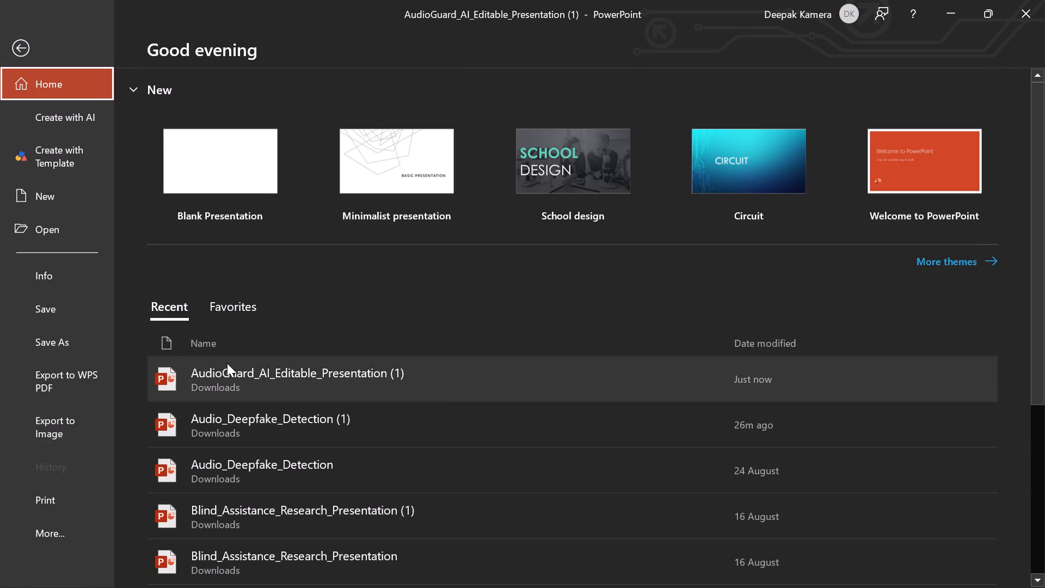
pyautogui.doubleClick(227, 366)
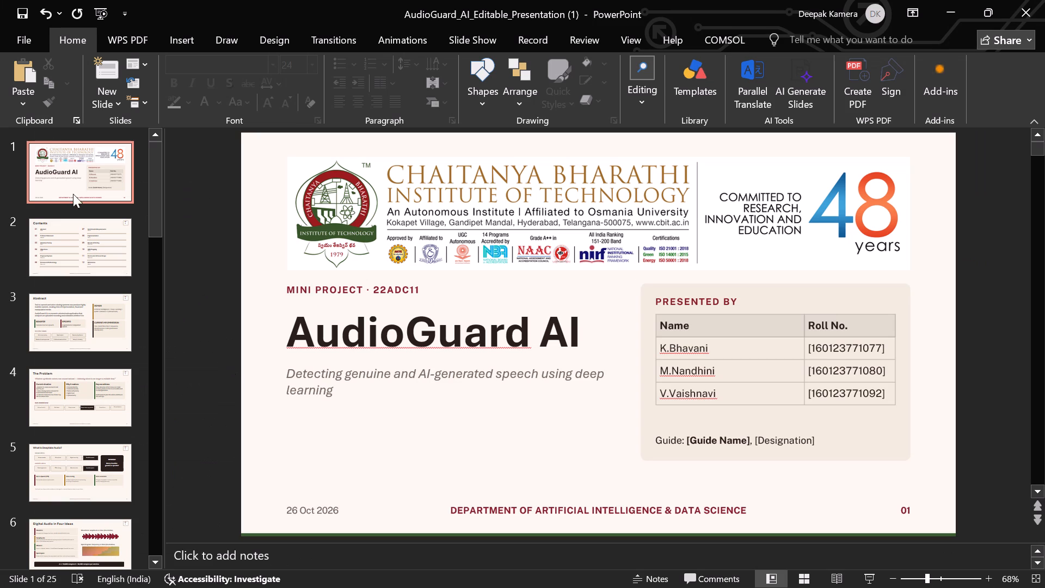
# Minimize both open presentations and share the AudioGuard_AI_Editable_Presentation (1) file from the Downloads folder through WhatsApp.
pyautogui.click(961, 0)
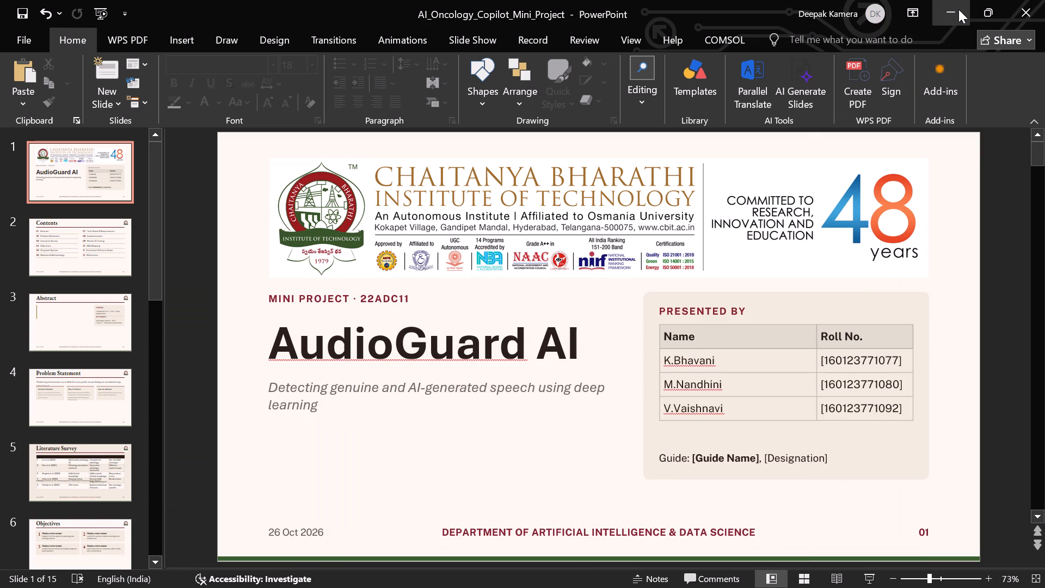
pyautogui.click(958, 9)
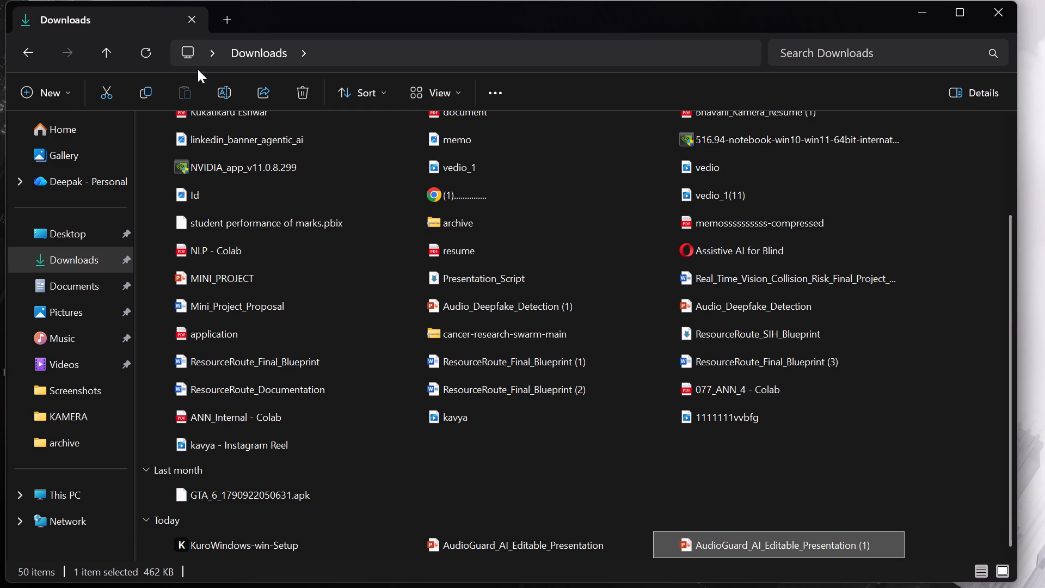
pyautogui.click(262, 94)
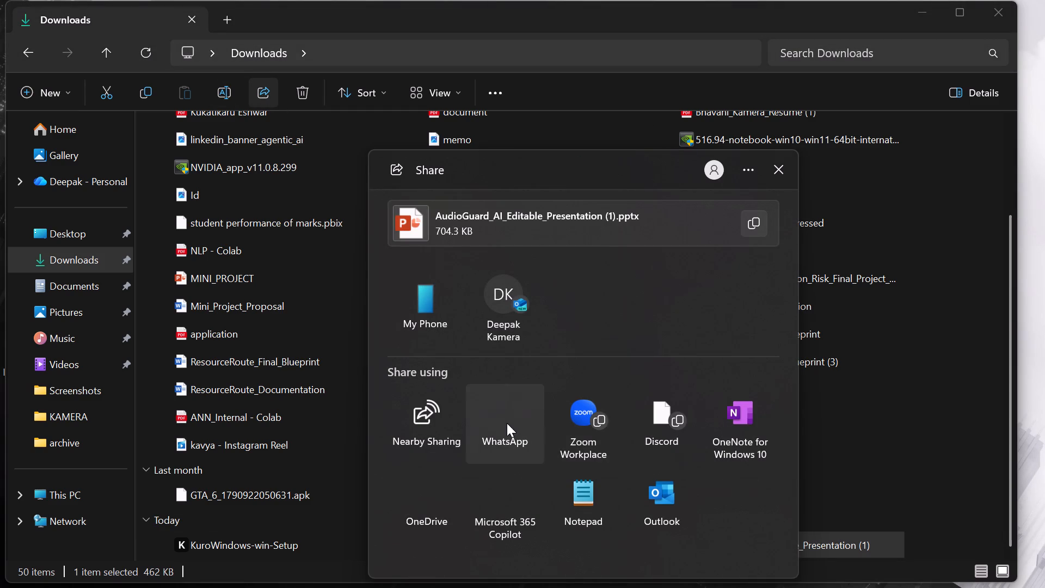
pyautogui.click(507, 423)
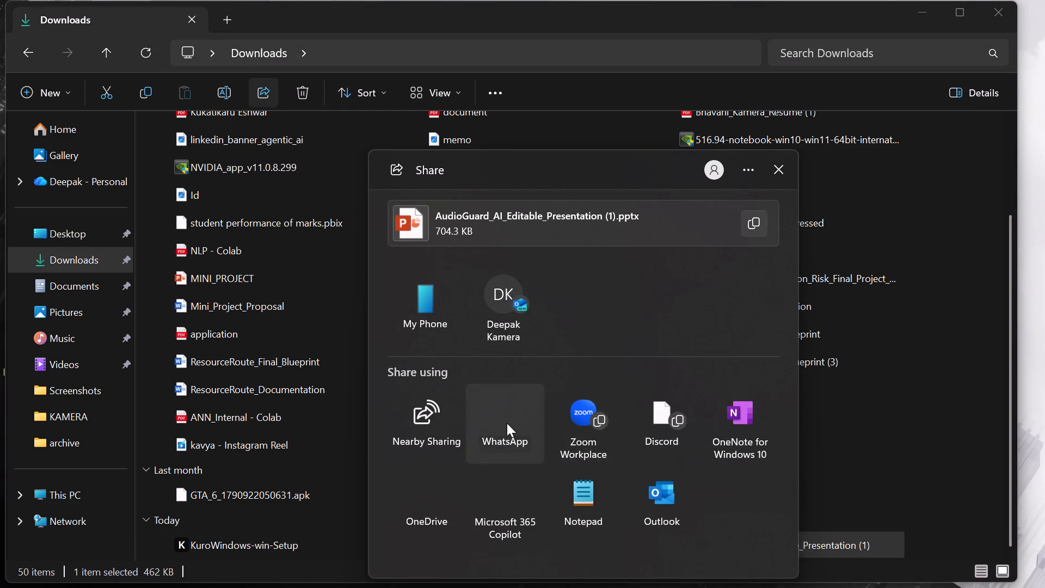
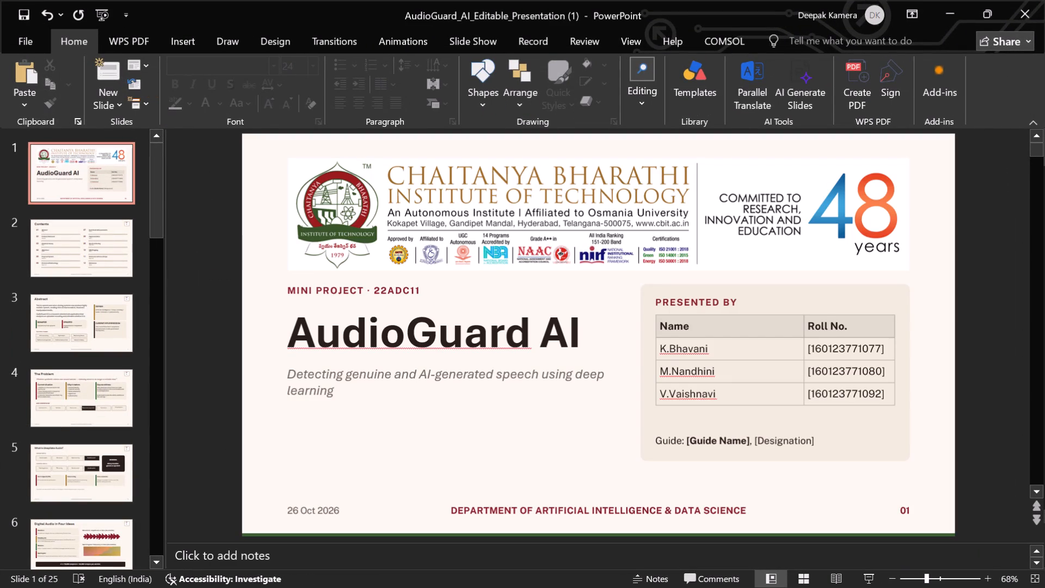
# Review the reopened deck's slides in order from the title slide through "Inference and Decision Policy".
pyautogui.press('Down')
pyautogui.press('Down')
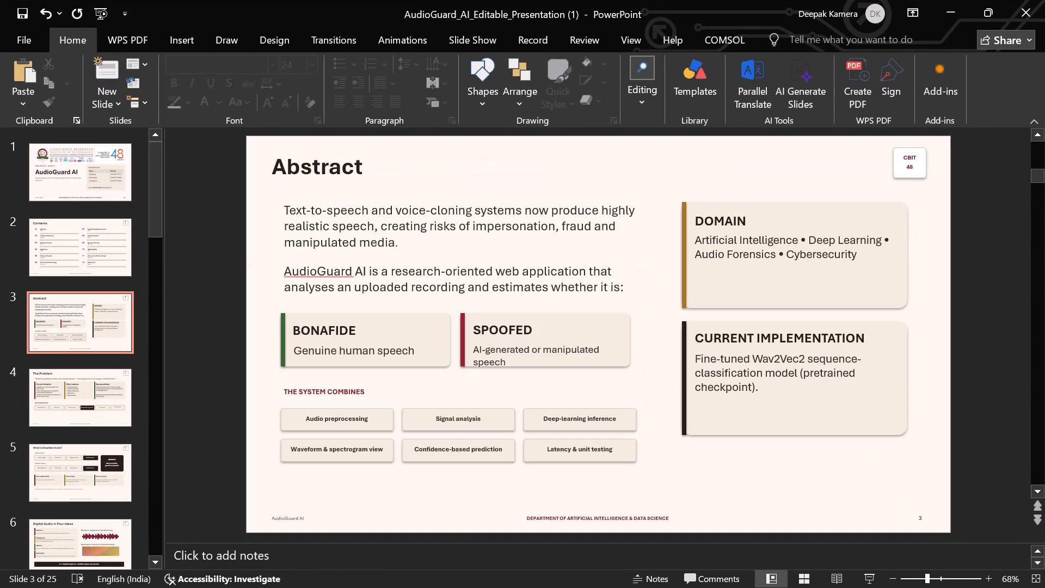
pyautogui.press('Down')
pyautogui.press('Down')
pyautogui.press('Down')
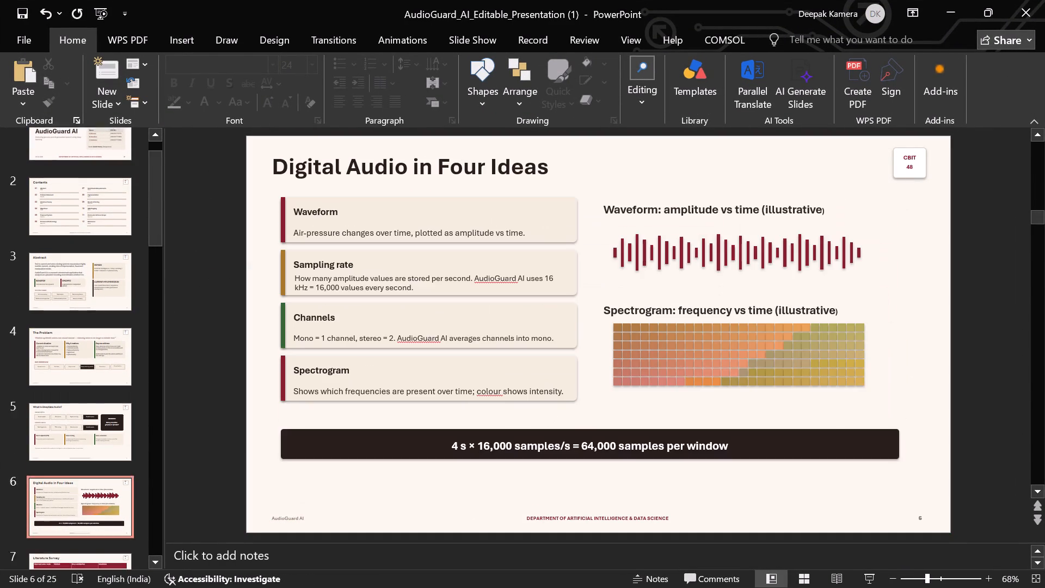
pyautogui.press('Down')
pyautogui.press('Down')
pyautogui.press('Down')
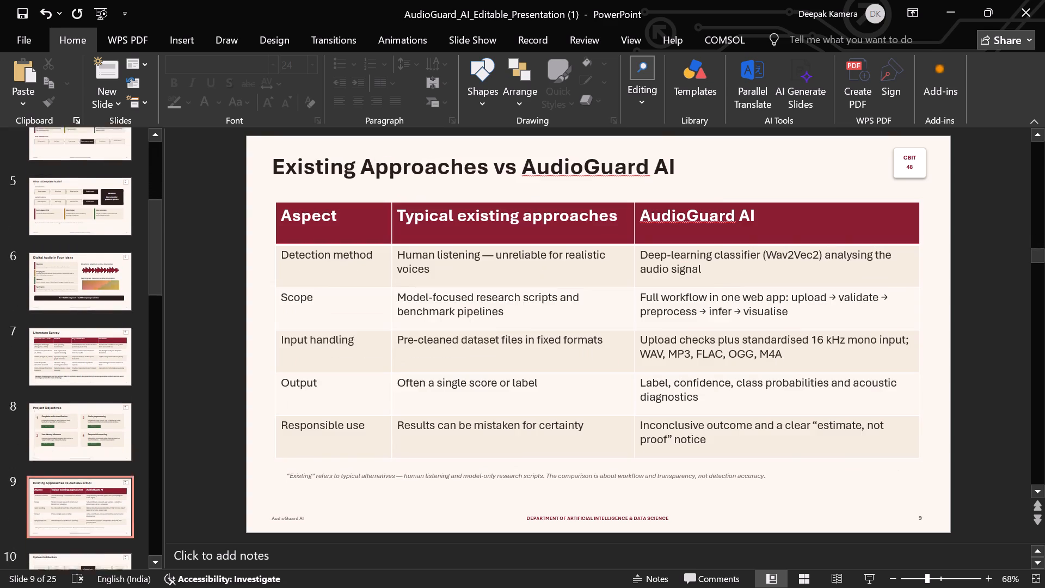
pyautogui.press('Down')
pyautogui.press('Down')
pyautogui.press('Down')
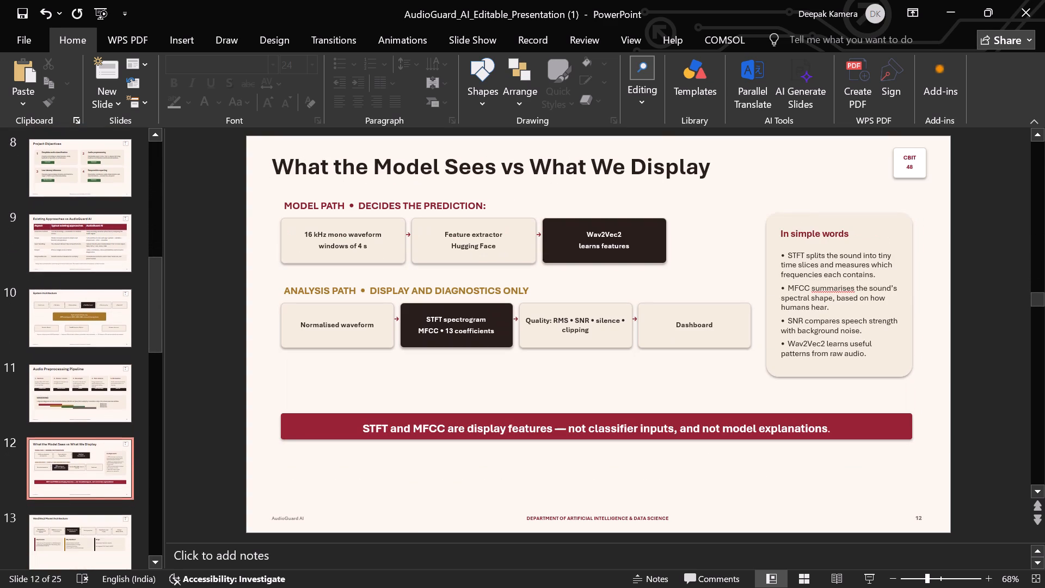
pyautogui.press('Down')
pyautogui.press('Down')
pyautogui.press('Down')
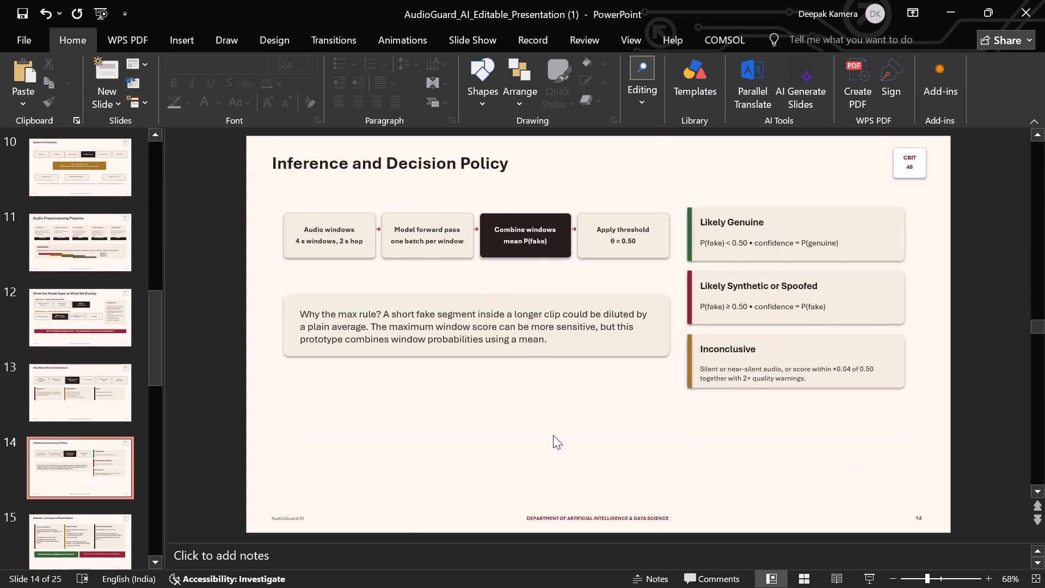
# Review the slides from "Inference and Decision Policy" through the closing "Thank You" slide.
pyautogui.press('Down')
pyautogui.press('Down')
pyautogui.press('Down')
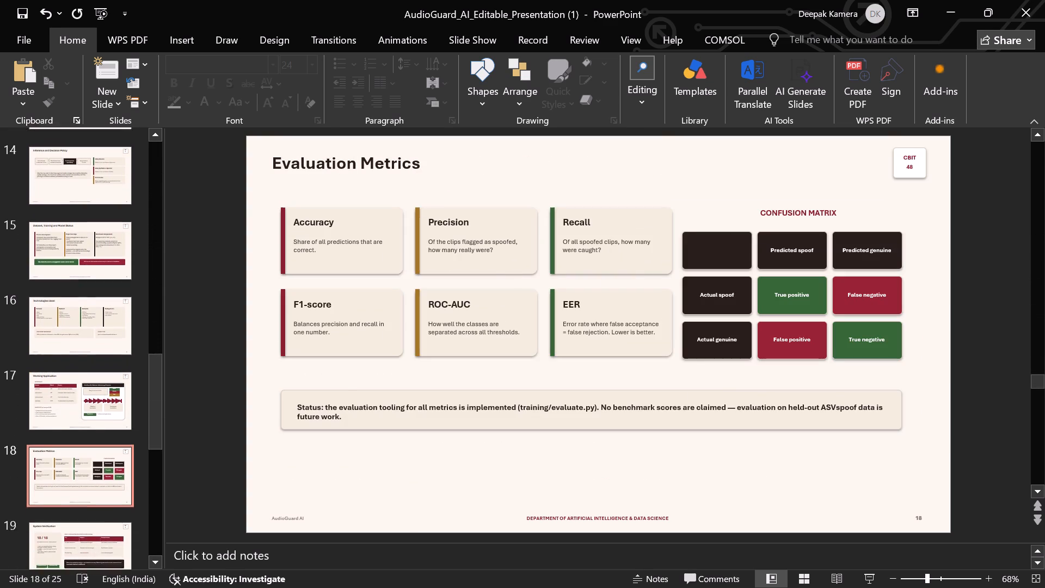
pyautogui.press('Down')
pyautogui.press('Down')
pyautogui.press('Down')
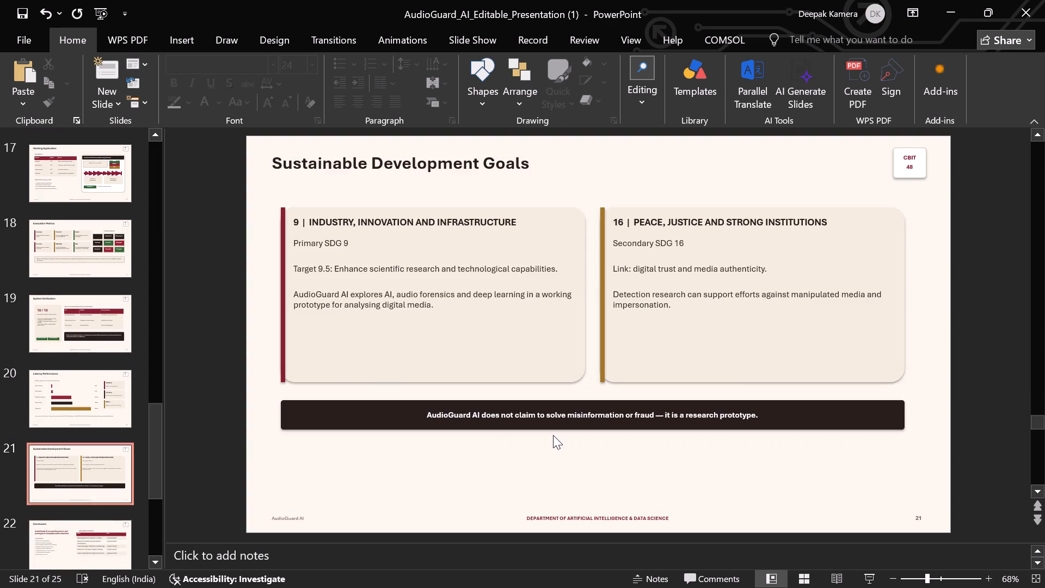
pyautogui.press('Down')
pyautogui.press('Down')
pyautogui.press('Down')
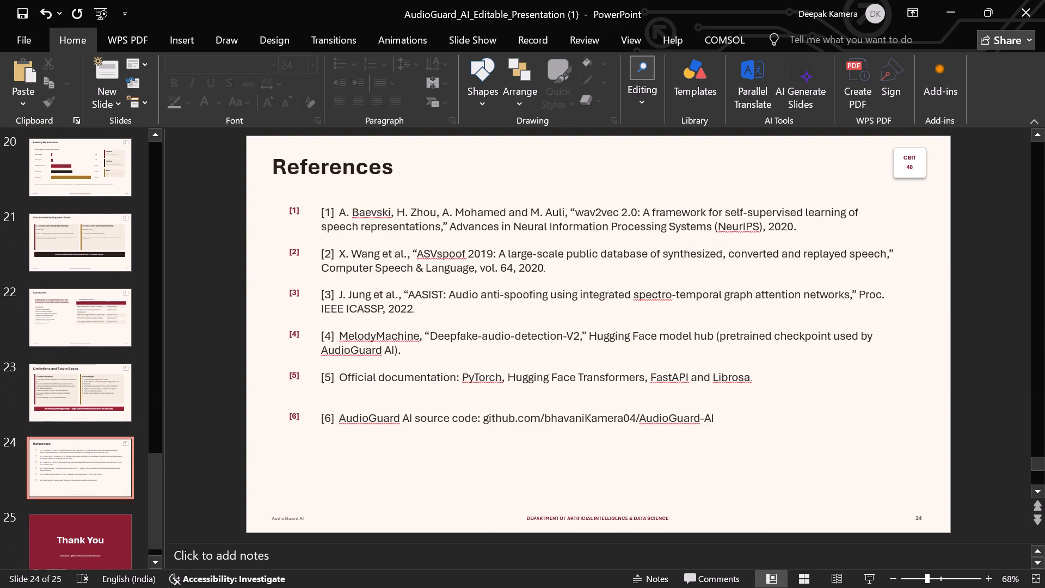
pyautogui.press('Down')
pyautogui.press('Down')
# Look back through the slides from "Thank You" to the title slide.
pyautogui.press('Up')
pyautogui.press('Up')
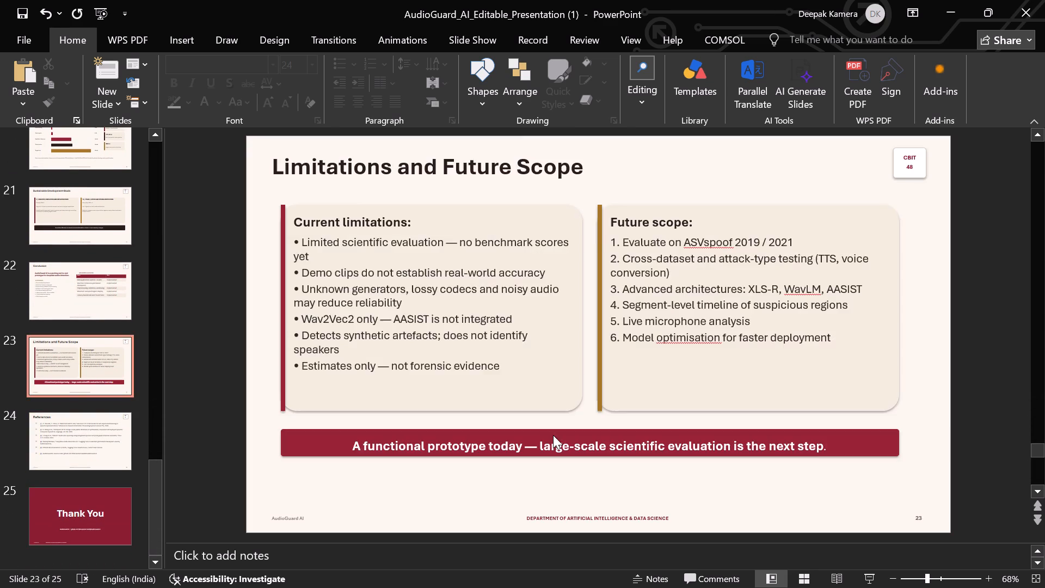
pyautogui.press('Up')
pyautogui.press('Up')
pyautogui.press('Up')
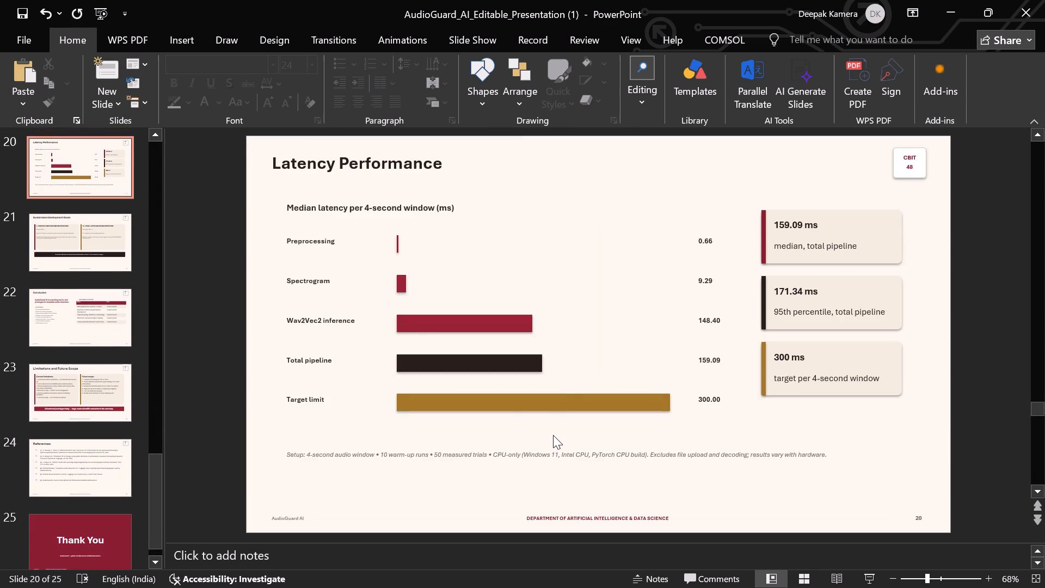
pyautogui.press('Up')
pyautogui.press('Up')
pyautogui.press('Up')
pyautogui.press('Up')
pyautogui.press('Up')
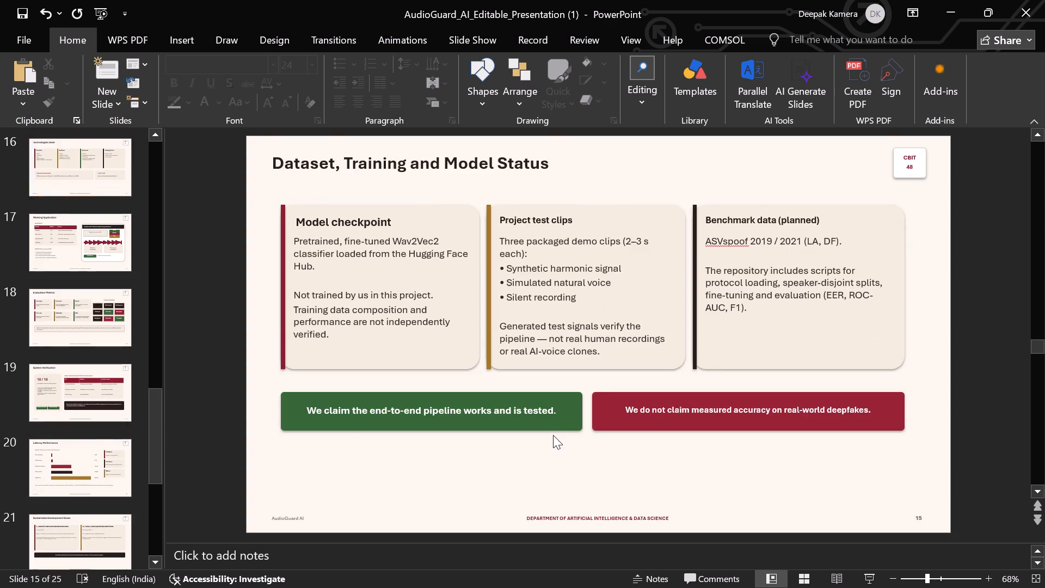
pyautogui.press('Up')
pyautogui.press('Up')
pyautogui.press('Up')
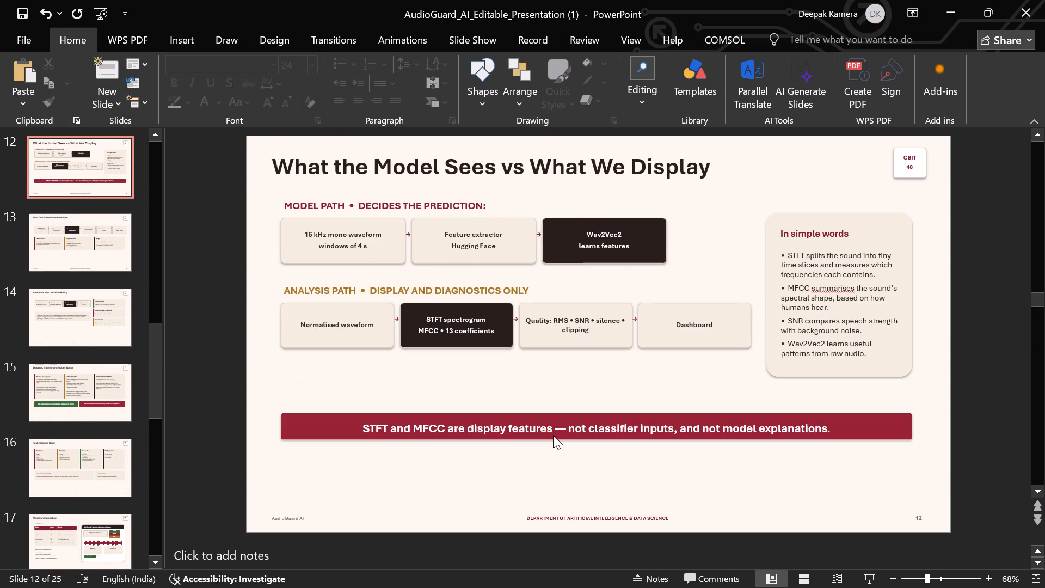
pyautogui.press('Up')
pyautogui.press('Up')
pyautogui.press('Up')
pyautogui.press('Up')
pyautogui.press('Up')
pyautogui.press('Up')
pyautogui.press('Up')
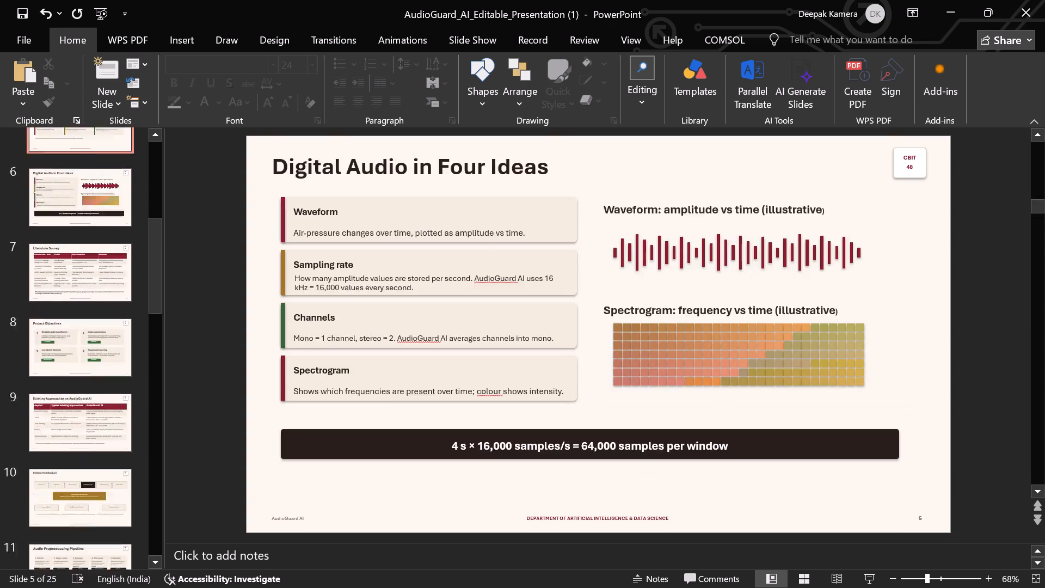
pyautogui.press('Up')
pyautogui.press('Up')
pyautogui.press('Up')
pyautogui.press('Up')
pyautogui.press('Up')
# Look through the whole deck from "Contents" to "Thank You", checking "System Verification" and "Latency Performance" along the way.
pyautogui.press('Down')
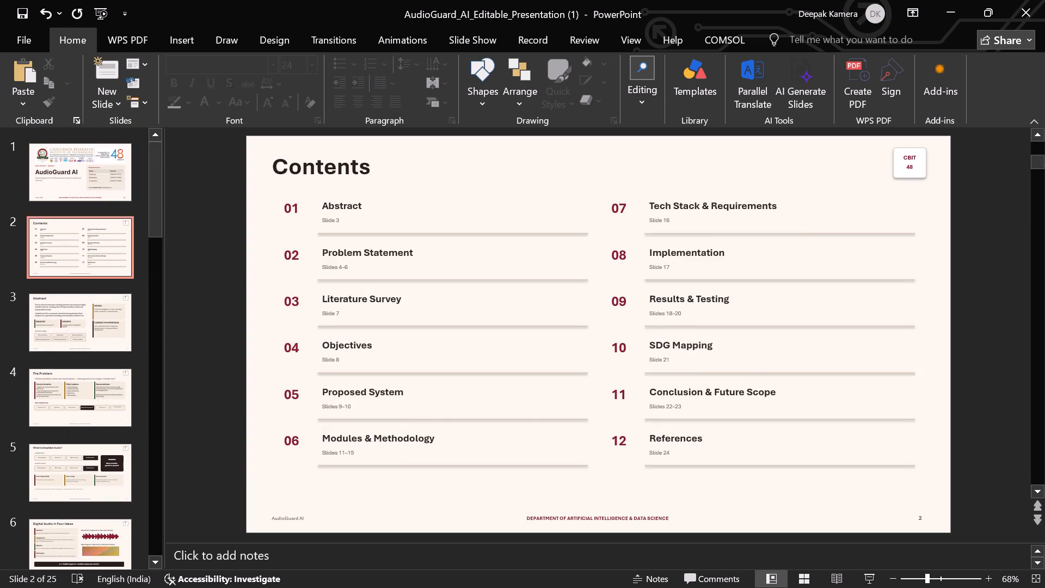
pyautogui.press('Down')
pyautogui.press('Down')
pyautogui.press('Down')
pyautogui.press('Down')
pyautogui.press('Down')
pyautogui.press('Down')
pyautogui.press('Down')
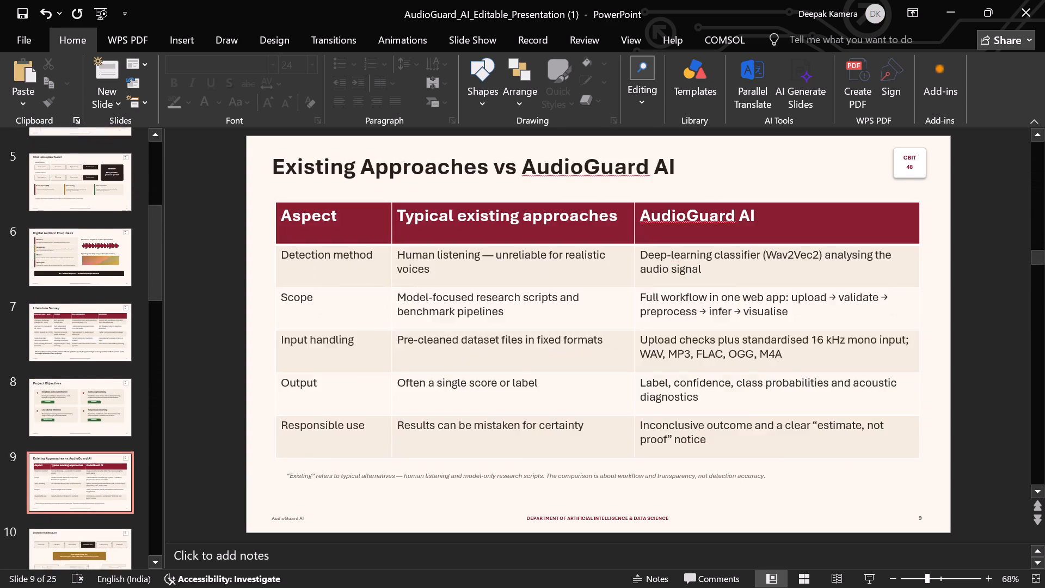
pyautogui.press('Down')
pyautogui.press('Down')
pyautogui.press('Down')
pyautogui.press('Down')
pyautogui.press('Down')
pyautogui.press('Down')
pyautogui.press('Down')
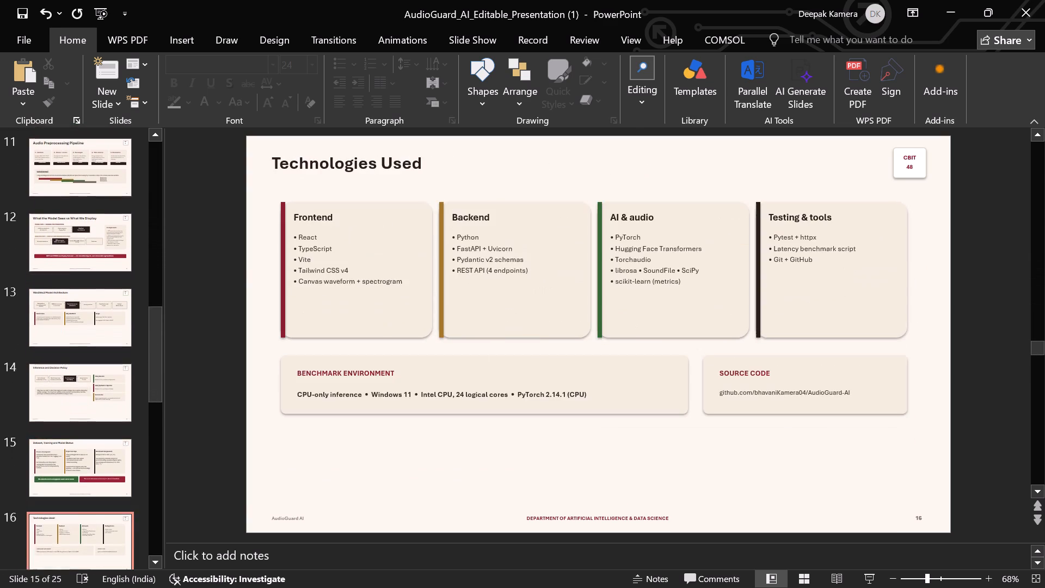
pyautogui.press('Down')
pyautogui.press('Down')
pyautogui.press('Down')
pyautogui.press('Down')
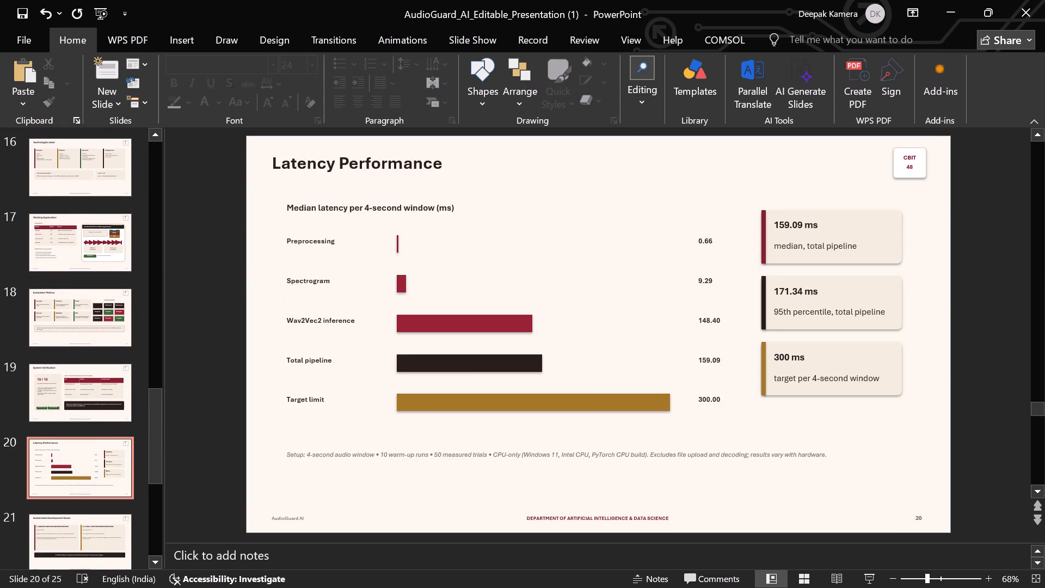
pyautogui.press('Down')
pyautogui.press('Down')
pyautogui.press('Up')
pyautogui.press('Up')
pyautogui.press('Up')
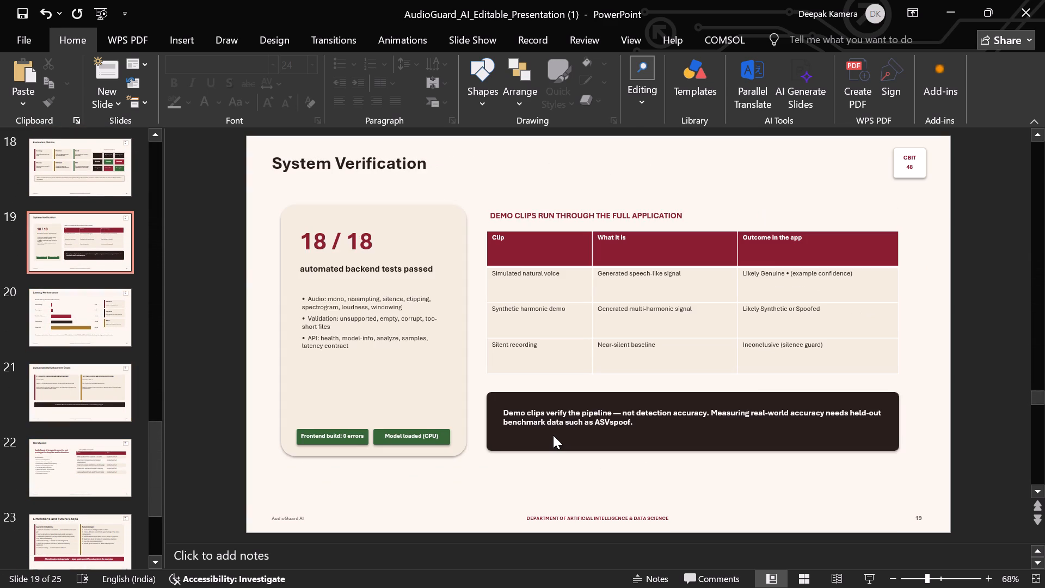
pyautogui.press('Down')
pyautogui.press('Down')
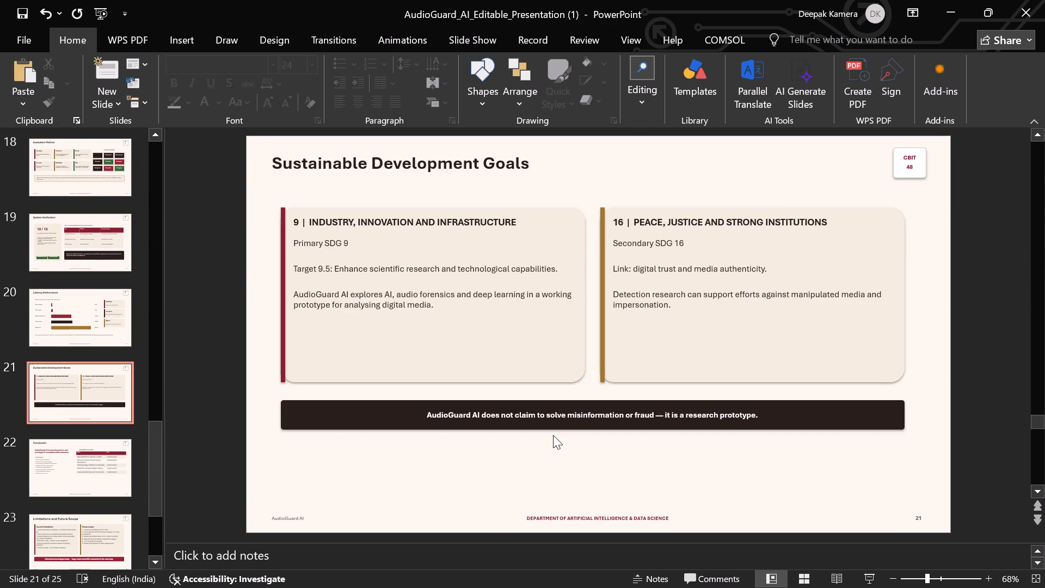
pyautogui.press('Down')
pyautogui.press('Down')
pyautogui.press('Down')
pyautogui.press('Down')
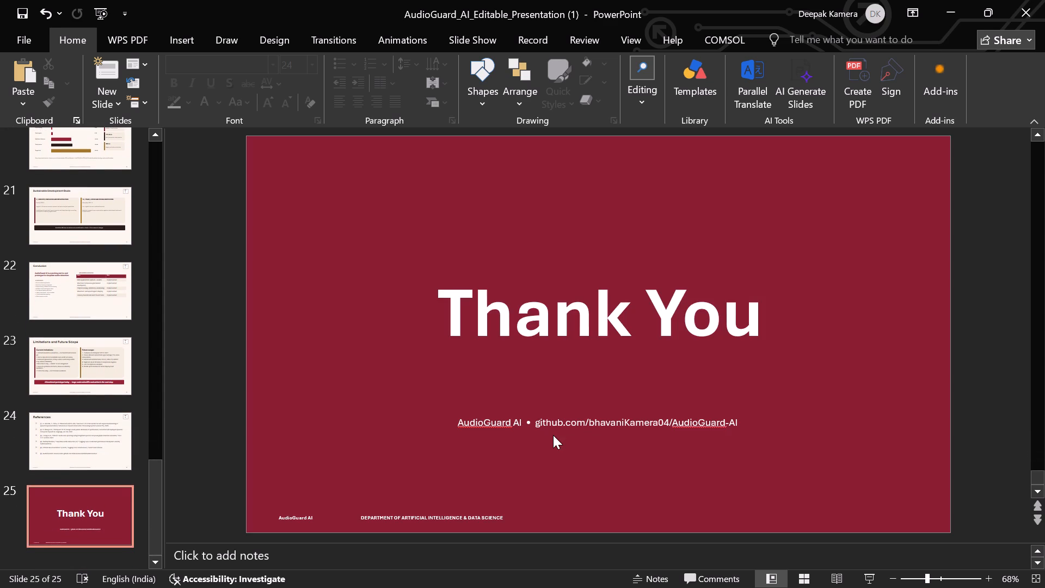
# Go back through the deck from "Thank You" to the title slide.
pyautogui.press('Up')
pyautogui.press('Up')
pyautogui.press('Up')
pyautogui.press('Up')
pyautogui.press('Up')
pyautogui.press('Up')
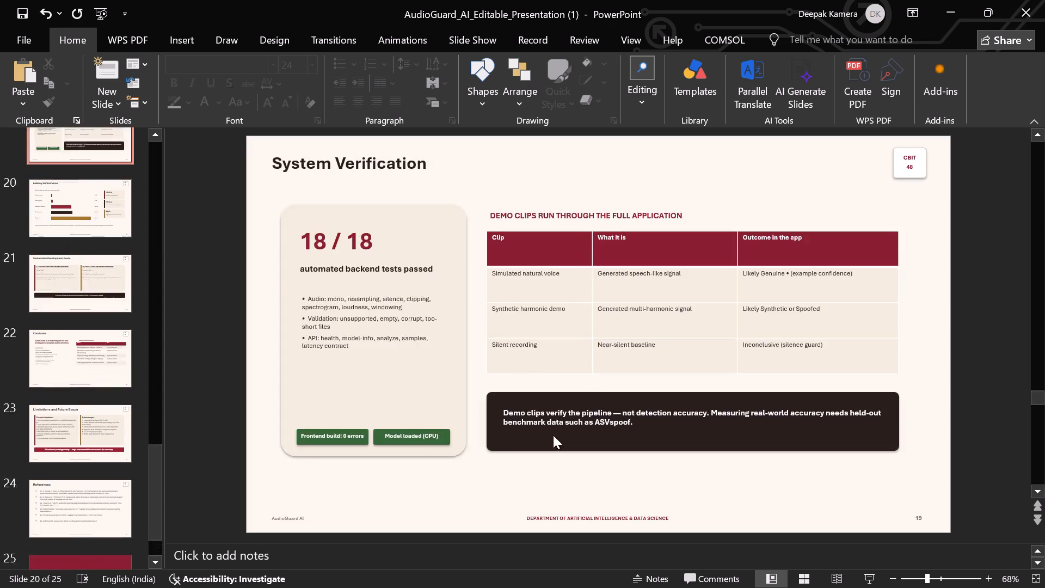
pyautogui.press('Up')
pyautogui.press('Up')
pyautogui.press('Up')
pyautogui.press('Up')
pyautogui.press('Up')
pyautogui.press('Up')
pyautogui.press('Up')
pyautogui.press('Up')
pyautogui.press('Up')
pyautogui.press('Up')
pyautogui.press('Up')
pyautogui.press('Up')
pyautogui.press('Up')
pyautogui.press('Up')
pyautogui.press('Up')
pyautogui.press('Up')
pyautogui.press('Up')
pyautogui.press('Up')
pyautogui.press('Up')
pyautogui.press('Up')
pyautogui.press('Up')
pyautogui.press('Up')
pyautogui.press('Up')
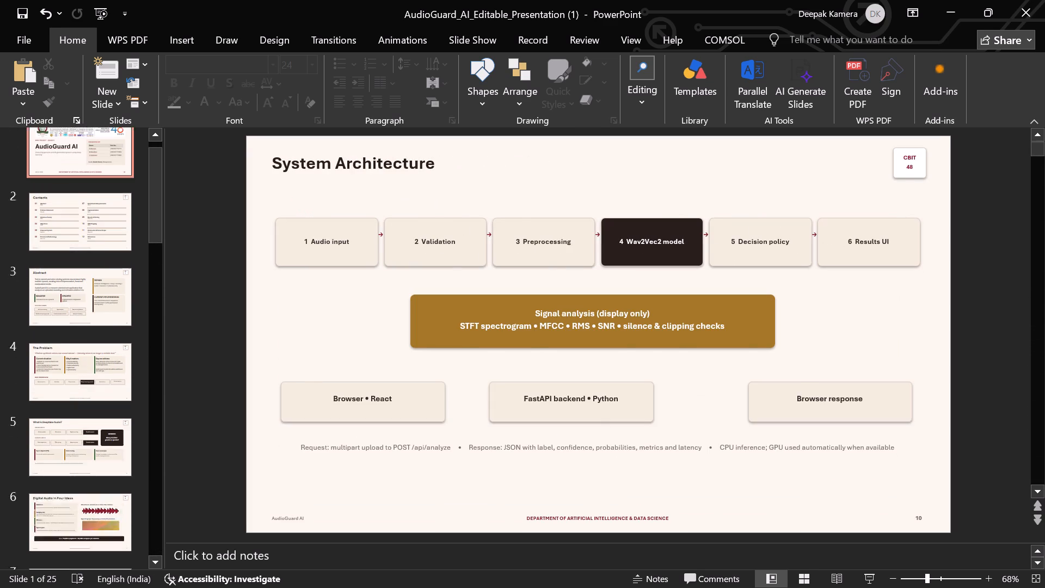
# Examine the slides from "Contents" to "Inference and Decision Policy", rechecking those back to "Existing Approaches vs AudioGuard AI".
pyautogui.press('Down')
pyautogui.press('Down')
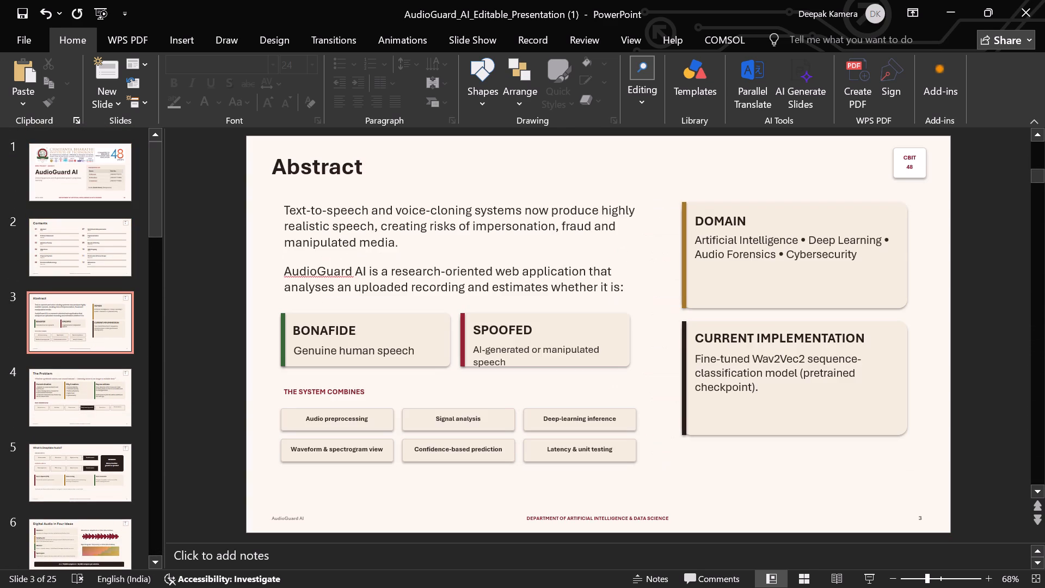
pyautogui.press('Down')
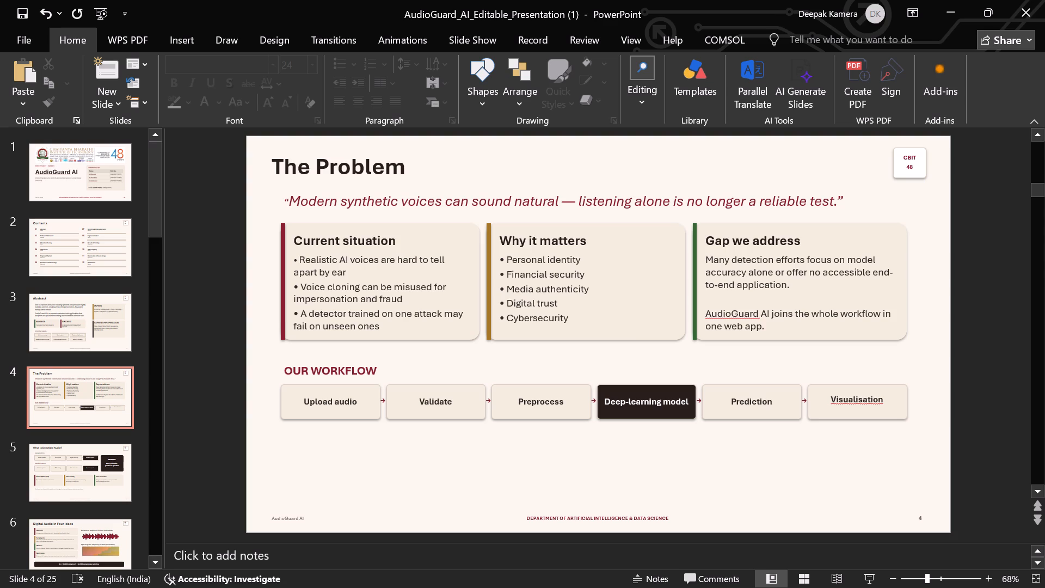
pyautogui.press('Down')
pyautogui.press('Down')
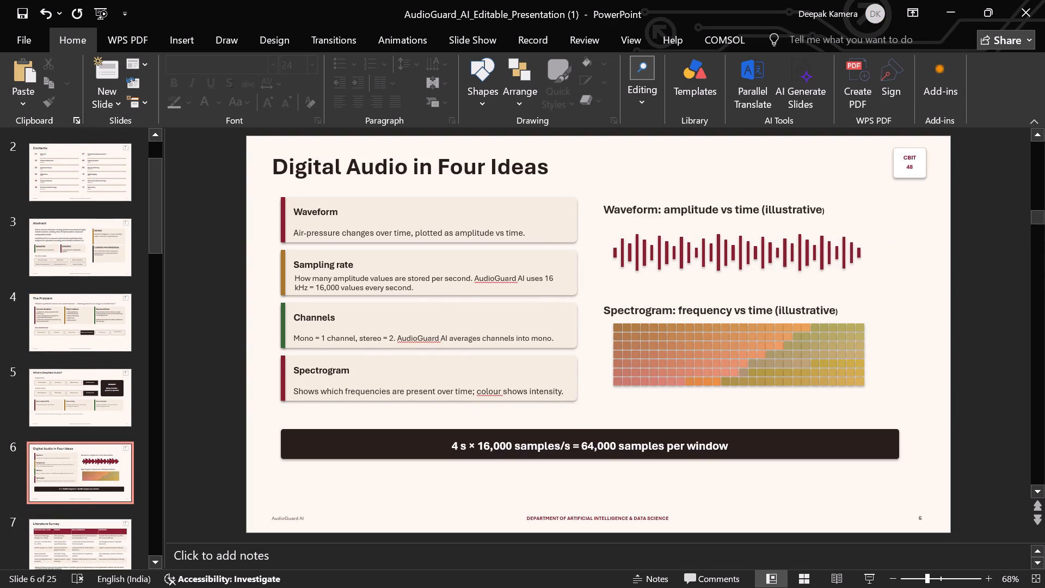
pyautogui.press('Down')
pyautogui.press('Down')
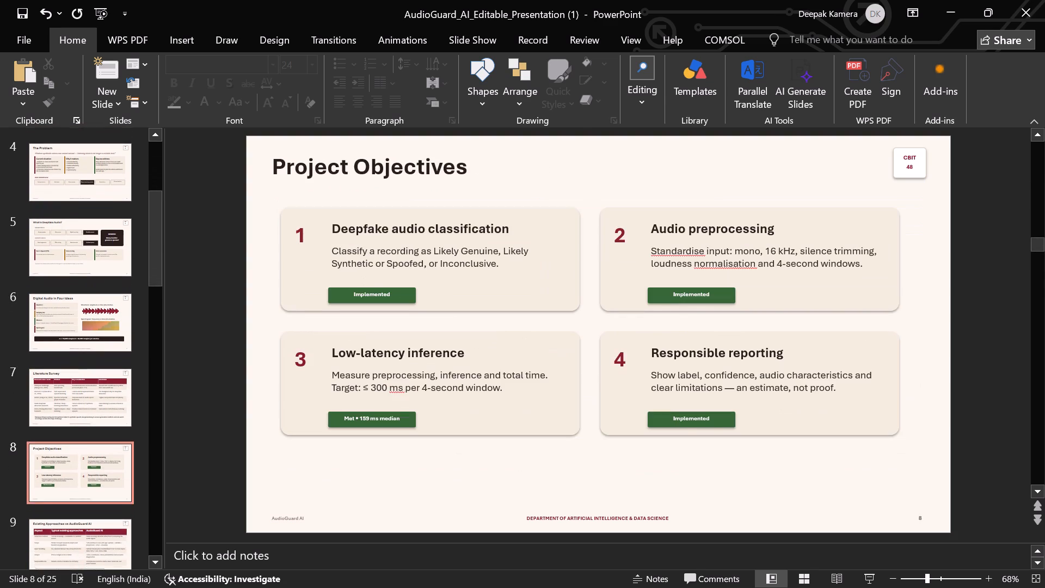
pyautogui.press('Down')
pyautogui.press('Down')
pyautogui.press('Down')
pyautogui.press('Down')
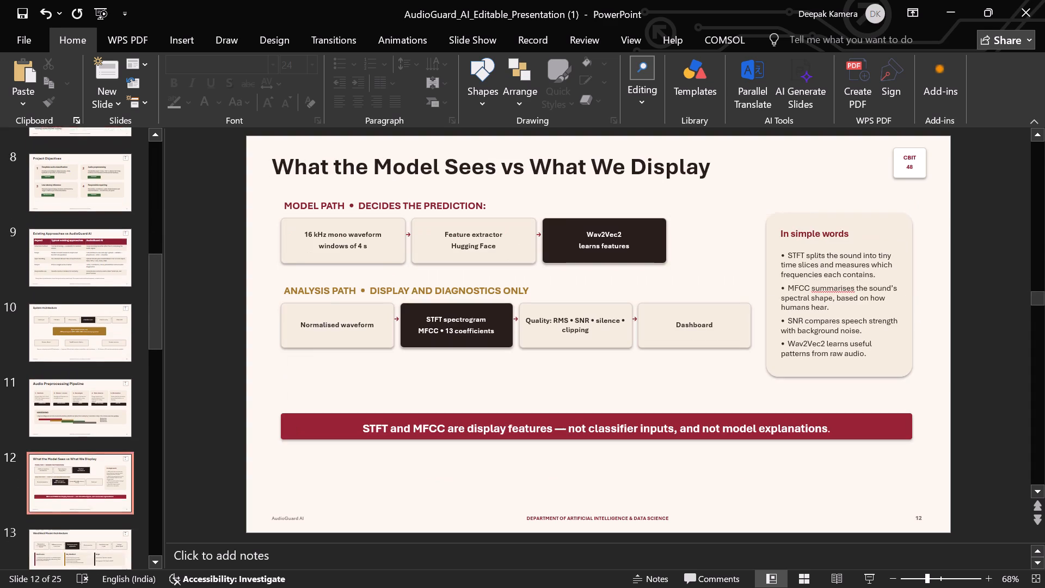
pyautogui.press('Down')
pyautogui.press('Down')
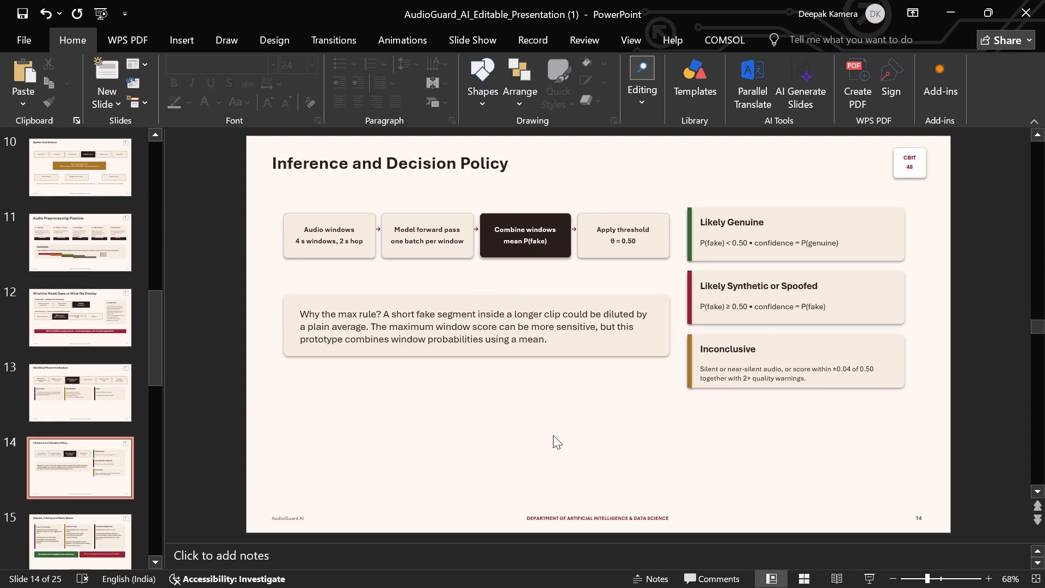
pyautogui.press('Up')
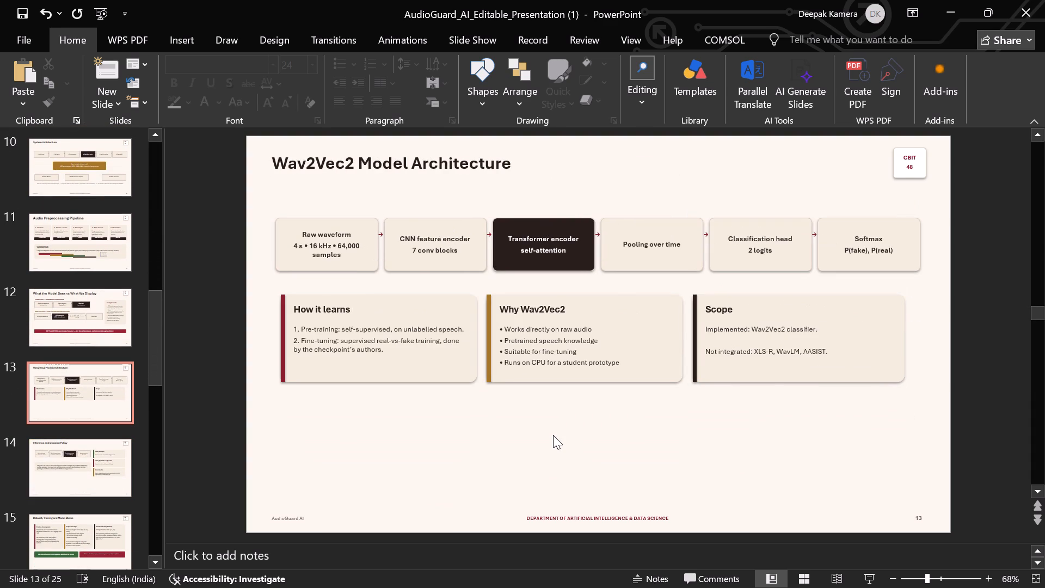
pyautogui.press('Up')
pyautogui.press('Up')
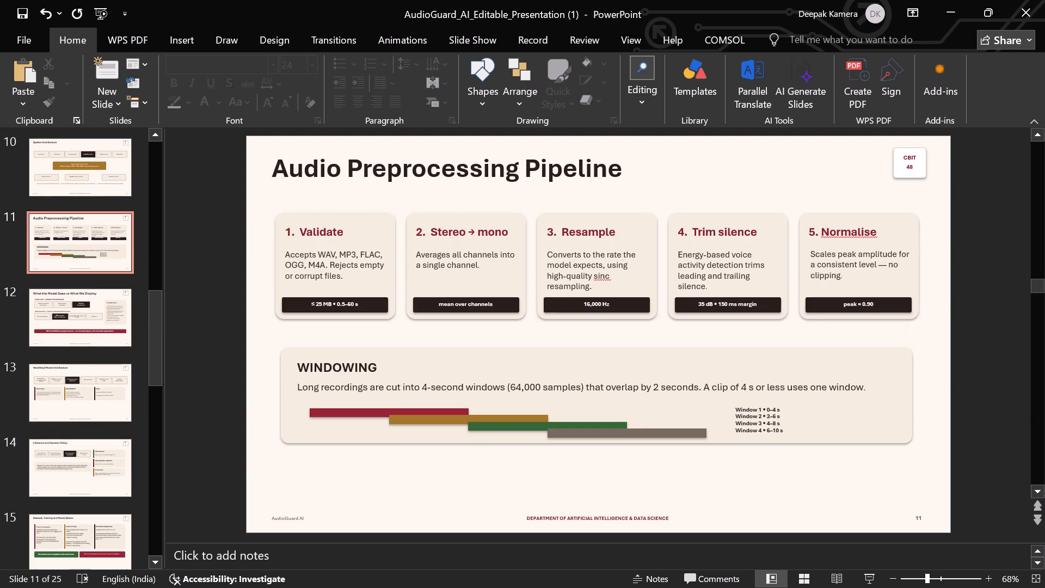
pyautogui.press('Up')
pyautogui.press('Up')
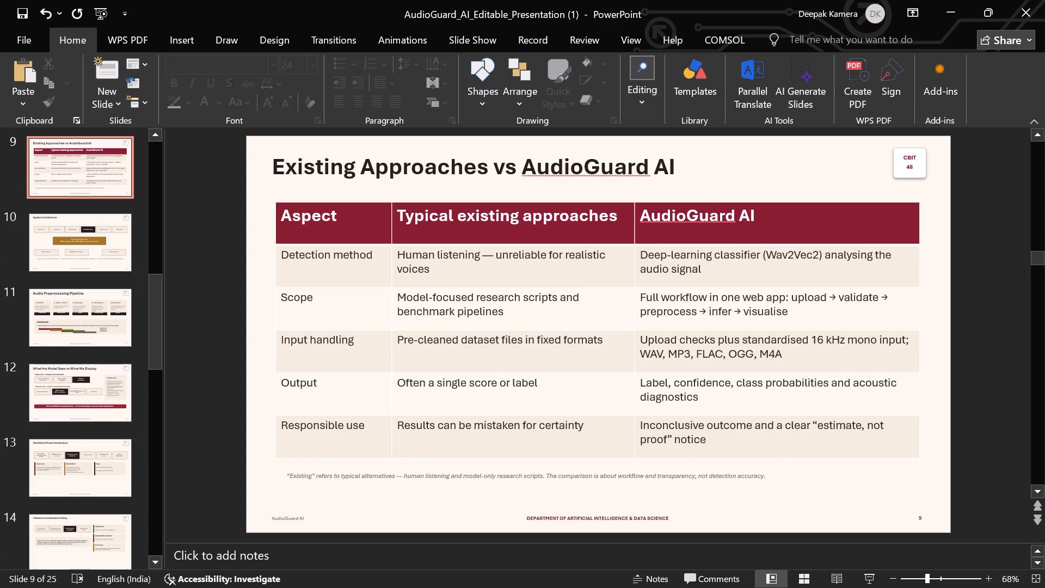
# Review the slides after "Existing Approaches vs AudioGuard AI" through "Thank You", including "Working Application" and "System Verification".
pyautogui.press('Down')
pyautogui.press('Down')
pyautogui.press('Down')
pyautogui.press('Down')
pyautogui.press('Down')
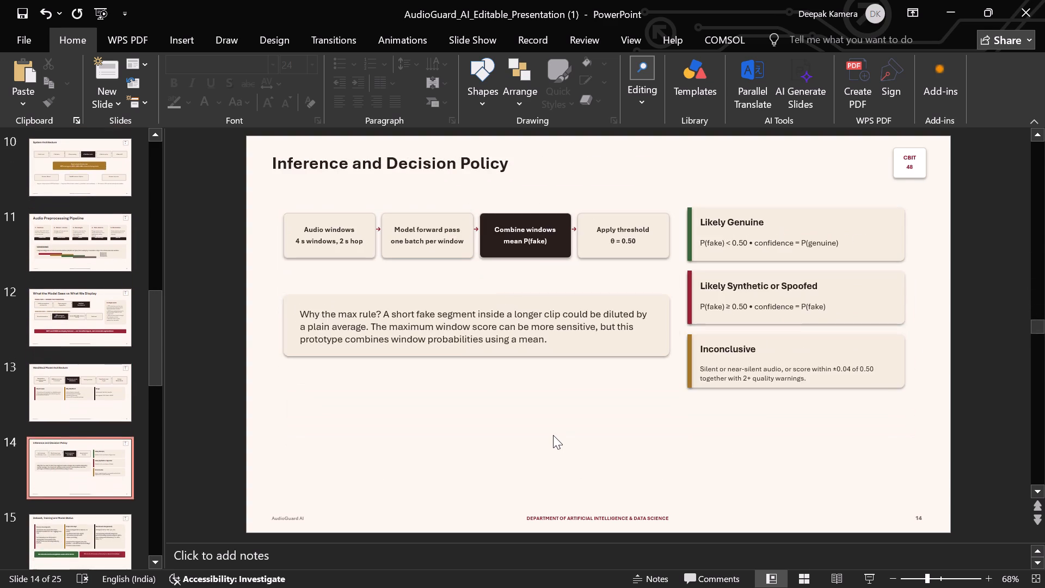
pyautogui.press('Down')
pyautogui.press('Down')
pyautogui.press('Down')
pyautogui.press('Up')
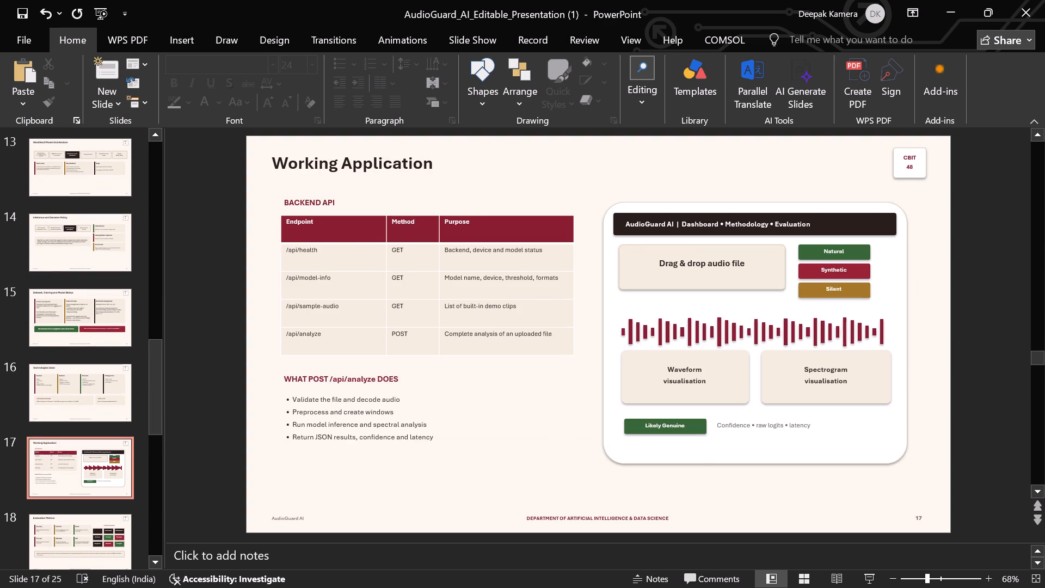
pyautogui.press('Down')
pyautogui.press('Down')
pyautogui.press('Down')
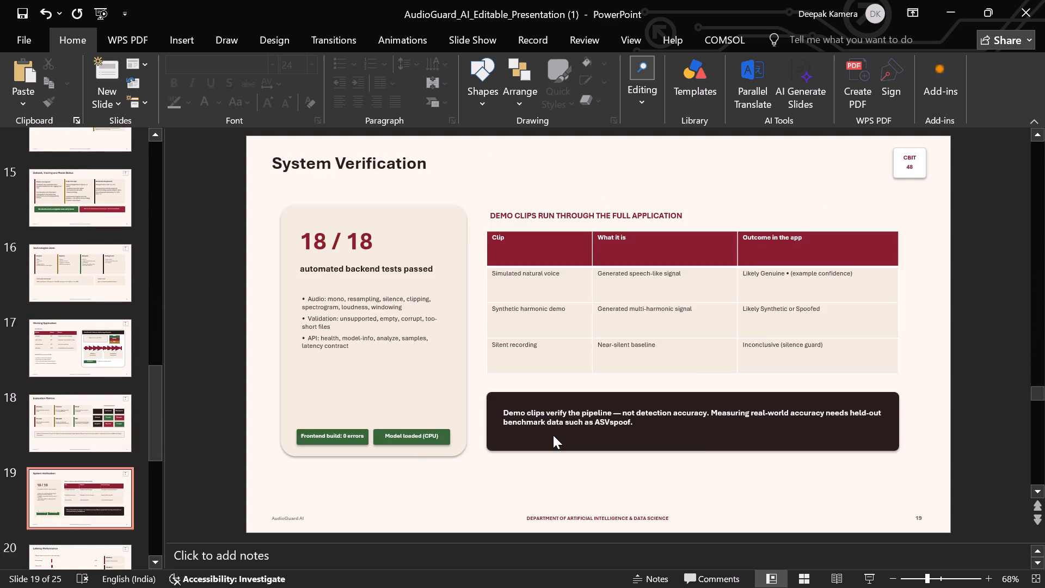
pyautogui.press('Down')
pyautogui.press('Down')
pyautogui.press('Down')
pyautogui.press('Down')
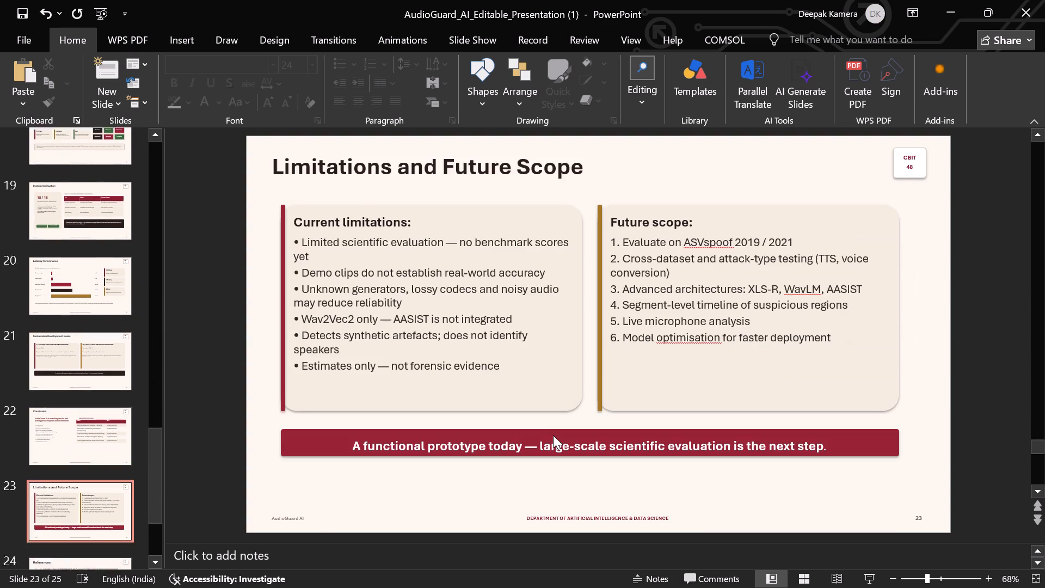
pyautogui.press('Down')
pyautogui.press('Down')
# Look back through the slides from "Thank You" toward "Contents", including "Evaluation Metrics" and "Audio Preprocessing Pipeline".
pyautogui.press('Up')
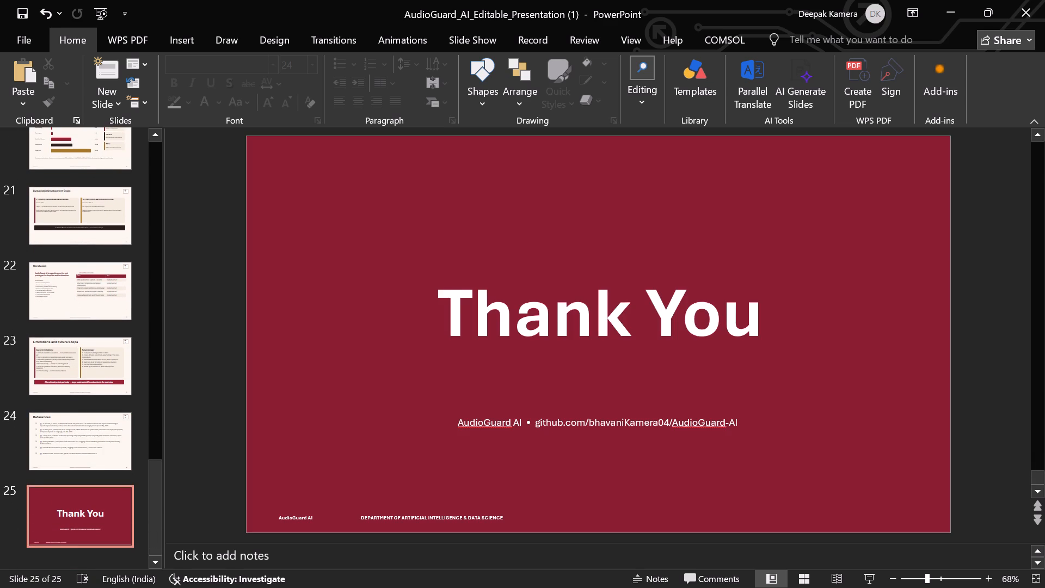
pyautogui.press('Up')
pyautogui.press('Up')
pyautogui.press('Up')
pyautogui.press('Up')
pyautogui.press('Up')
pyautogui.press('Up')
pyautogui.press('Up')
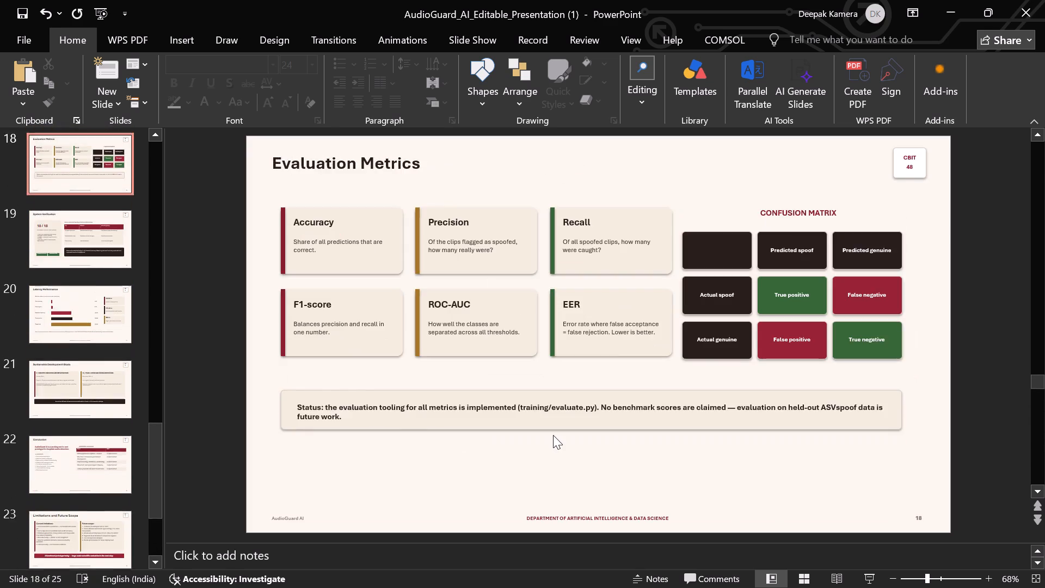
pyautogui.press('Up')
pyautogui.press('Up')
pyautogui.press('Up')
pyautogui.press('Up')
pyautogui.press('Up')
pyautogui.press('Up')
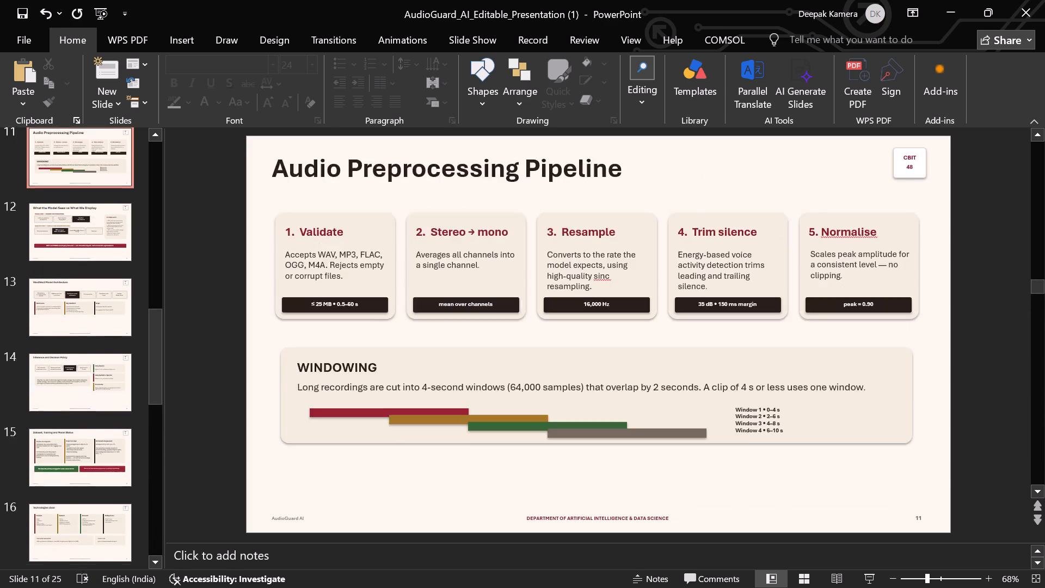
pyautogui.press('Up')
pyautogui.press('Up')
pyautogui.press('Up')
pyautogui.press('Up')
pyautogui.press('Up')
pyautogui.press('Up')
pyautogui.press('Up')
pyautogui.press('Up')
pyautogui.press('Up')
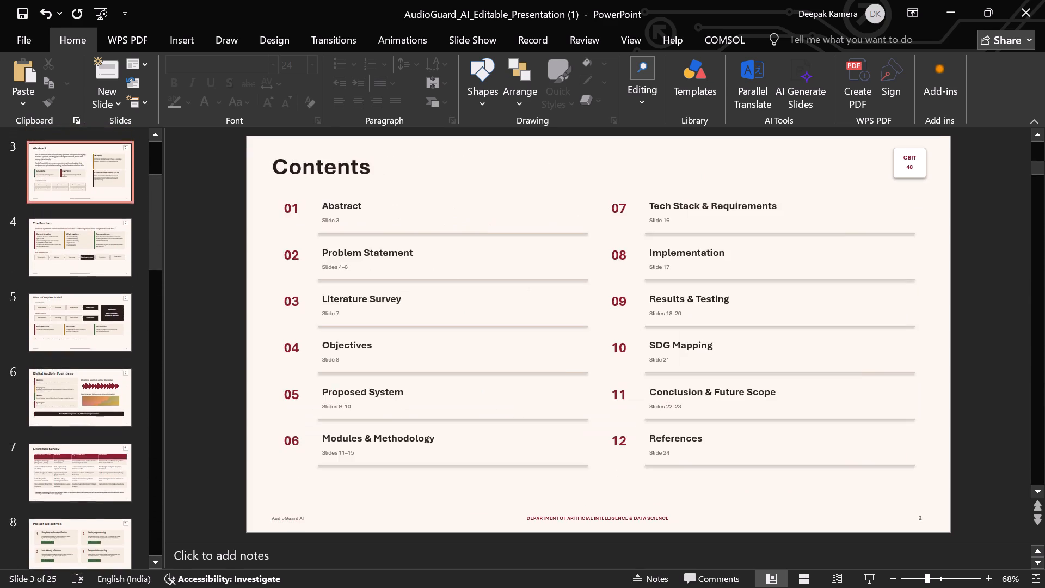
# Review the deck from its opening slides through to the closing slides, including "The Problem", "Audio Preprocessing Pipeline", "Evaluation Metrics" and "References".
pyautogui.press('Up')
pyautogui.press('Up')
pyautogui.press('Up')
pyautogui.press('Down')
pyautogui.press('Down')
pyautogui.press('Down')
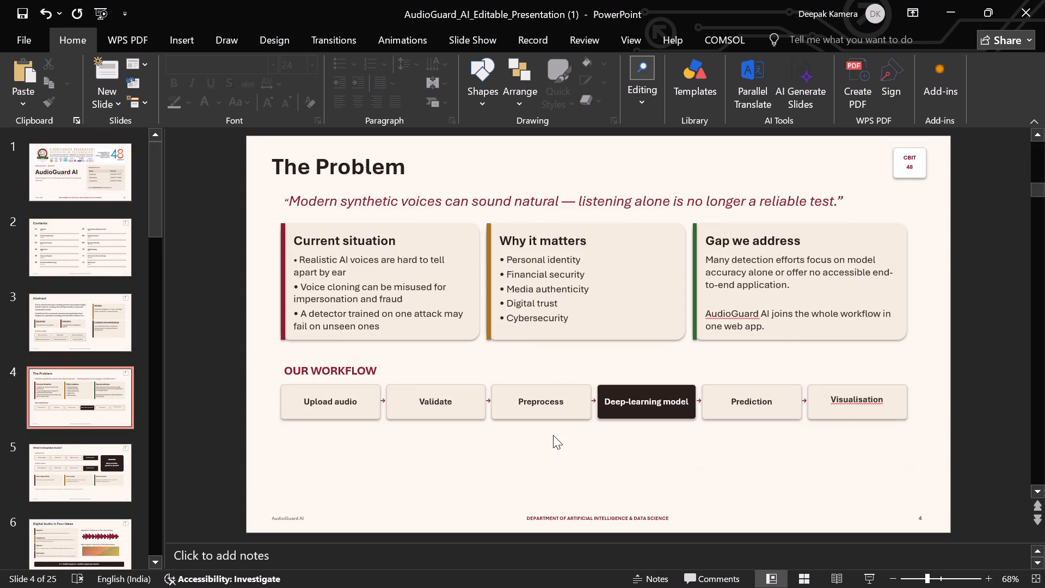
pyautogui.press('Down')
pyautogui.press('Down')
pyautogui.press('Down')
pyautogui.press('Down')
pyautogui.press('Down')
pyautogui.press('Down')
pyautogui.press('Down')
pyautogui.press('Down')
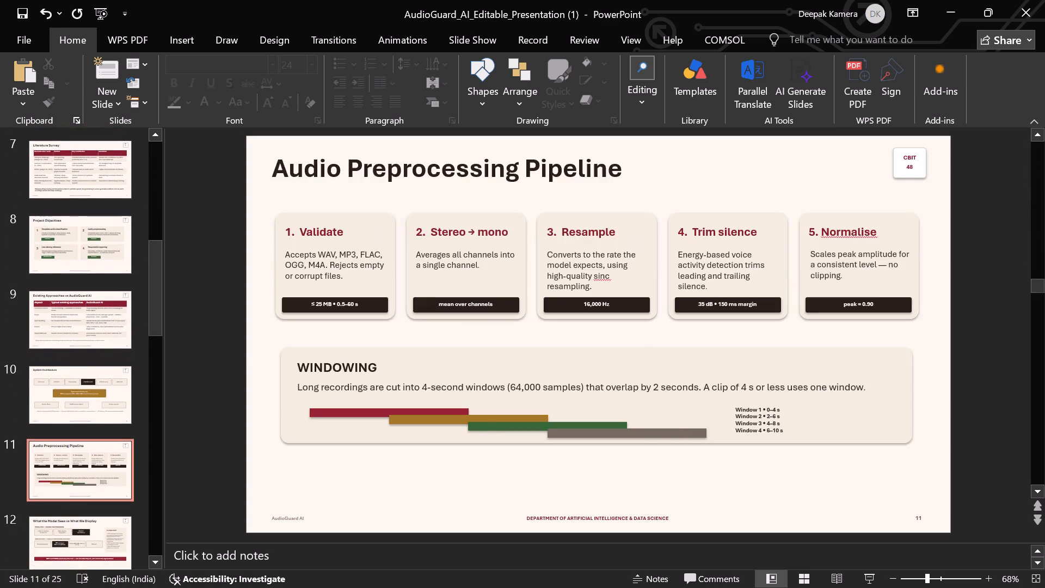
pyautogui.press('Down')
pyautogui.press('Down')
pyautogui.press('Down')
pyautogui.press('Down')
pyautogui.press('Down')
pyautogui.press('Down')
pyautogui.press('Down')
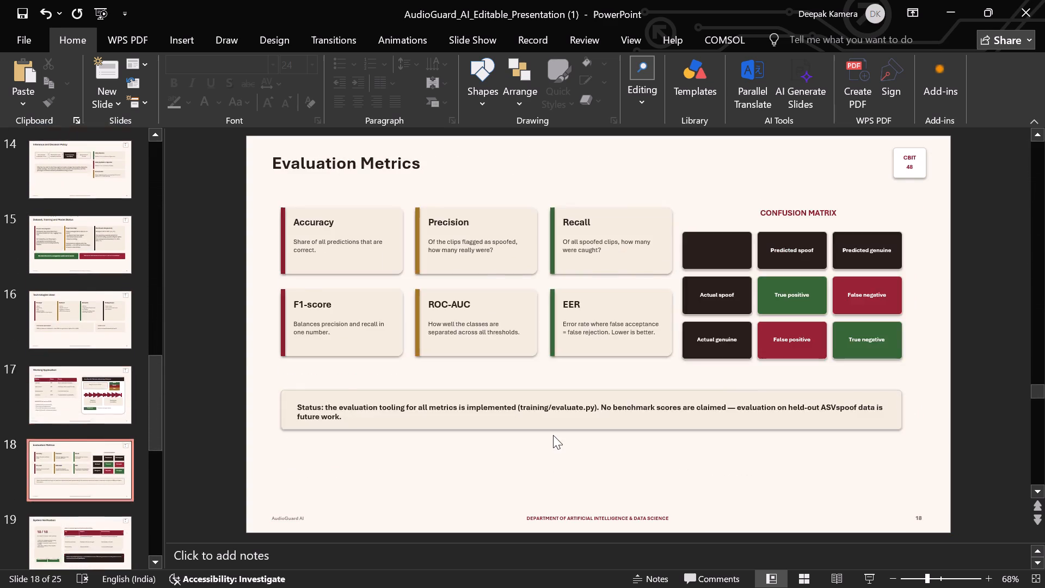
pyautogui.press('Down')
pyautogui.press('Down')
pyautogui.press('Down')
pyautogui.press('Down')
pyautogui.press('Down')
pyautogui.press('Down')
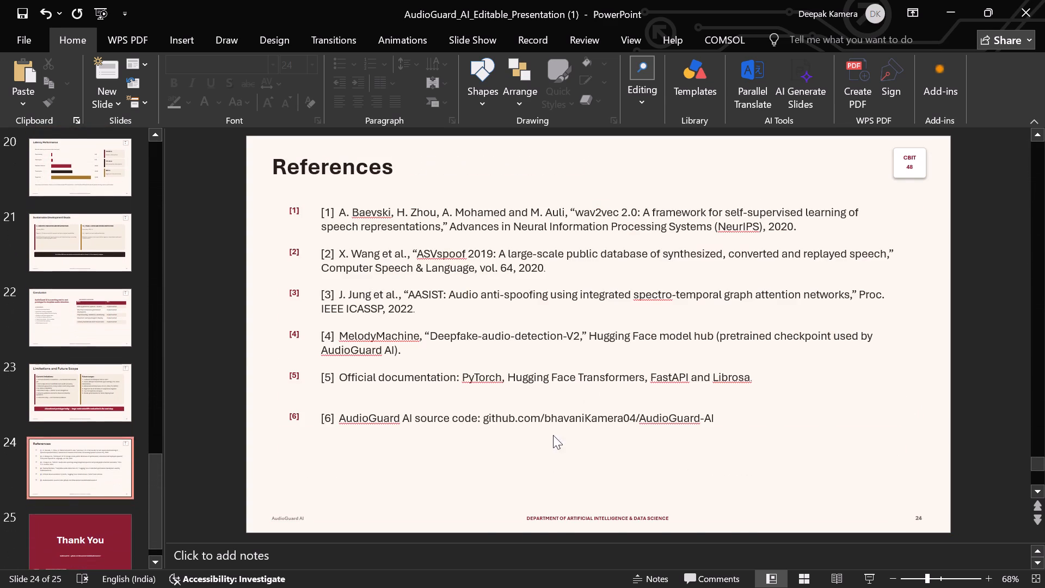
# Look back through the deck from the closing slides to the title slide, including "Limitations and Future Scope", "Technologies Used" and "Project Objectives".
pyautogui.press('Up')
pyautogui.press('Up')
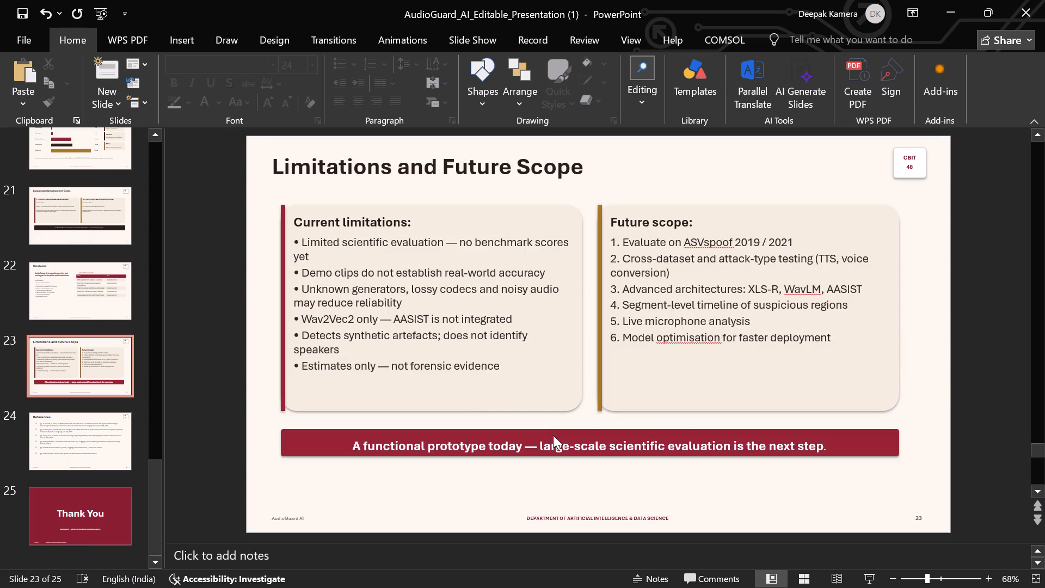
pyautogui.press('Up')
pyautogui.press('Up')
pyautogui.press('Up')
pyautogui.press('Up')
pyautogui.press('Up')
pyautogui.press('Up')
pyautogui.press('Up')
pyautogui.press('Up')
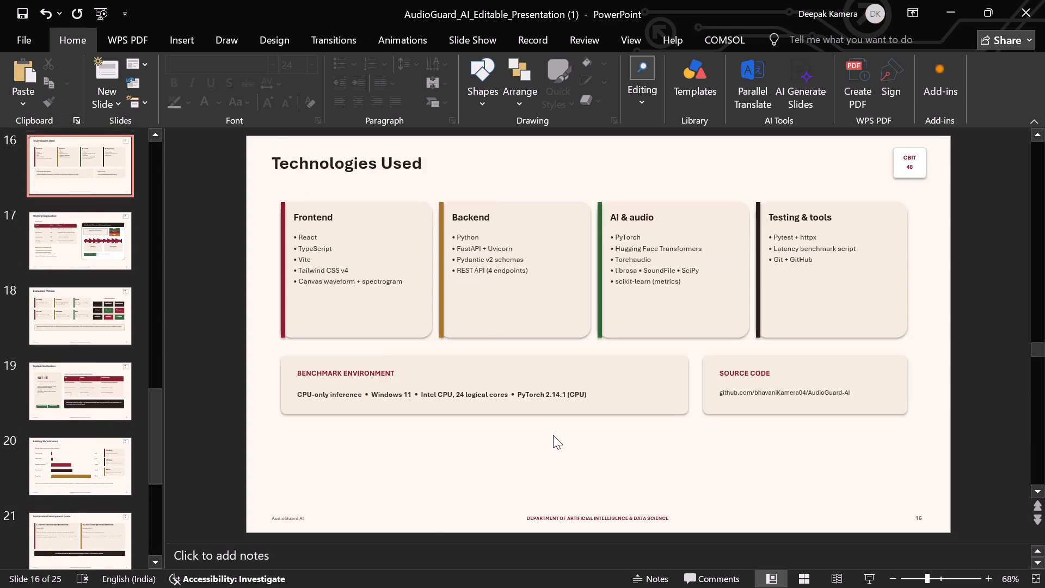
pyautogui.press('Up')
pyautogui.press('Up')
pyautogui.press('Up')
pyautogui.press('Up')
pyautogui.press('Up')
pyautogui.press('Up')
pyautogui.press('Up')
pyautogui.press('Up')
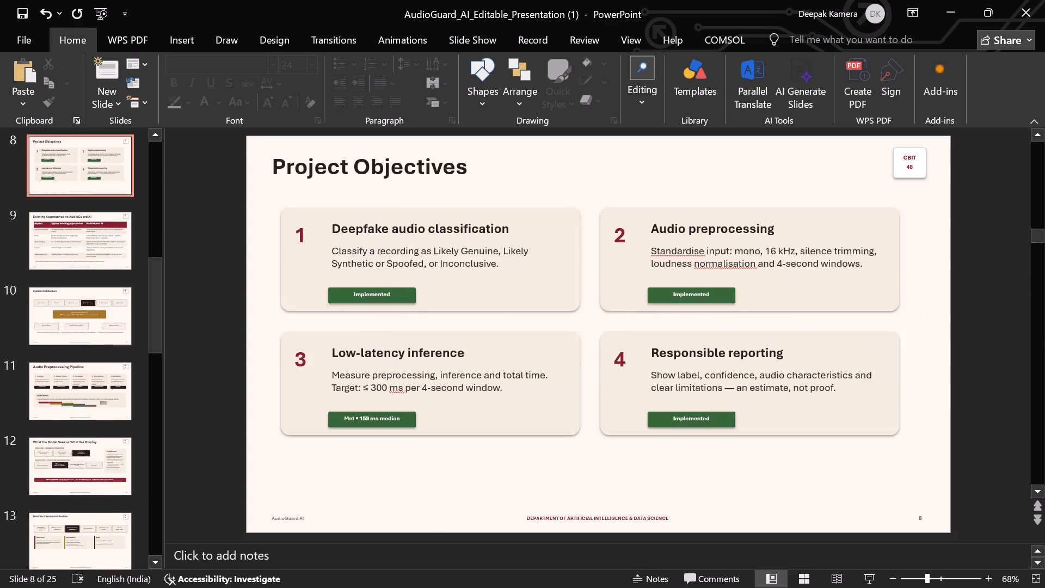
pyautogui.press('Up')
pyautogui.press('Up')
pyautogui.press('Up')
pyautogui.press('Up')
pyautogui.press('Up')
pyautogui.press('Up')
pyautogui.press('Up')
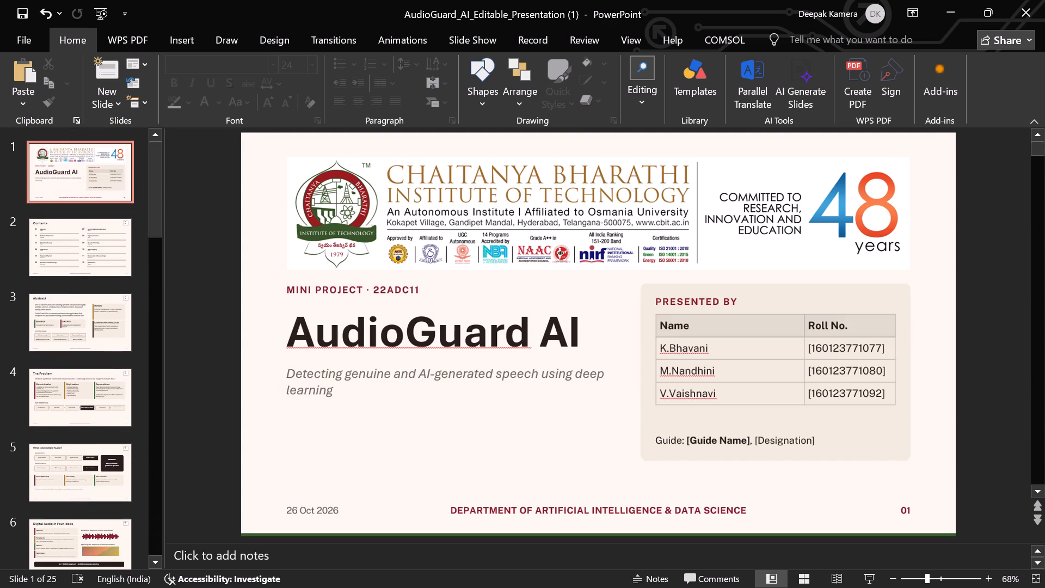
# Examine the slides from the title slide to "Thank You", including "Literature Survey", "Dataset, Training and Model Status" and "Latency Performance".
pyautogui.press('Down')
pyautogui.press('Down')
pyautogui.press('Down')
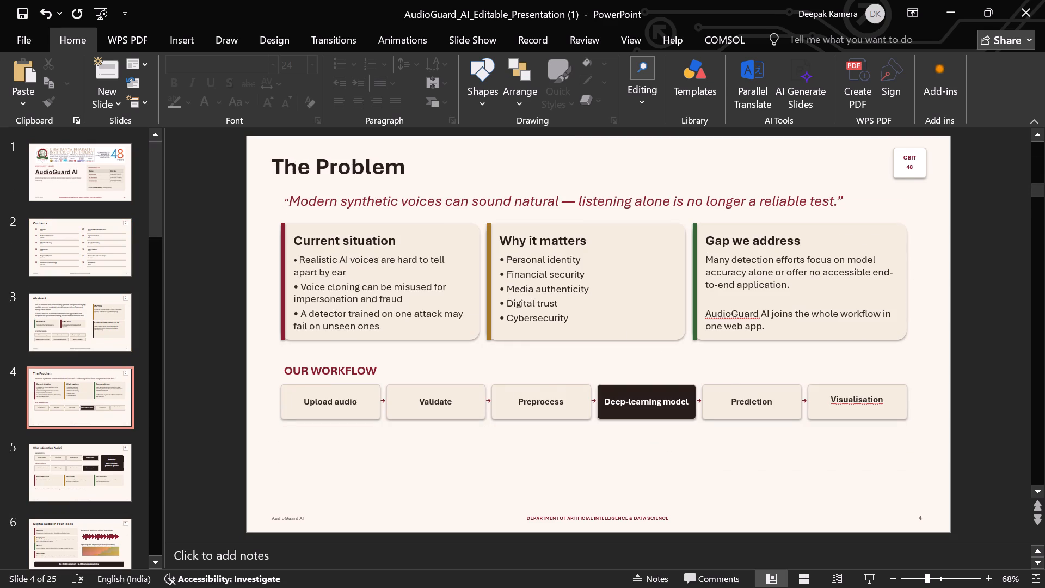
pyautogui.press('Down')
pyautogui.press('Down')
pyautogui.press('Down')
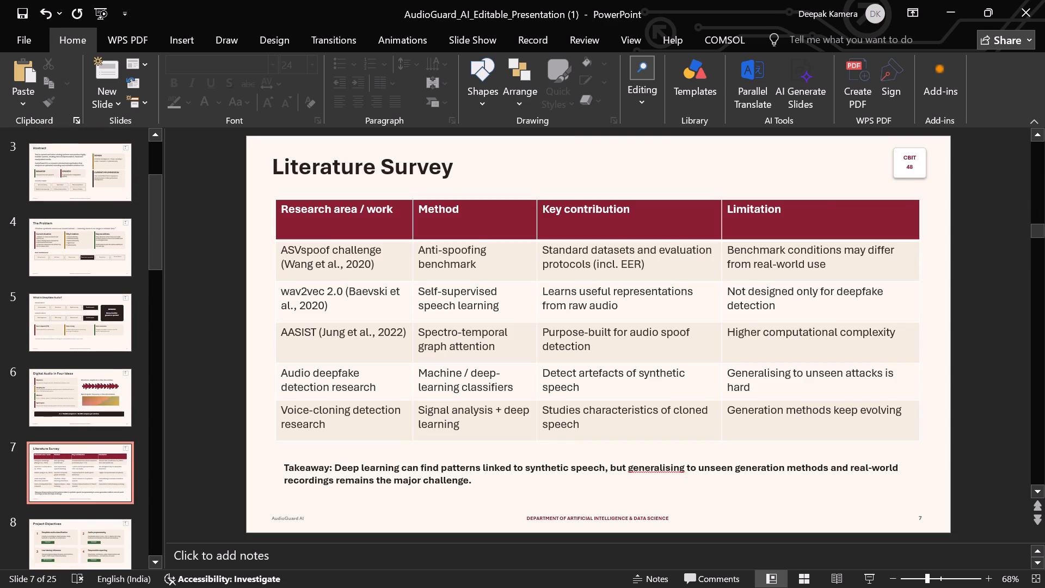
pyautogui.press('Down')
pyautogui.press('Down')
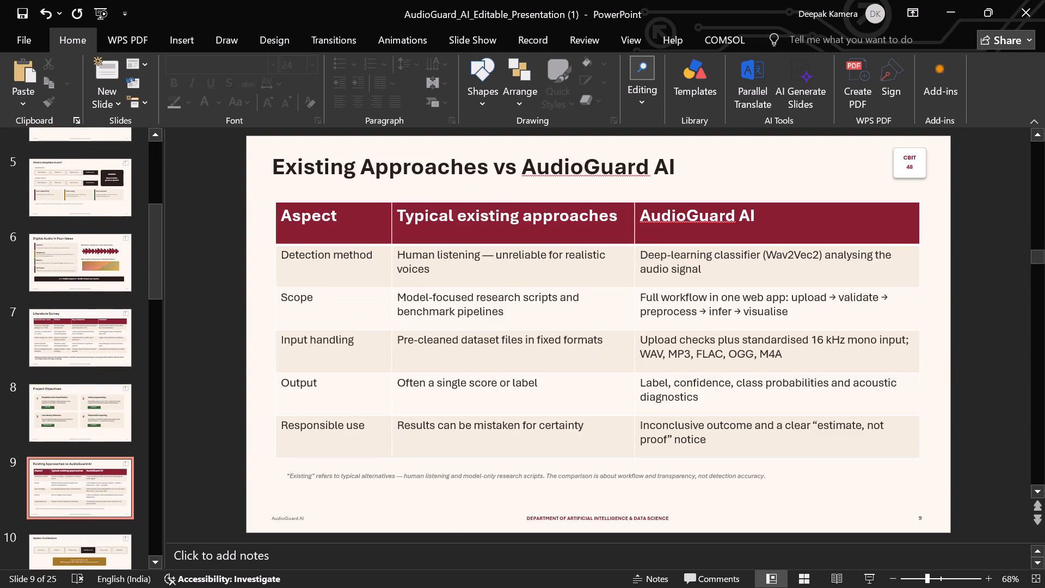
pyautogui.press('Down')
pyautogui.press('Down')
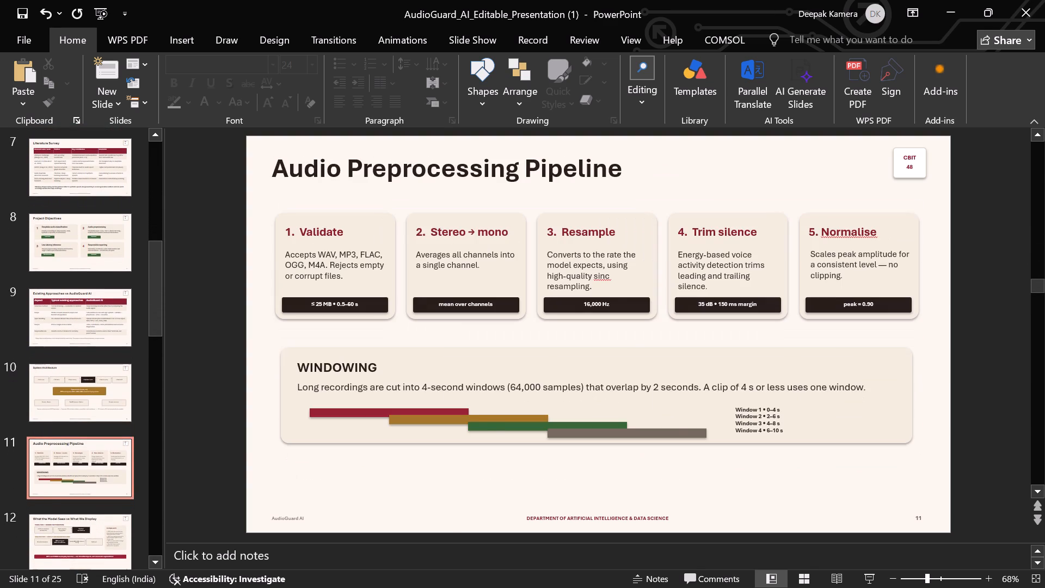
pyautogui.press('Down')
pyautogui.press('Down')
pyautogui.press('Down')
pyautogui.press('Down')
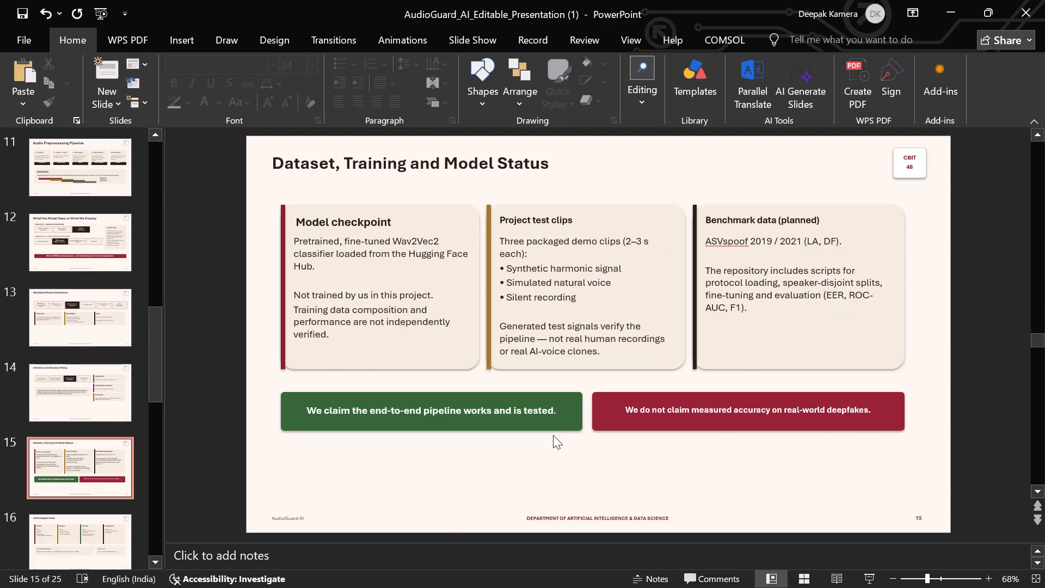
pyautogui.press('Down')
pyautogui.press('Down')
pyautogui.press('Down')
pyautogui.press('Down')
pyautogui.press('Down')
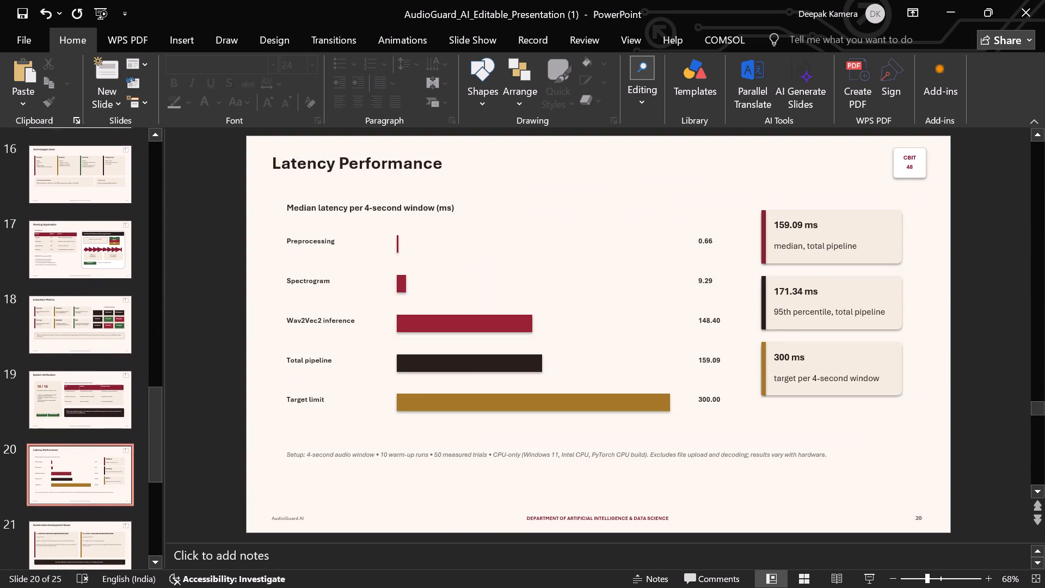
pyautogui.press('Down')
pyautogui.press('Down')
pyautogui.press('Down')
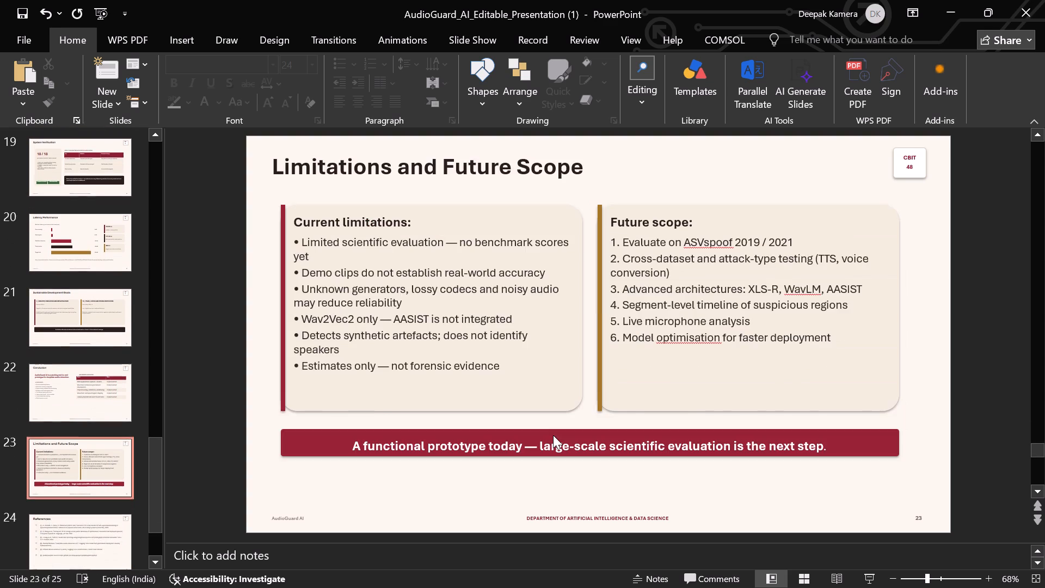
pyautogui.press('Down')
pyautogui.press('Down')
pyautogui.press('Down')
# Review the slides from "Thank You" back to "Digital Audio in Four Ideas", including "Conclusion", "Sustainable Development Goals" and "System Verification".
pyautogui.press('Up')
pyautogui.press('Up')
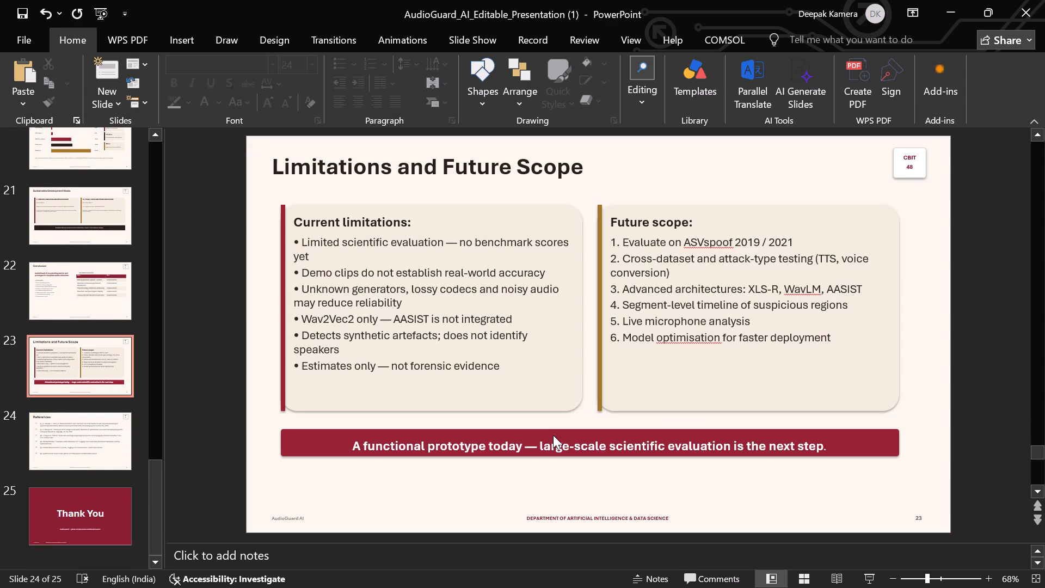
pyautogui.press('Up')
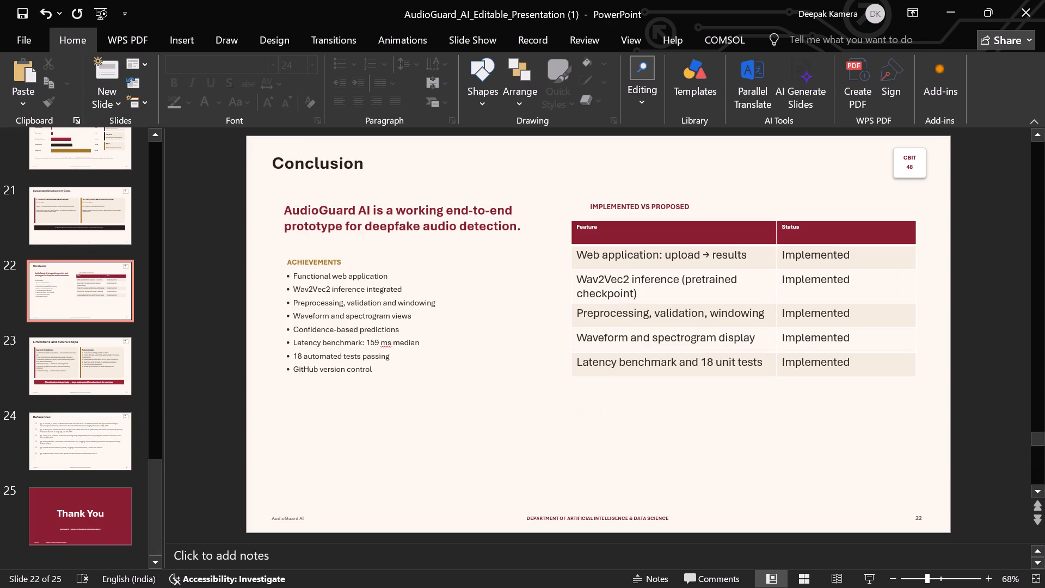
pyautogui.press('Up')
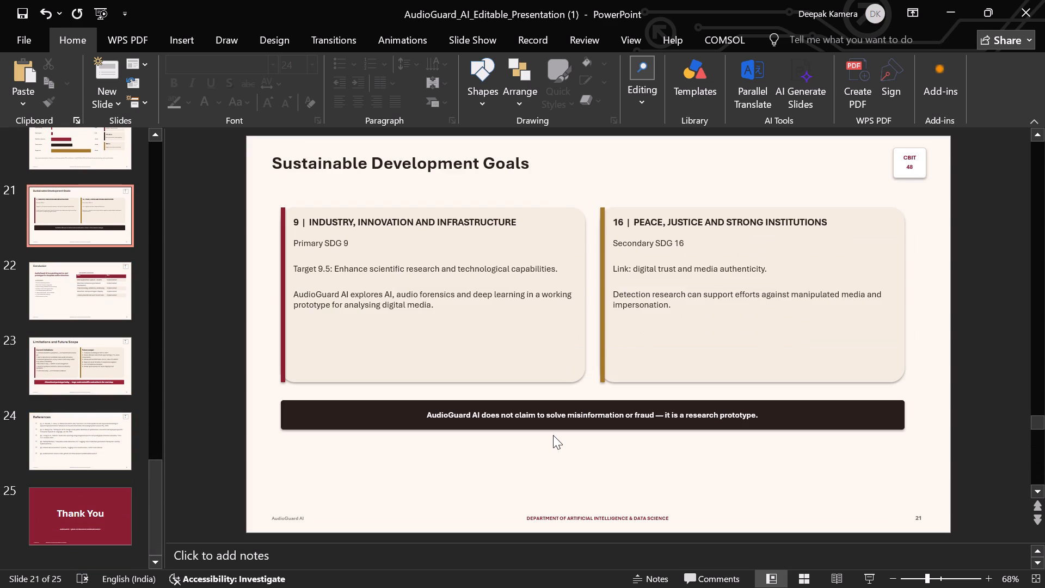
pyautogui.press('Down')
pyautogui.press('Up')
pyautogui.press('Up')
pyautogui.press('Up')
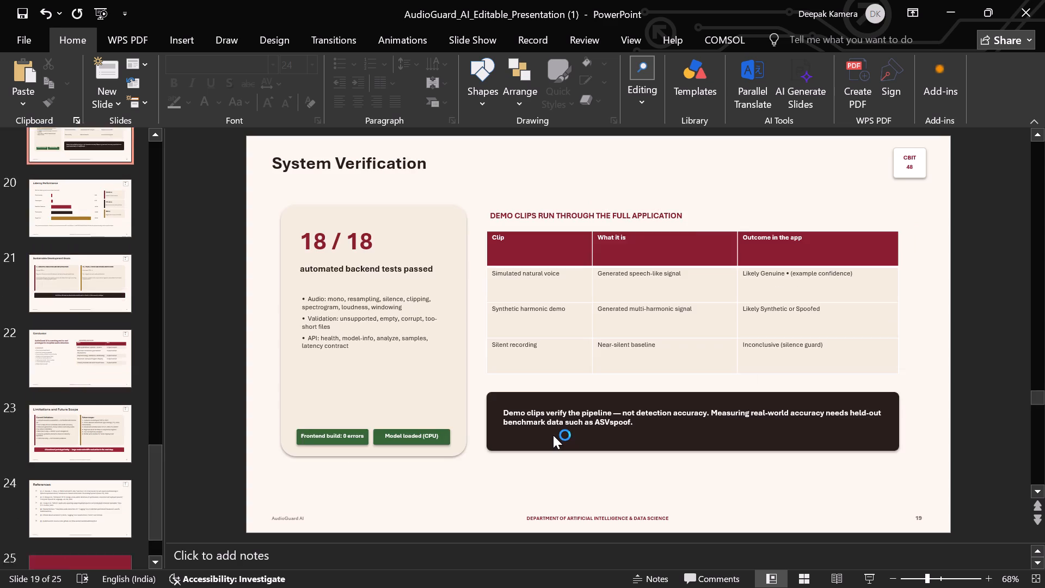
pyautogui.press('Up')
pyautogui.press('Up')
pyautogui.press('Up')
pyautogui.press('Up')
pyautogui.press('Up')
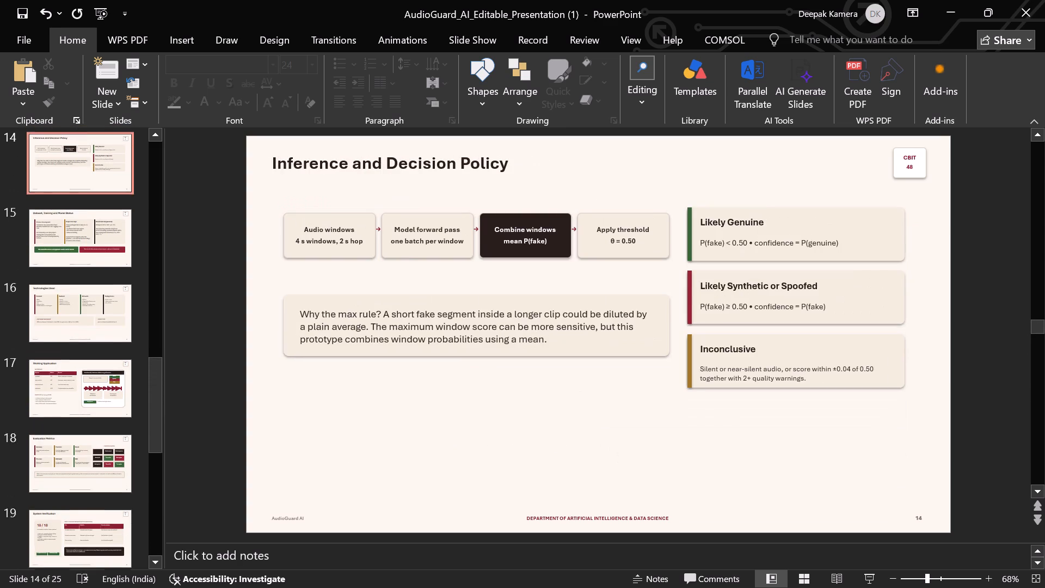
pyautogui.press('Up')
pyautogui.press('Up')
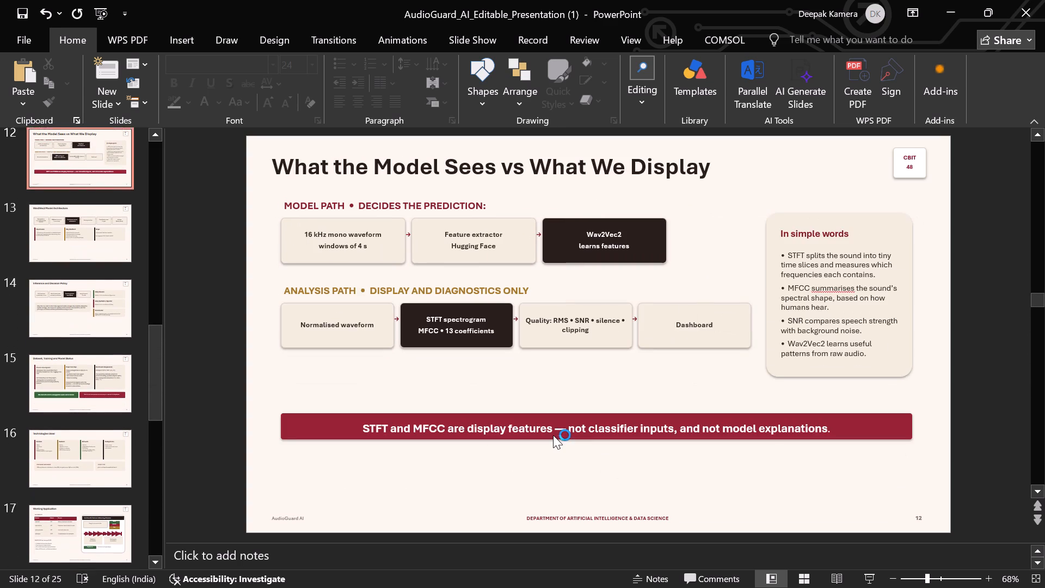
pyautogui.press('Up')
pyautogui.press('Up')
pyautogui.press('Up')
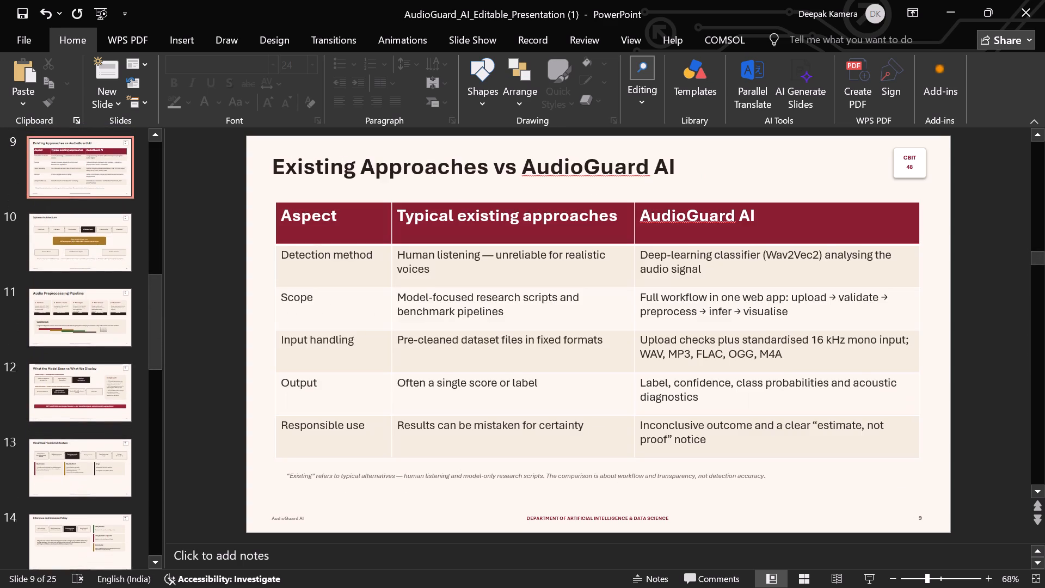
pyautogui.press('Up')
pyautogui.press('Up')
pyautogui.press('Up')
pyautogui.press('Up')
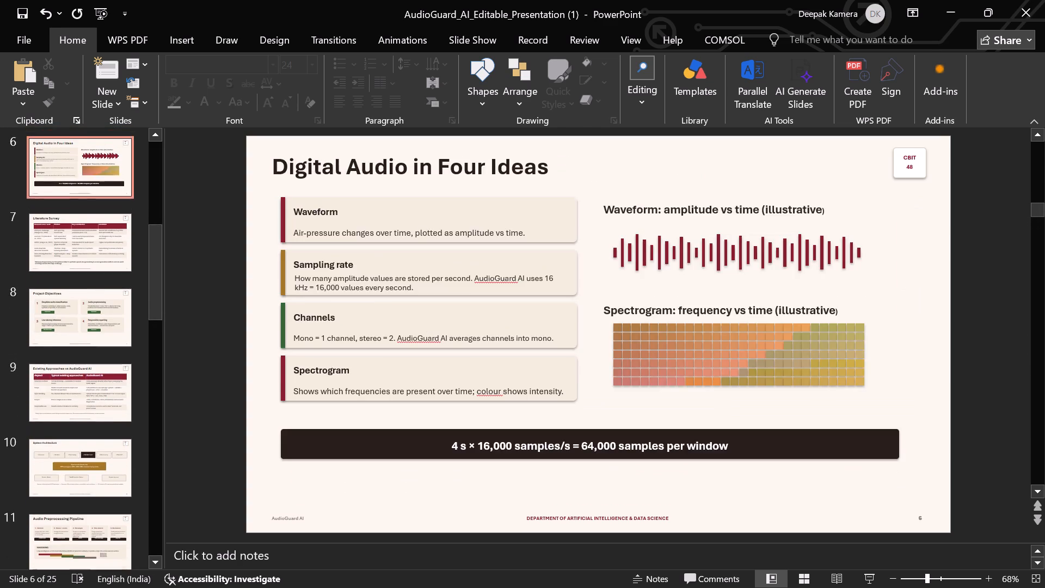
# Recheck the early slides between "Project Objectives" and "Contents", including "What Is Deepfake Audio?" and "Abstract".
pyautogui.press('Down')
pyautogui.press('Down')
pyautogui.press('Down')
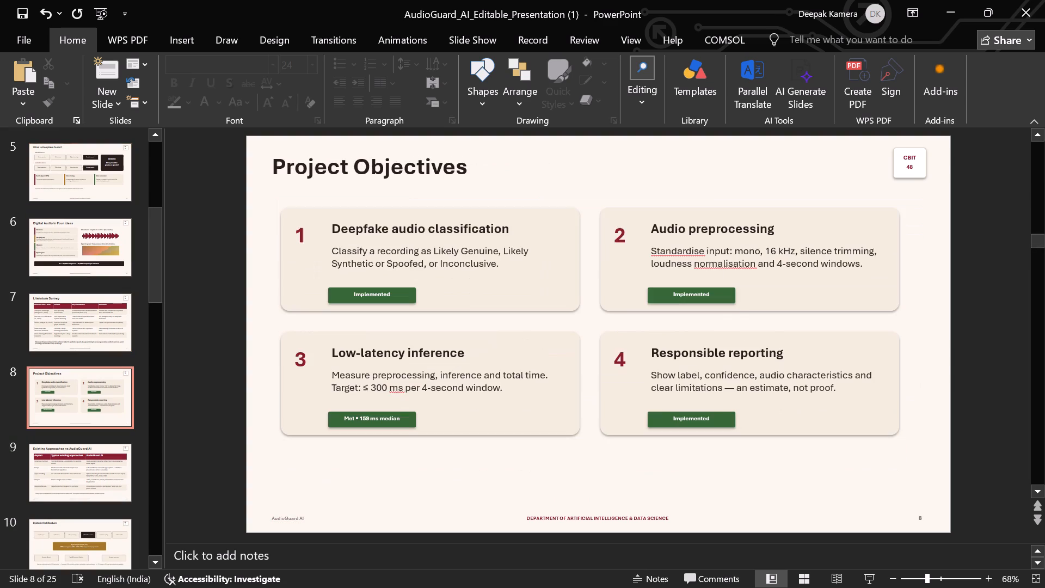
pyautogui.press('Up')
pyautogui.press('Up')
pyautogui.press('Up')
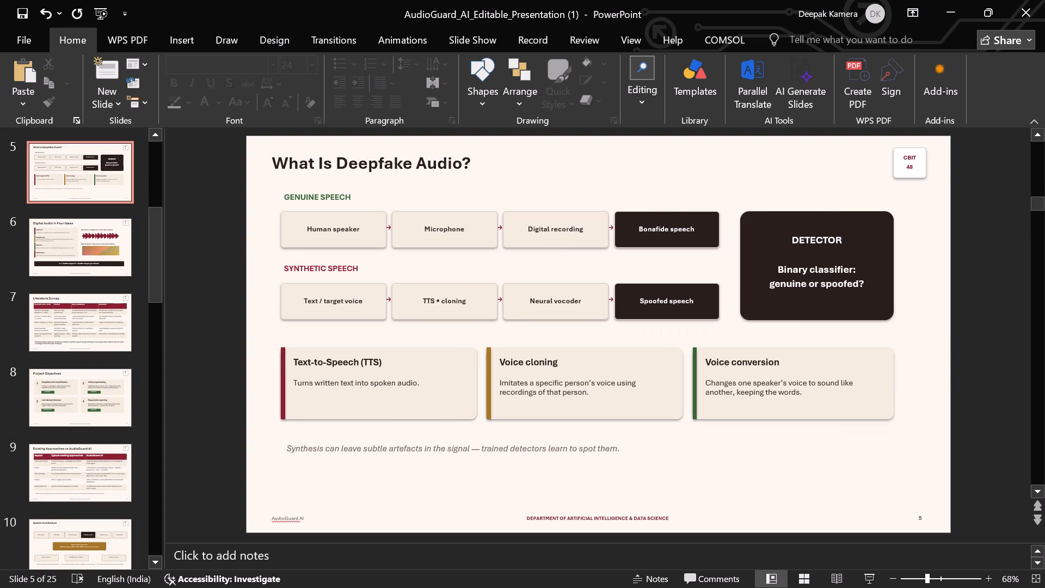
pyautogui.press('Up')
pyautogui.press('Up')
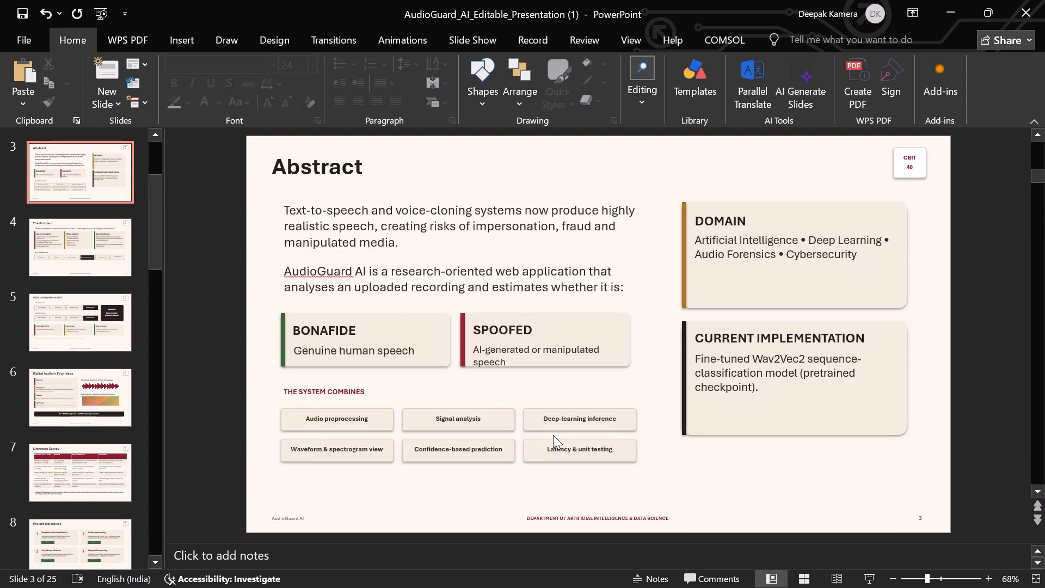
pyautogui.press('Up')
# Review the slides from "Abstract" to "Thank You", including "Project Objectives", "Existing Approaches vs AudioGuard AI" and "Audio Preprocessing Pipeline".
pyautogui.press('Down')
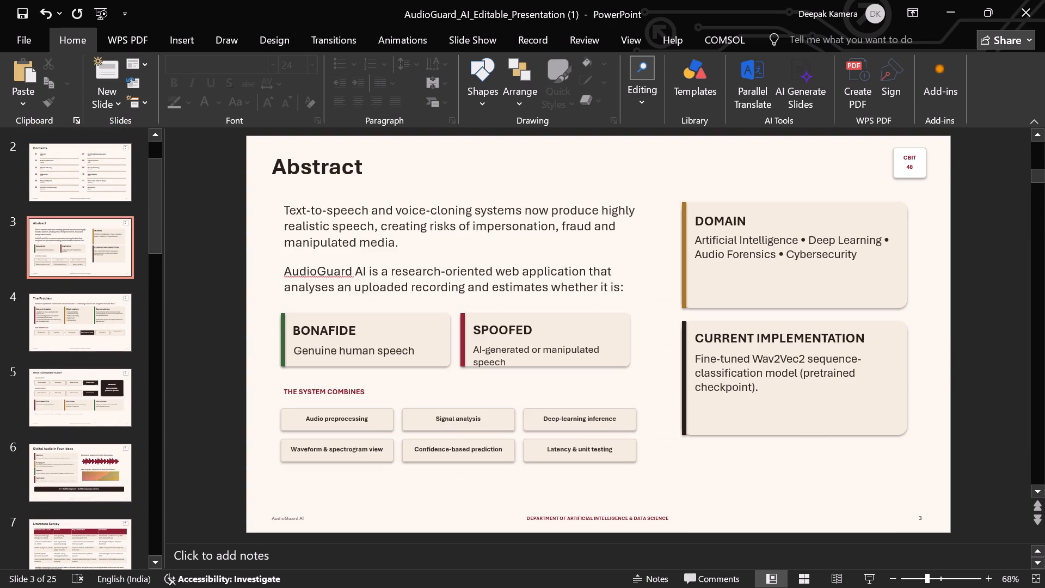
pyautogui.press('Down')
pyautogui.press('Down')
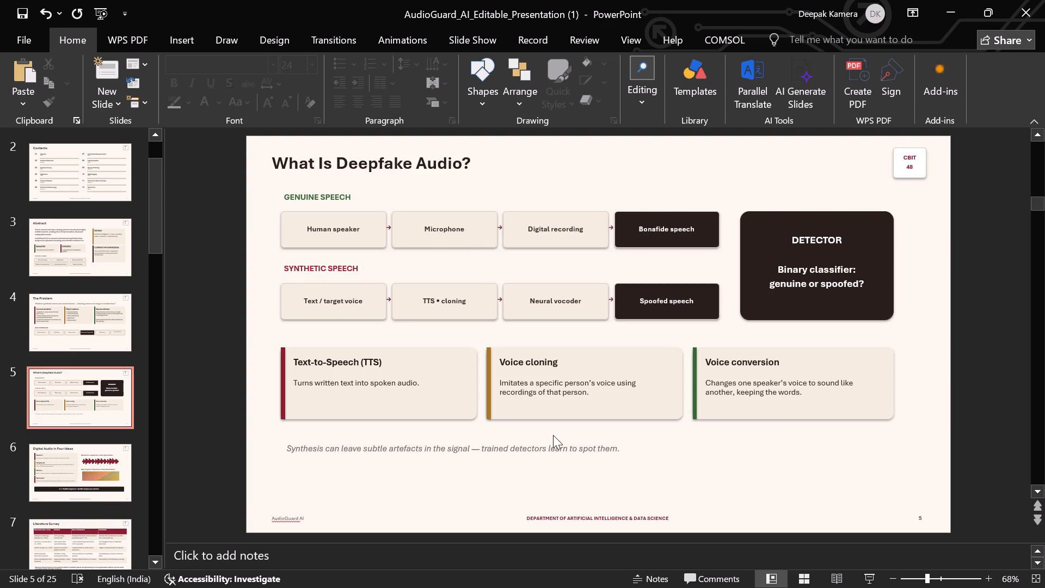
pyautogui.press('Down')
pyautogui.press('Down')
pyautogui.press('Down')
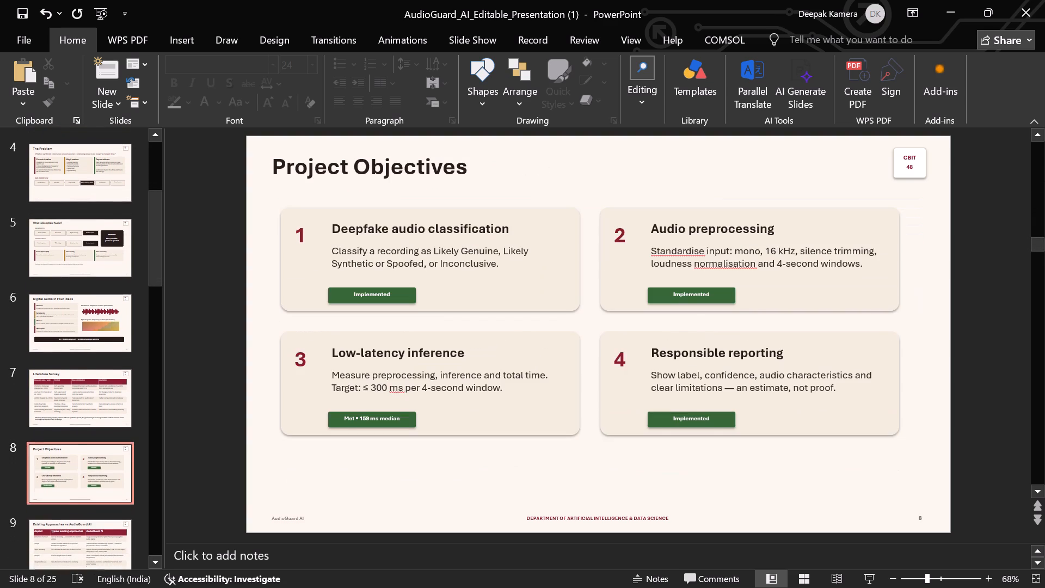
pyautogui.press('Down')
pyautogui.press('Down')
pyautogui.press('Up')
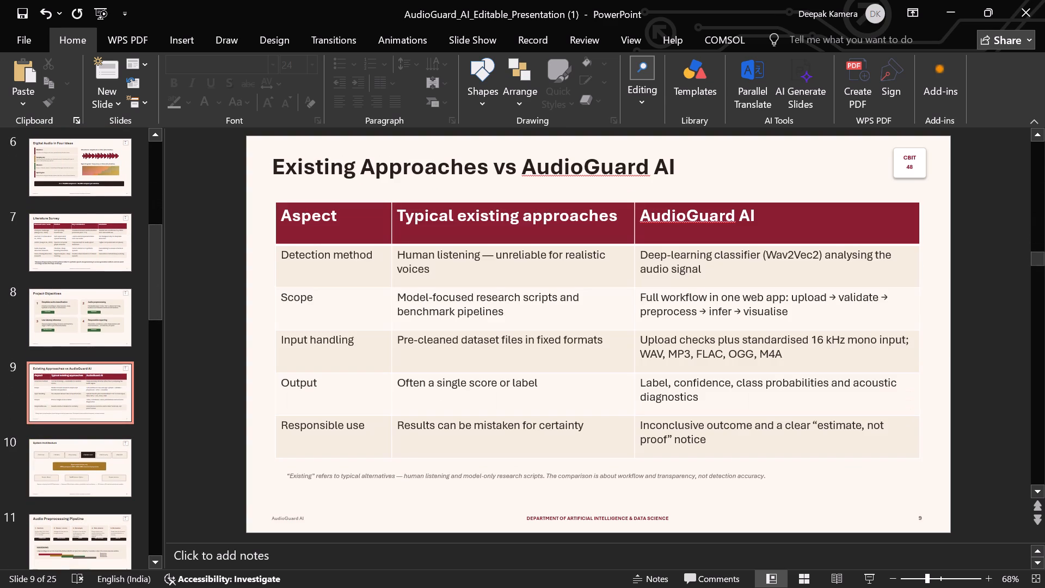
pyautogui.press('Up')
pyautogui.press('Down')
pyautogui.press('Down')
pyautogui.press('Down')
pyautogui.press('Down')
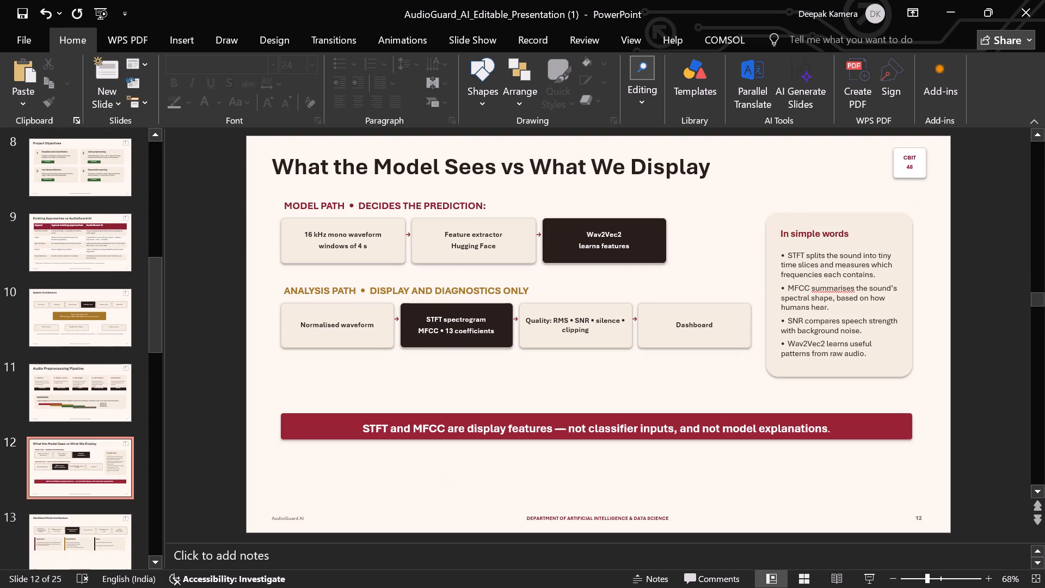
pyautogui.press('Up')
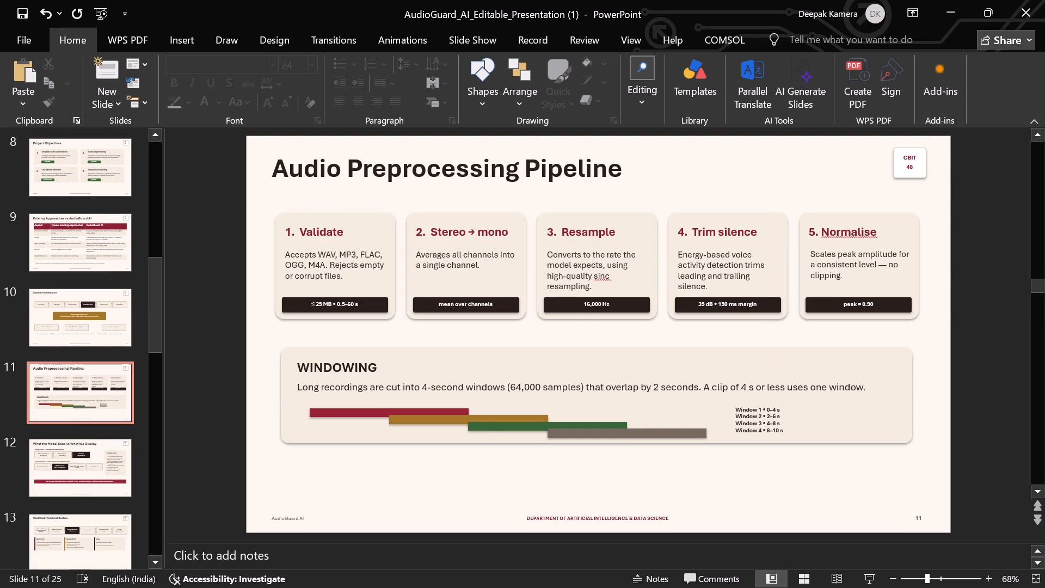
pyautogui.press('Down')
pyautogui.press('Down')
pyautogui.press('Down')
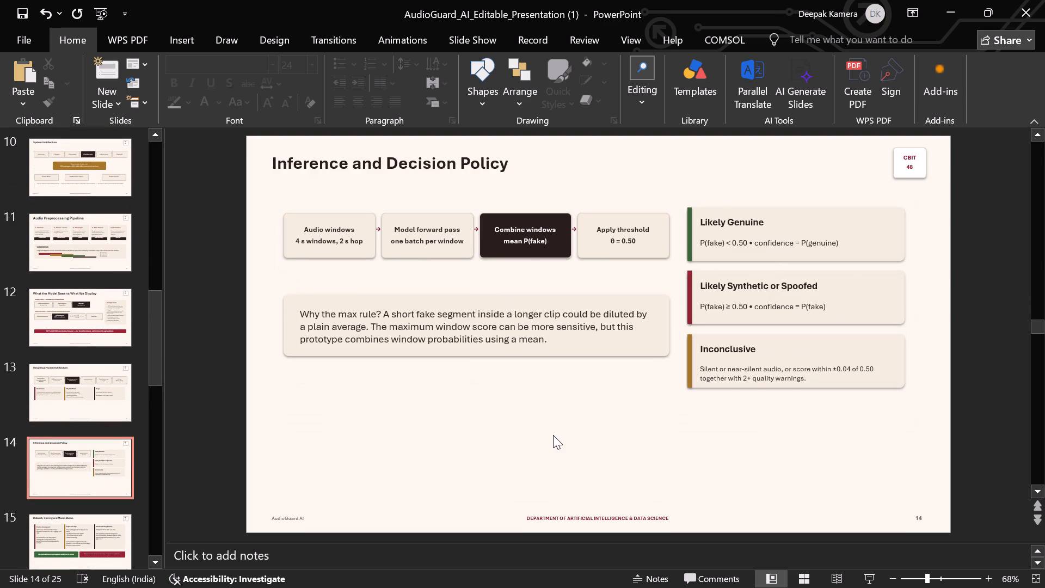
pyautogui.press('Down')
pyautogui.press('Down')
pyautogui.press('Down')
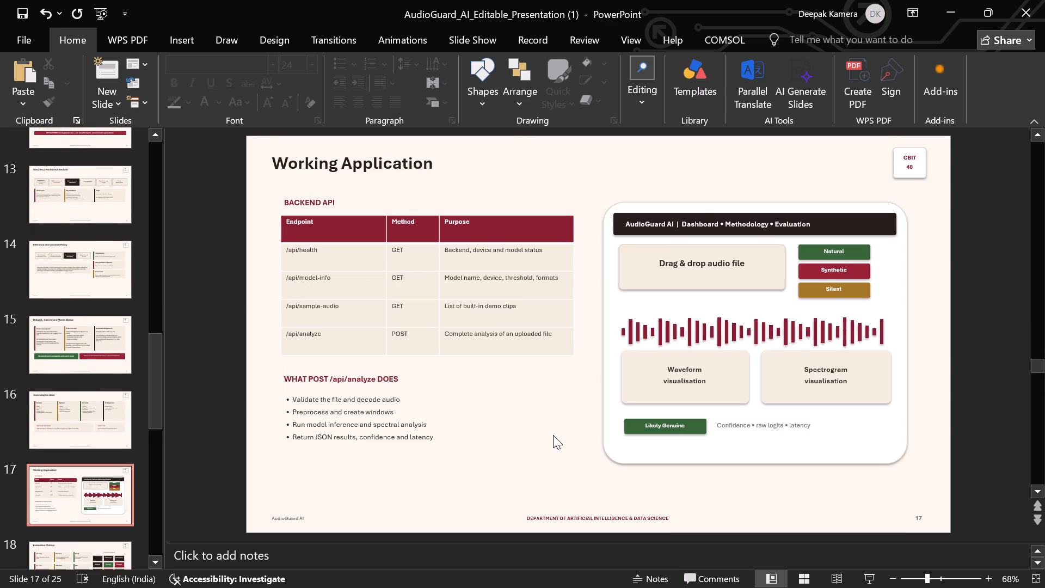
pyautogui.press('Down')
pyautogui.press('Down')
pyautogui.press('Down')
pyautogui.press('Down')
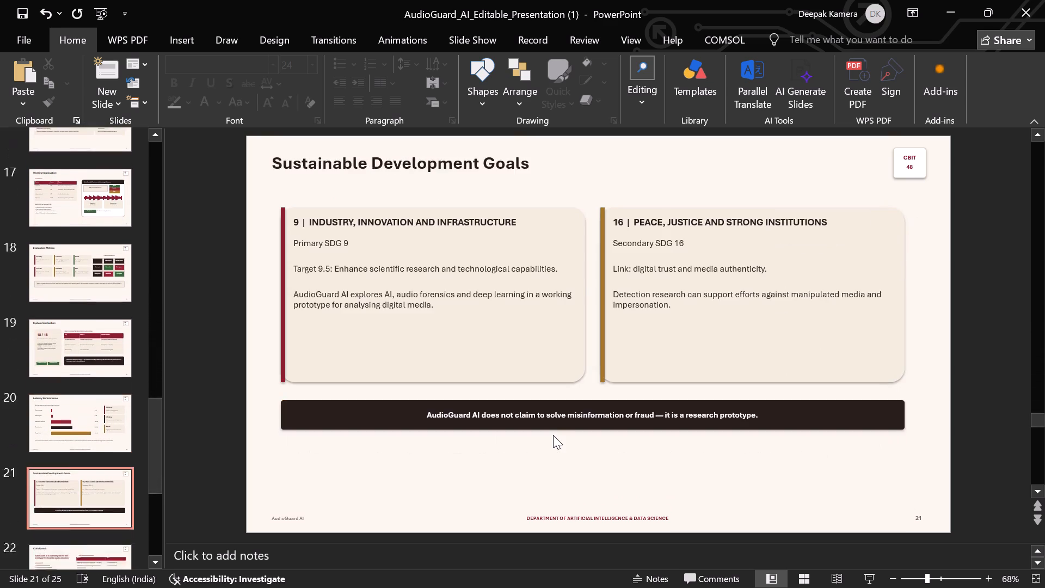
pyautogui.press('Down')
pyautogui.press('Down')
pyautogui.press('Down')
pyautogui.press('Down')
pyautogui.press('Down')
# Look back from the closing slides to "Existing Approaches vs AudioGuard AI", including "System Verification" and "What the Model Sees vs What We Display".
pyautogui.press('Up')
pyautogui.press('Up')
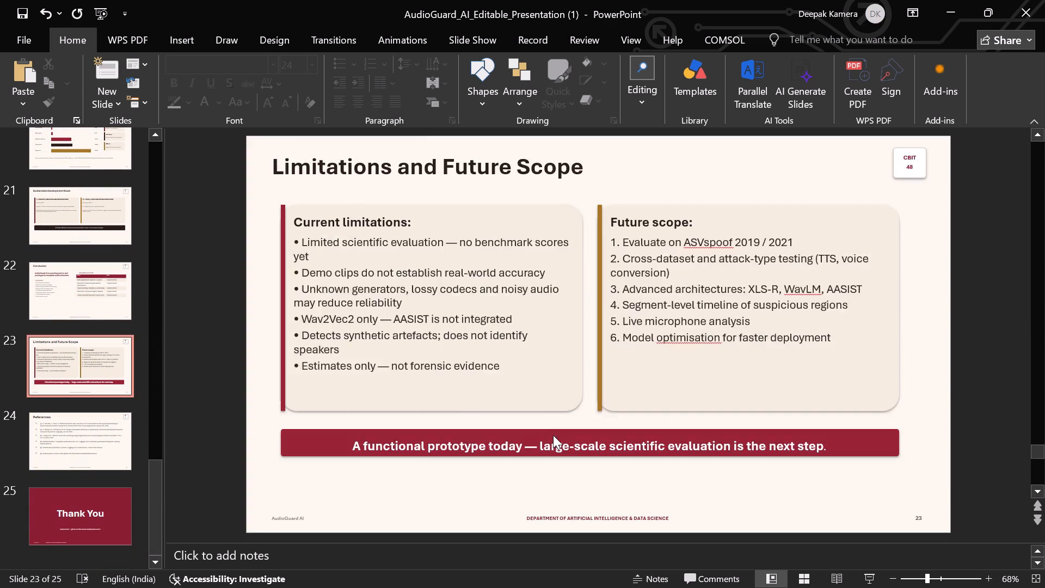
pyautogui.press('Up')
pyautogui.press('Up')
pyautogui.press('Up')
pyautogui.press('Up')
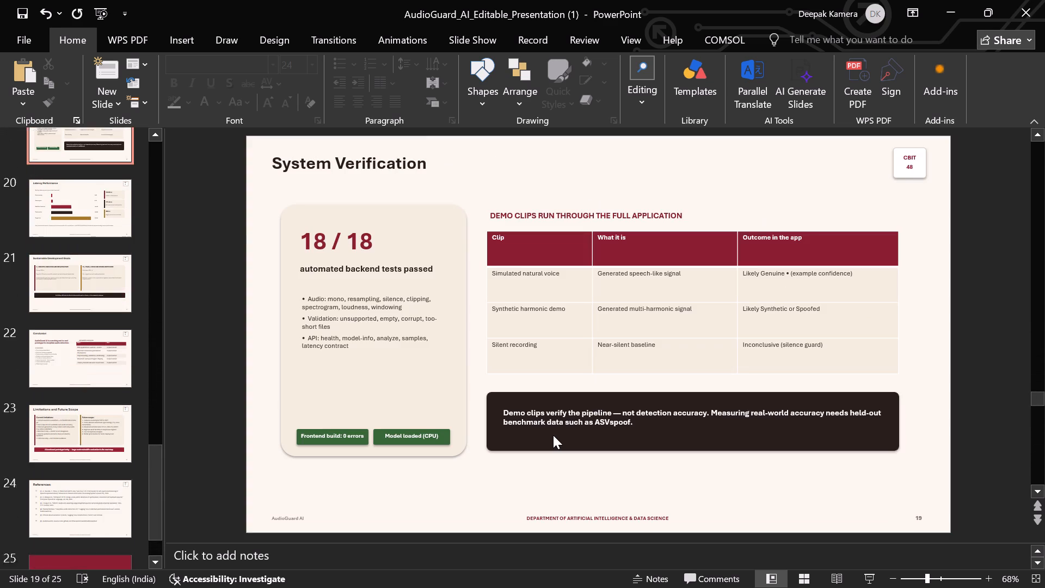
pyautogui.press('Up')
pyautogui.press('Up')
pyautogui.press('Up')
pyautogui.press('Up')
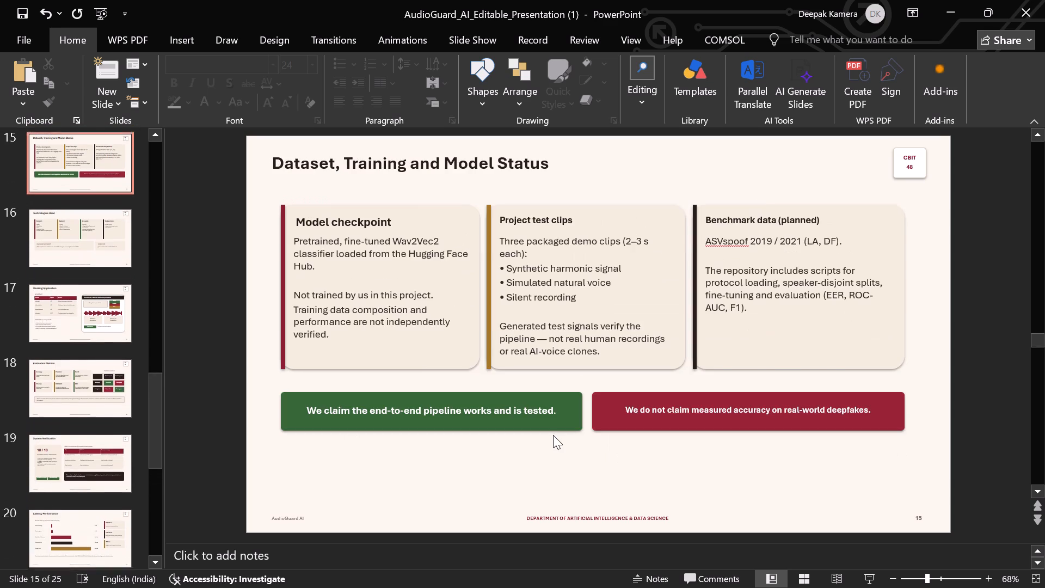
pyautogui.press('Up')
pyautogui.press('Up')
pyautogui.press('Up')
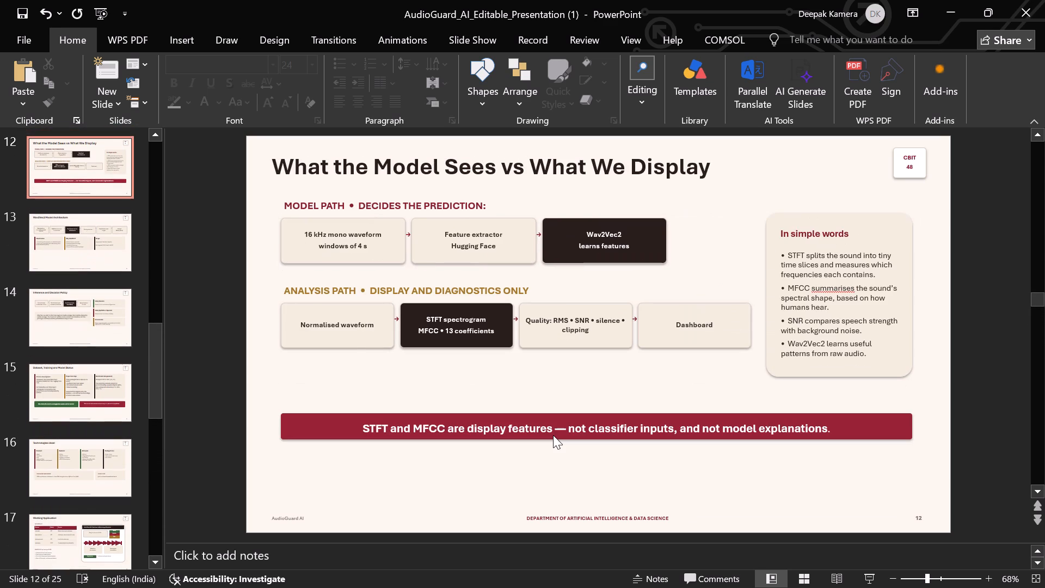
pyautogui.press('Down')
pyautogui.press('Up')
pyautogui.press('Up')
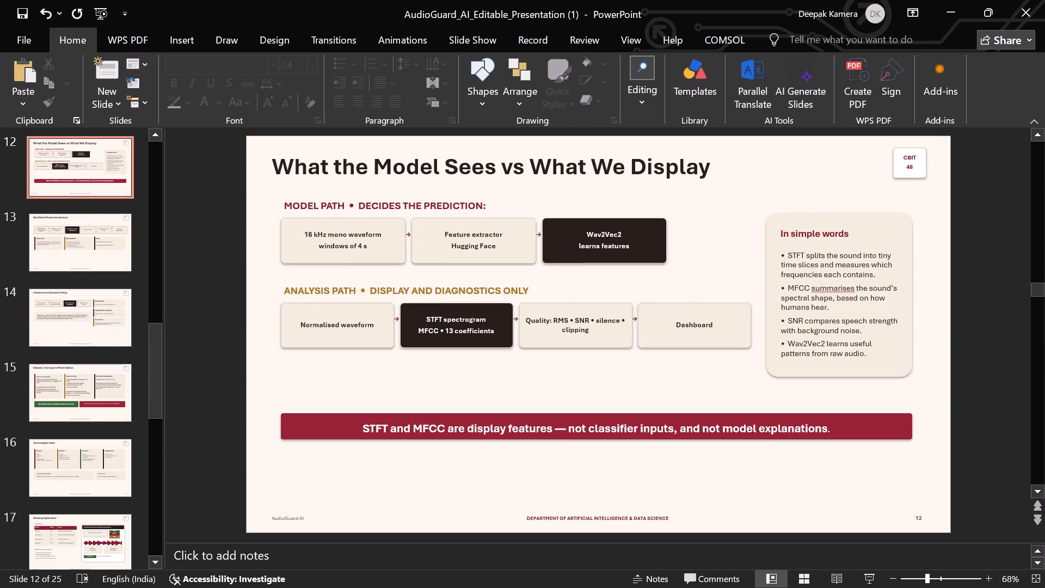
pyautogui.press('Up')
pyautogui.press('Up')
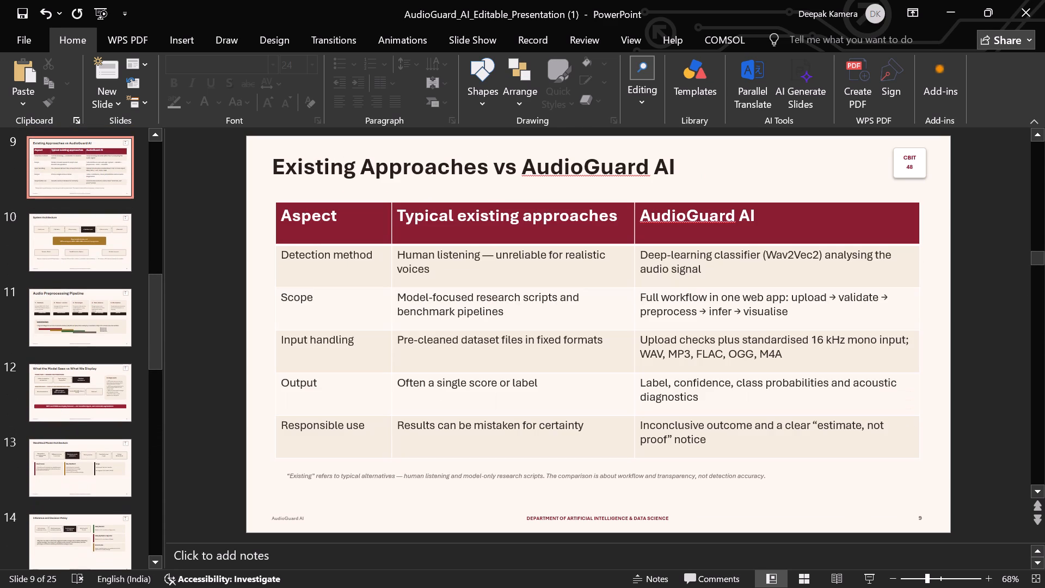
# Examine the slides from "System Architecture" to "Thank You", including "Wav2Vec2 Model Architecture", "System Verification" and "Limitations and Future Scope".
pyautogui.press('Down')
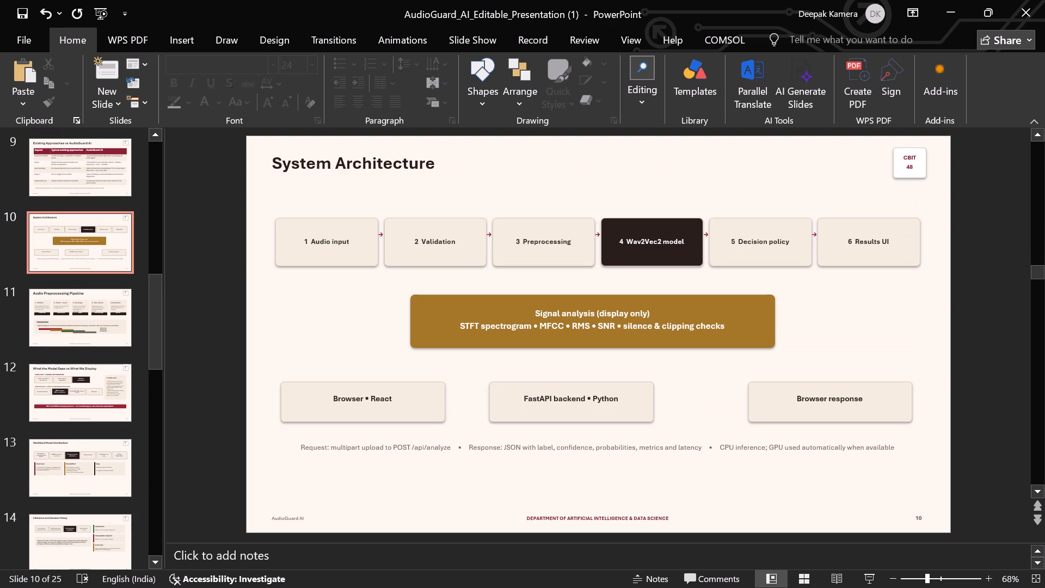
pyautogui.press('Down')
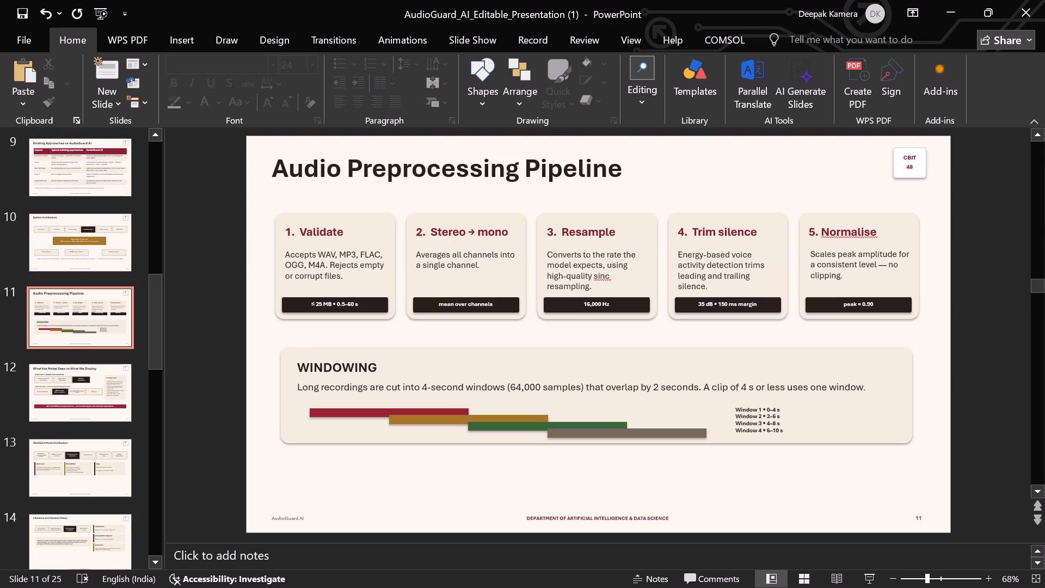
pyautogui.press('Down')
pyautogui.press('Down')
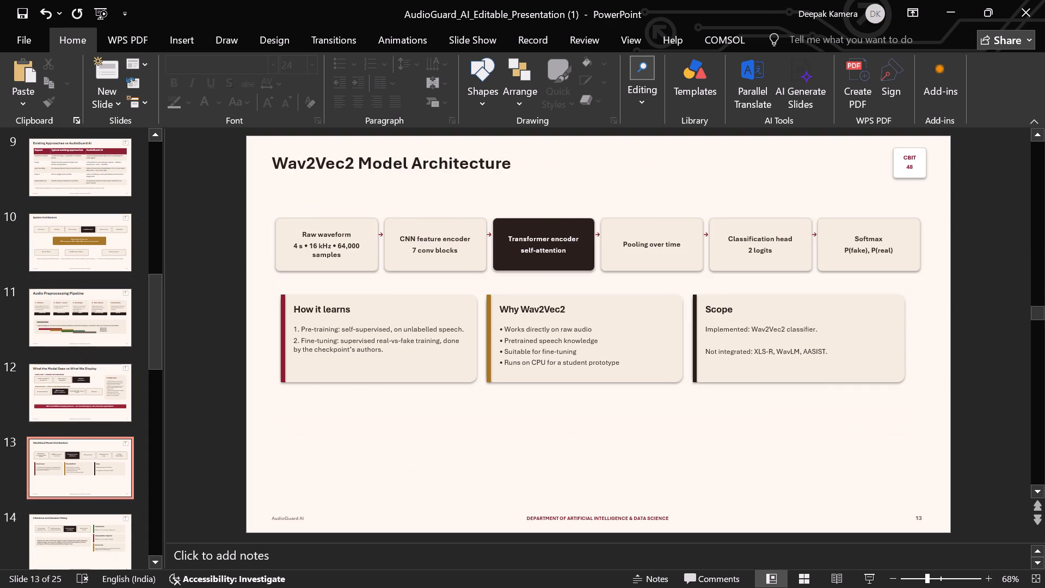
pyautogui.press('Down')
pyautogui.press('Down')
pyautogui.press('Down')
pyautogui.press('Down')
pyautogui.press('Down')
pyautogui.press('Down')
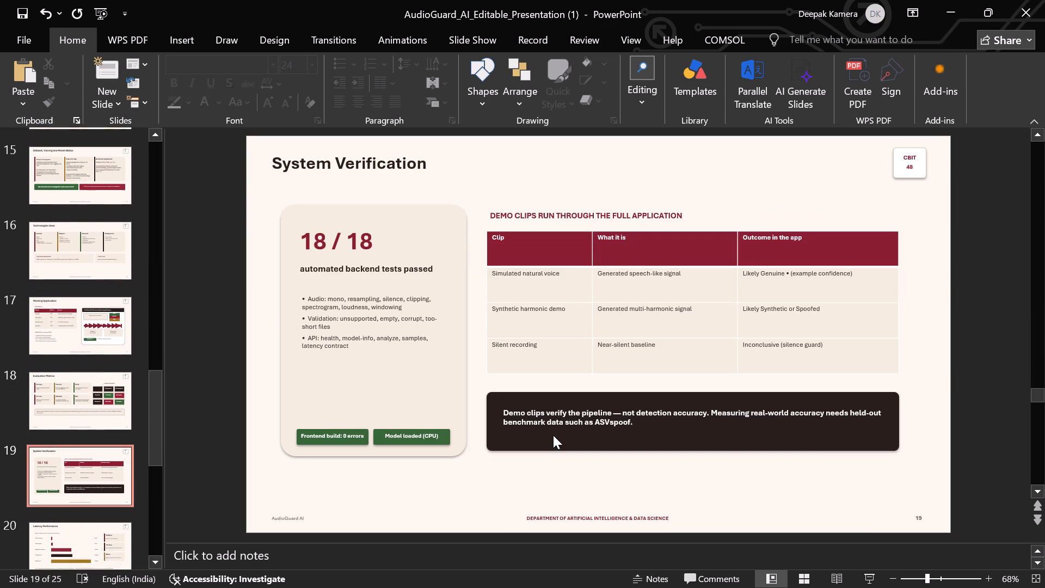
pyautogui.press('Down')
pyautogui.press('Down')
pyautogui.press('Down')
pyautogui.press('Down')
pyautogui.press('Down')
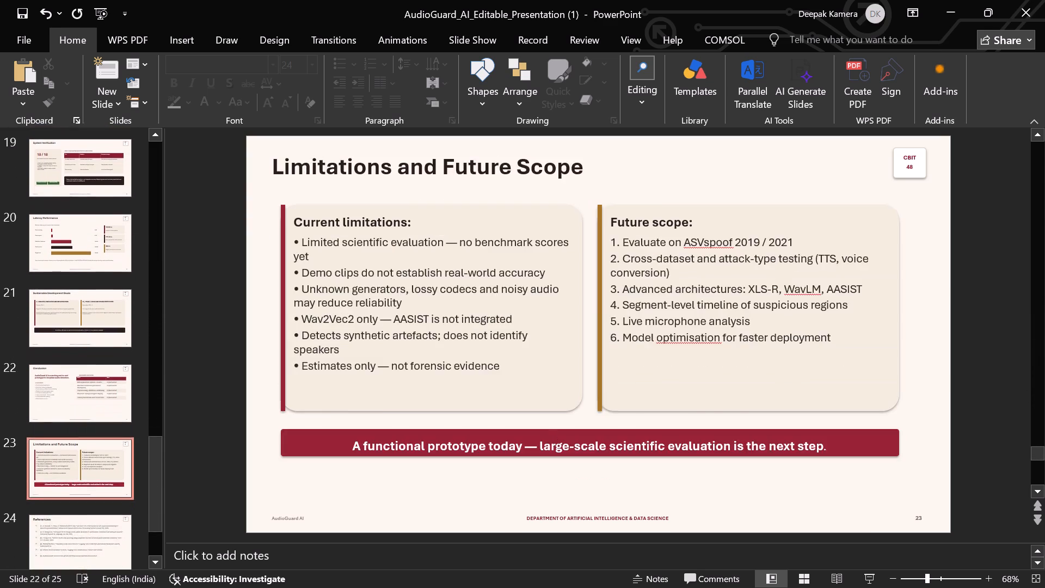
pyautogui.press('Down')
pyautogui.press('Down')
# Look back through the whole deck from "Thank You" to the title slide, including "Conclusion", "Inference and Decision Policy" and "Literature Survey".
pyautogui.press('Up')
pyautogui.press('Up')
pyautogui.press('Up')
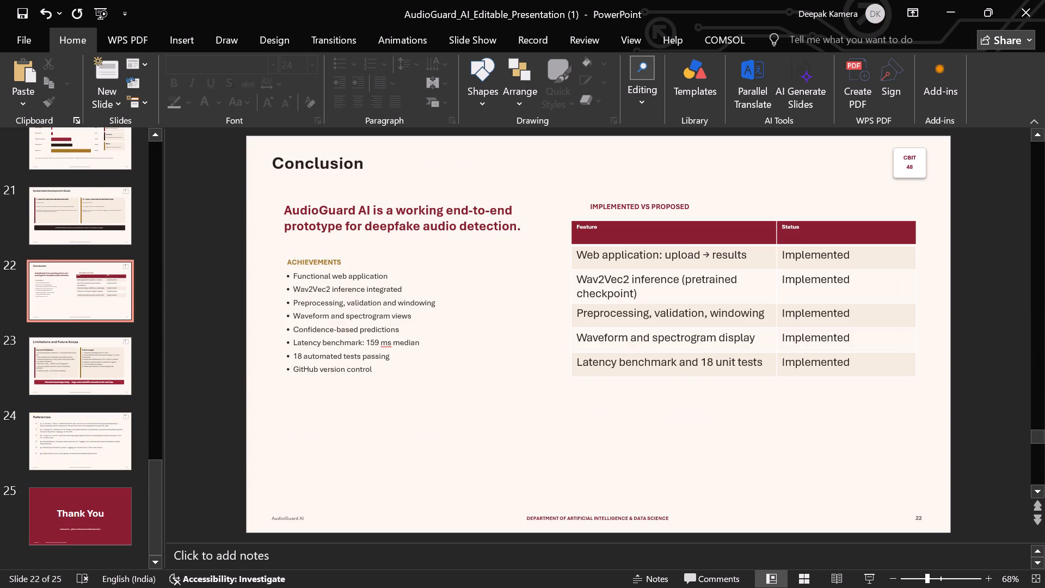
pyautogui.press('Up')
pyautogui.press('Up')
pyautogui.press('Up')
pyautogui.press('Up')
pyautogui.press('Up')
pyautogui.press('Up')
pyautogui.press('Up')
pyautogui.press('Up')
pyautogui.press('Up')
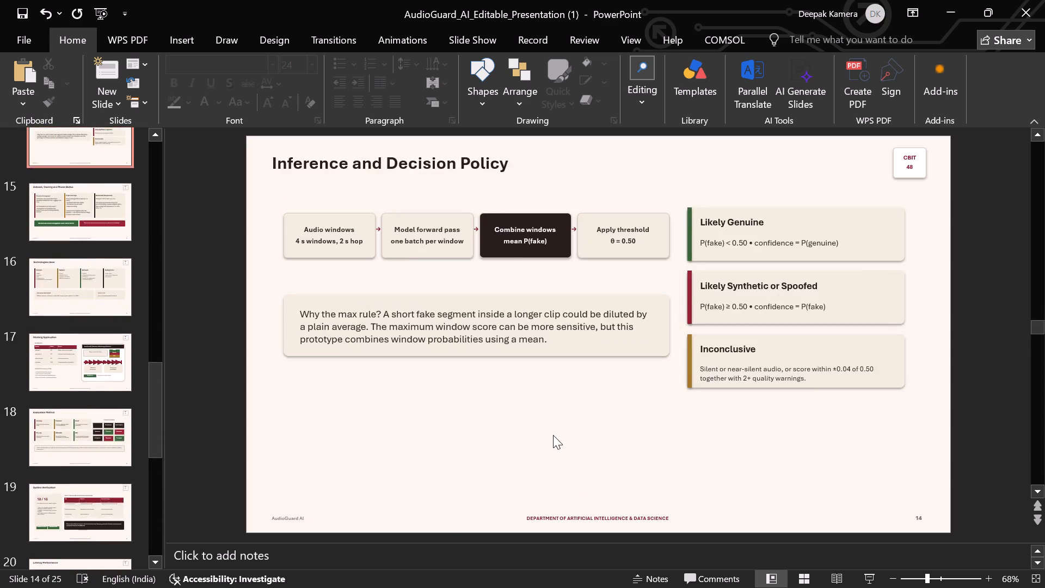
pyautogui.press('Up')
pyautogui.press('Up')
pyautogui.press('Up')
pyautogui.press('Up')
pyautogui.press('Up')
pyautogui.press('Up')
pyautogui.press('Up')
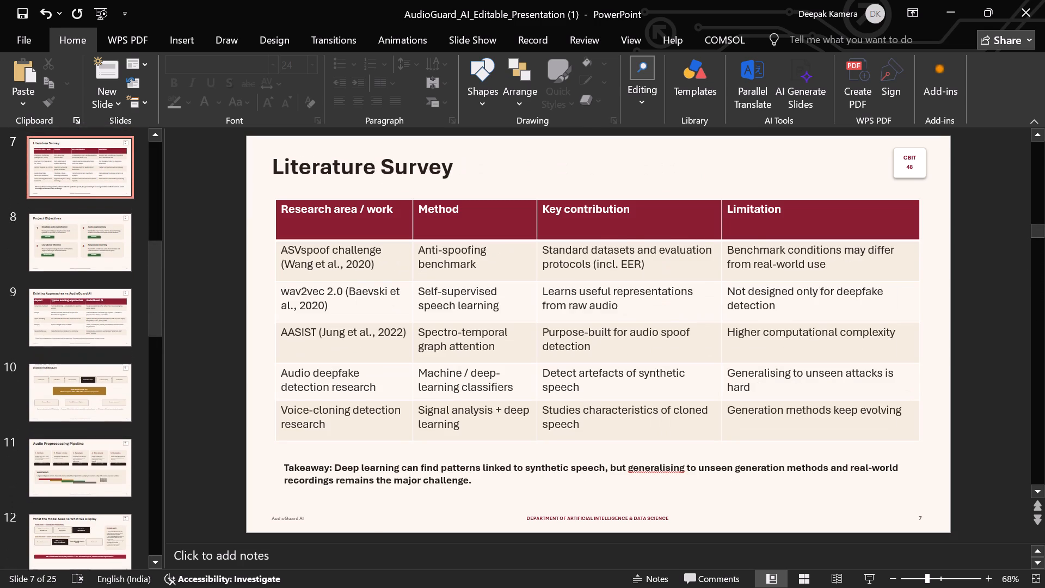
pyautogui.press('Up')
pyautogui.press('Up')
pyautogui.press('Up')
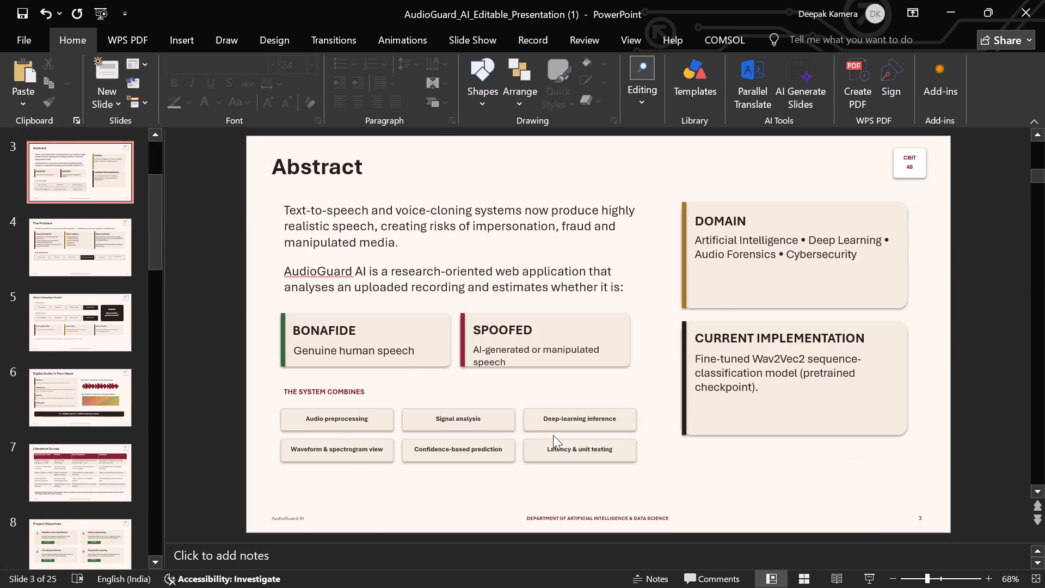
pyautogui.press('Up')
pyautogui.press('Up')
pyautogui.press('Up')
pyautogui.press('Up')
# Recheck the deck from the title slide to "Thank You", including "What Is Deepfake Audio?", "Working Application", "Conclusion" and "References".
pyautogui.press('Down')
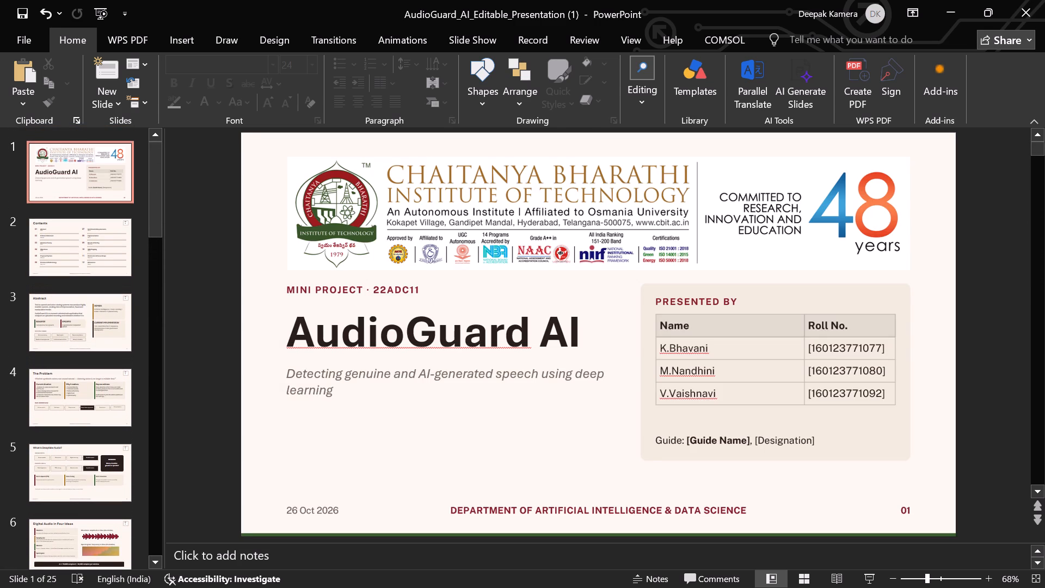
pyautogui.press('Down')
pyautogui.press('Down')
pyautogui.press('Down')
pyautogui.press('Down')
pyautogui.press('Down')
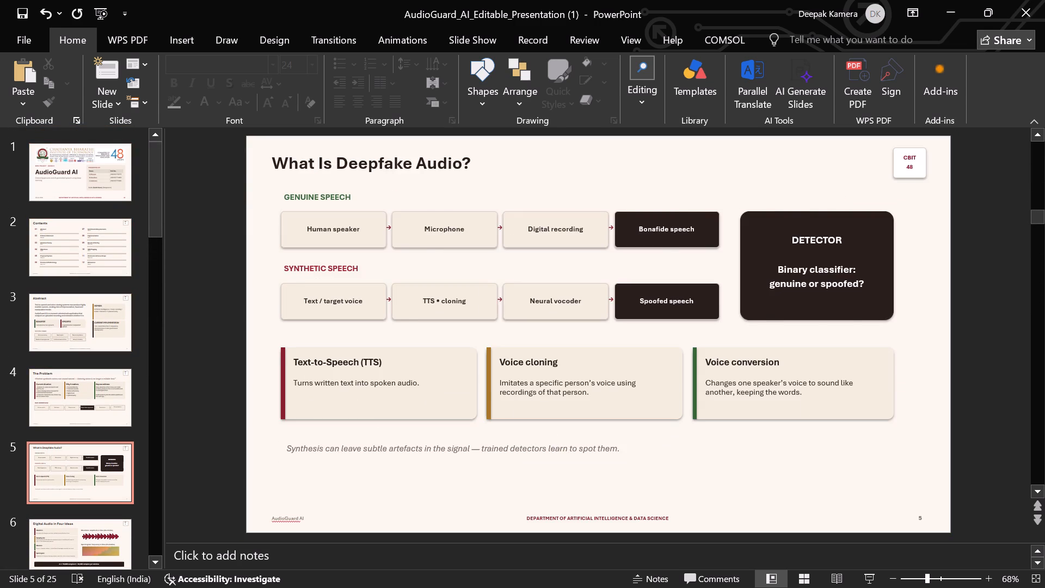
pyautogui.press('Down')
pyautogui.press('Down')
pyautogui.press('Down')
pyautogui.press('Down')
pyautogui.press('Down')
pyautogui.press('Down')
pyautogui.press('Down')
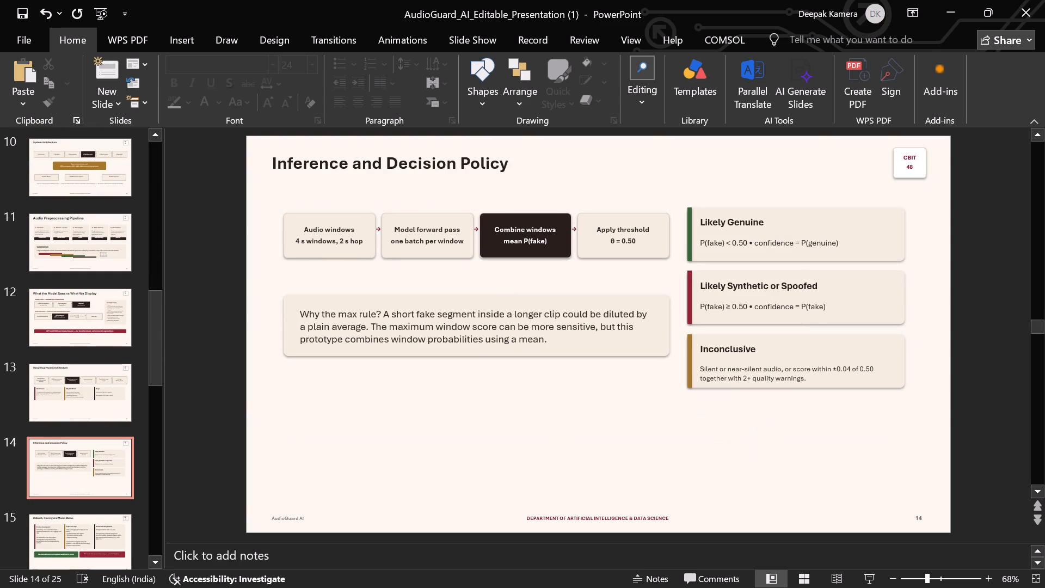
pyautogui.press('Down')
pyautogui.press('Down')
pyautogui.press('Down')
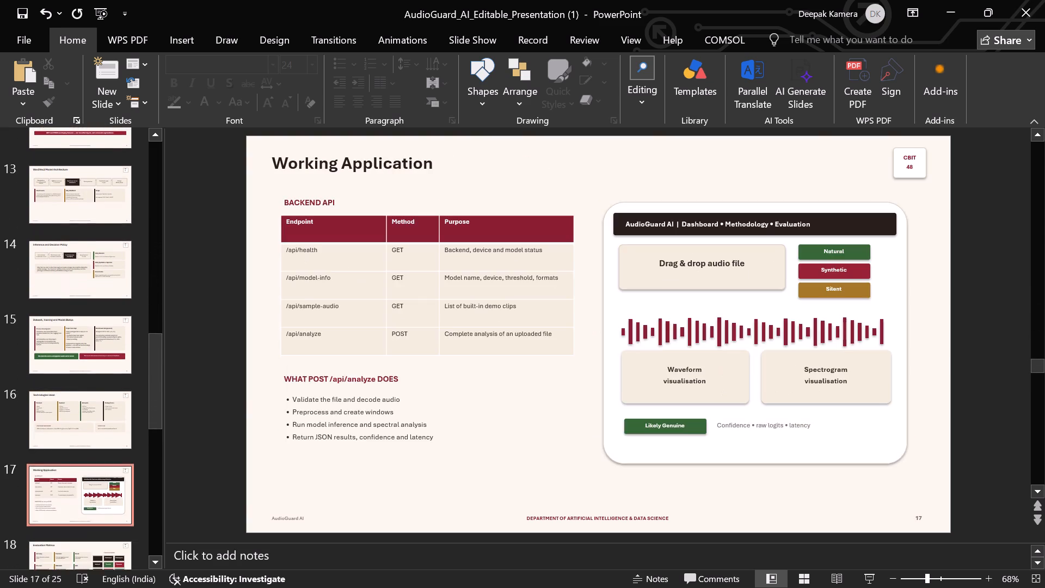
pyautogui.press('Down')
pyautogui.press('Down')
pyautogui.press('Down')
pyautogui.press('Down')
pyautogui.press('Down')
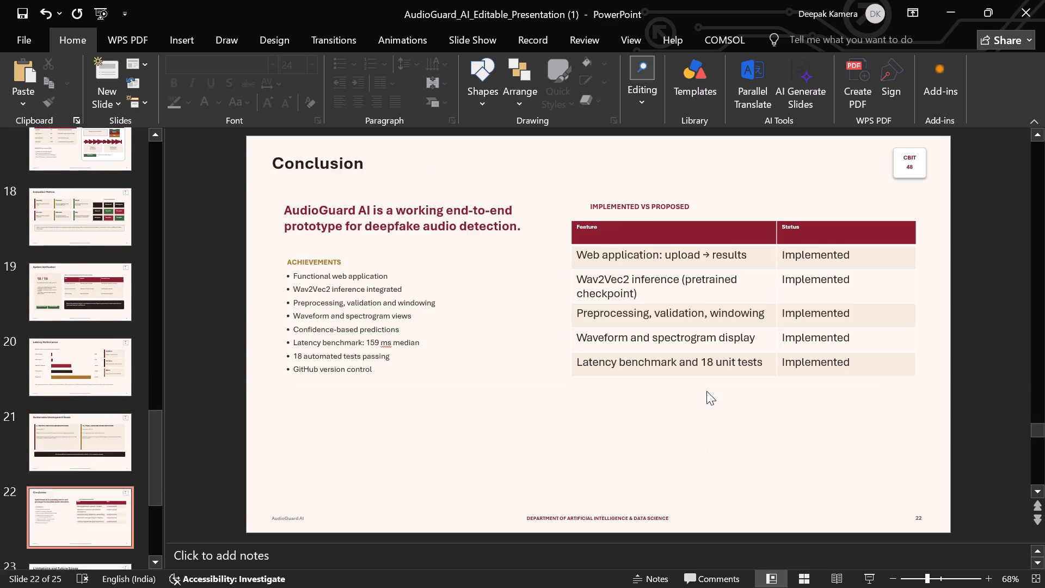
pyautogui.press('Down')
pyautogui.press('Down')
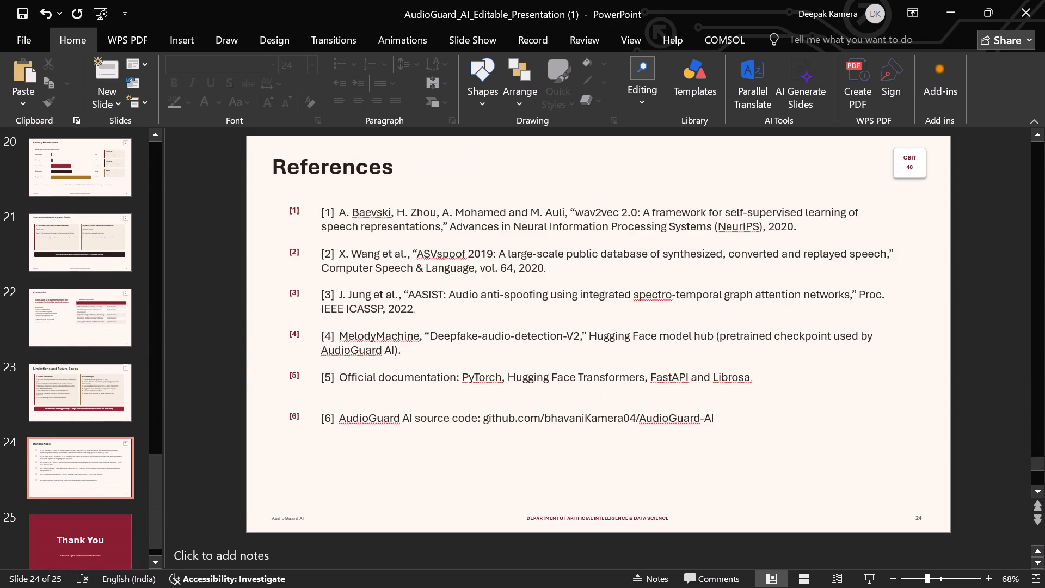
pyautogui.press('Down')
# Review the slides from "Thank You" back to "Literature Survey", including "Limitations and Future Scope", "Working Application" and "Audio Preprocessing Pipeline".
pyautogui.press('Up')
pyautogui.press('Up')
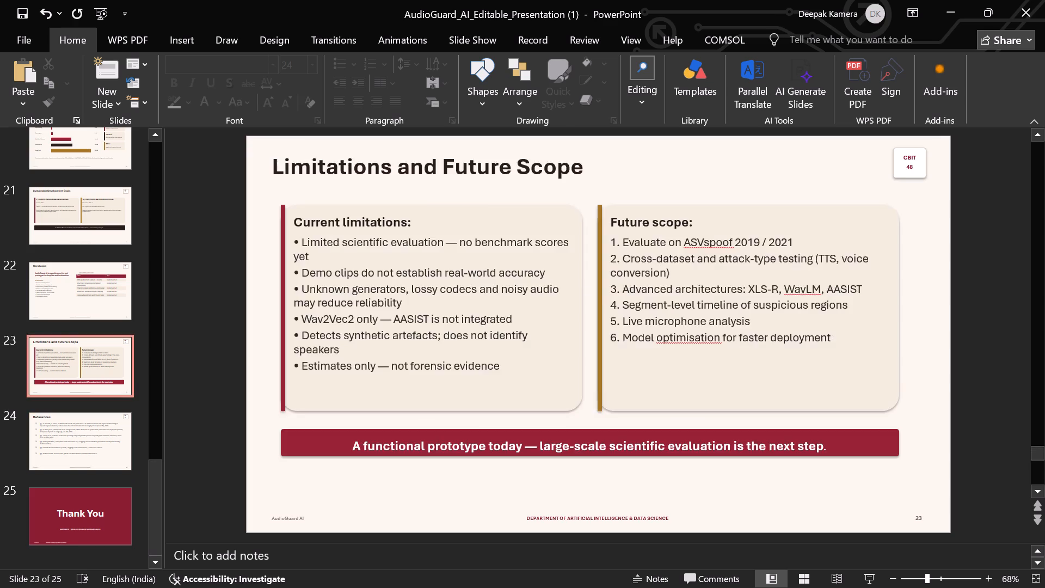
pyautogui.press('Up')
pyautogui.press('Up')
pyautogui.press('Up')
pyautogui.press('Up')
pyautogui.press('Up')
pyautogui.press('Up')
pyautogui.press('Up')
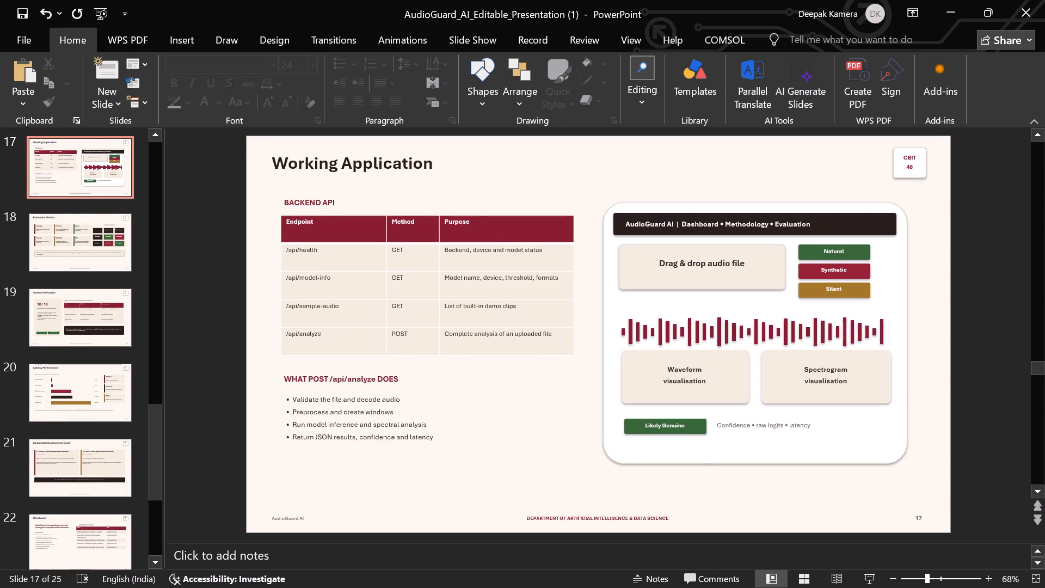
pyautogui.press('Up')
pyautogui.press('Up')
pyautogui.press('Up')
pyautogui.press('Up')
pyautogui.press('Up')
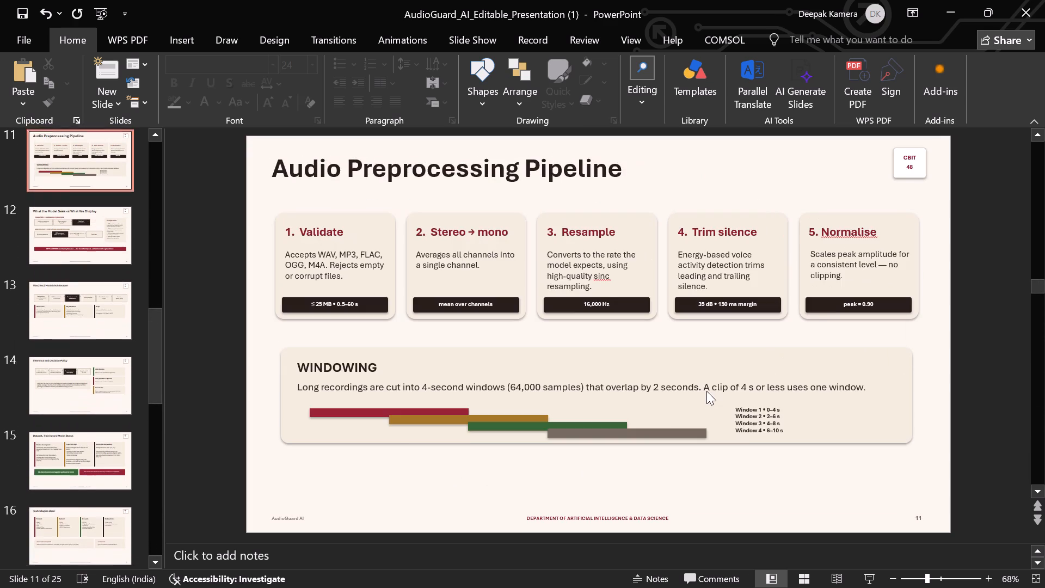
pyautogui.press('Up')
pyautogui.press('Up')
pyautogui.press('Up')
pyautogui.press('Up')
pyautogui.press('Up')
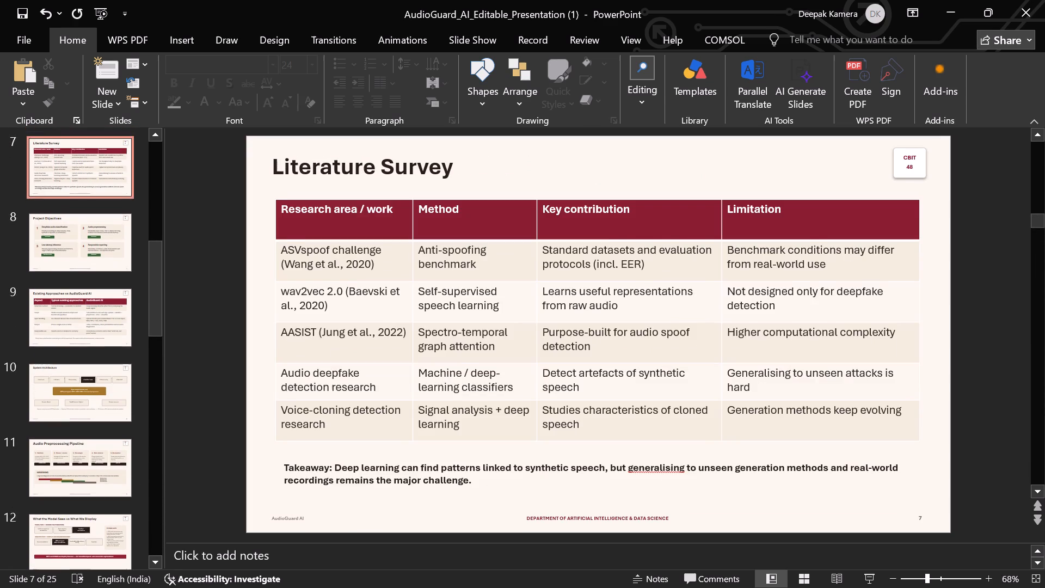
# Review the slides from "Digital Audio in Four Ideas" to "Wav2Vec2 Model Architecture", including "Project Objectives" and "Existing Approaches vs AudioGuard AI".
pyautogui.press('Up')
pyautogui.press('Down')
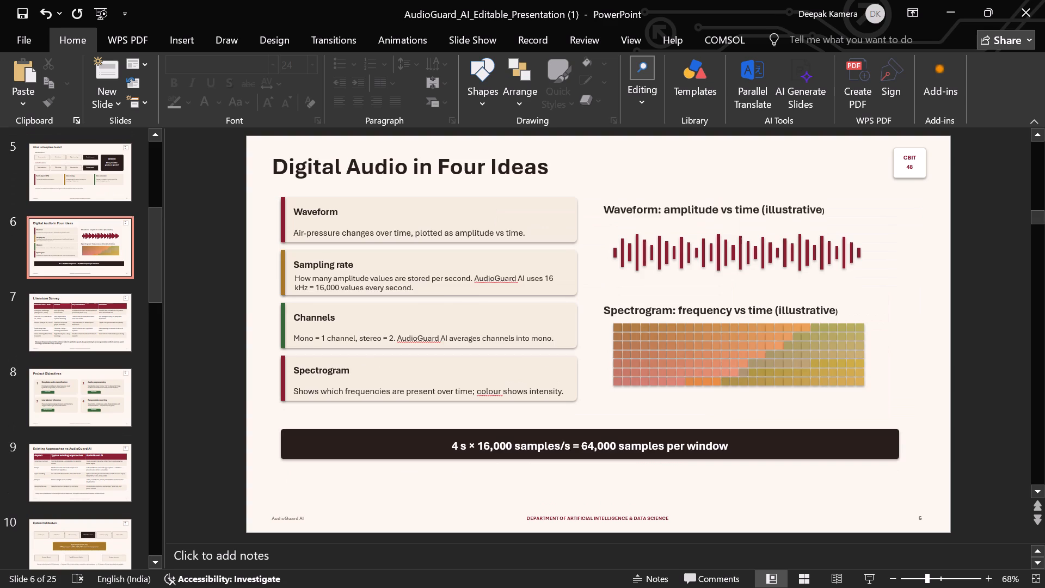
pyautogui.press('Down')
pyautogui.press('Down')
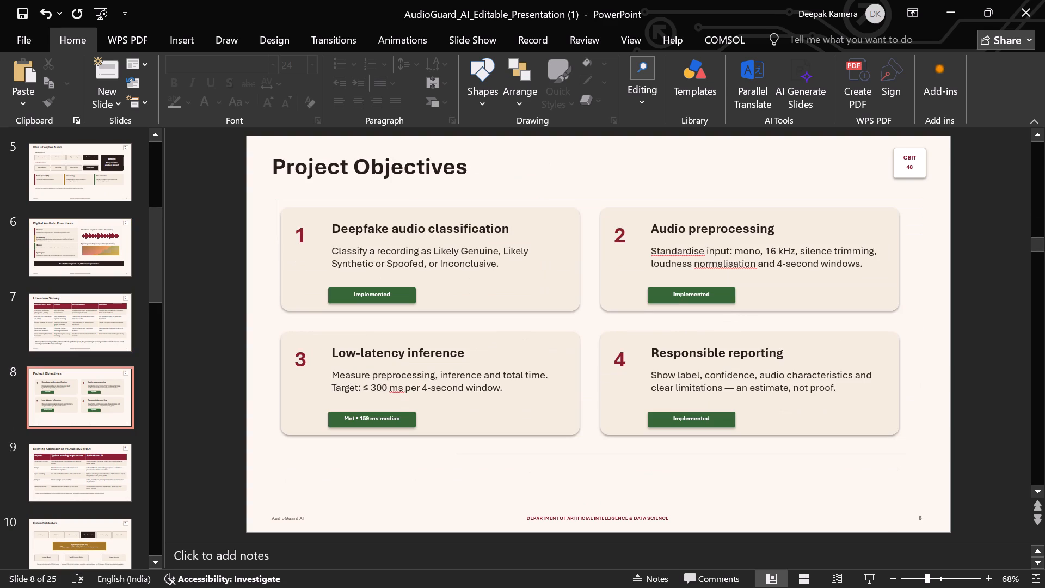
pyautogui.press('Down')
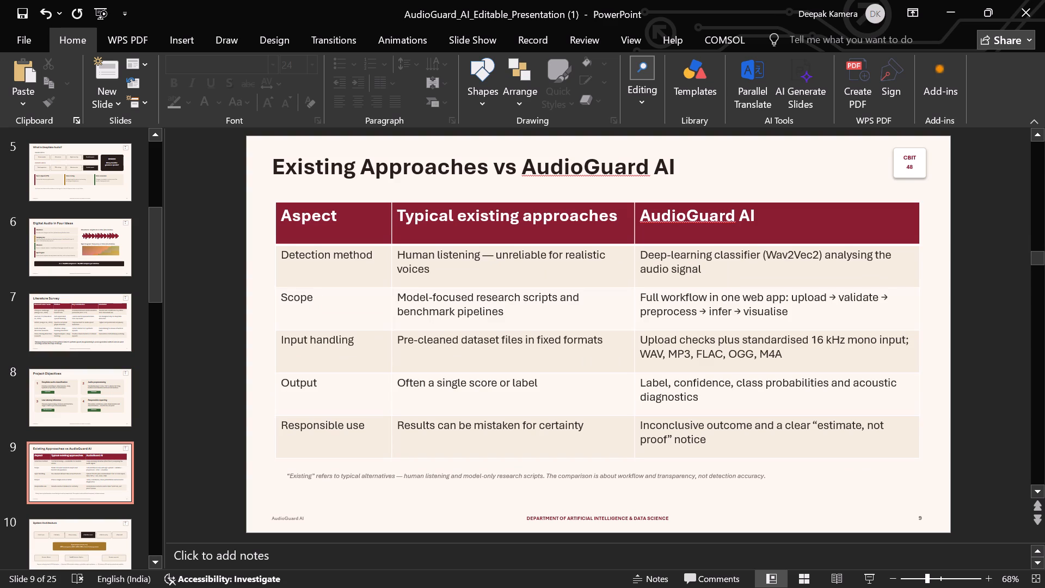
pyautogui.press('Down')
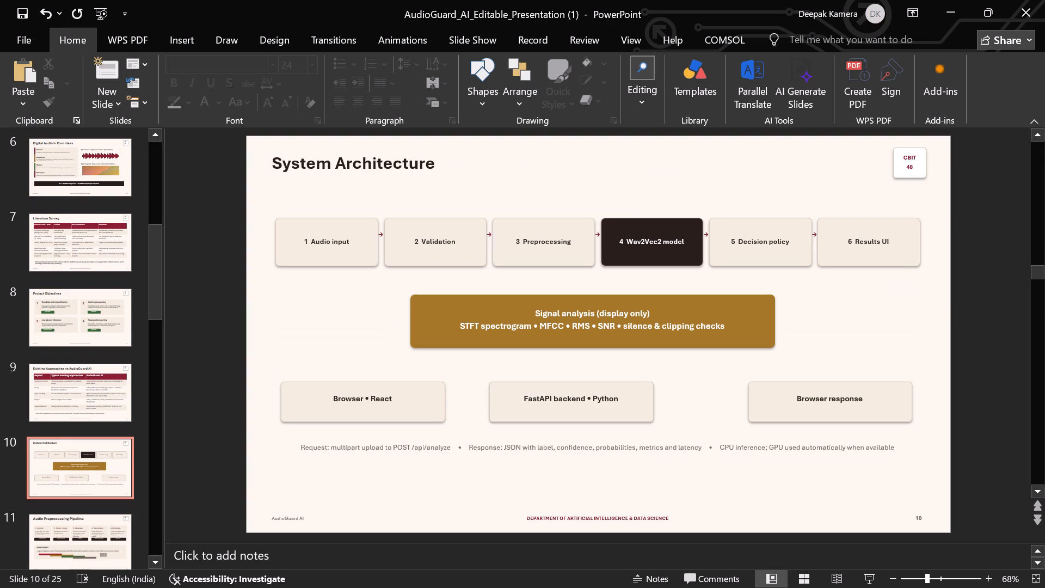
pyautogui.press('Down')
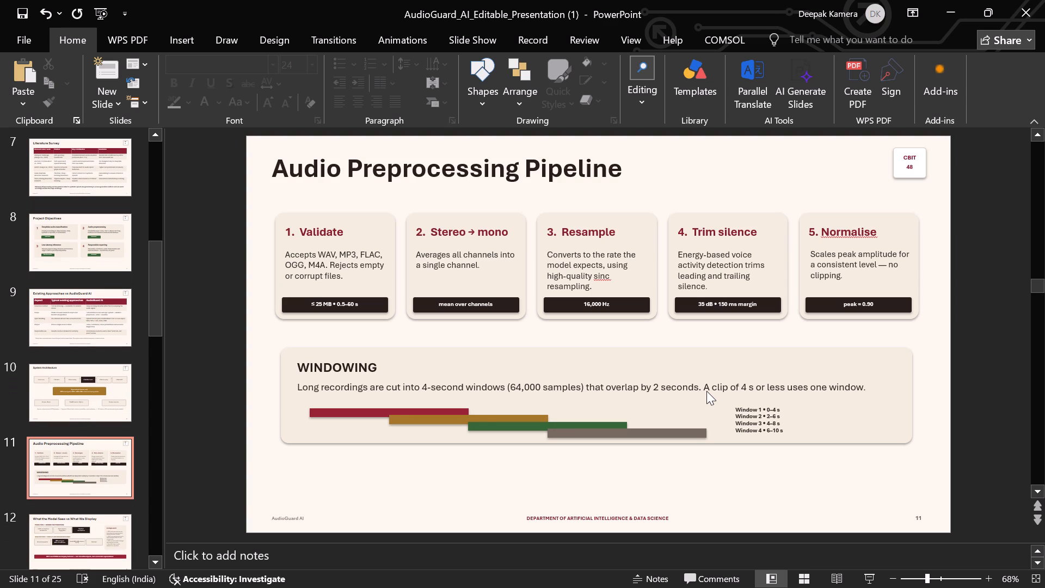
pyautogui.press('Down')
pyautogui.press('Down')
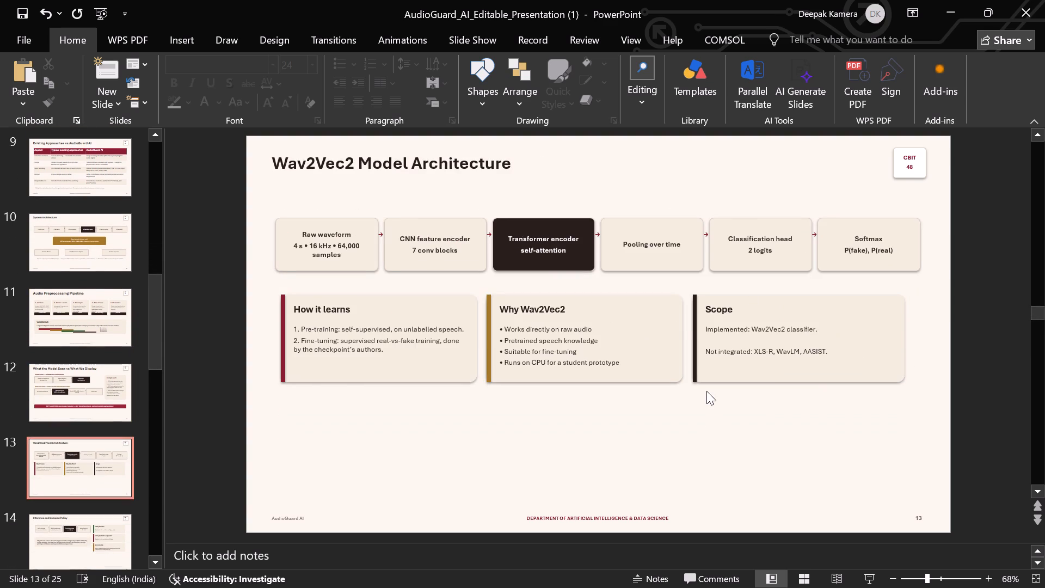
# Compare the slides around "Wav2Vec2 Model Architecture" with the earlier "What the Model Sees vs What We Display", "Audio Preprocessing Pipeline" and "System Architecture".
pyautogui.press('Down')
pyautogui.press('Up')
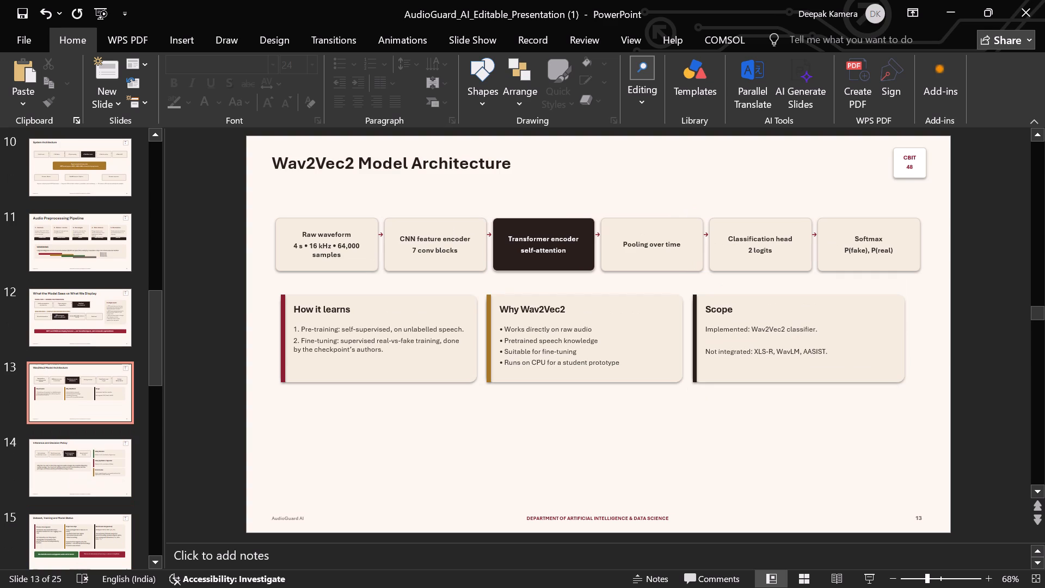
pyautogui.press('Down')
pyautogui.press('Up')
pyautogui.press('Up')
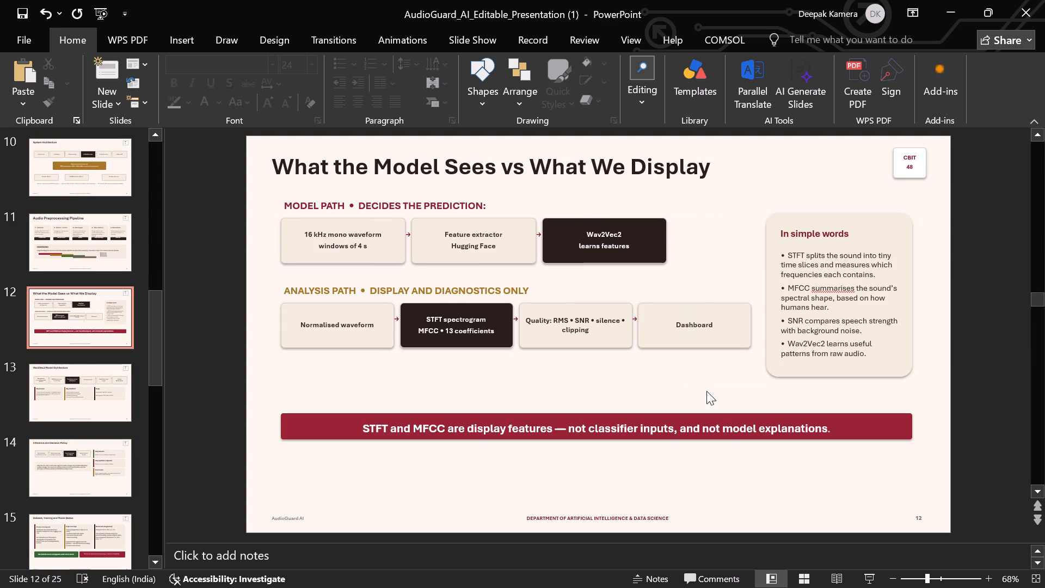
pyautogui.press('Down')
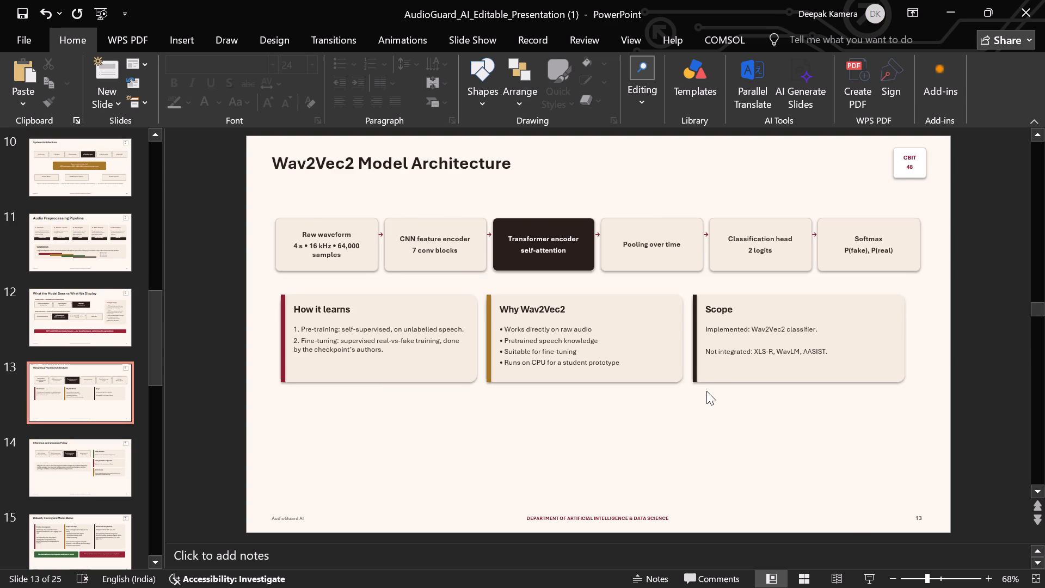
pyautogui.press('Up')
pyautogui.press('Up')
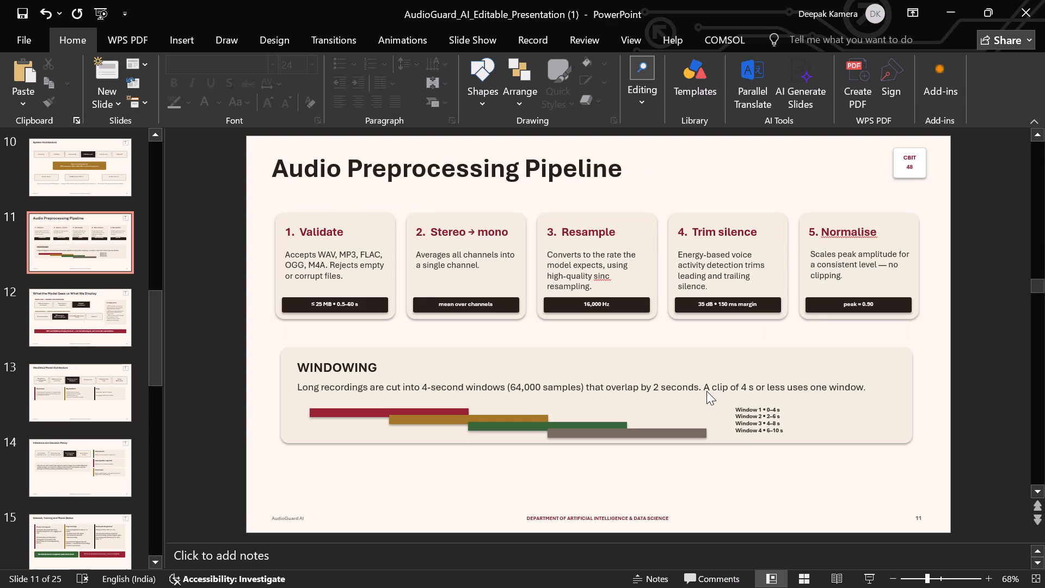
pyautogui.press('Up')
pyautogui.press('Up')
pyautogui.press('Down')
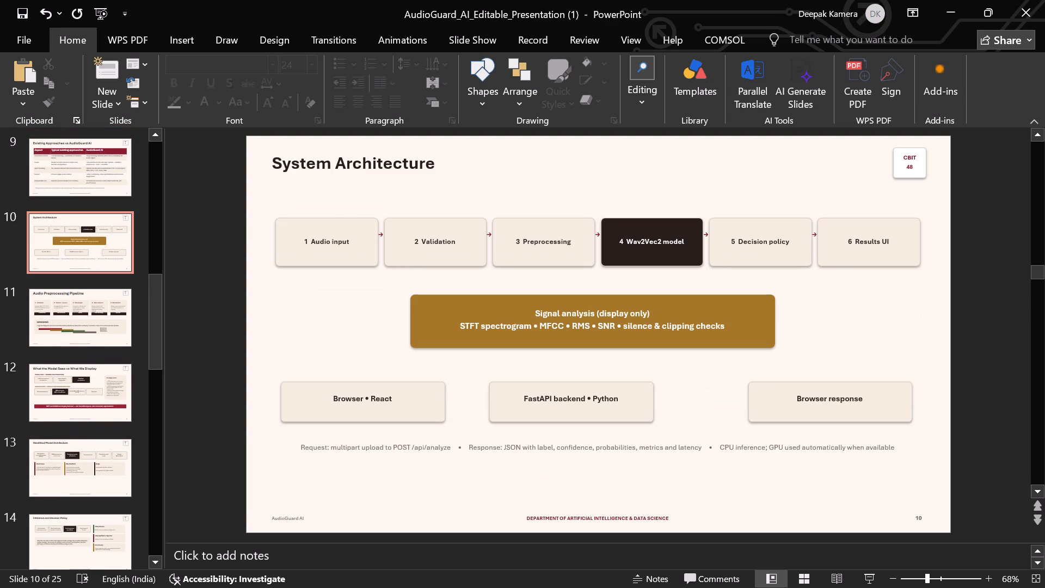
pyautogui.press('Down')
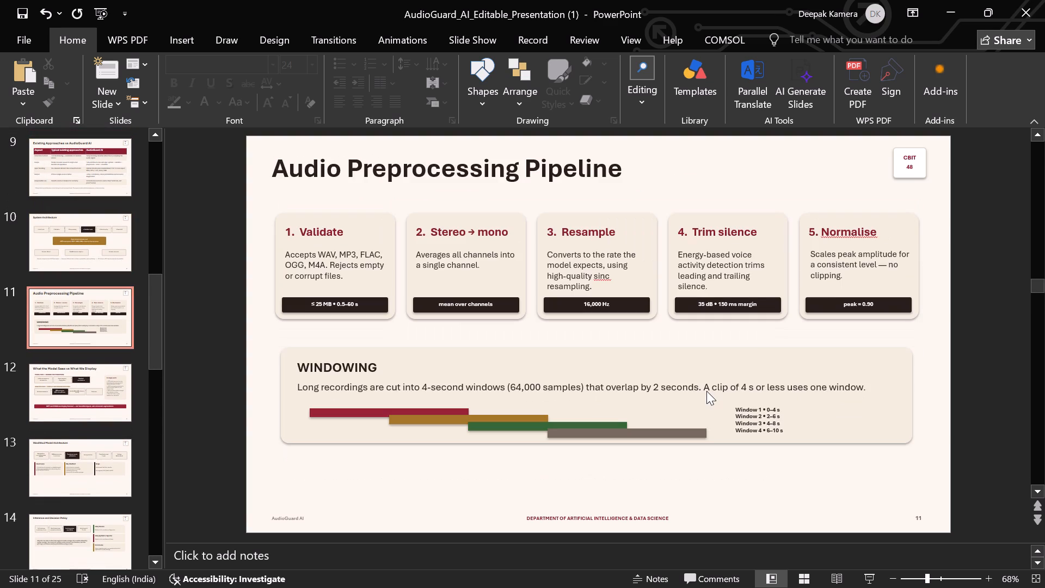
# Review the slides from "What the Model Sees vs What We Display" to "Evaluation Metrics", including "Inference and Decision Policy", "Technologies Used" and "Working Application".
pyautogui.press('Down')
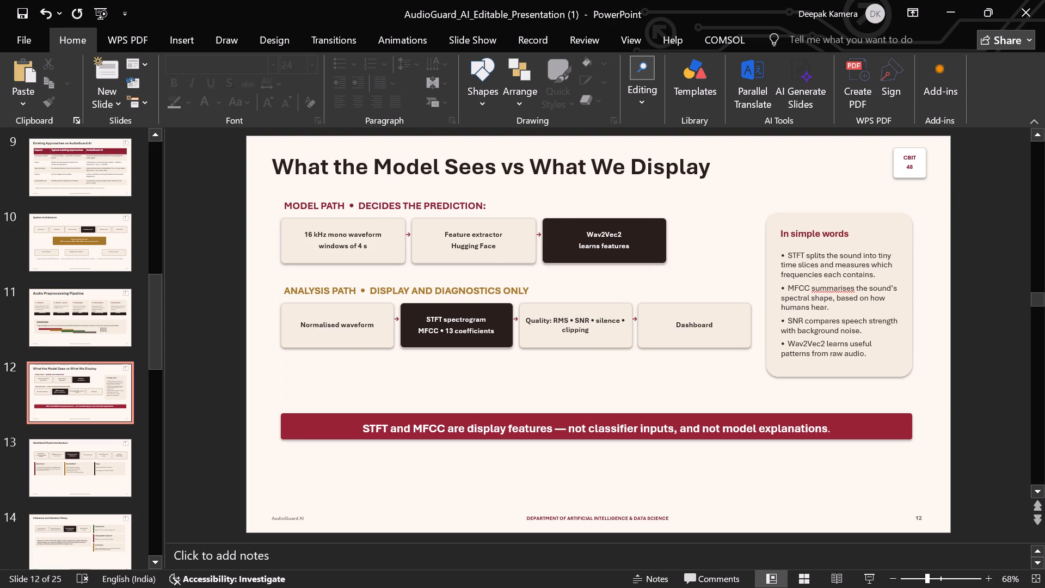
pyautogui.press('Down')
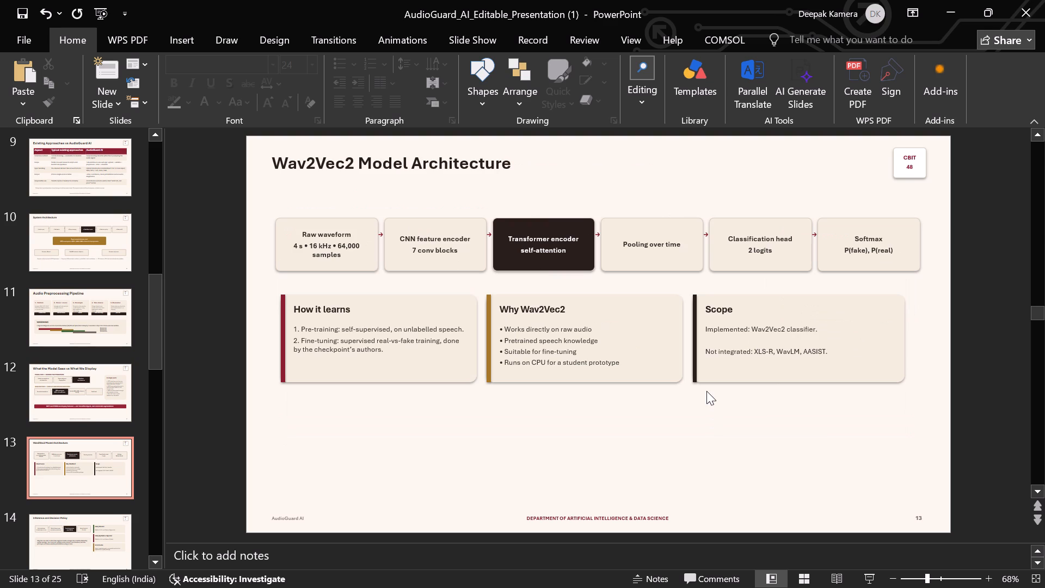
pyautogui.press('Down')
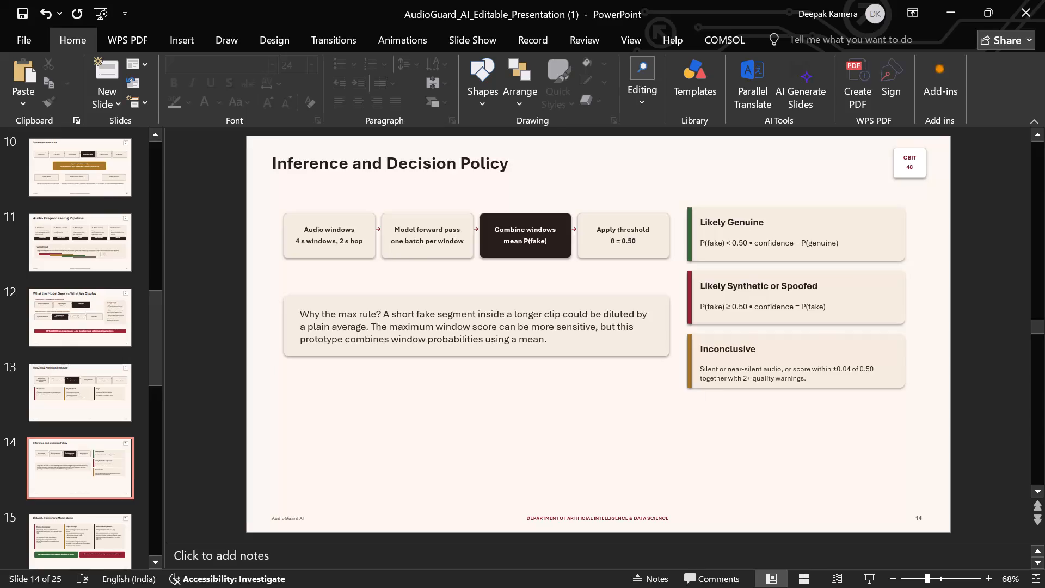
pyautogui.press('Down')
pyautogui.press('Down')
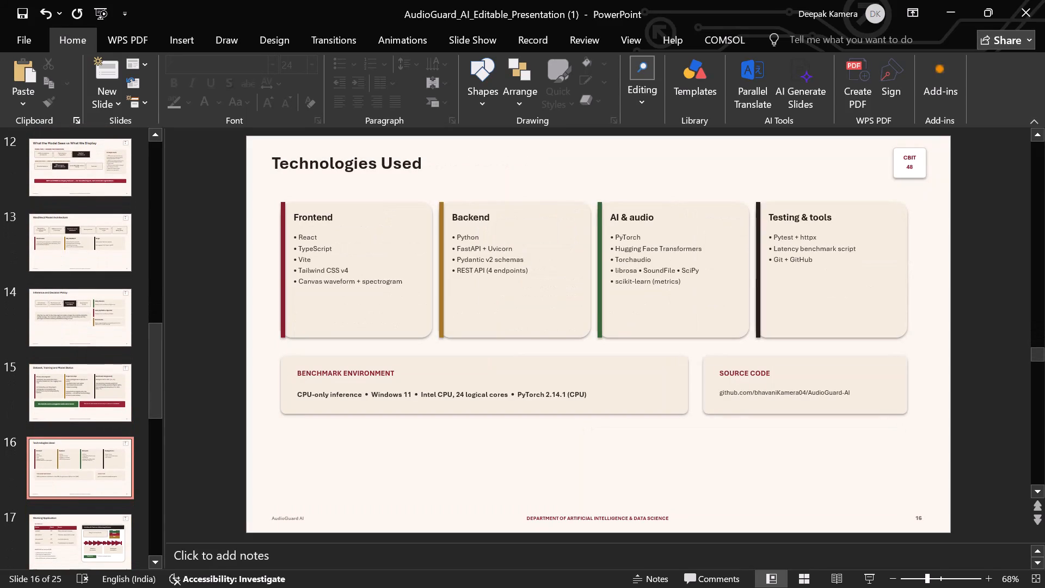
pyautogui.press('Down')
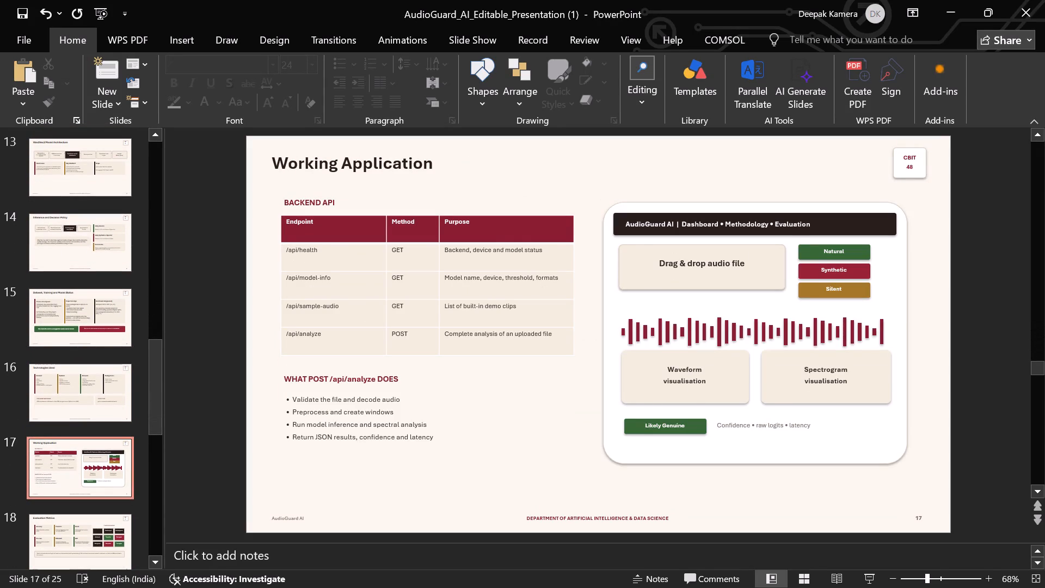
pyautogui.press('Down')
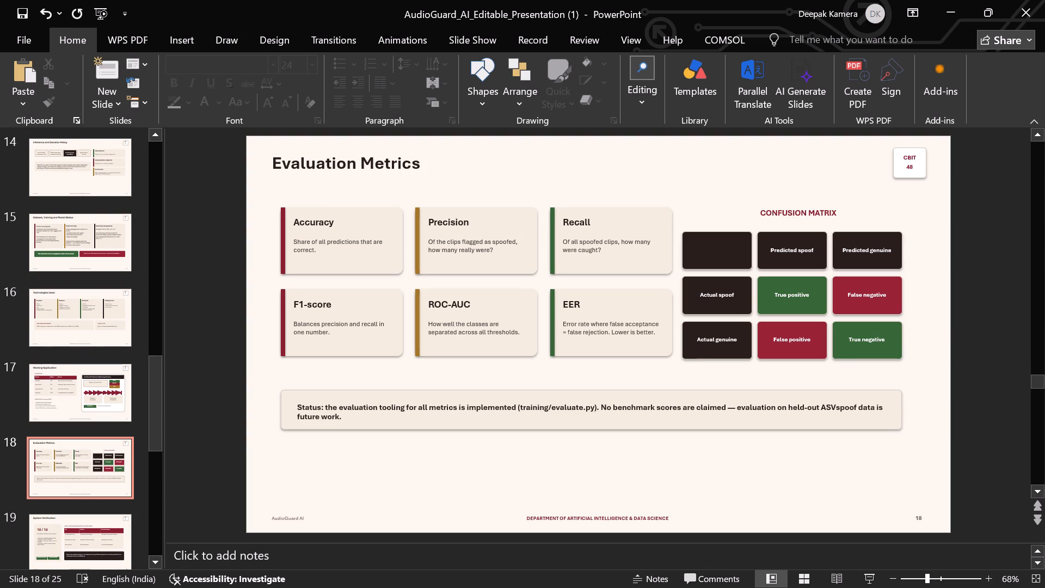
# Inspect the text boxes of the metric cards on the "Evaluation Metrics" slide, from Accuracy and Precision to ROC-AUC and F1-score.
pyautogui.click(348, 228)
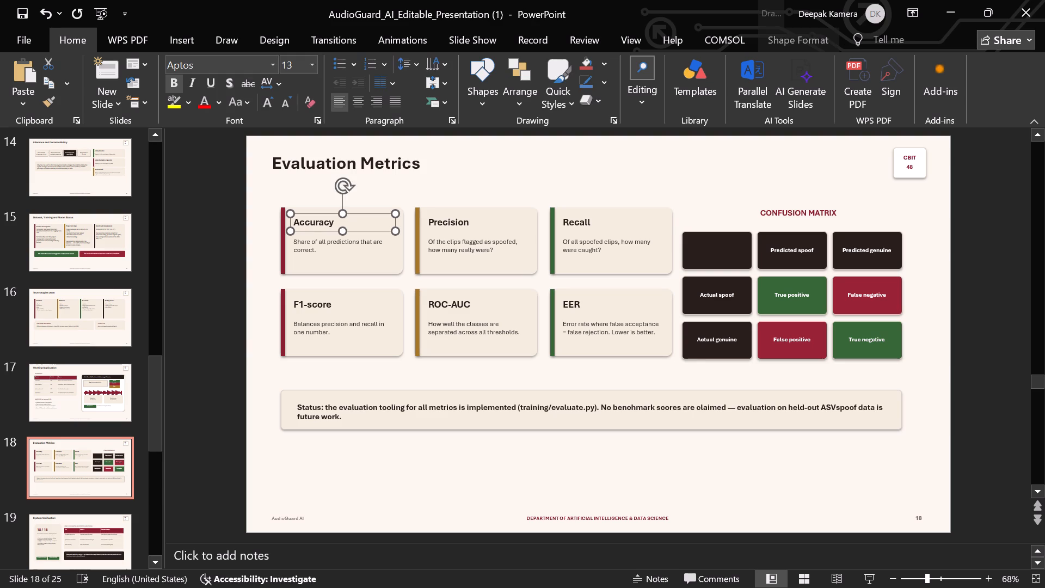
pyautogui.click(441, 239)
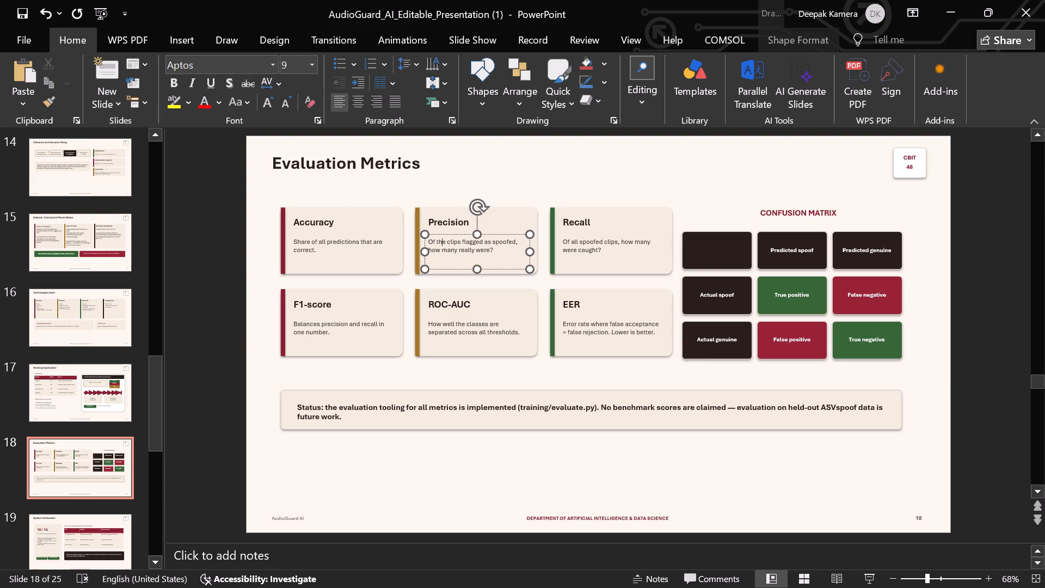
pyautogui.click(583, 254)
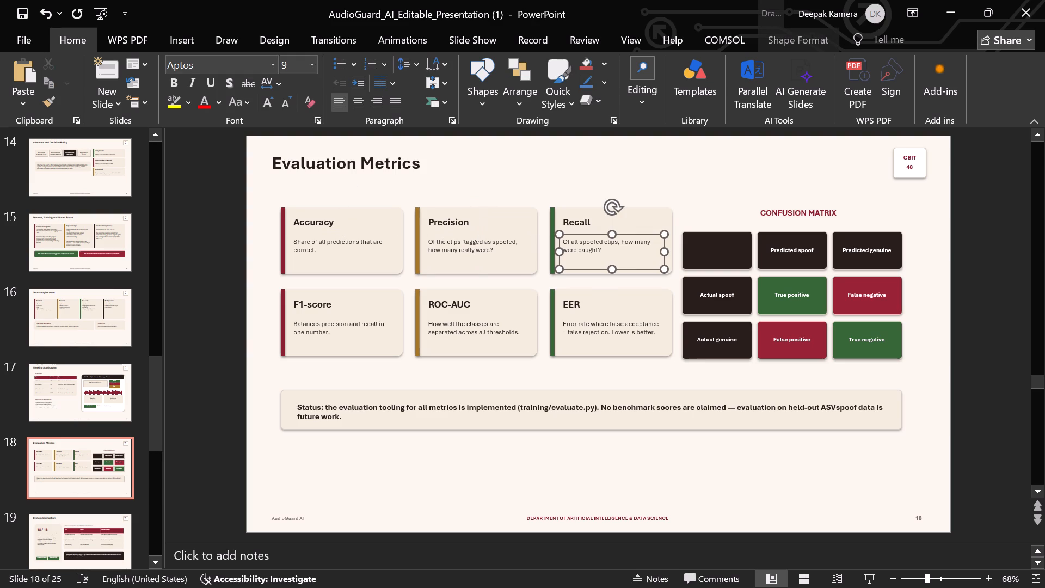
pyautogui.click(598, 324)
pyautogui.click(445, 324)
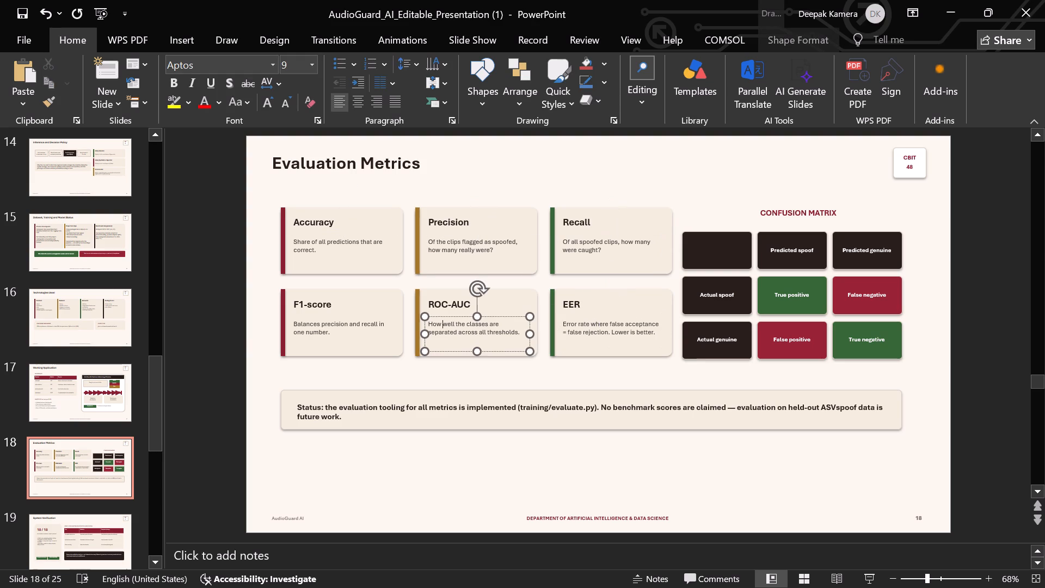
pyautogui.click(324, 329)
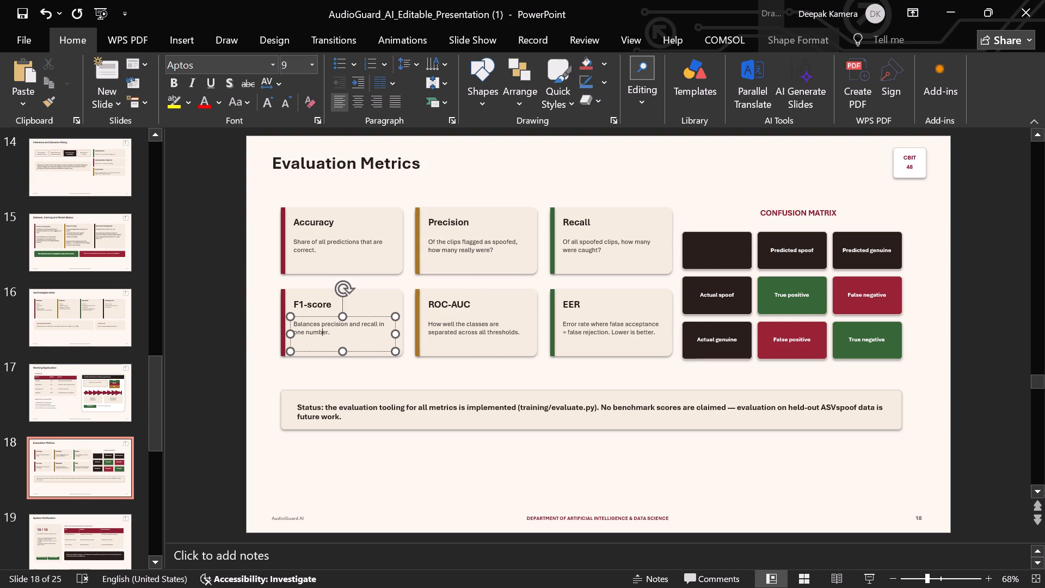
pyautogui.click(377, 379)
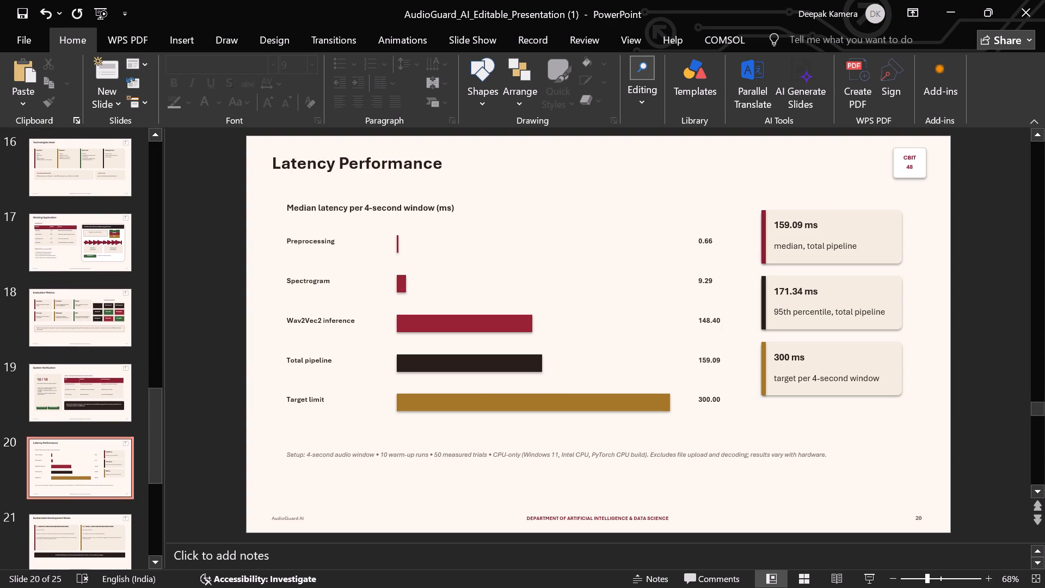
# Look over the slides between "Technologies Used" and "Sustainable Development Goals", comparing "Evaluation Metrics" with "System Verification".
pyautogui.scroll(1, 432, 210)
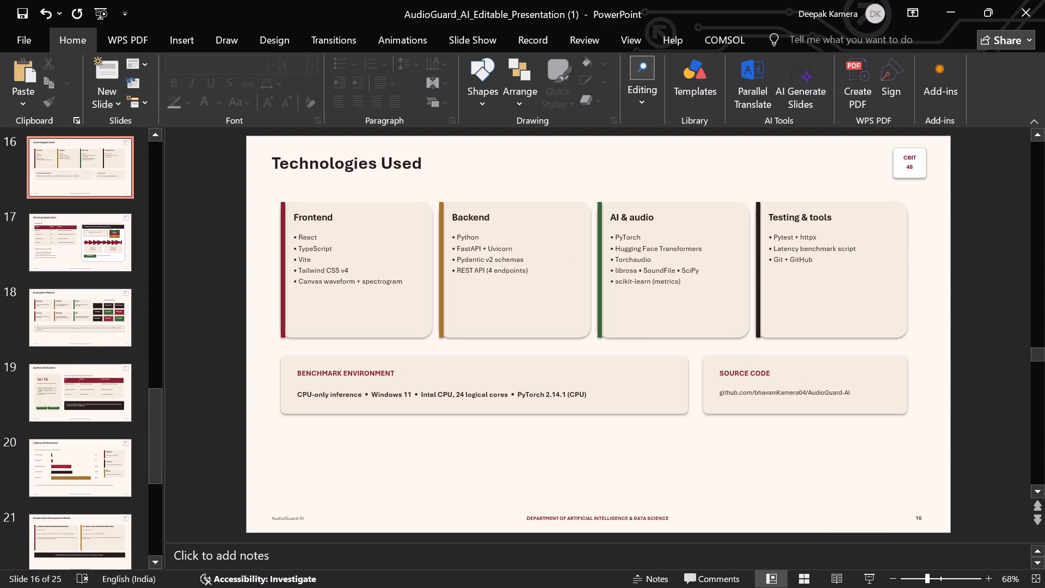
pyautogui.scroll(1, 432, 210)
pyautogui.scroll(-2, 432, 210)
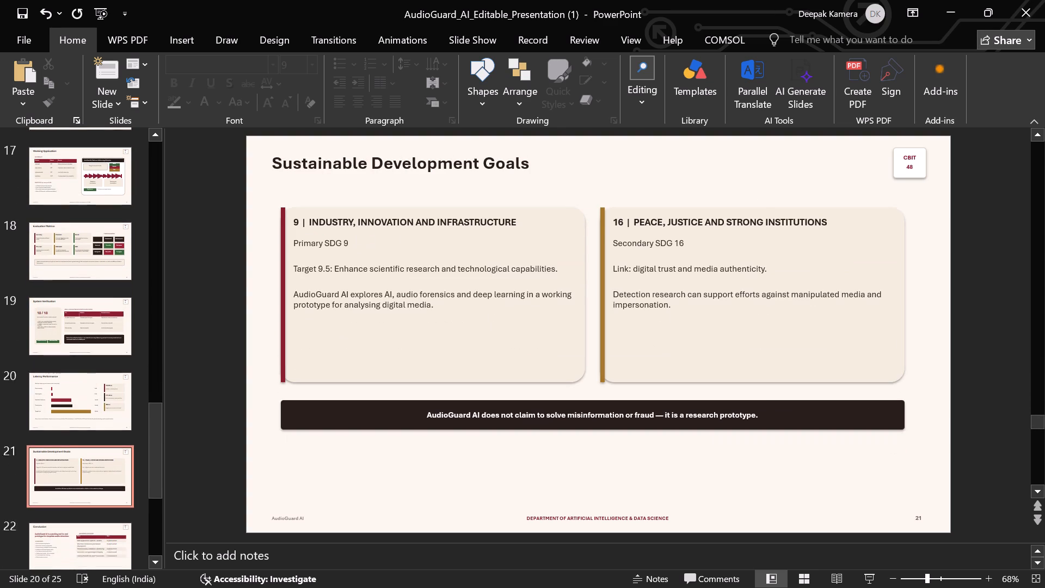
pyautogui.scroll(2, 432, 210)
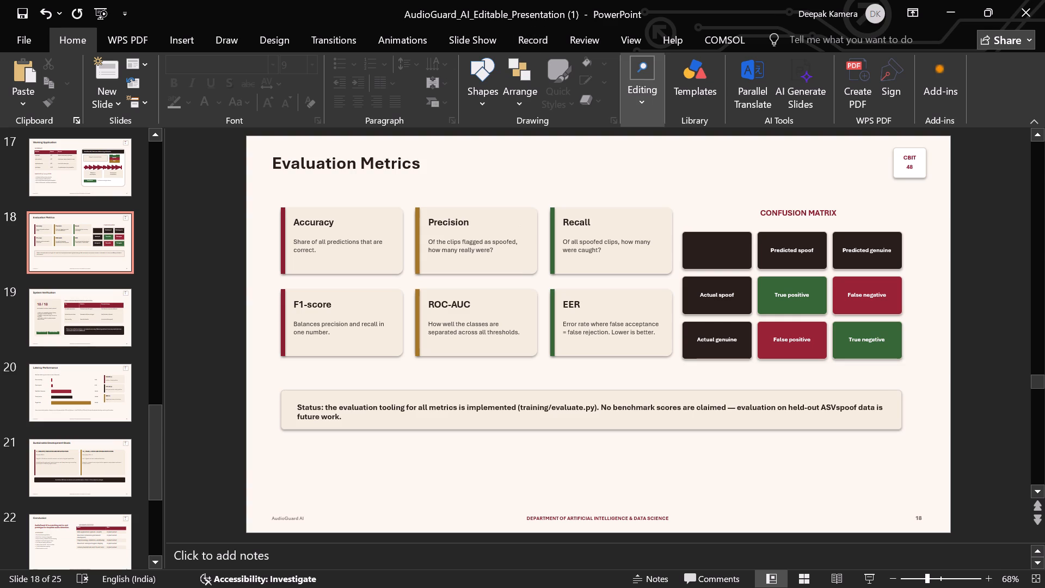
pyautogui.press('Down')
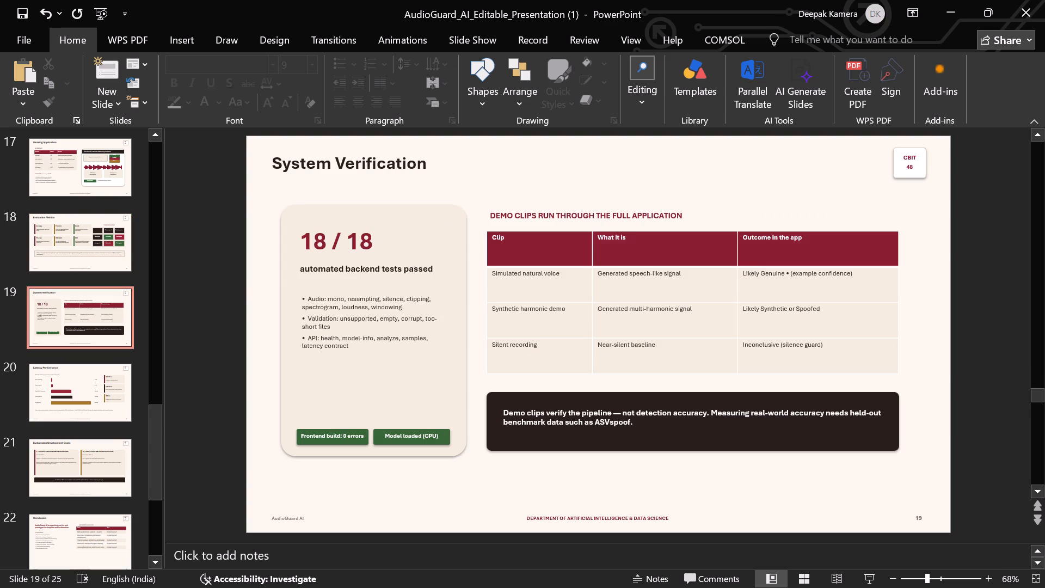
pyautogui.press('Up')
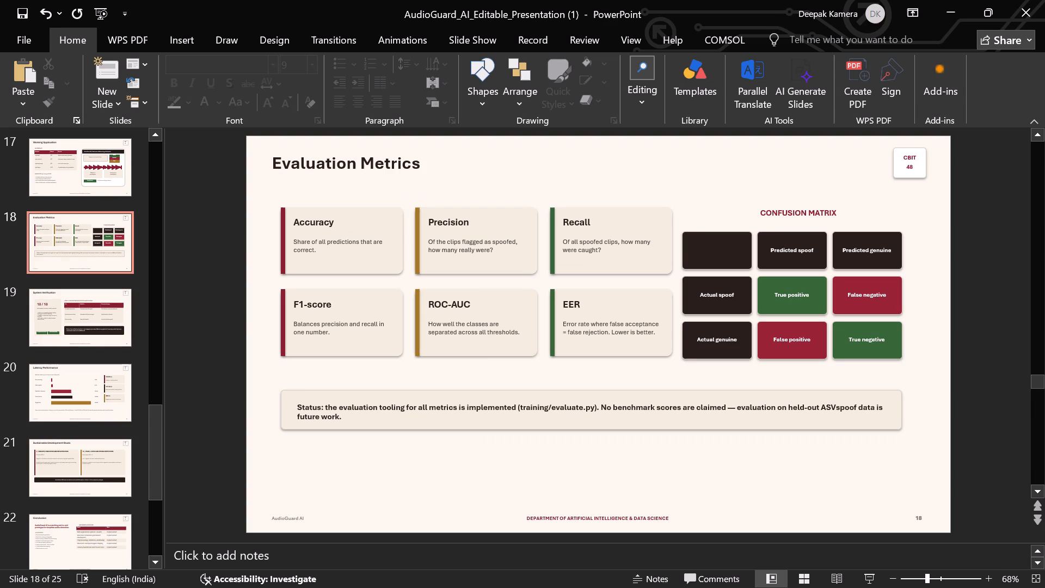
pyautogui.press('Down')
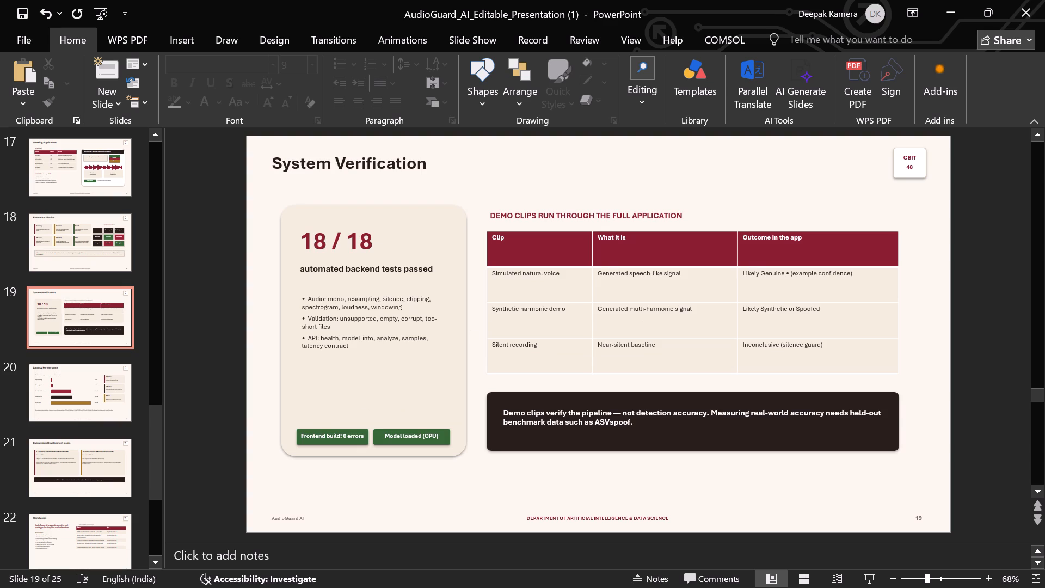
# Set the font size of all text in the "System Verification" slide's demo clips table to 14.
pyautogui.moveTo(834, 353); pyautogui.dragTo(521, 265)
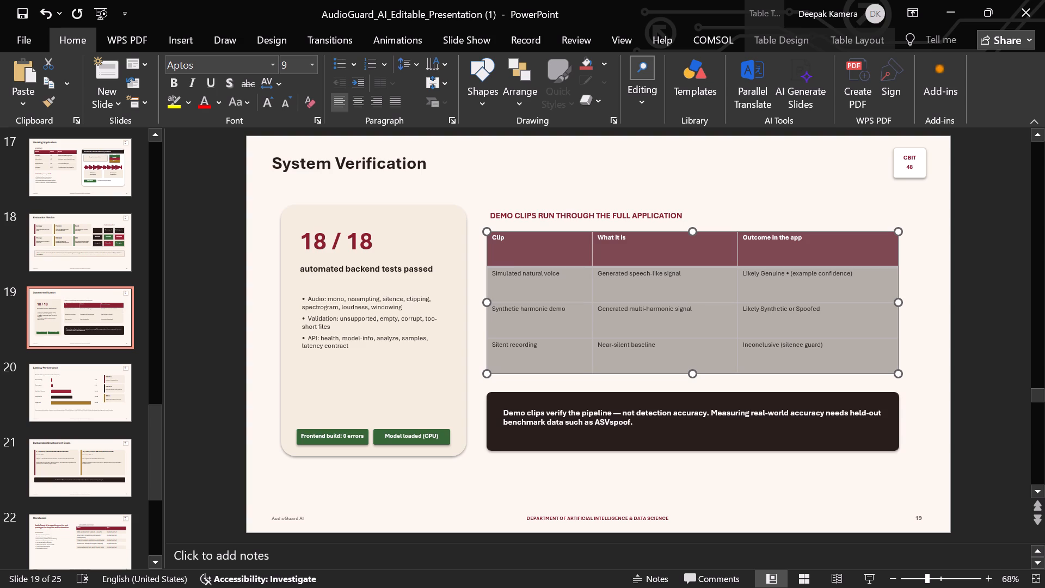
pyautogui.click(690, 322)
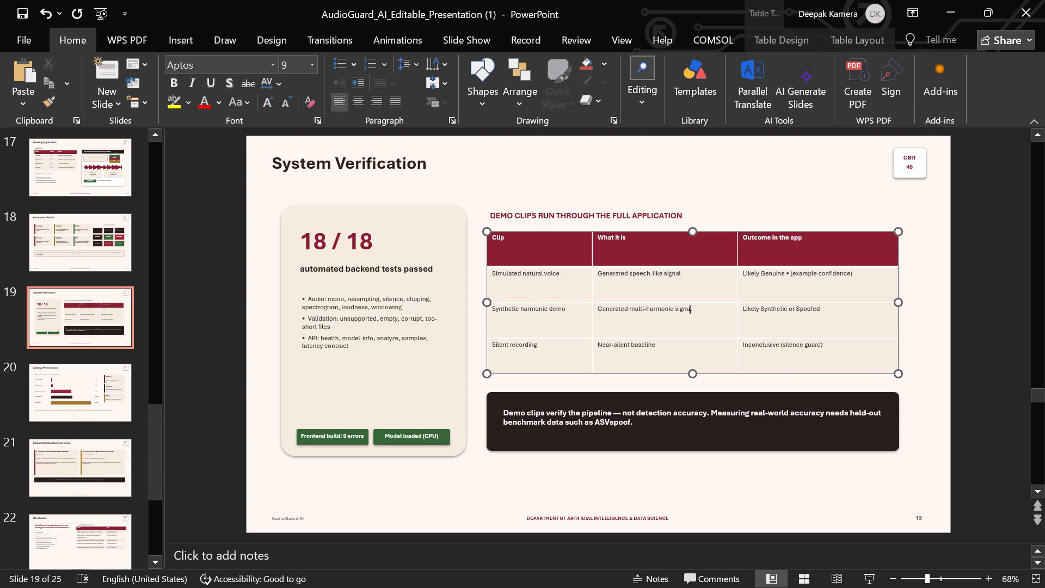
pyautogui.moveTo(822, 348); pyautogui.dragTo(513, 251)
pyautogui.rightClick(513, 251)
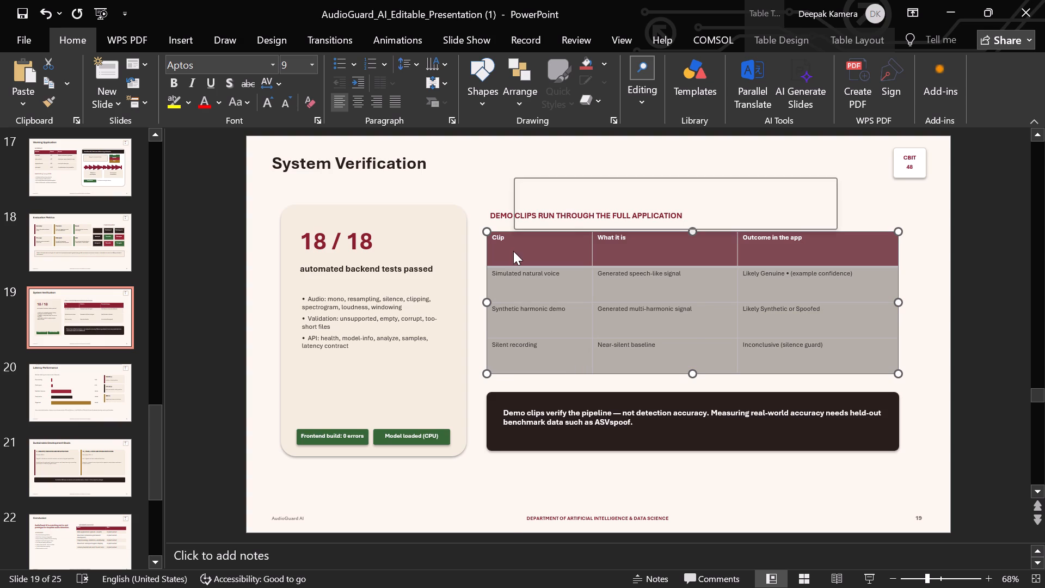
pyautogui.click(656, 193)
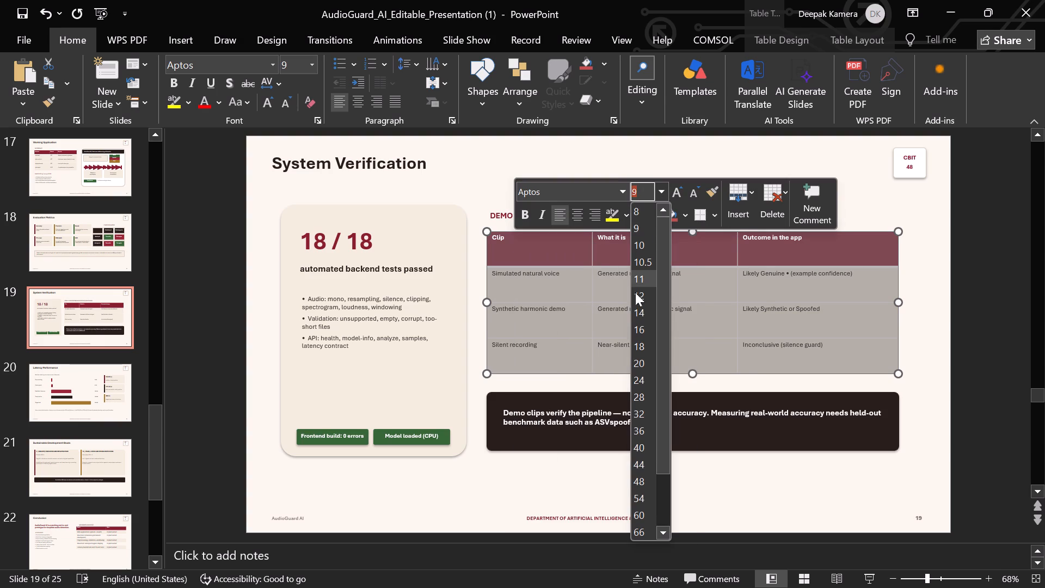
pyautogui.click(636, 311)
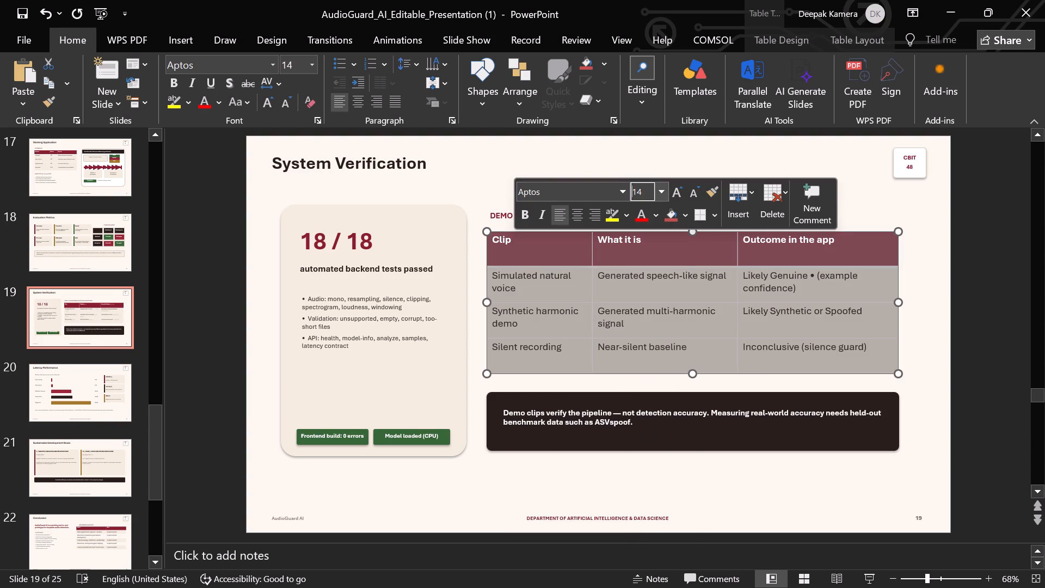
# Set the font size of the Audio, Validation and API bullet list on the "System Verification" slide to 12.
pyautogui.click(636, 311)
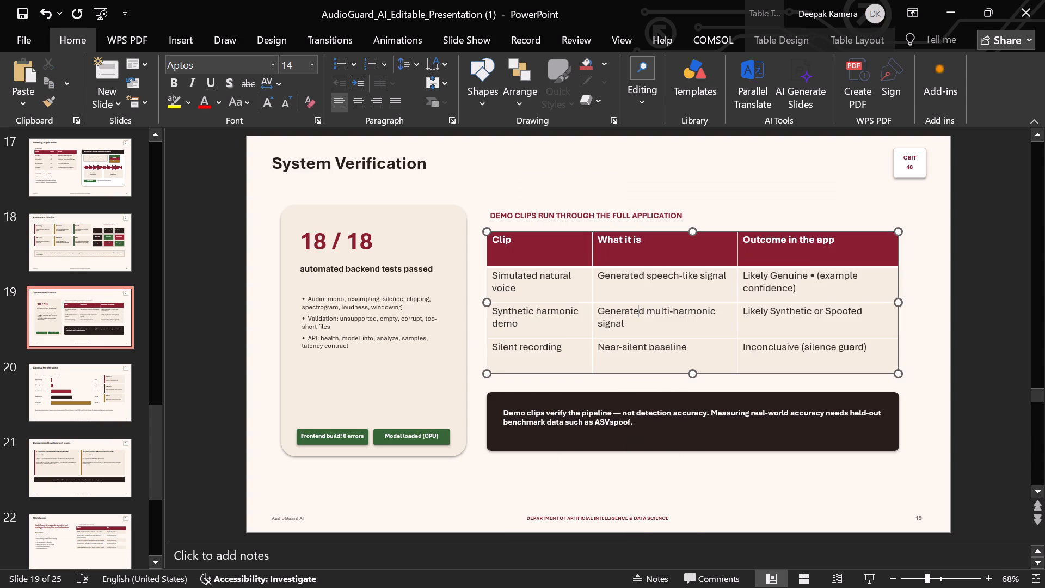
pyautogui.moveTo(356, 348); pyautogui.dragTo(304, 300)
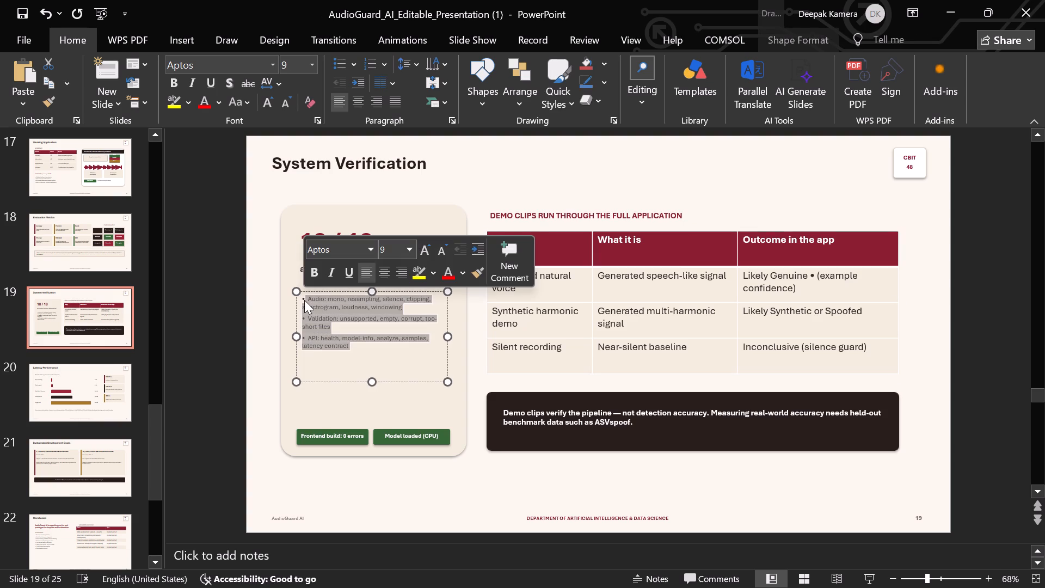
pyautogui.click(405, 245)
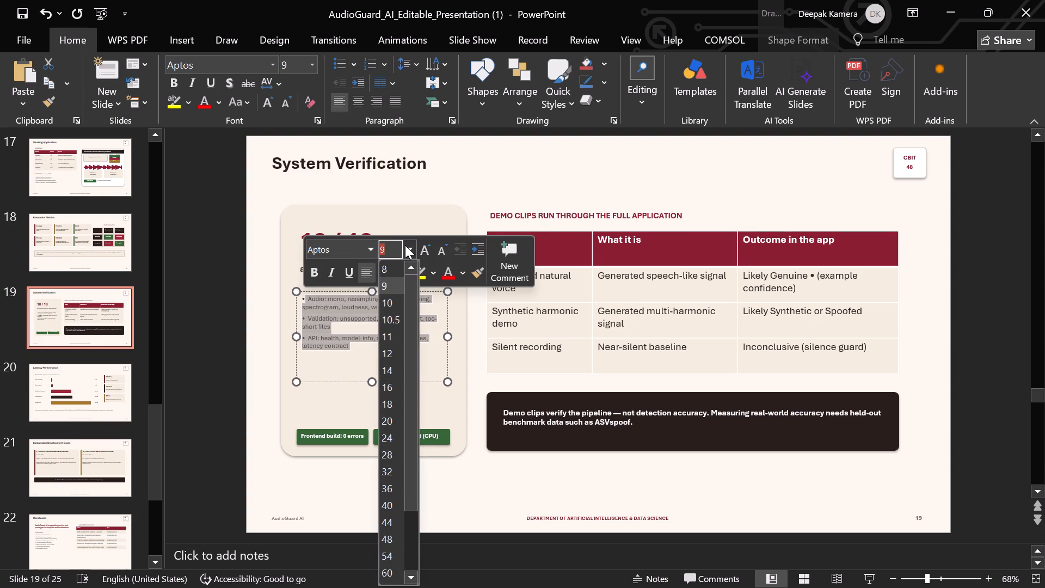
pyautogui.click(384, 361)
pyautogui.click(384, 361)
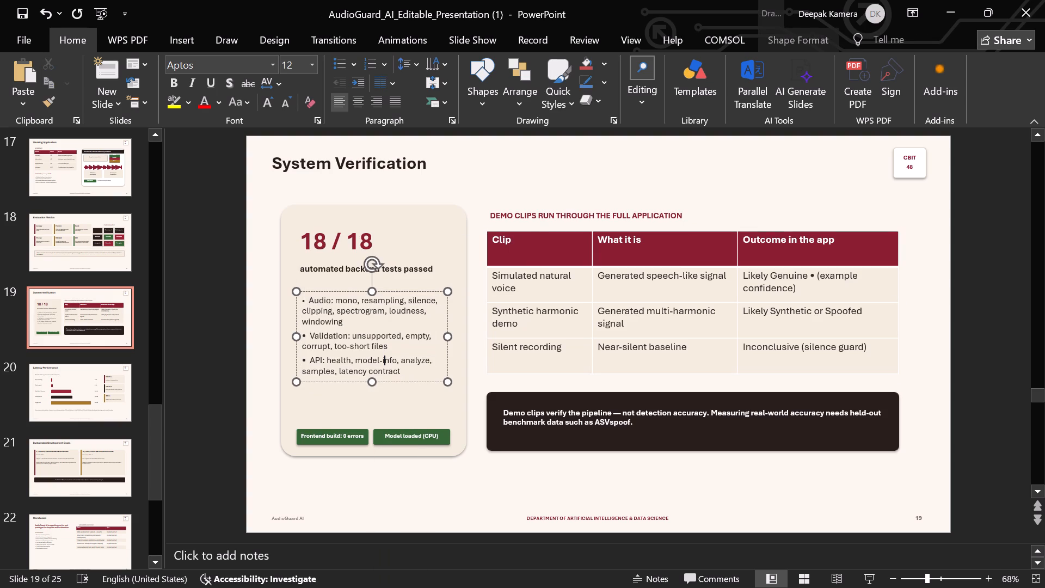
# Enlarge the "automated backend tests passed" line on the "System Verification" slide to font size 16.
pyautogui.click(425, 268)
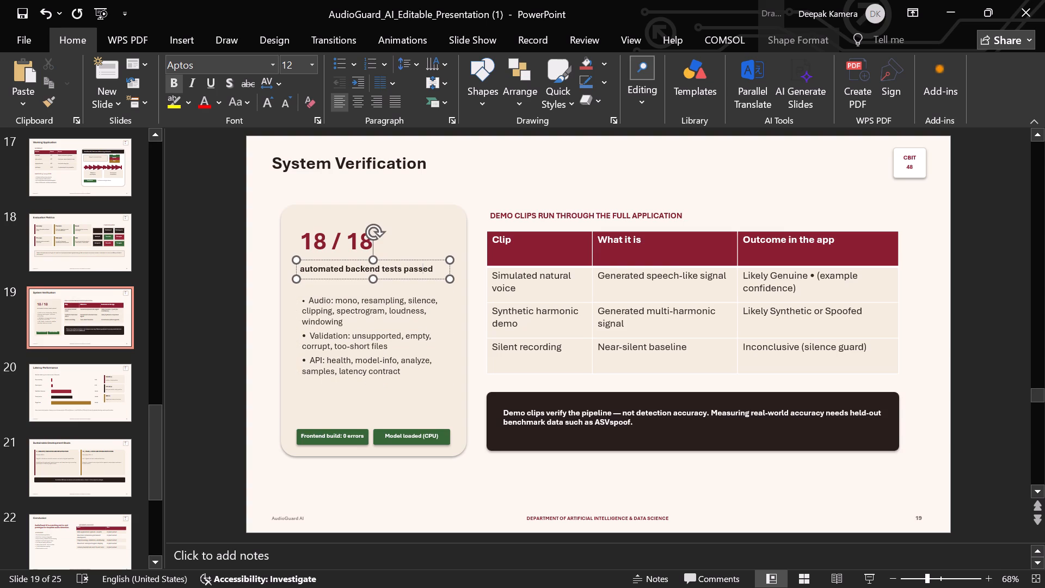
pyautogui.moveTo(432, 268); pyautogui.dragTo(305, 261)
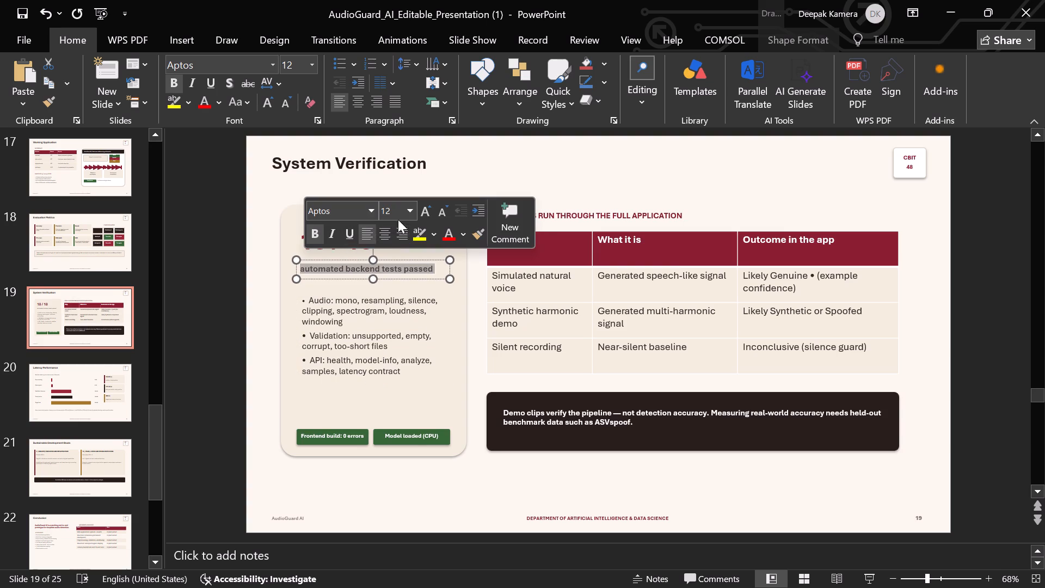
pyautogui.click(407, 215)
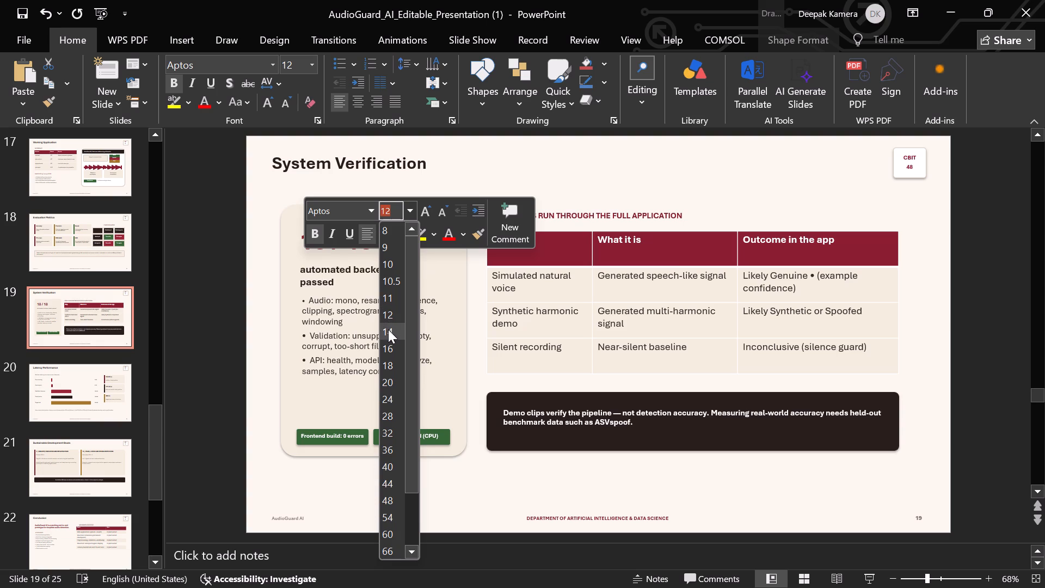
pyautogui.click(388, 329)
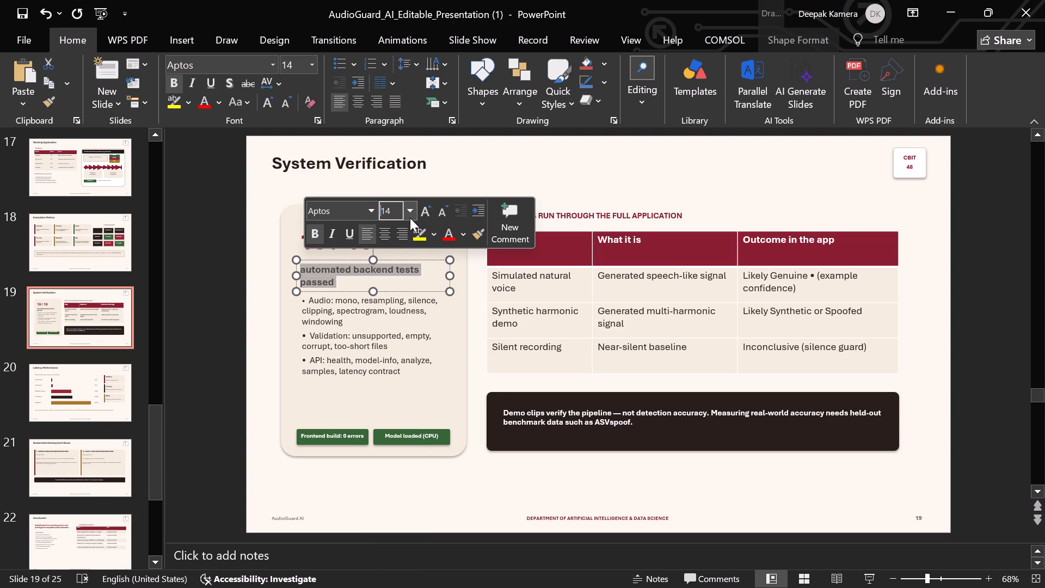
pyautogui.click(409, 210)
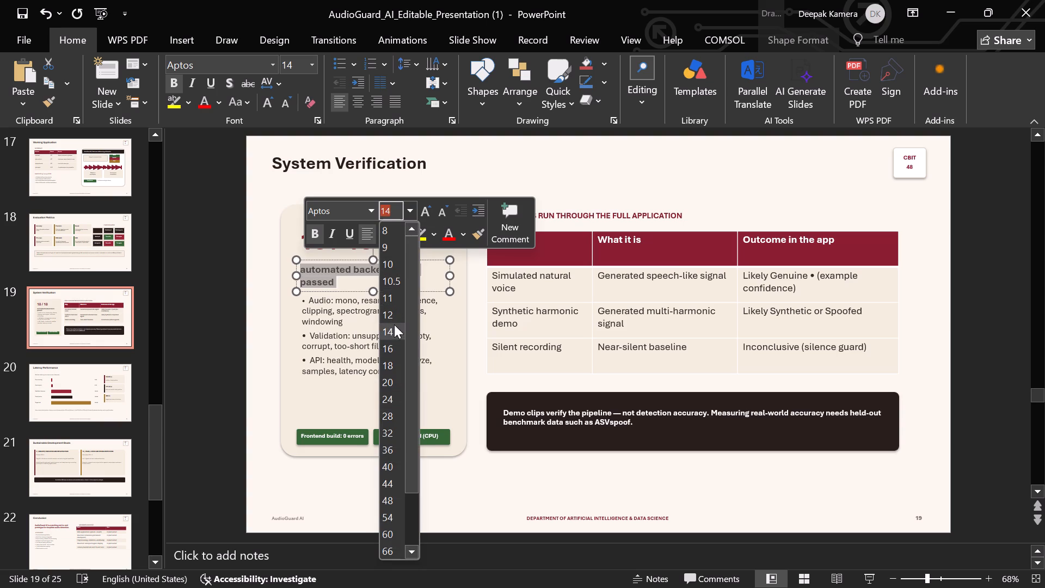
pyautogui.click(391, 343)
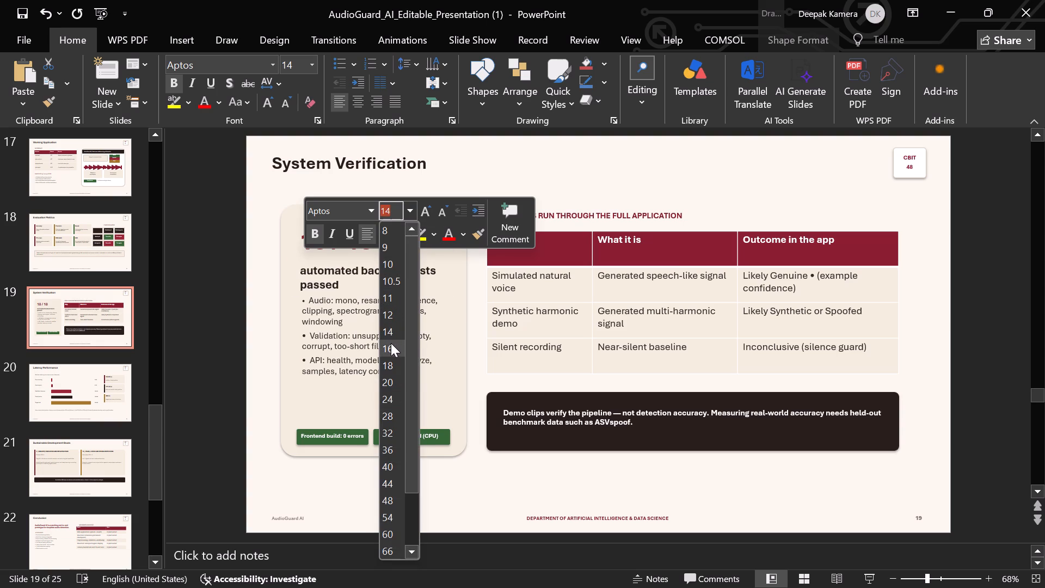
pyautogui.click(402, 330)
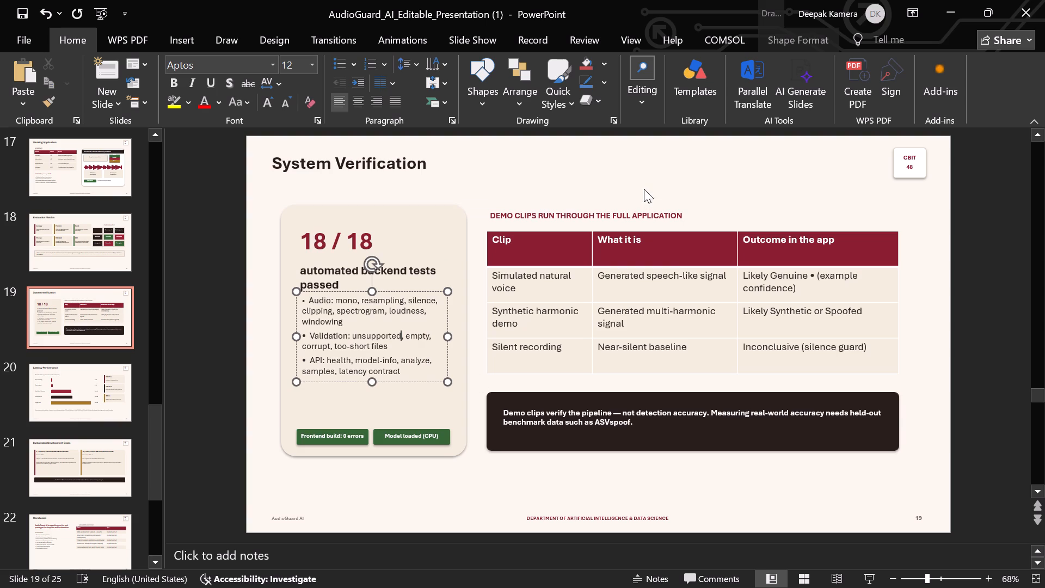
# Set the font size of the "DEMO CLIPS RUN THROUGH THE FULL APPLICATION" heading above the table to 14.
pyautogui.click(677, 212)
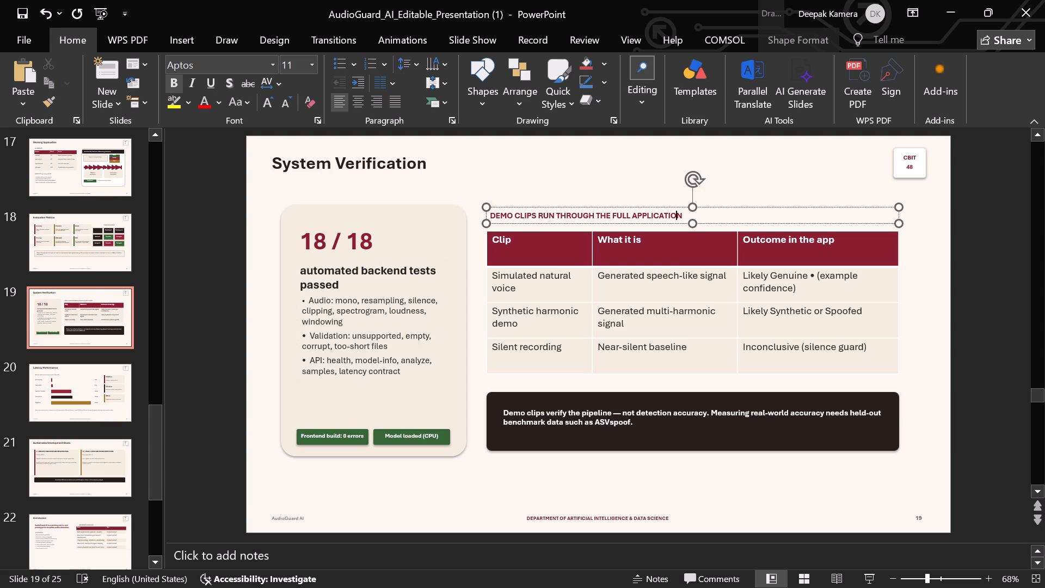
pyautogui.moveTo(682, 215); pyautogui.dragTo(488, 205)
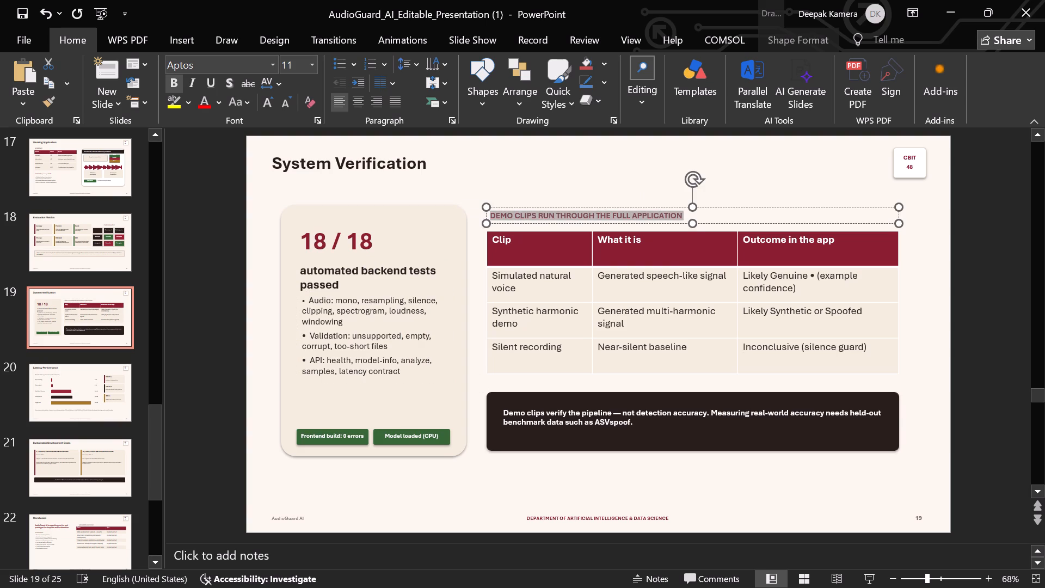
pyautogui.moveTo(488, 205); pyautogui.dragTo(489, 205)
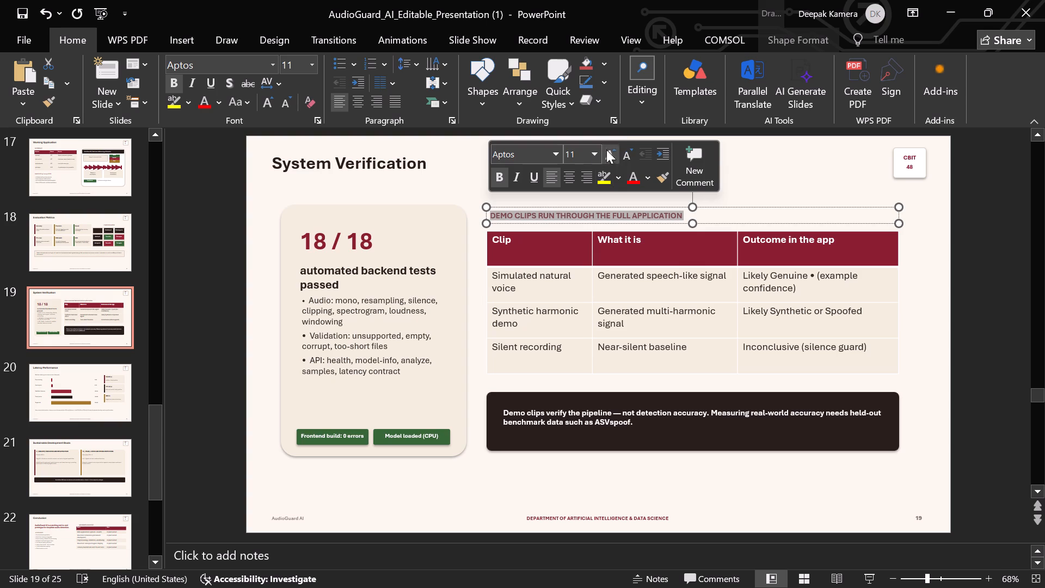
pyautogui.click(591, 161)
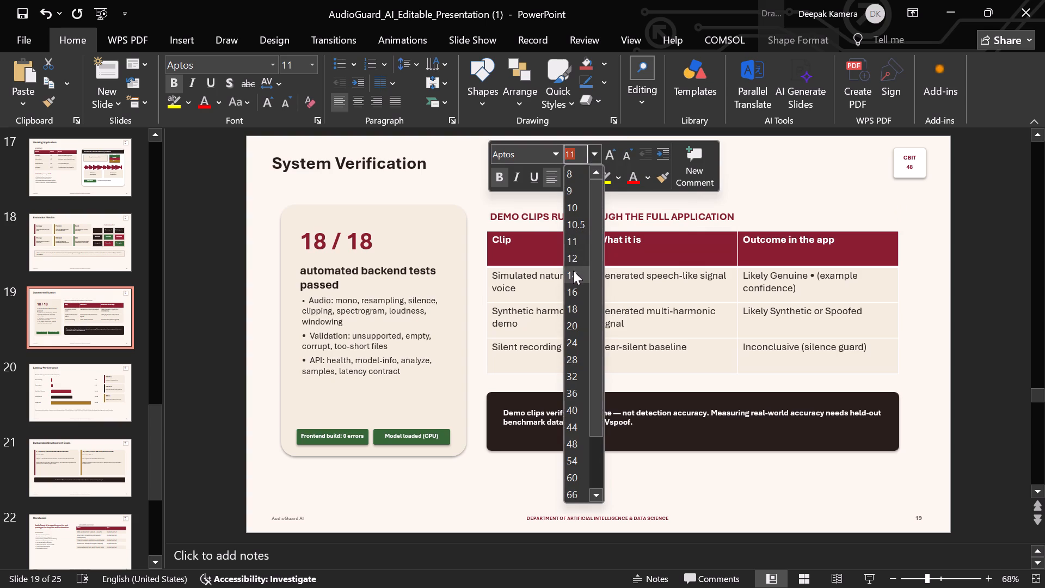
pyautogui.click(572, 269)
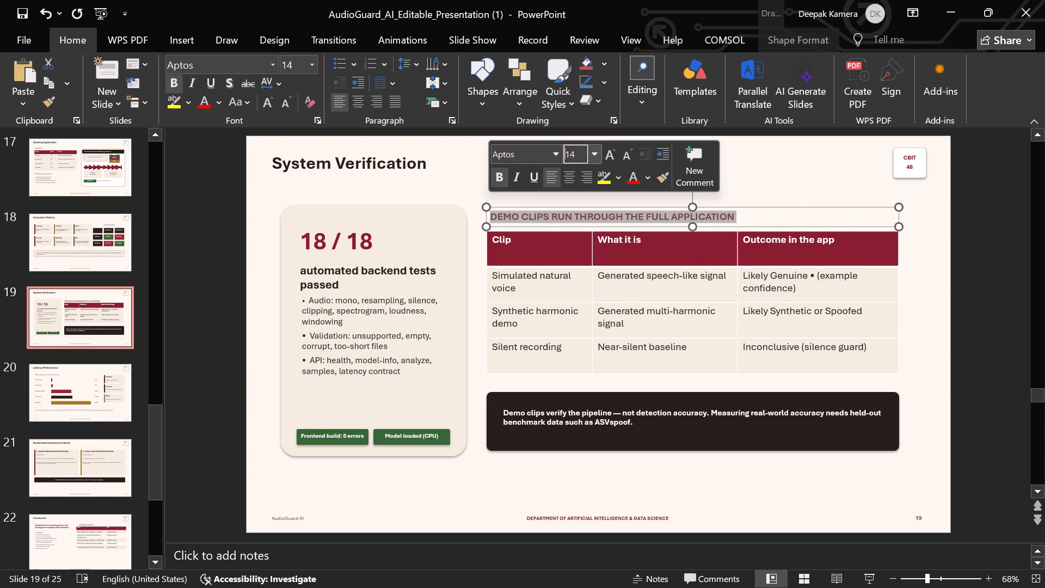
# Enlarge the "System Verification" slide title to font size 36.
pyautogui.click(422, 167)
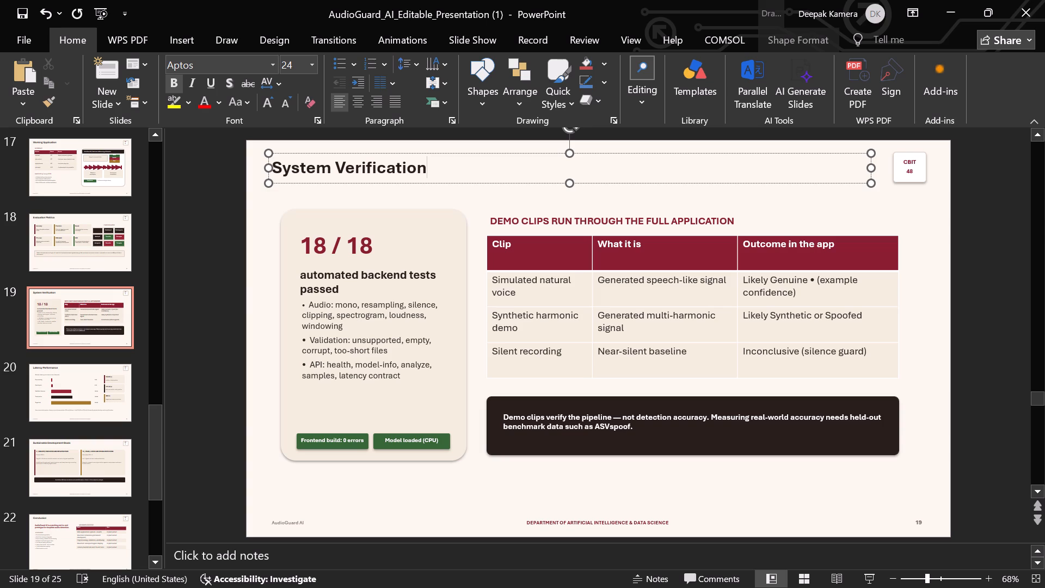
pyautogui.moveTo(426, 169); pyautogui.dragTo(278, 150)
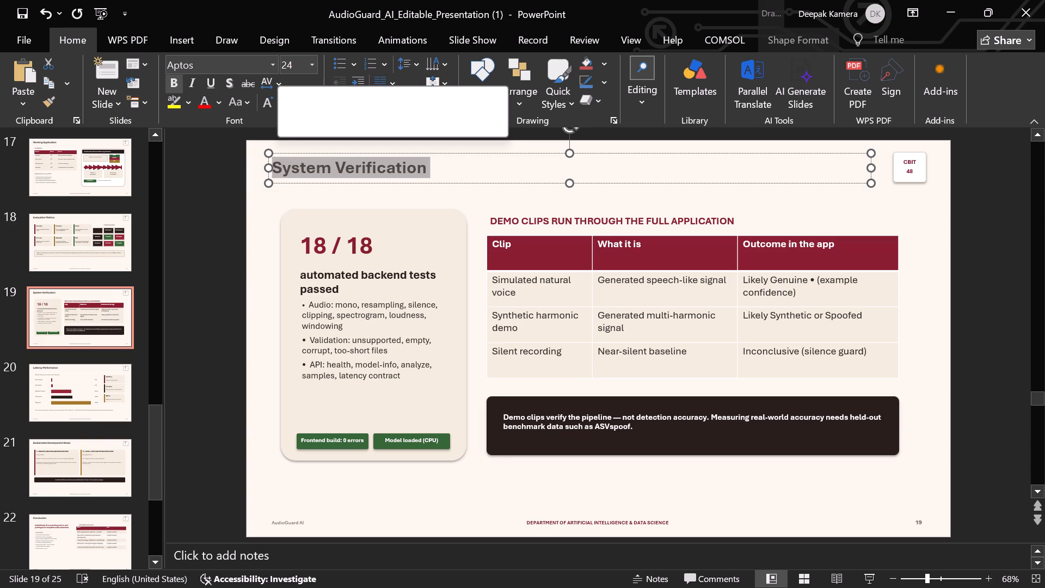
pyautogui.click(380, 99)
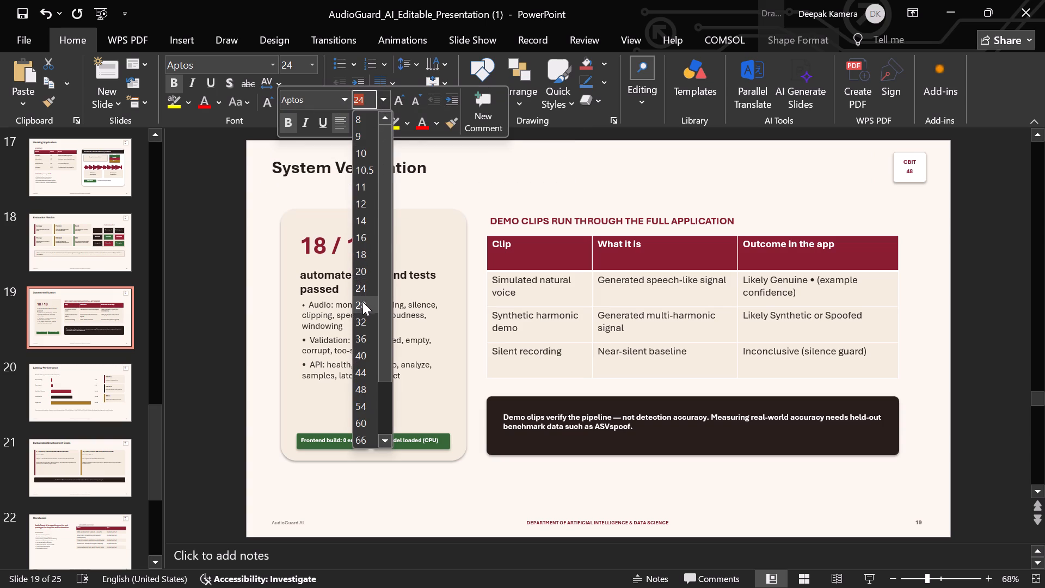
pyautogui.click(361, 332)
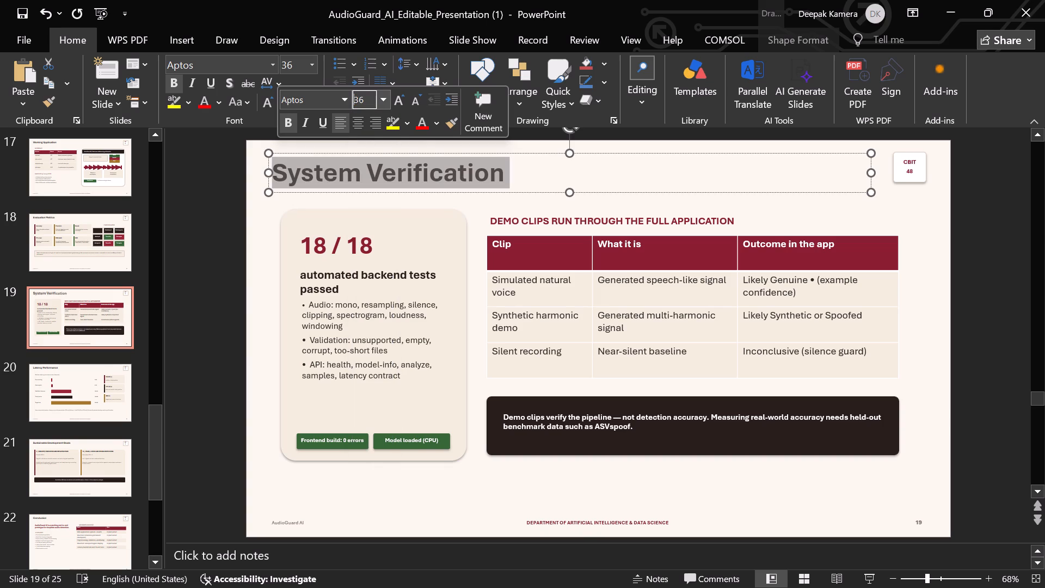
pyautogui.click(269, 259)
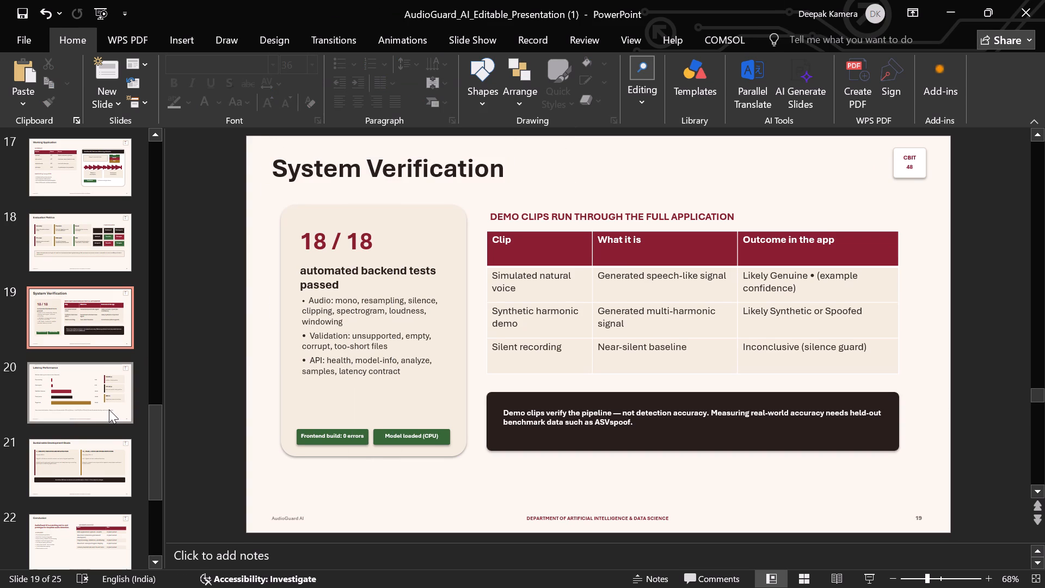
# On the "Sustainable Development Goals" slide, set the body text of the Industry, Innovation and Infrastructure card to font size 16.
pyautogui.click(89, 390)
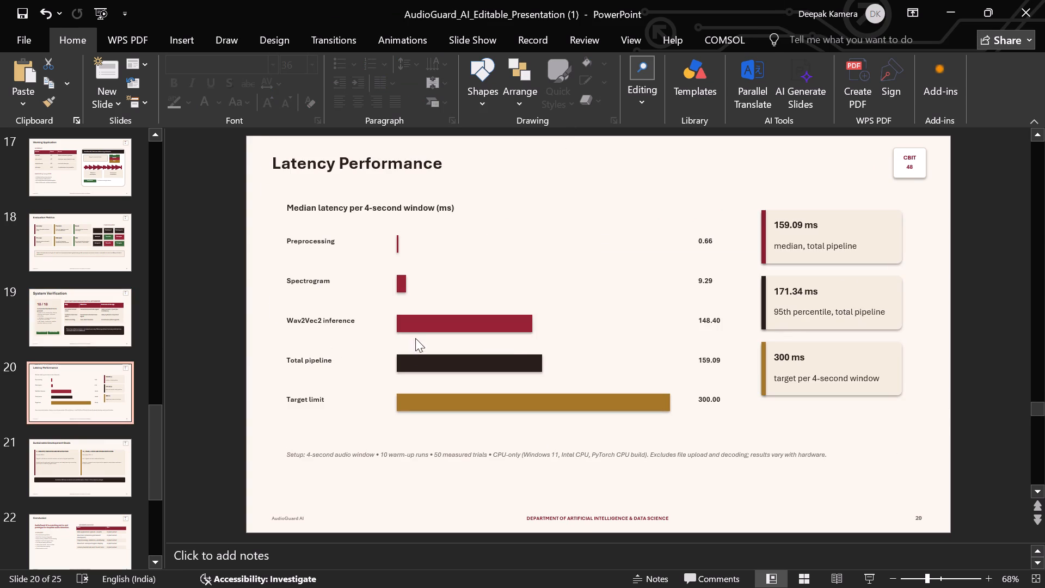
pyautogui.click(89, 465)
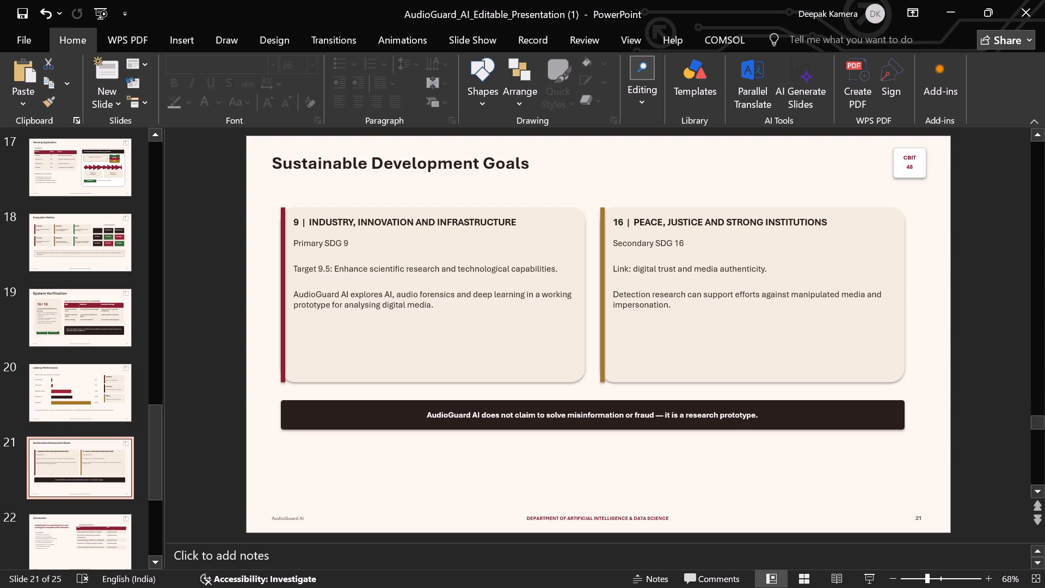
pyautogui.moveTo(294, 223); pyautogui.dragTo(427, 316)
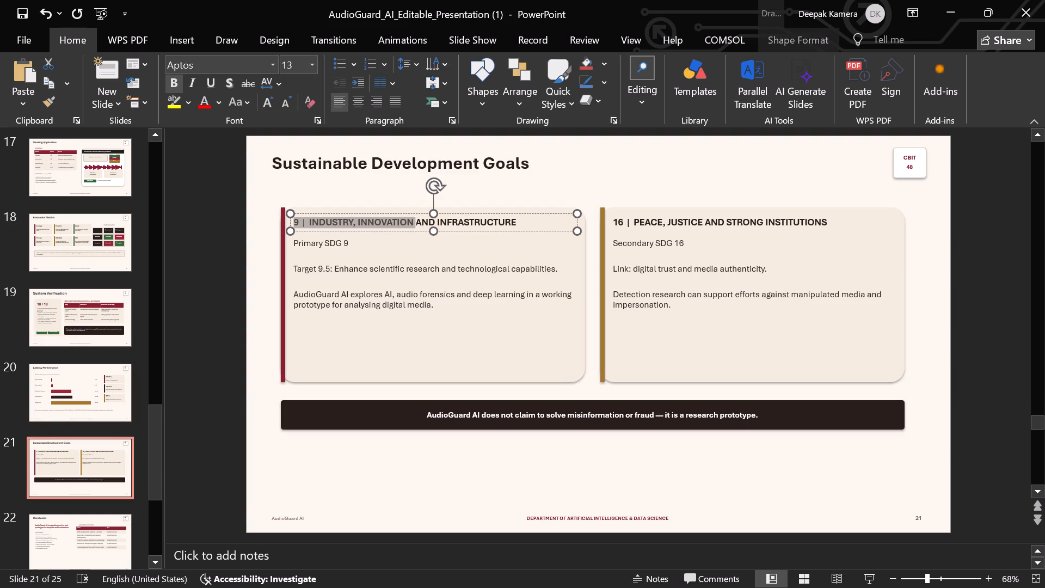
pyautogui.moveTo(427, 316); pyautogui.dragTo(487, 346)
pyautogui.click(487, 346)
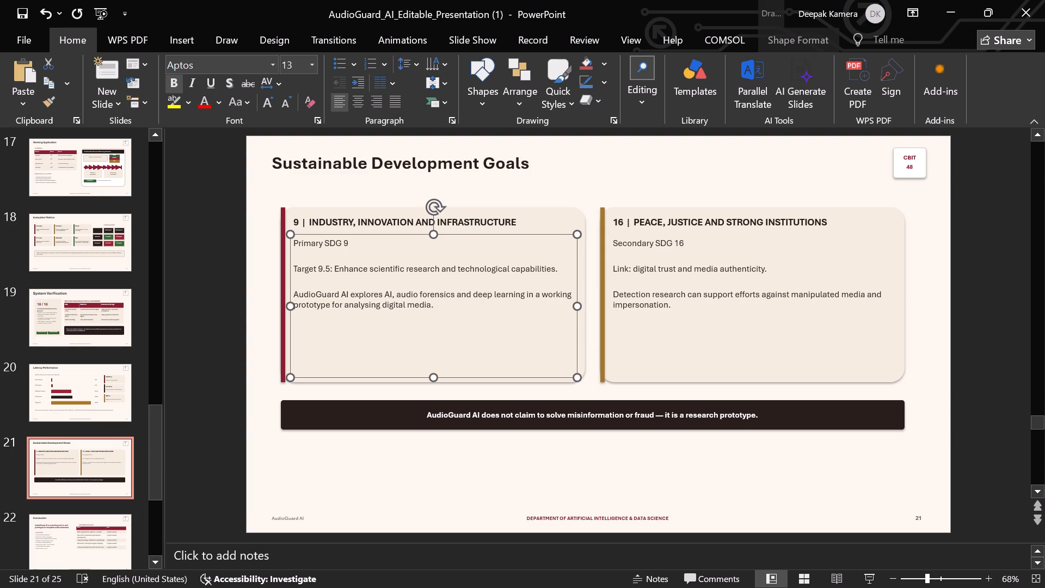
pyautogui.moveTo(434, 308); pyautogui.dragTo(353, 293)
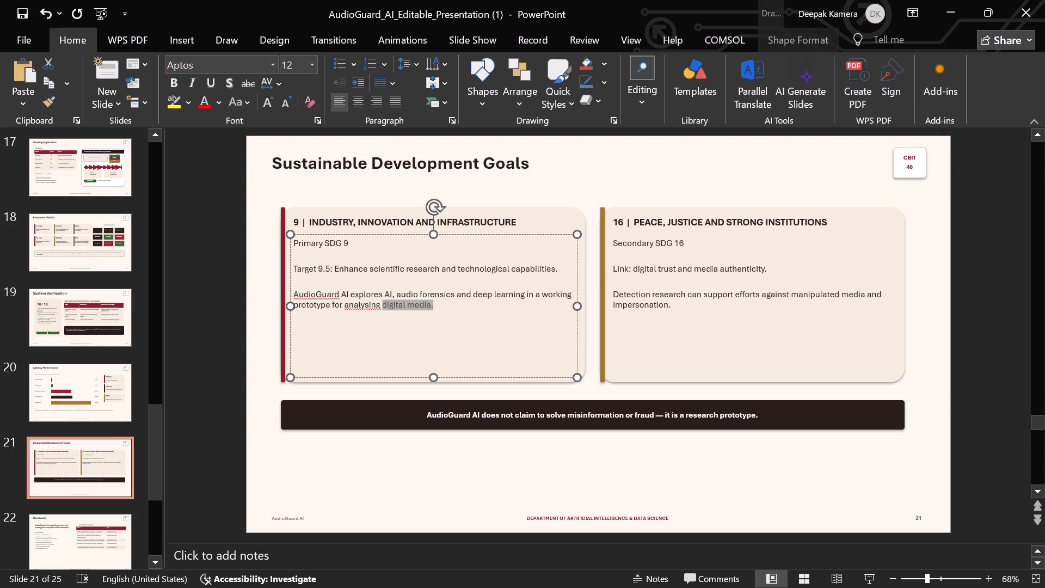
pyautogui.moveTo(353, 293); pyautogui.dragTo(296, 237)
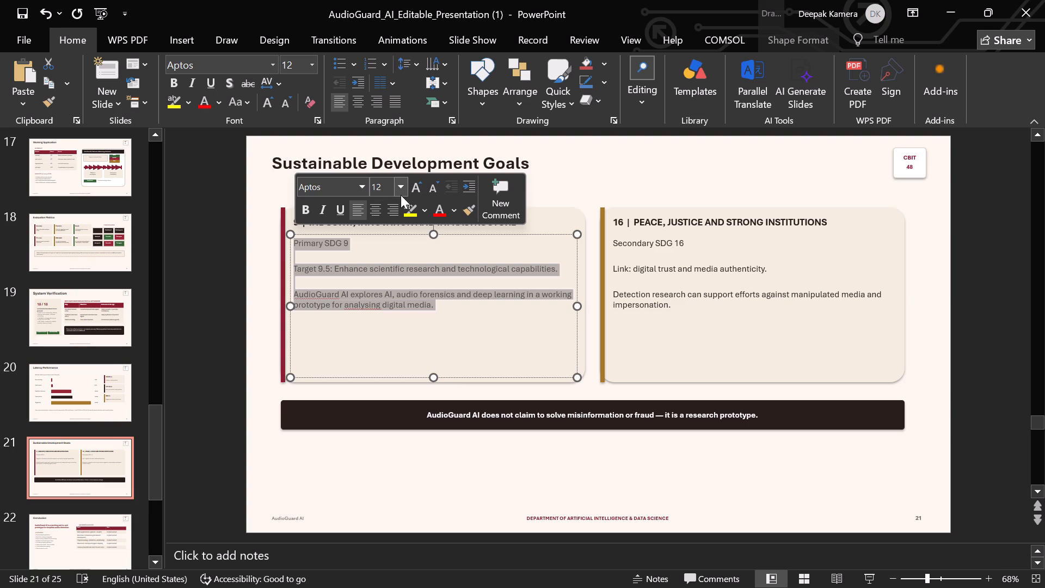
pyautogui.click(398, 191)
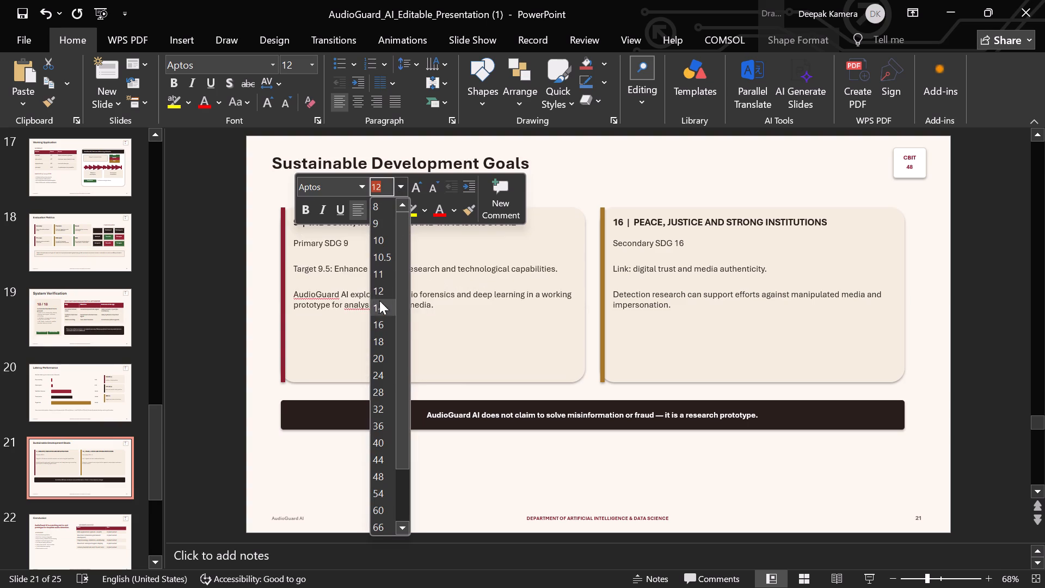
pyautogui.click(379, 320)
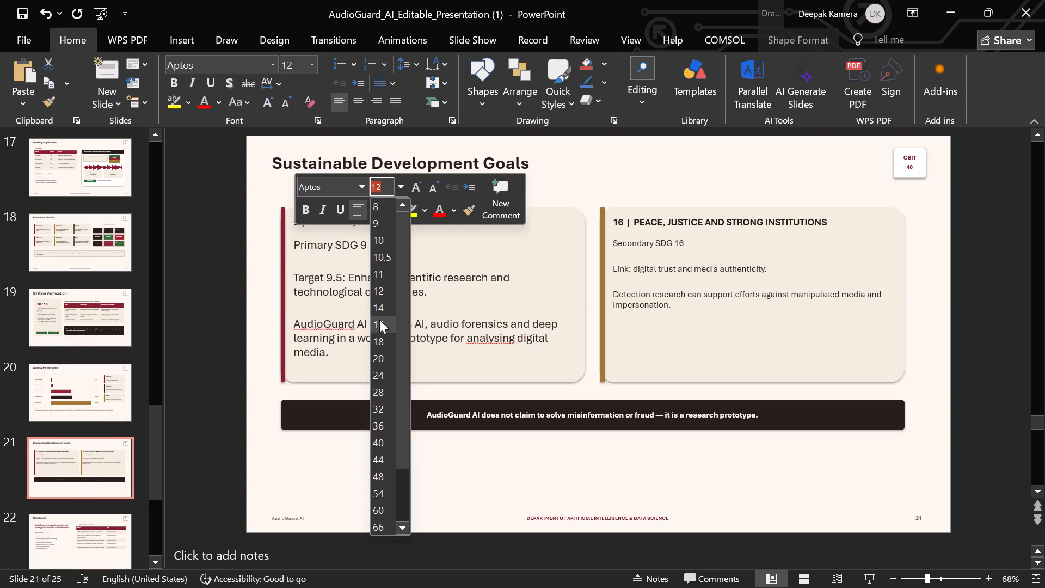
# Set the body text of the Peace, Justice and Strong Institutions card to font size 16.
pyautogui.click(678, 294)
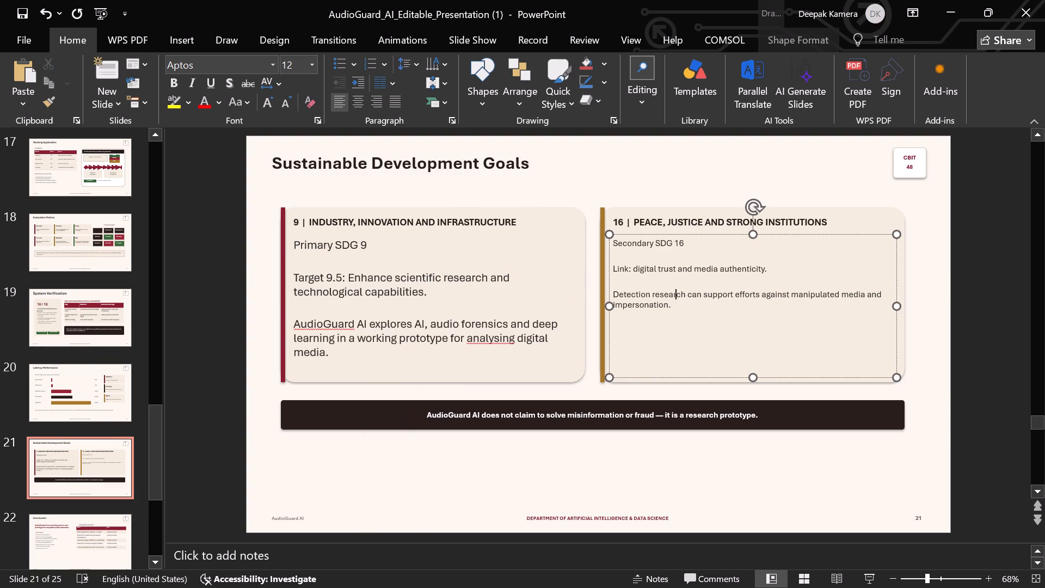
pyautogui.moveTo(669, 307); pyautogui.dragTo(618, 243)
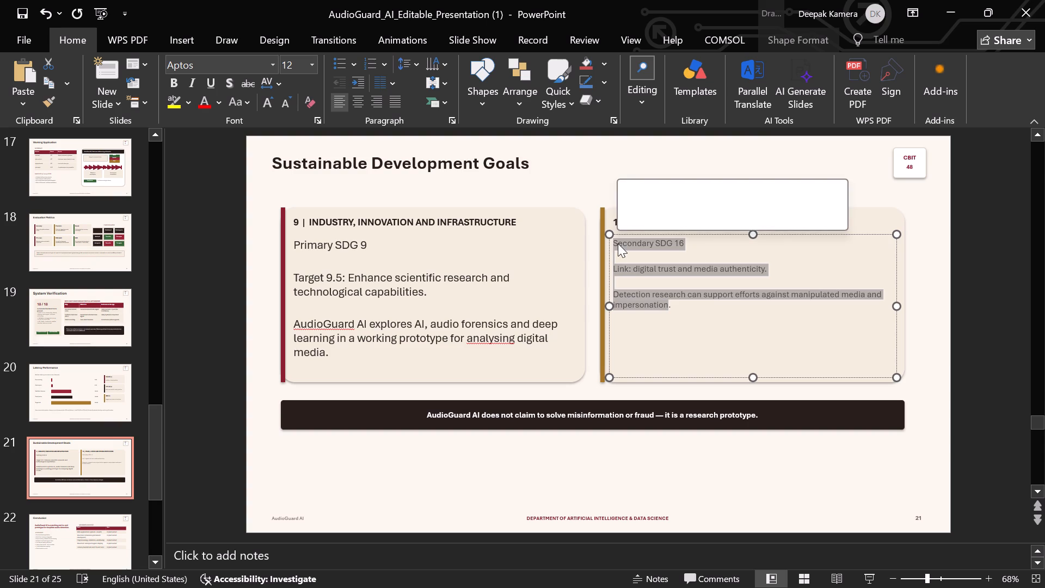
pyautogui.click(721, 189)
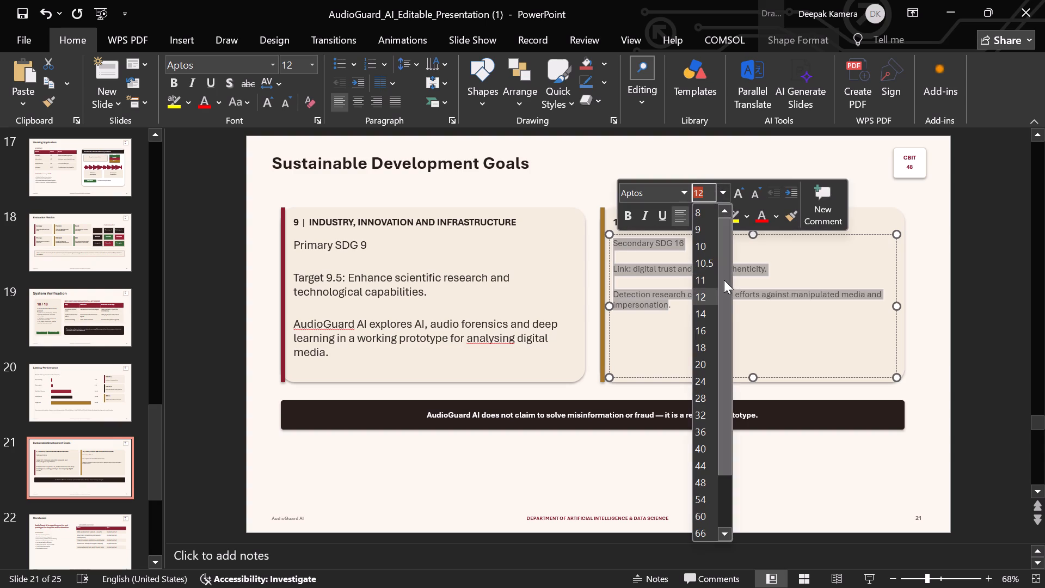
pyautogui.click(702, 323)
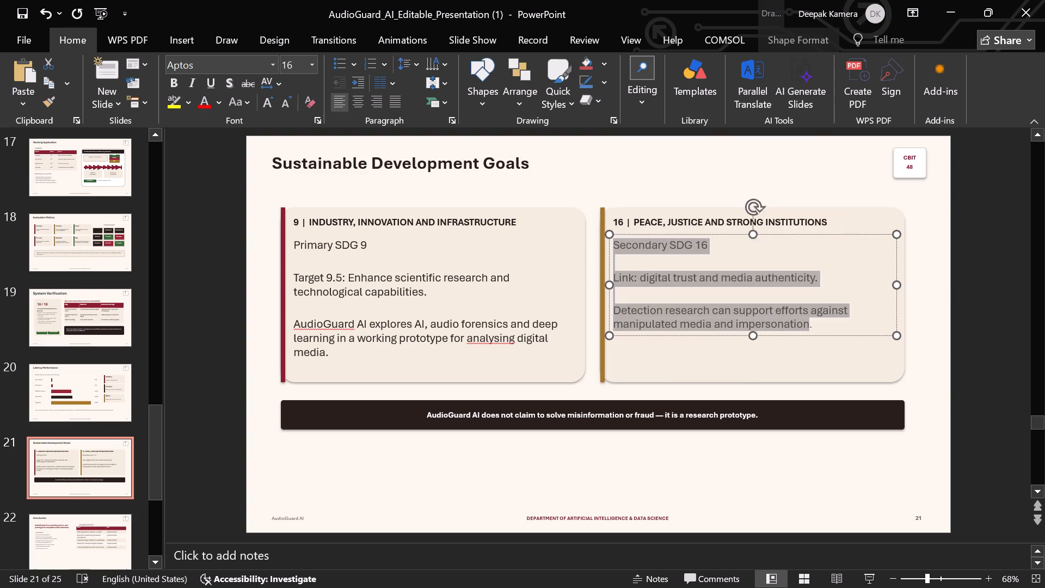
pyautogui.click(666, 359)
# Set the text of the dark research-prototype statement bar below the two cards to font size 18.
pyautogui.click(761, 415)
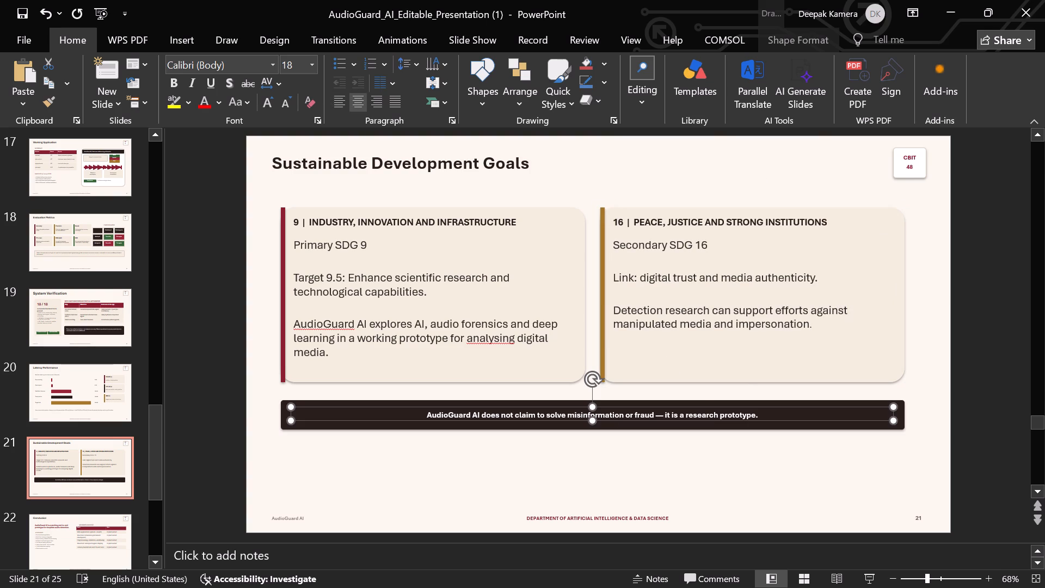
pyautogui.moveTo(757, 411); pyautogui.dragTo(426, 414)
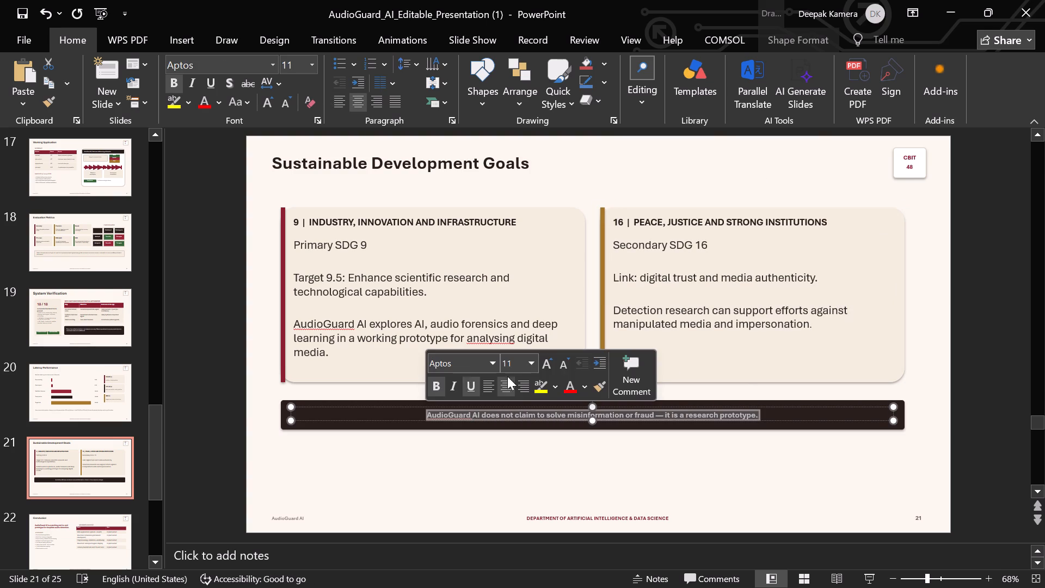
pyautogui.click(528, 363)
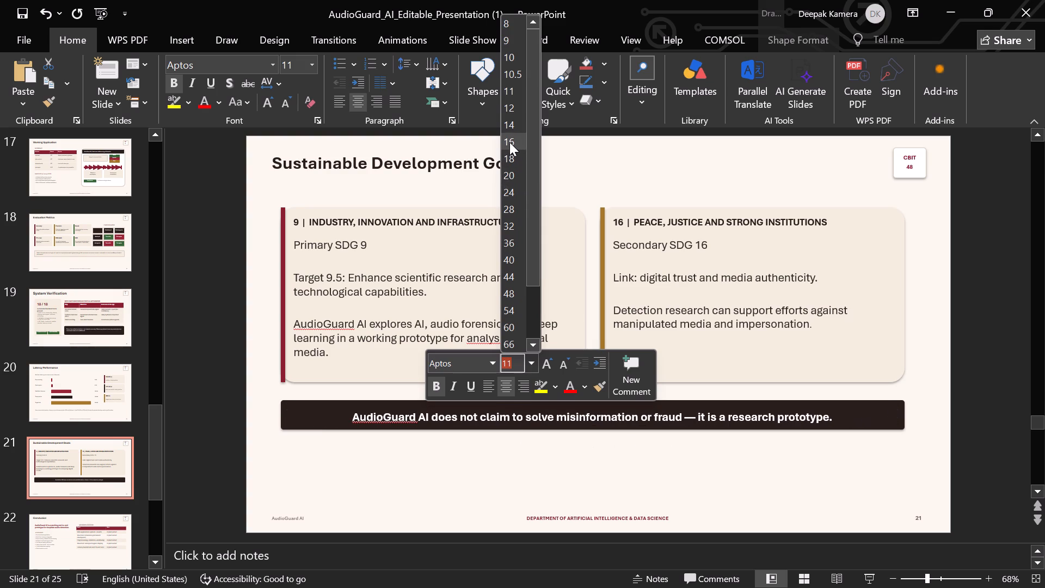
pyautogui.click(511, 156)
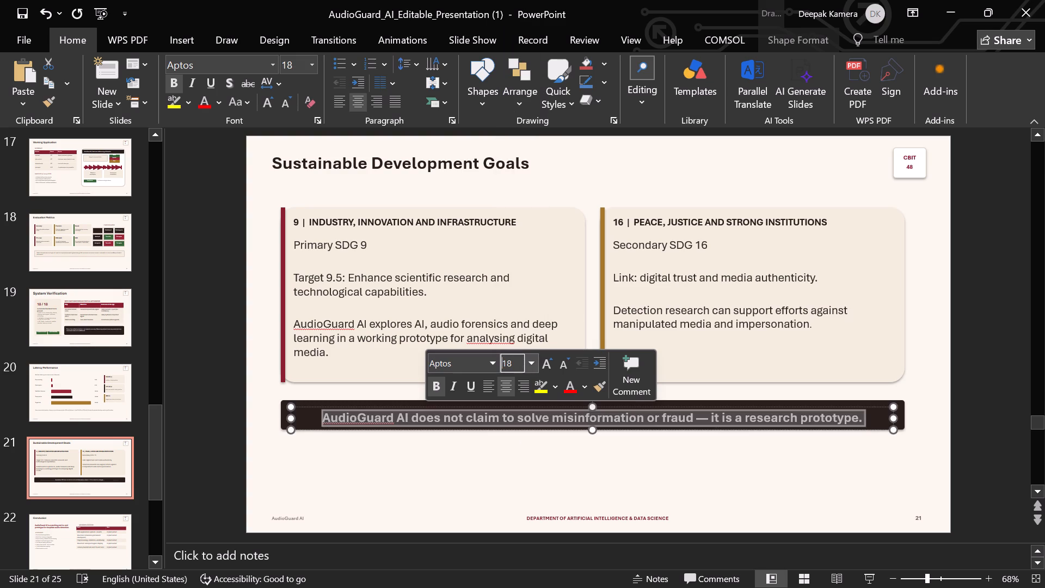
pyautogui.click(577, 473)
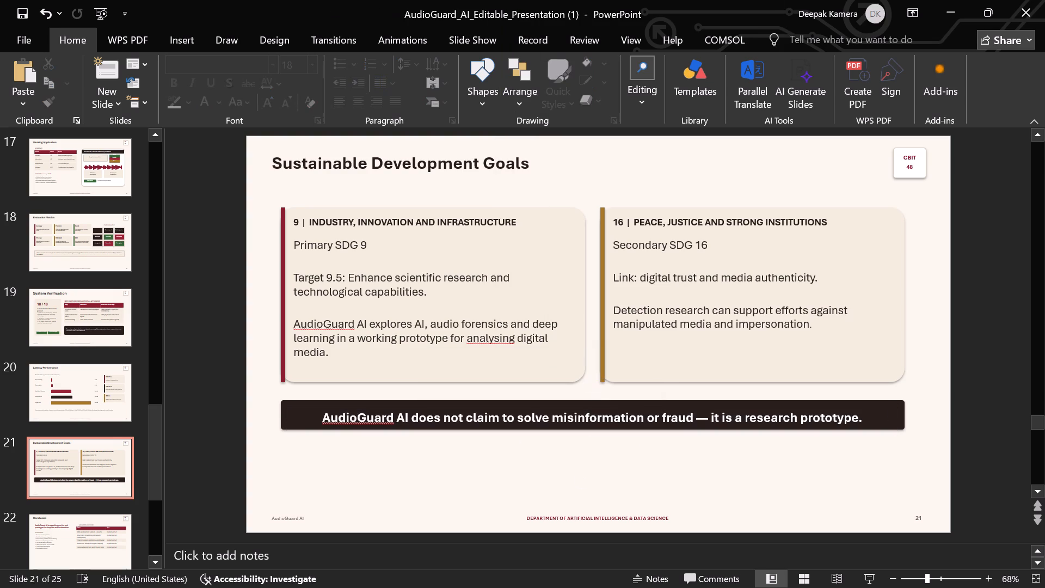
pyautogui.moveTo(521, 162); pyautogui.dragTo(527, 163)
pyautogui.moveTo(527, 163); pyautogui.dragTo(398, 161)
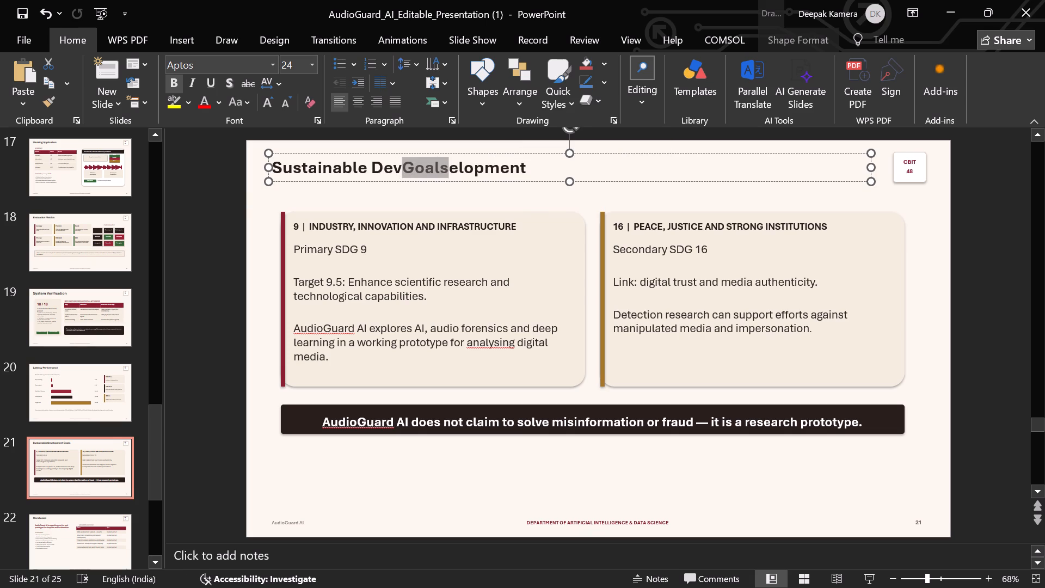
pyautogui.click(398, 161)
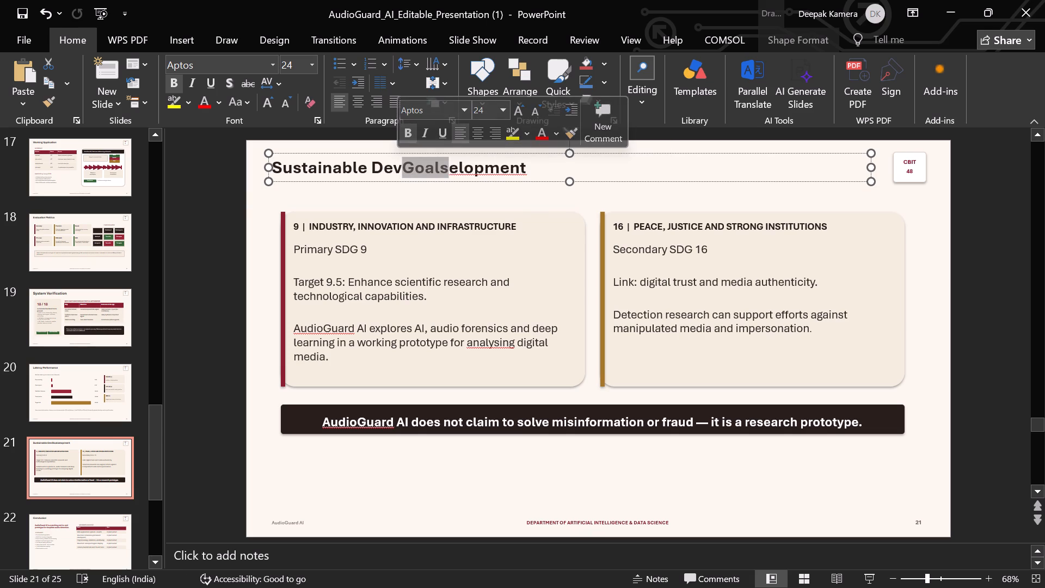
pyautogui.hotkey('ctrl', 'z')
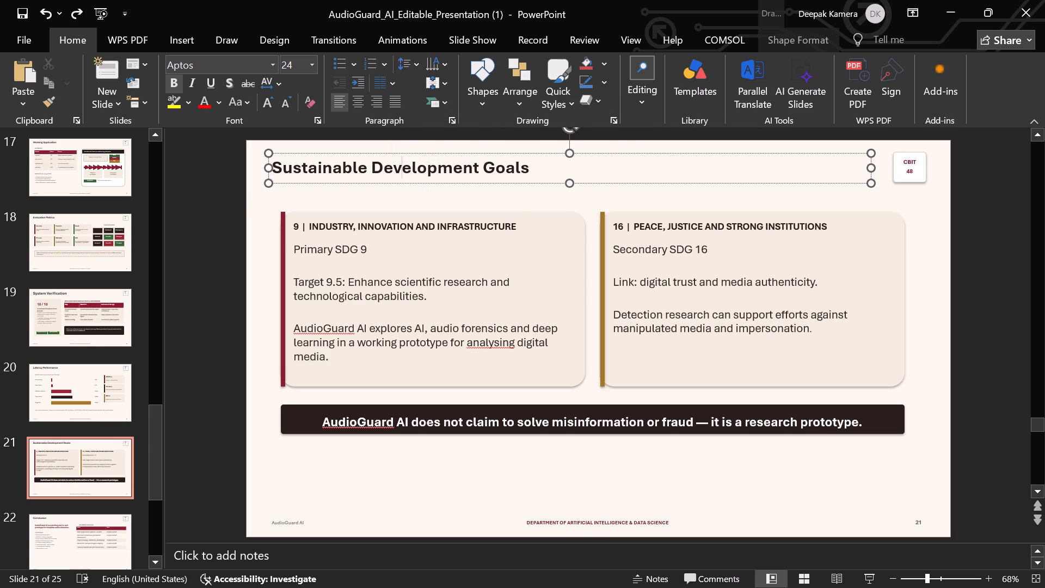
# Enlarge the "Sustainable Development Goals" slide title to font size 36.
pyautogui.moveTo(529, 168); pyautogui.dragTo(248, 152)
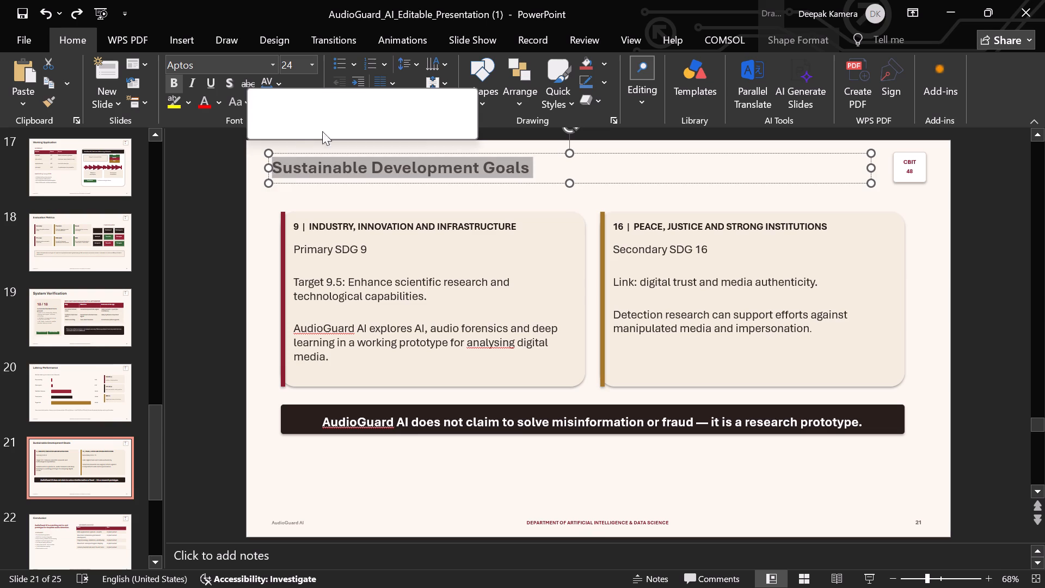
pyautogui.click(350, 96)
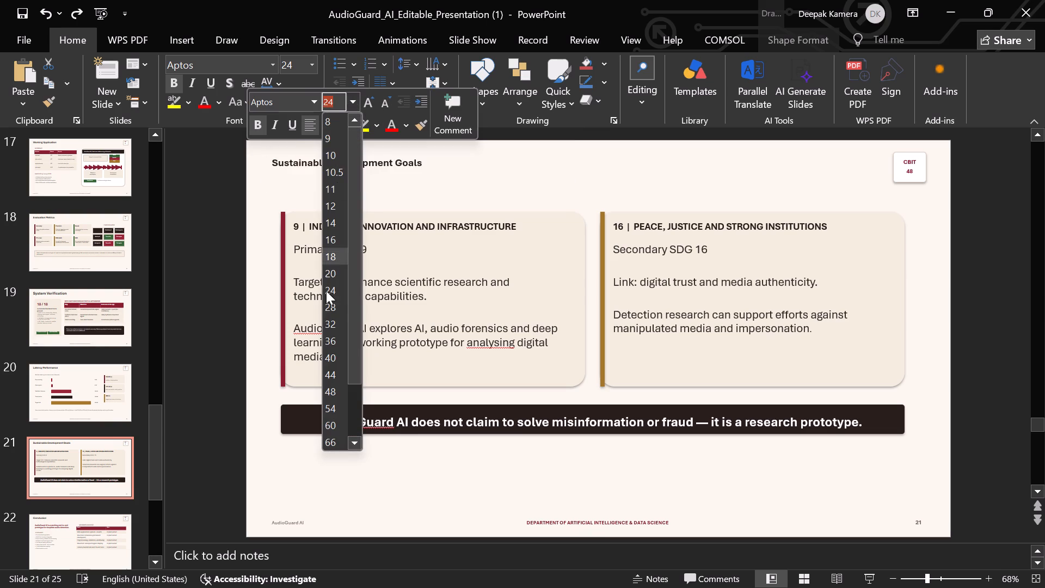
pyautogui.click(328, 336)
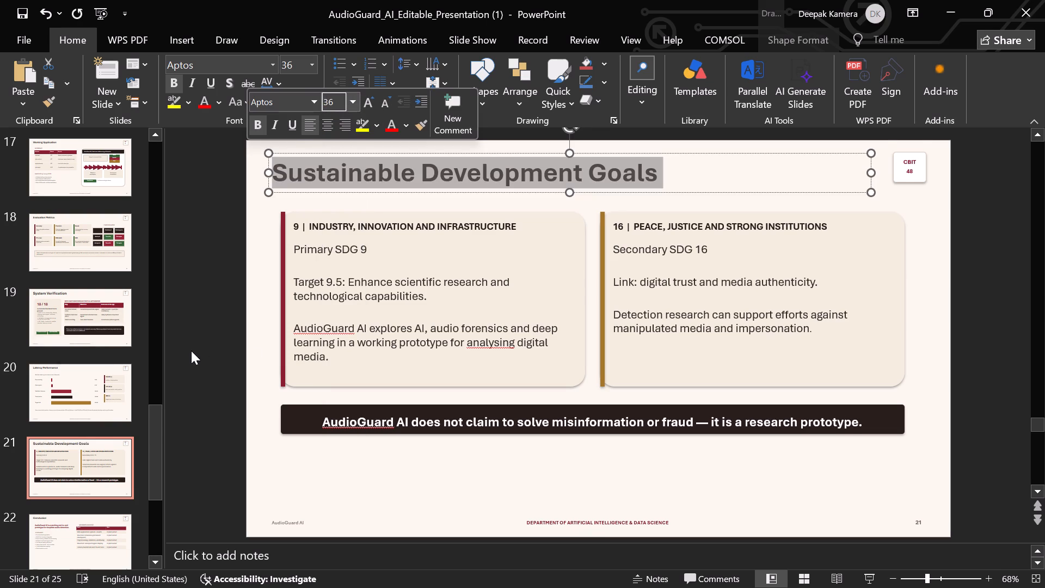
pyautogui.click(191, 351)
# On the "Conclusion" slide, set the bulleted achievements list to font size 16.
pyautogui.click(87, 550)
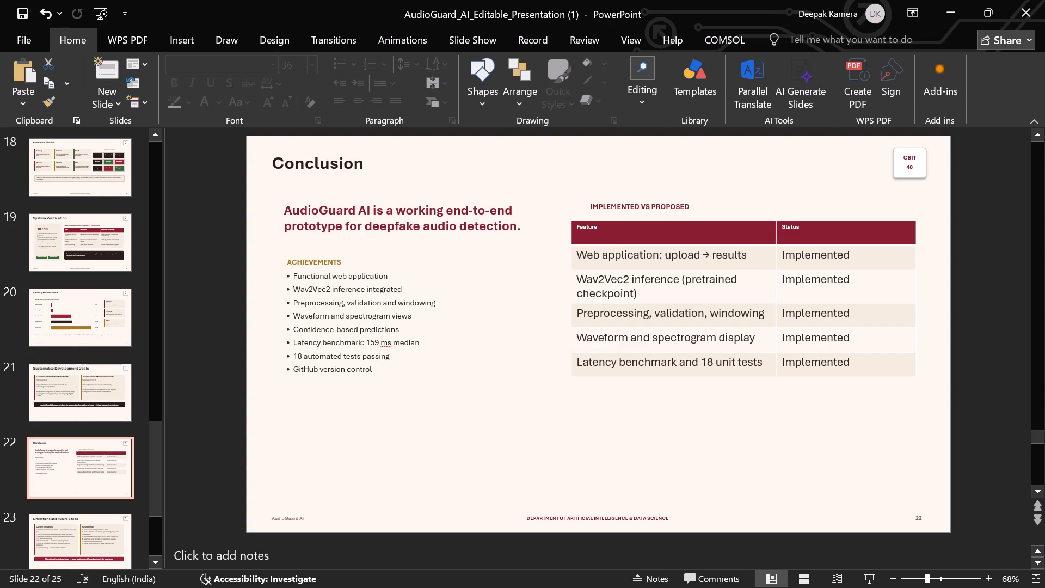
pyautogui.moveTo(374, 372); pyautogui.dragTo(282, 239)
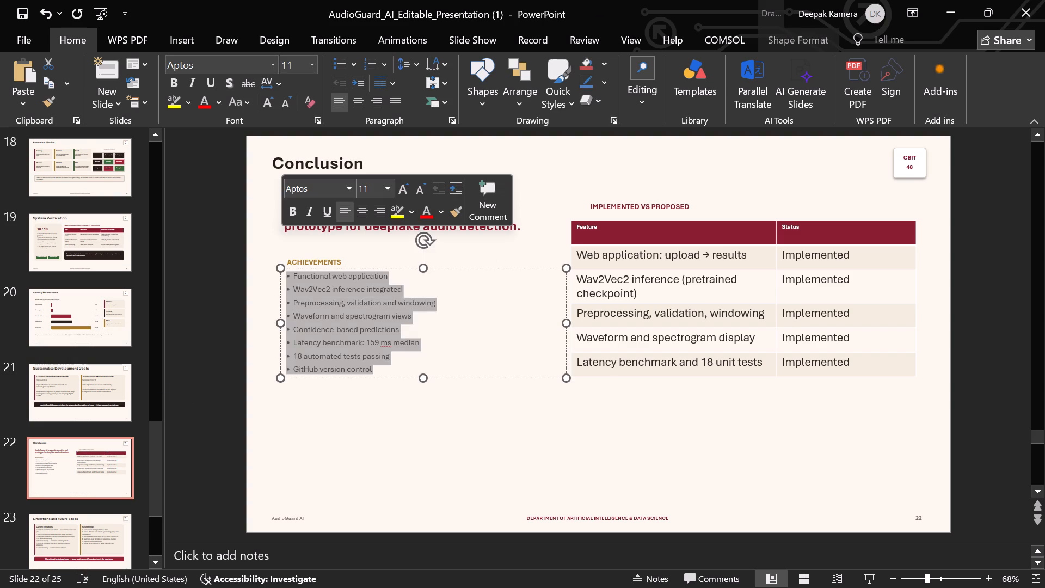
pyautogui.click(389, 191)
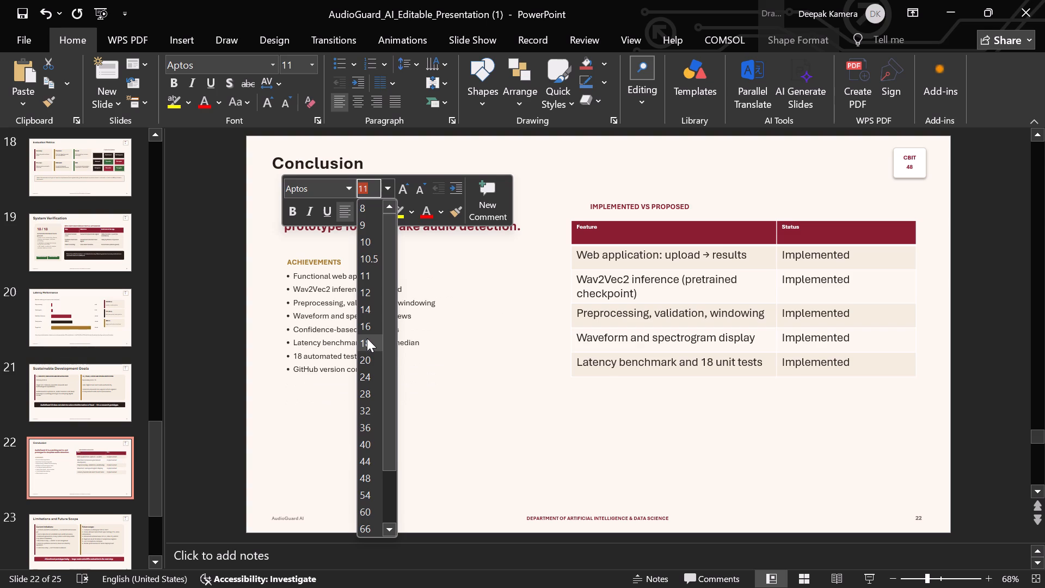
pyautogui.click(365, 327)
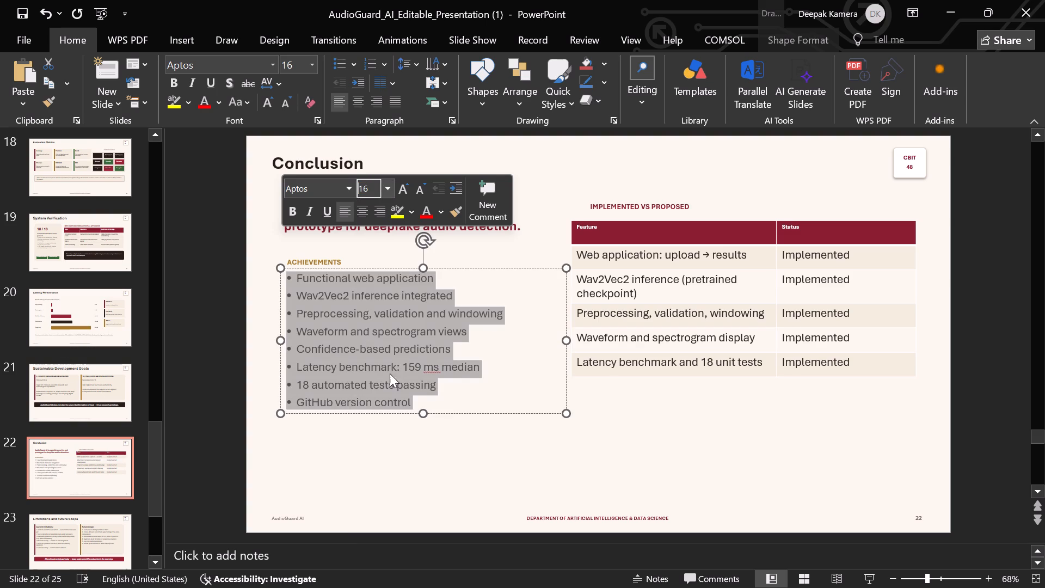
pyautogui.click(377, 440)
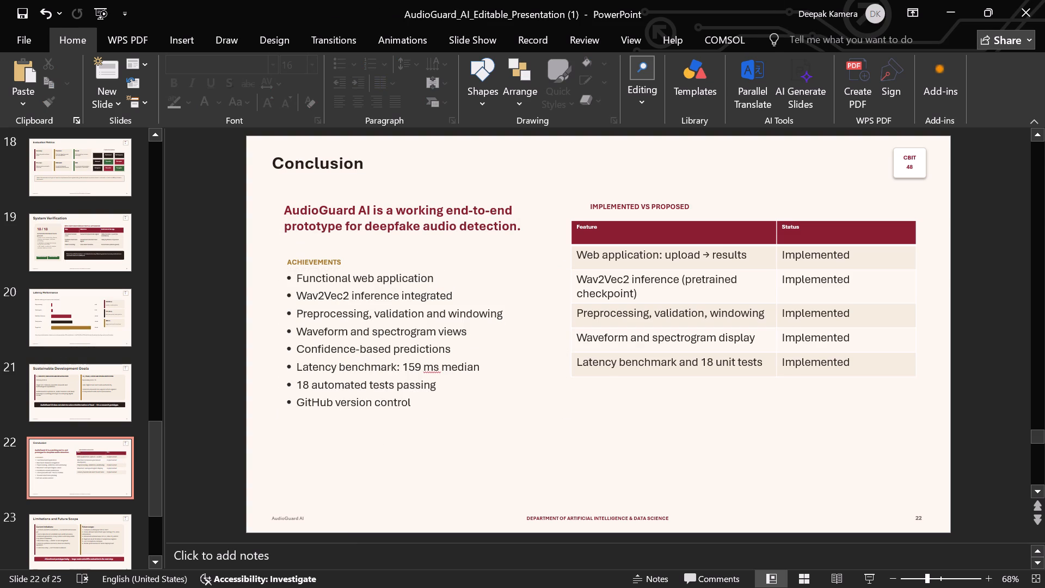
# Set the "ACHIEVEMENTS" heading to font size 16 and shift it slightly up, clear of the bulleted list.
pyautogui.moveTo(339, 261); pyautogui.dragTo(284, 256)
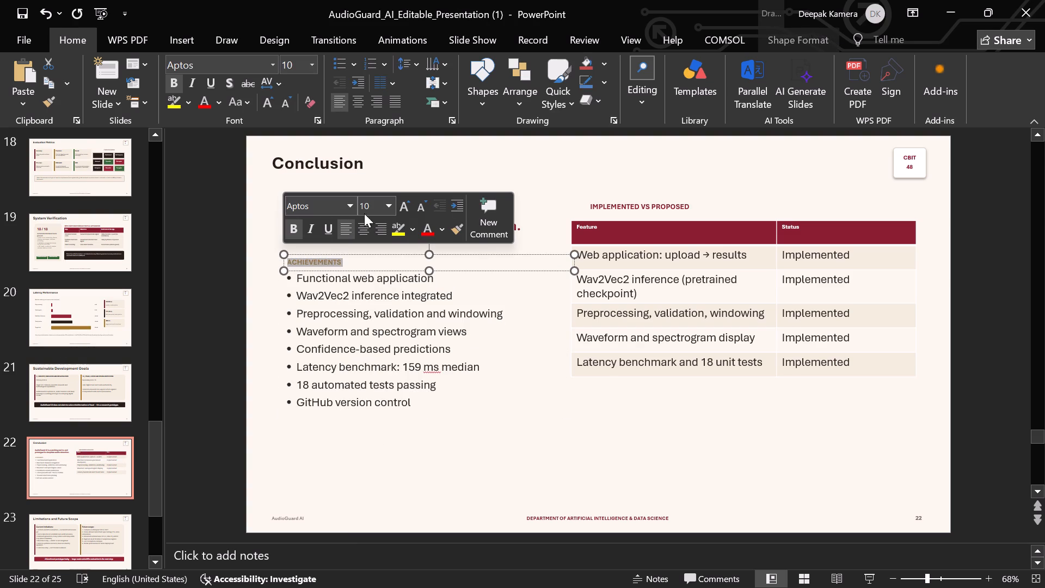
pyautogui.click(385, 209)
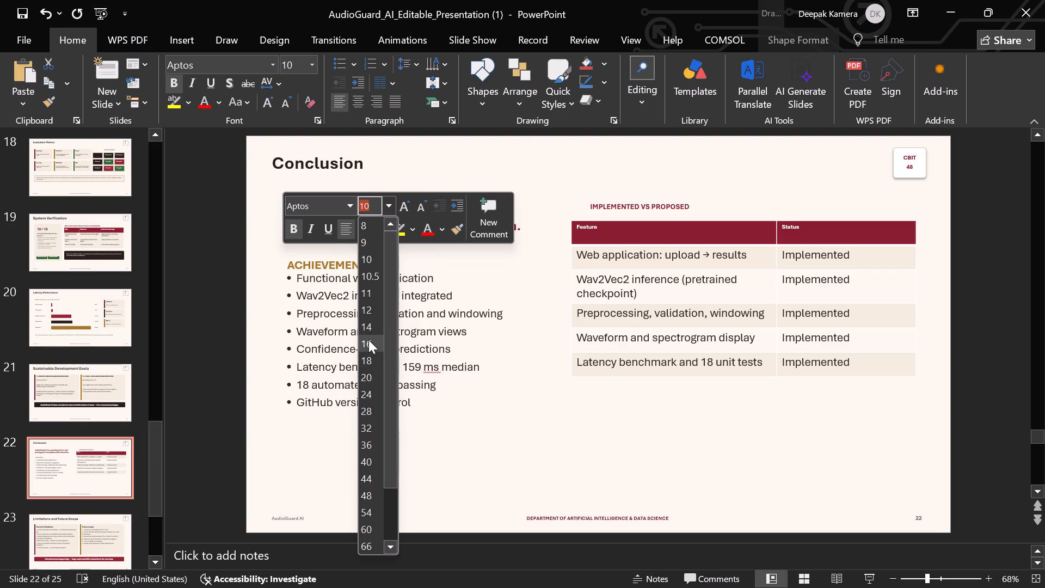
pyautogui.click(368, 340)
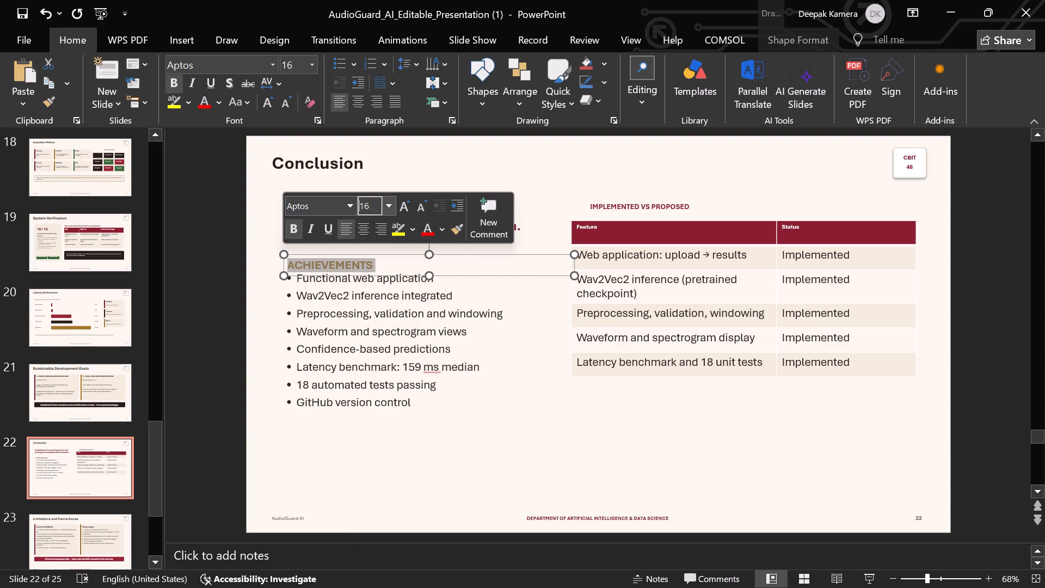
pyautogui.moveTo(285, 255); pyautogui.dragTo(281, 248)
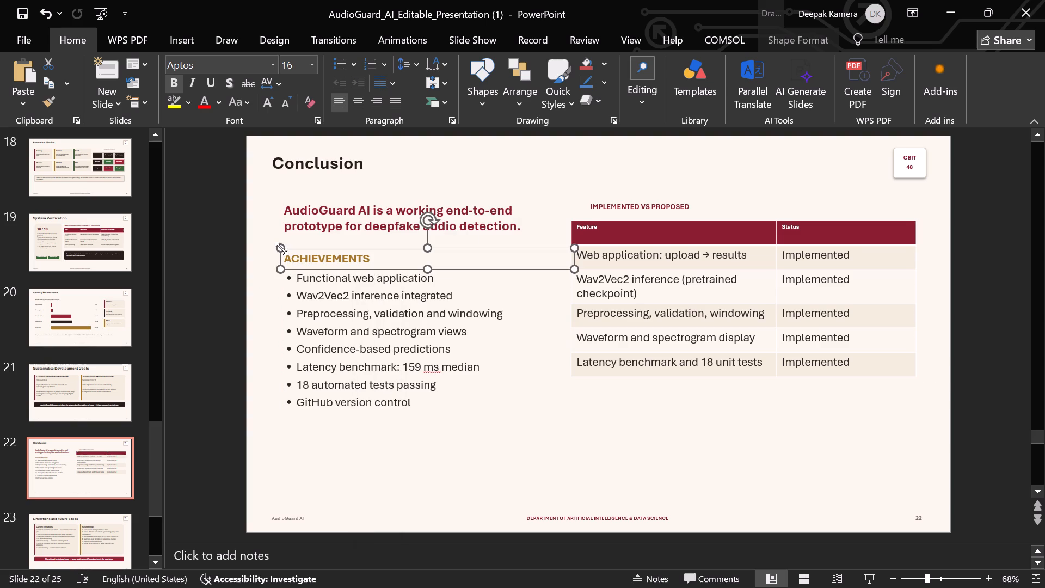
pyautogui.click(271, 320)
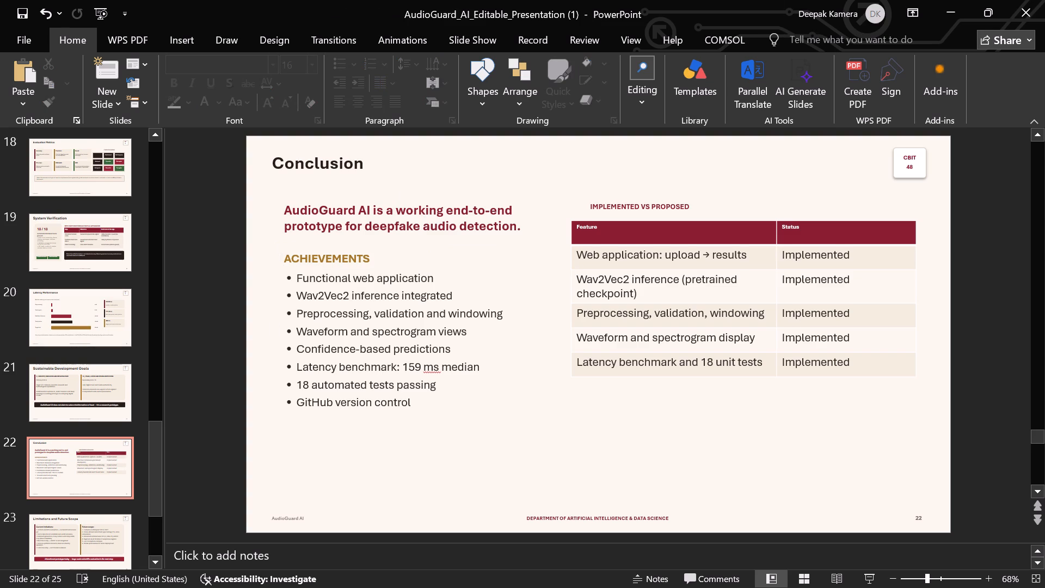
# Enlarge the "Conclusion" slide title to font size 36.
pyautogui.moveTo(362, 164); pyautogui.dragTo(273, 164)
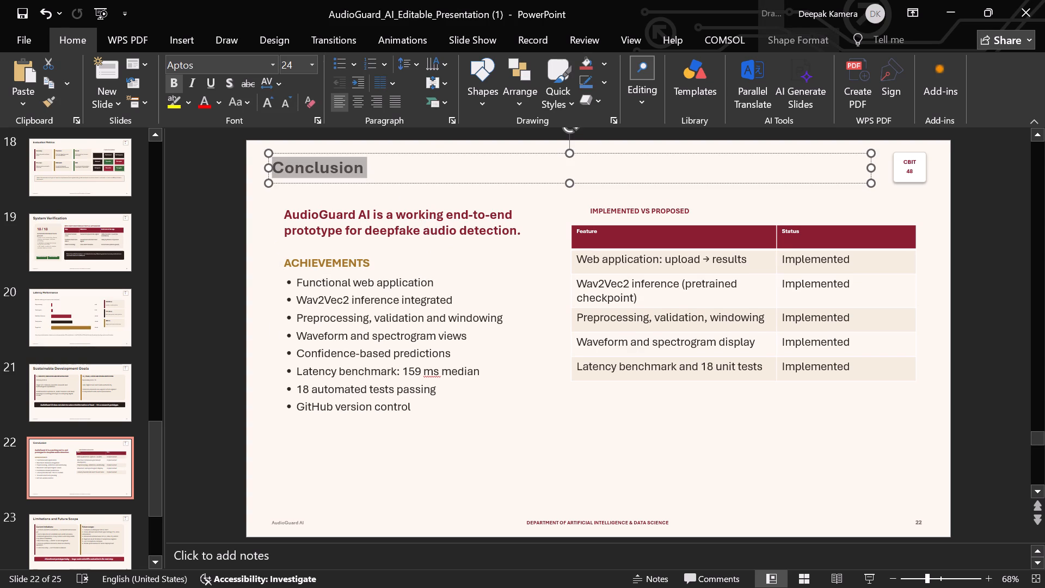
pyautogui.moveTo(273, 164); pyautogui.dragTo(271, 164)
pyautogui.click(374, 114)
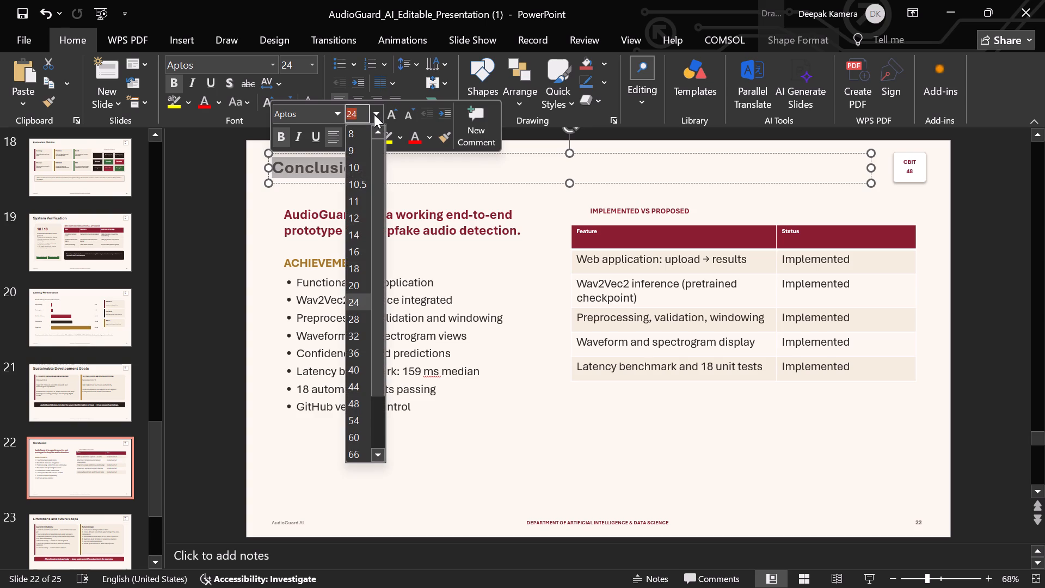
pyautogui.click(352, 345)
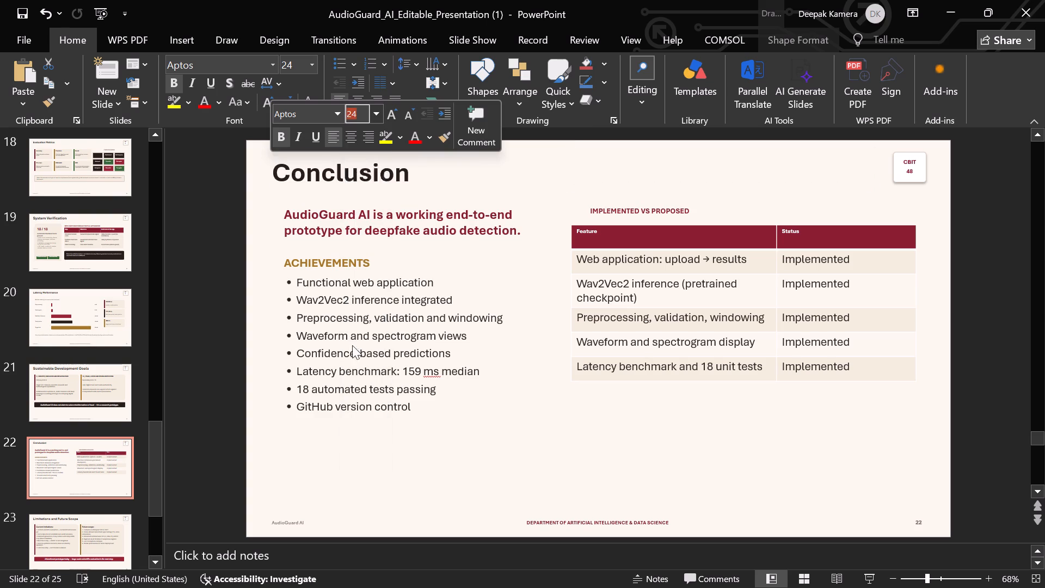
pyautogui.click(425, 168)
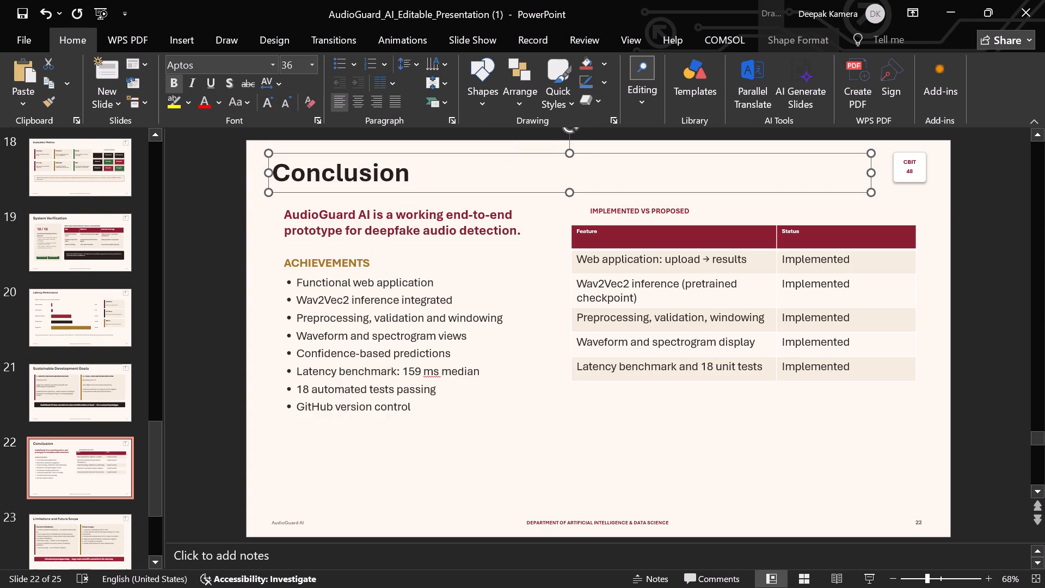
pyautogui.click(413, 175)
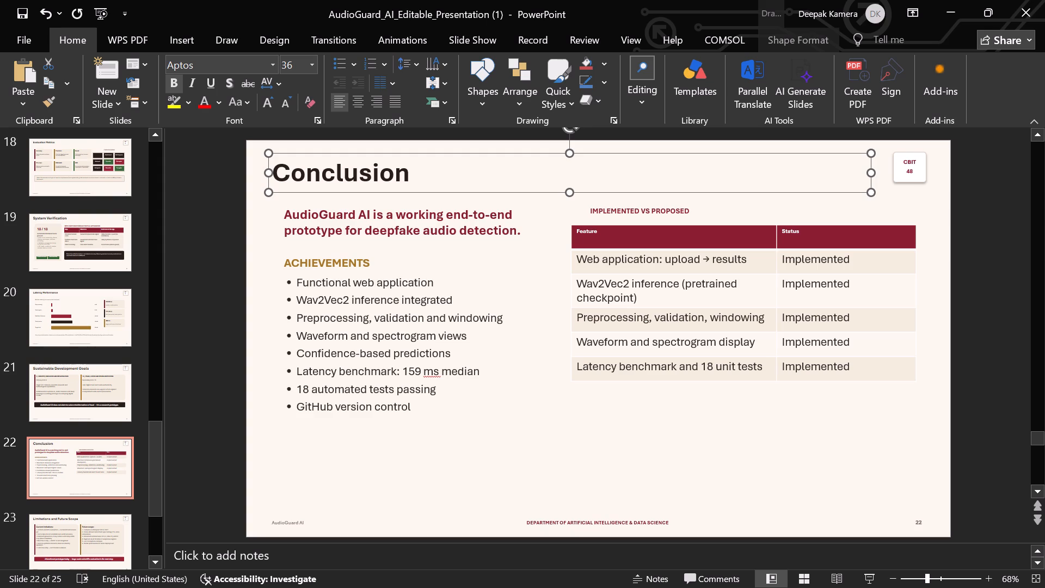
pyautogui.click(411, 173)
# Delete the "IMPLEMENTED VS PROPOSED" heading above the Conclusion slide's table.
pyautogui.click(691, 209)
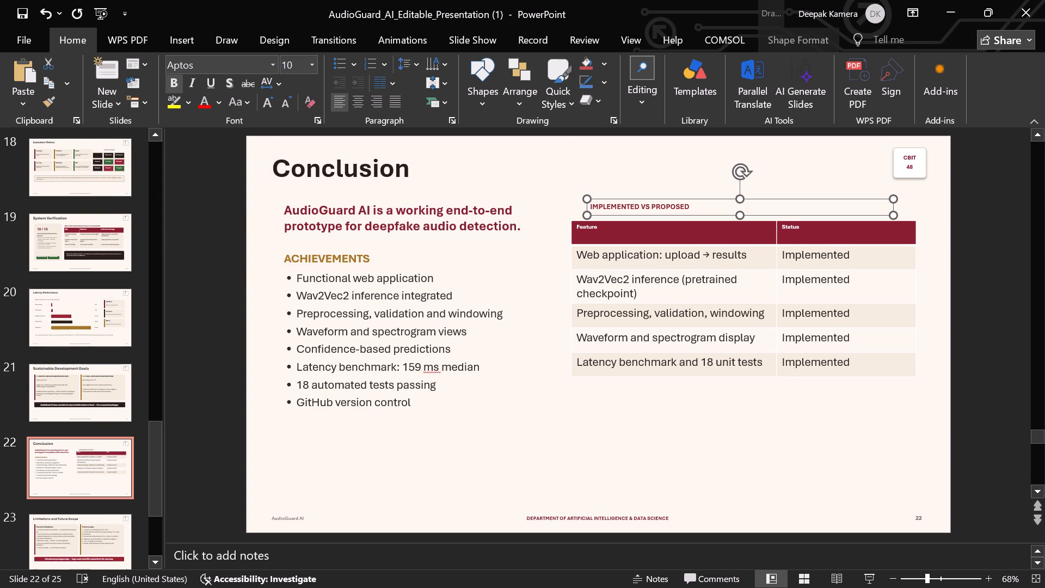
pyautogui.press('BackSpace')
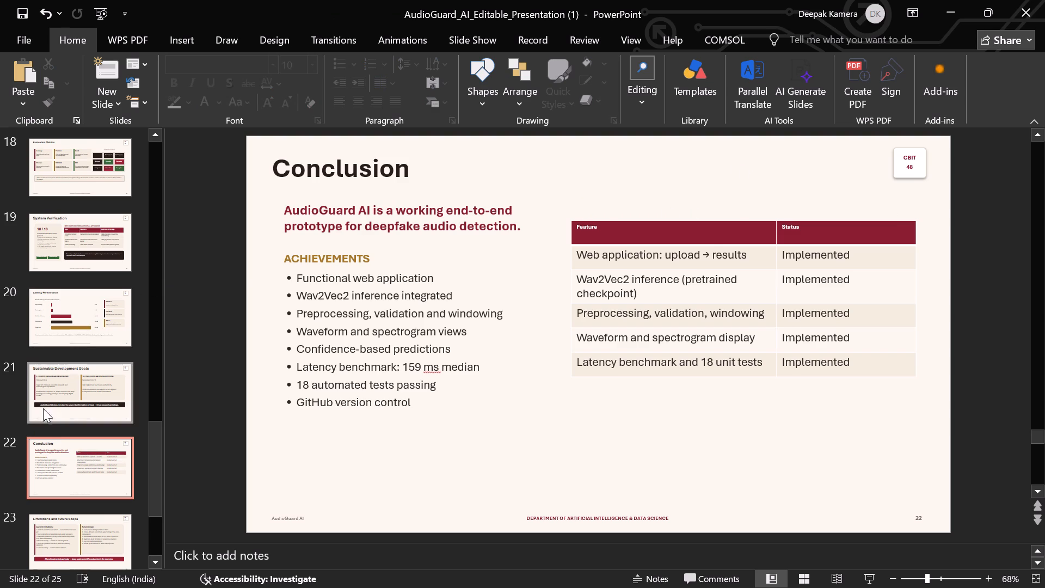
# Review the closing slides from "Sustainable Development Goals" to "Thank You" for consistent titles and text sizes.
pyautogui.click(68, 396)
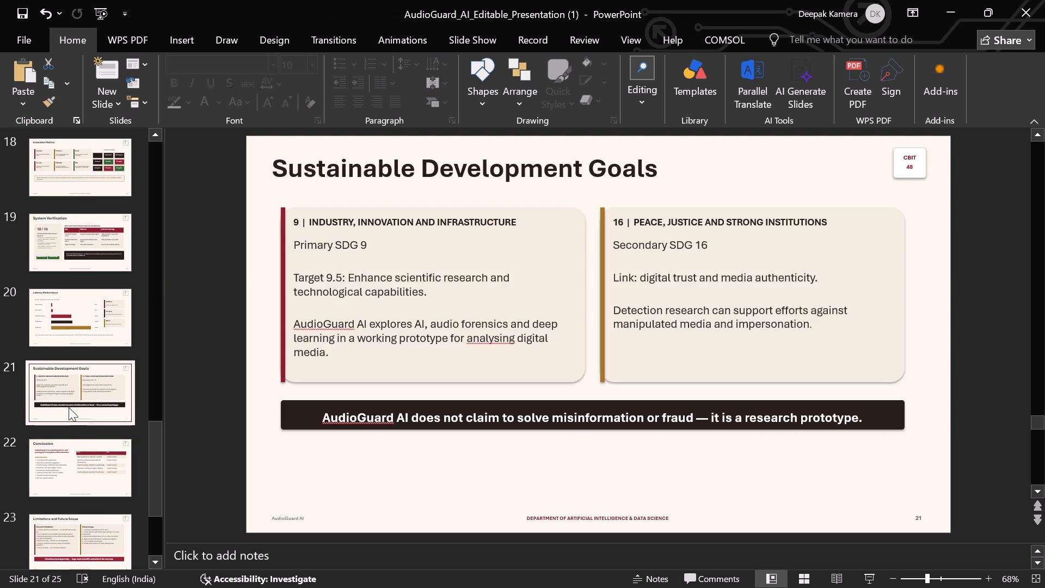
pyautogui.click(73, 462)
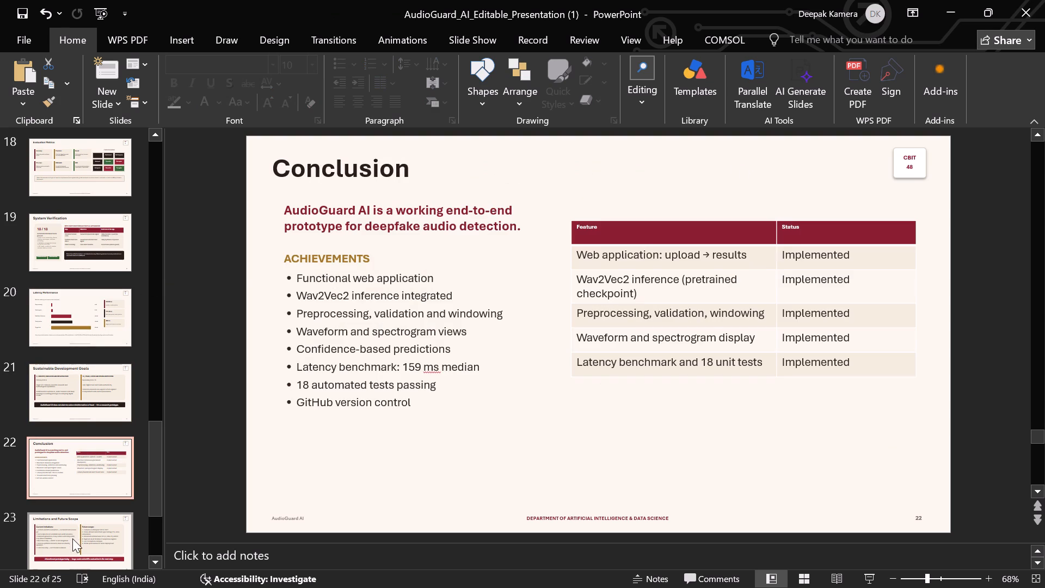
pyautogui.click(72, 538)
pyautogui.scroll(-3, 72, 547)
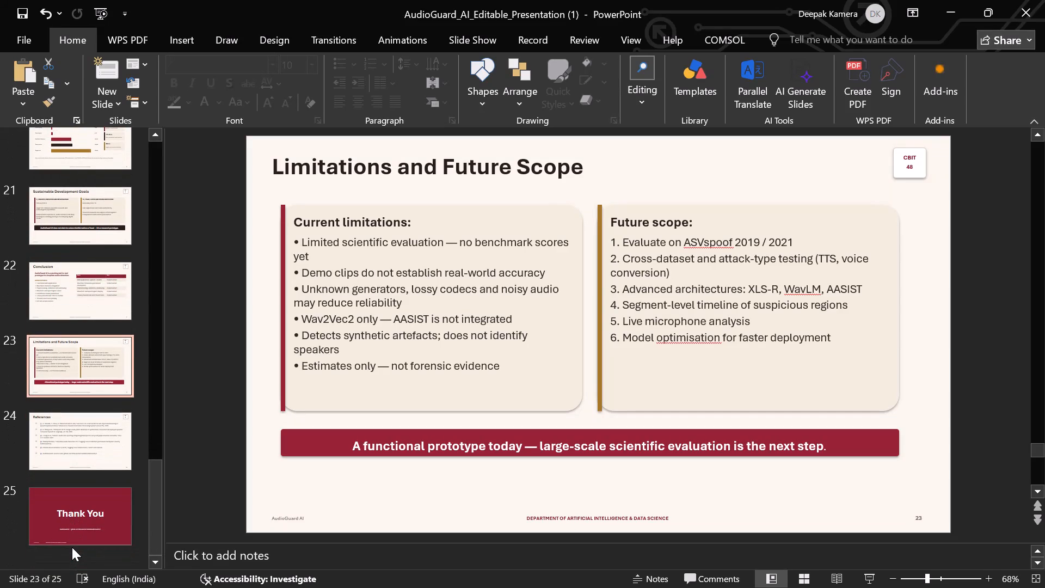
pyautogui.click(85, 513)
pyautogui.click(89, 448)
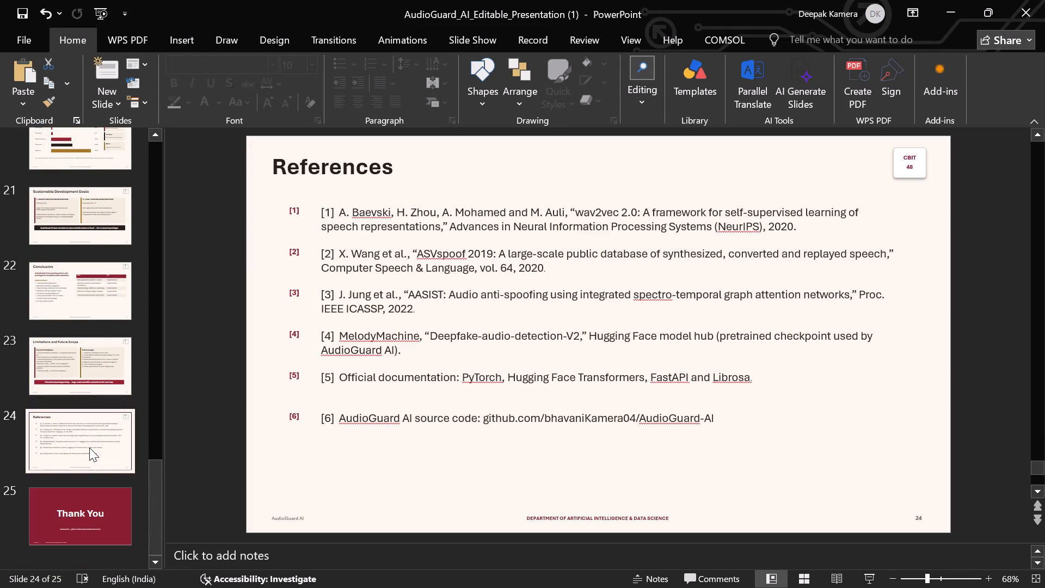
pyautogui.click(102, 367)
pyautogui.click(96, 275)
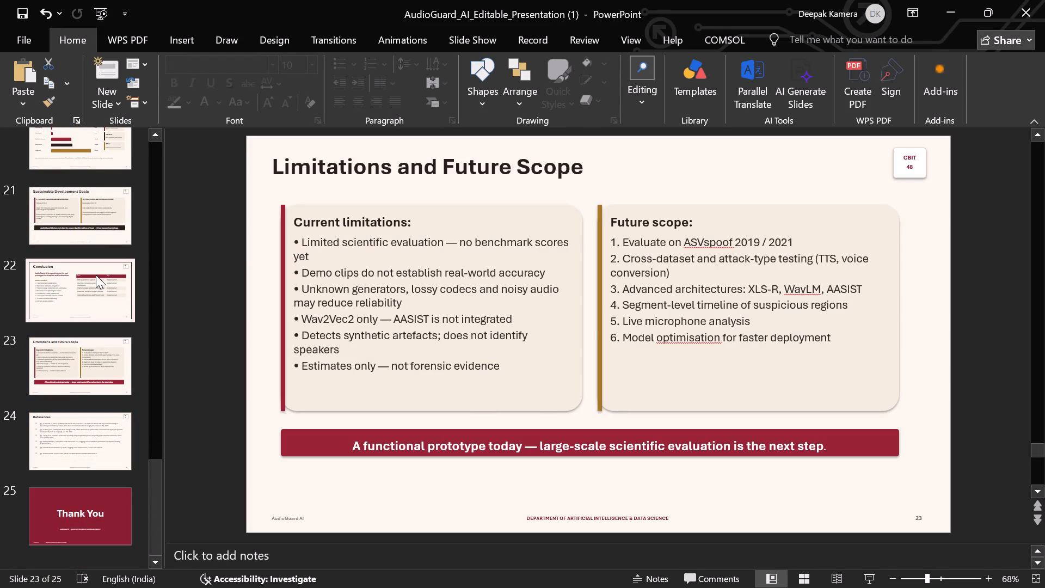
pyautogui.scroll(1, 96, 275)
pyautogui.click(96, 275)
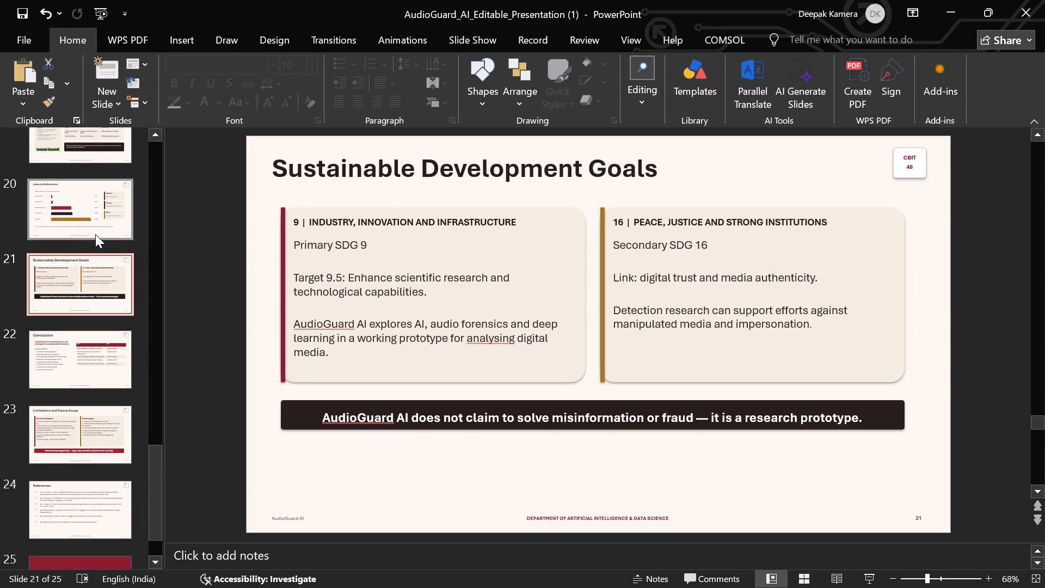
# Review the slides backwards from "Sustainable Development Goals" to "What the Model Sees vs What We Display" for consistent titles and text sizes.
pyautogui.click(97, 231)
pyautogui.scroll(1, 97, 231)
pyautogui.click(97, 231)
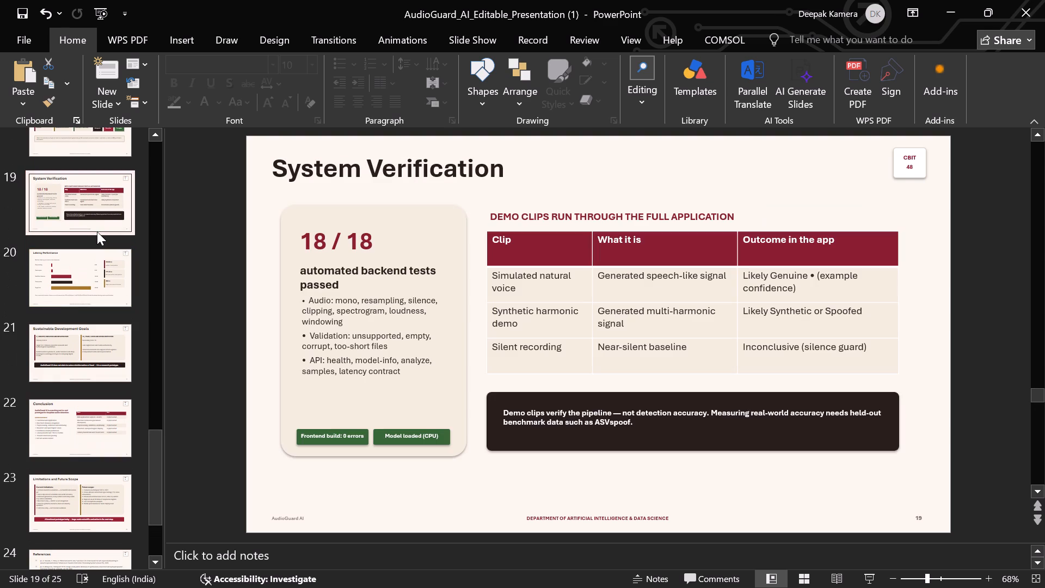
pyautogui.scroll(1, 97, 231)
pyautogui.click(97, 231)
pyautogui.click(103, 176)
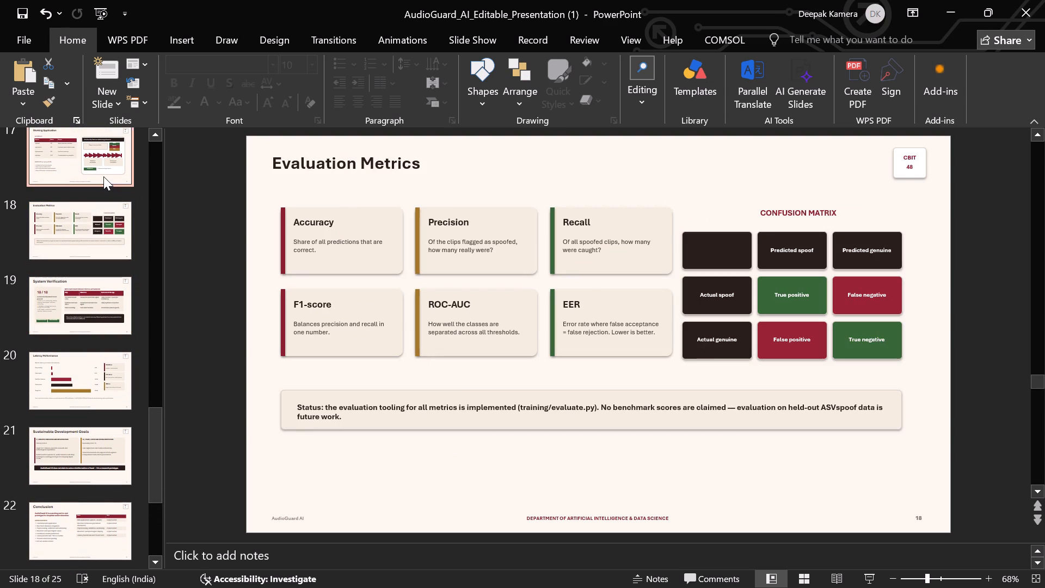
pyautogui.scroll(1, 103, 176)
pyautogui.click(103, 176)
pyautogui.scroll(1, 103, 176)
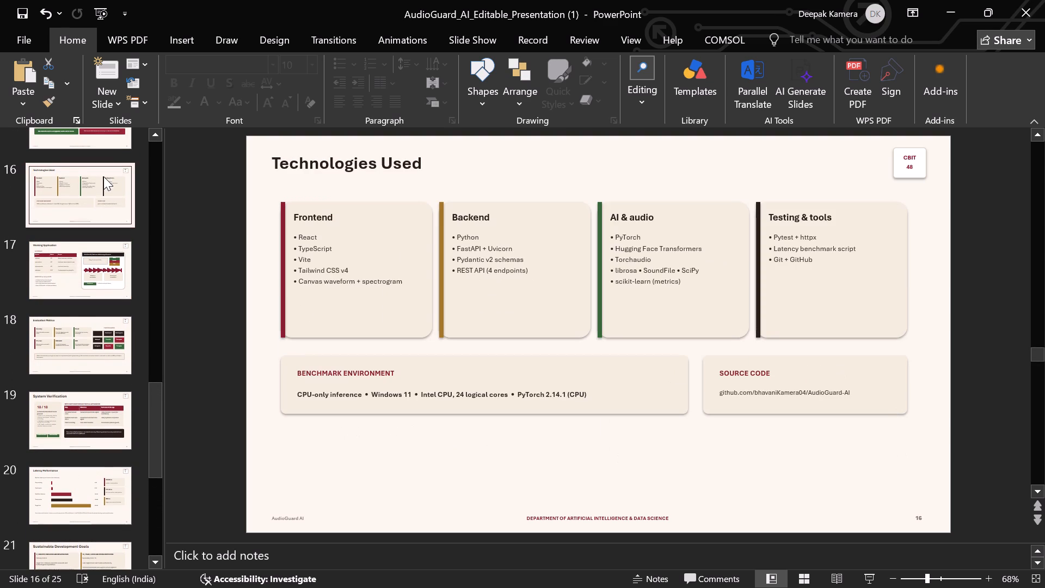
pyautogui.scroll(1, 103, 176)
pyautogui.click(99, 226)
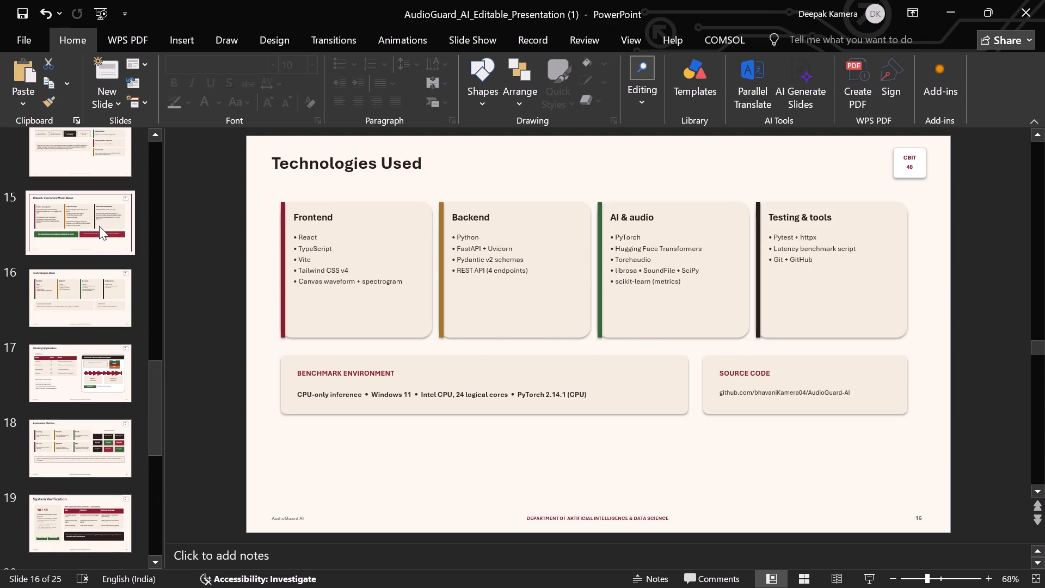
pyautogui.scroll(1, 99, 226)
pyautogui.click(99, 183)
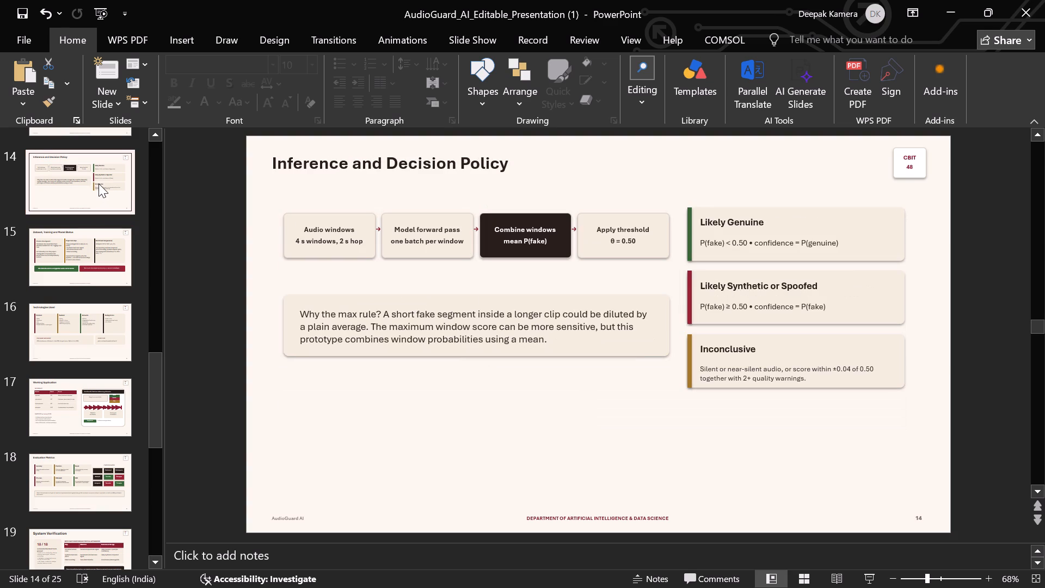
pyautogui.scroll(3, 99, 183)
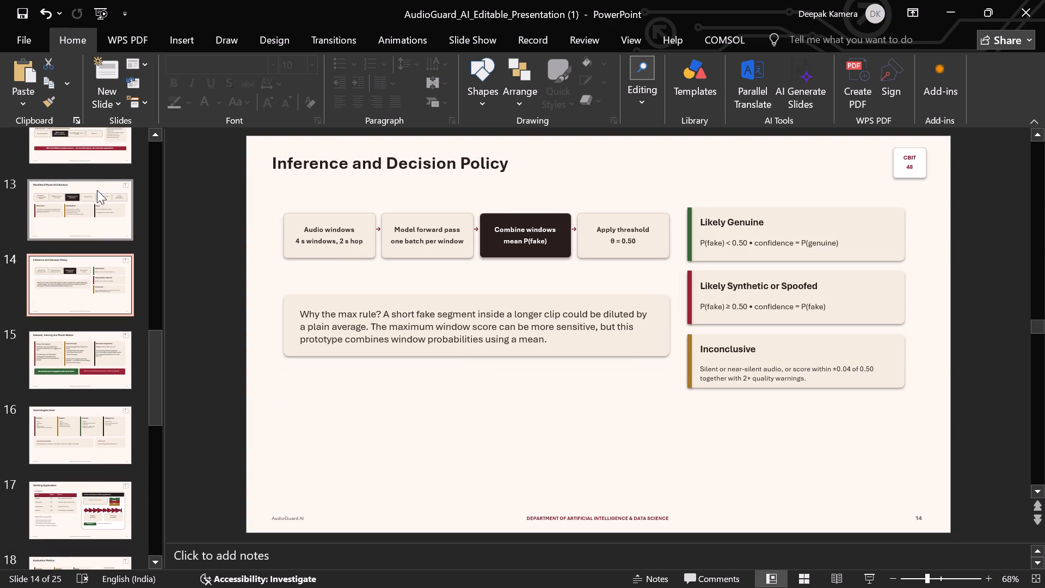
pyautogui.click(97, 197)
pyautogui.click(104, 141)
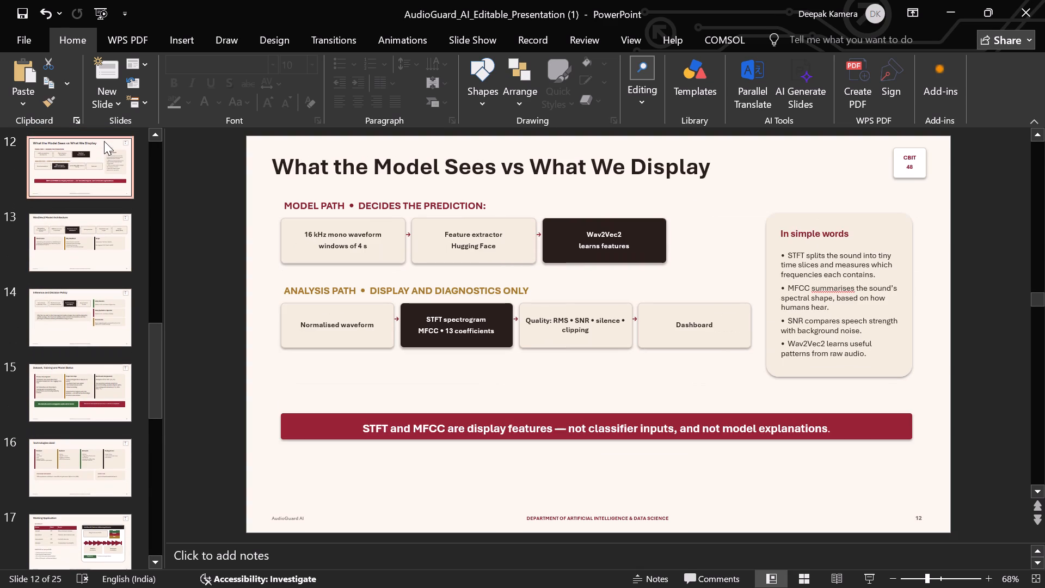
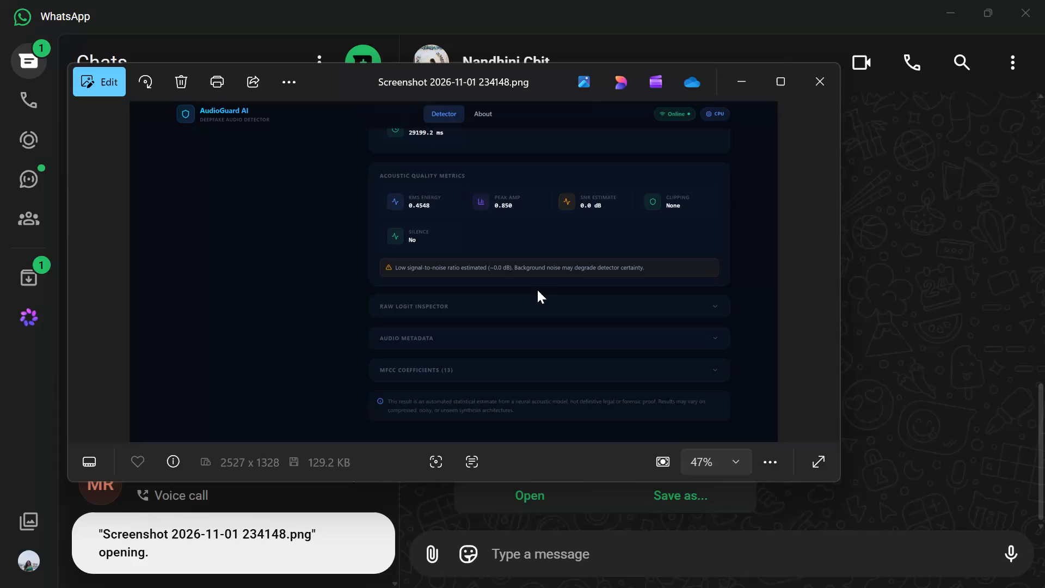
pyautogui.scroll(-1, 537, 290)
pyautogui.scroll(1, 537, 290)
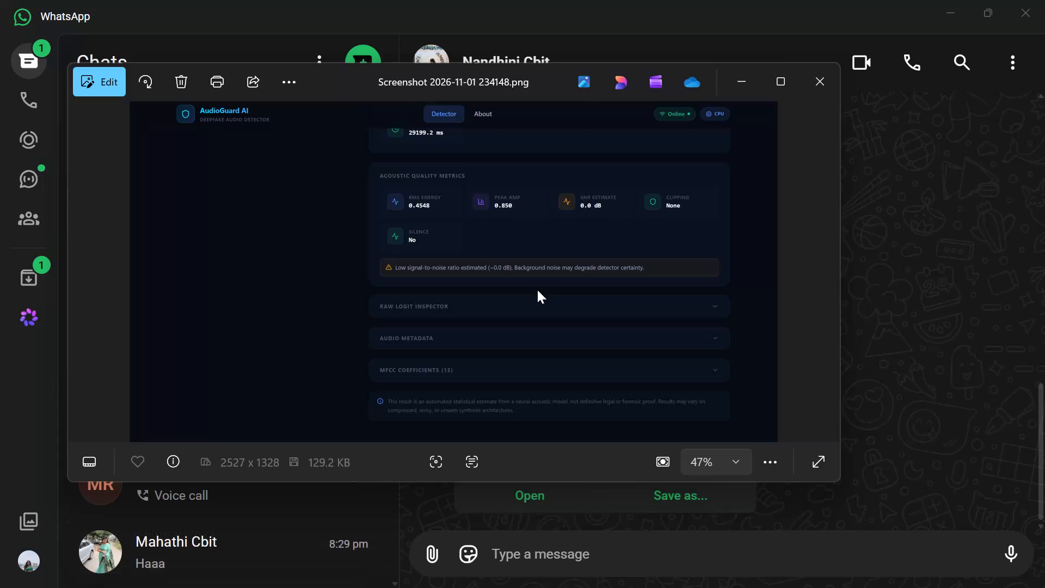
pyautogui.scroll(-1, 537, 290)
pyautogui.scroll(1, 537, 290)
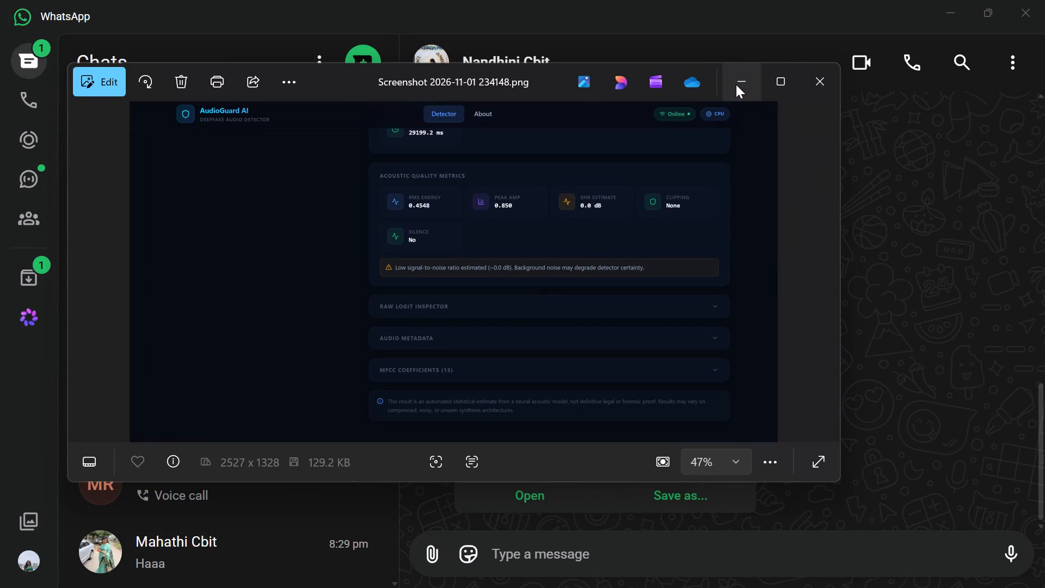
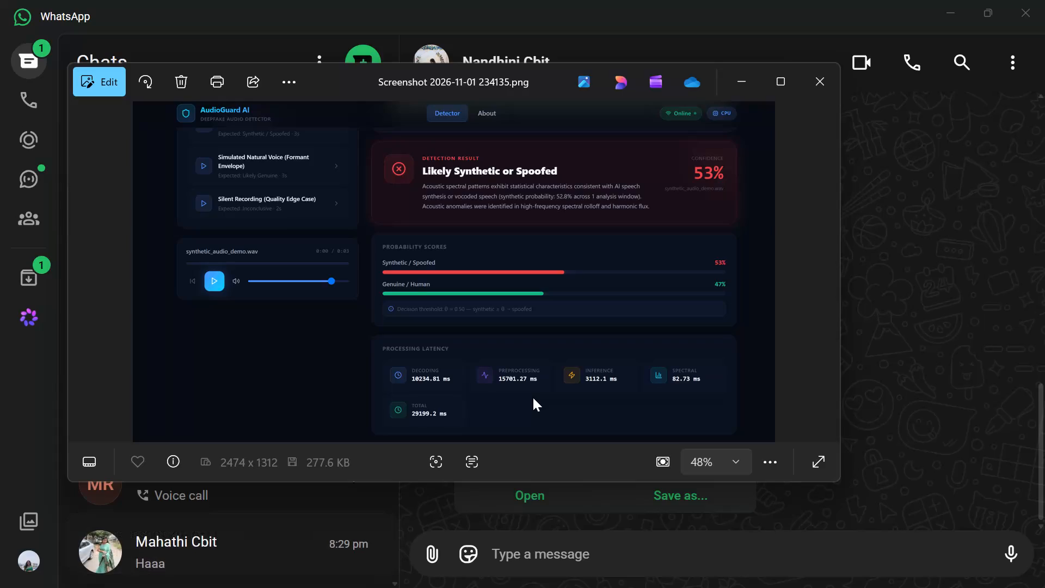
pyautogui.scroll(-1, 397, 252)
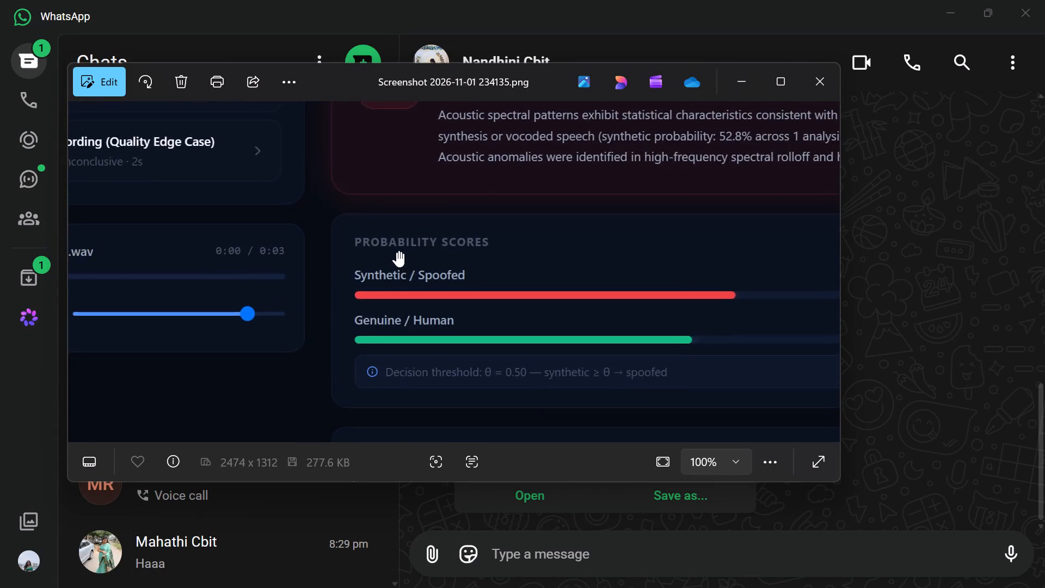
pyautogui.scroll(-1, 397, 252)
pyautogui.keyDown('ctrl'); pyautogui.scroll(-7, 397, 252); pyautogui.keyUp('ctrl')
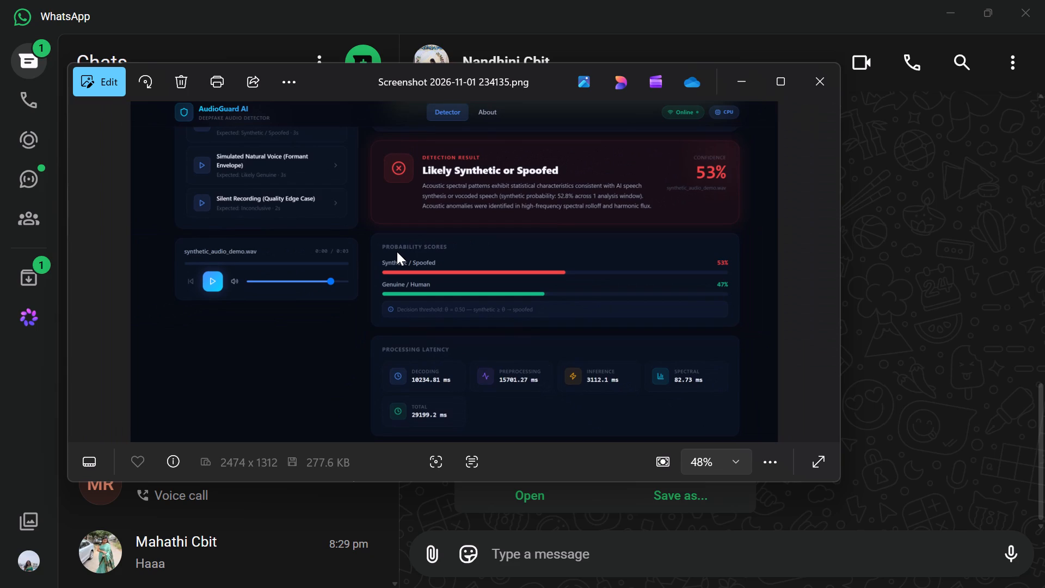
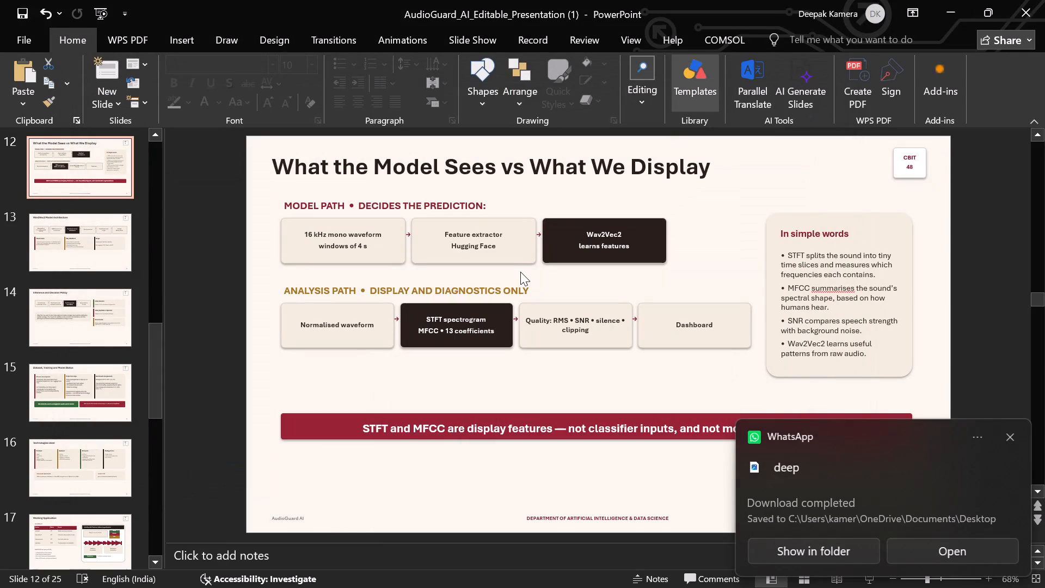
# Review the slides backwards from "Technologies Used" to "What the Model Sees vs What We Display" for consistent titles and layout.
pyautogui.click(71, 451)
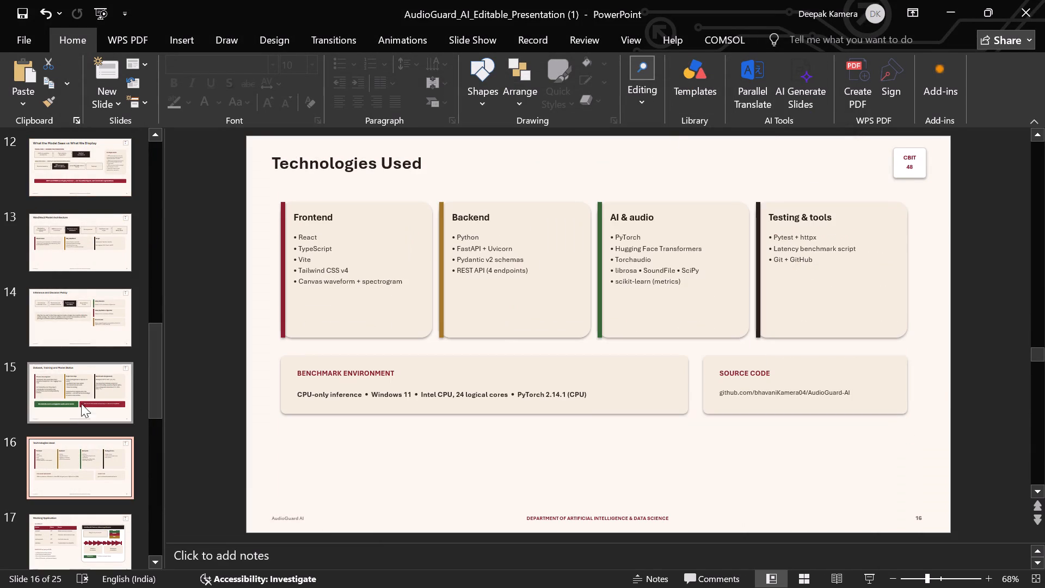
pyautogui.click(84, 394)
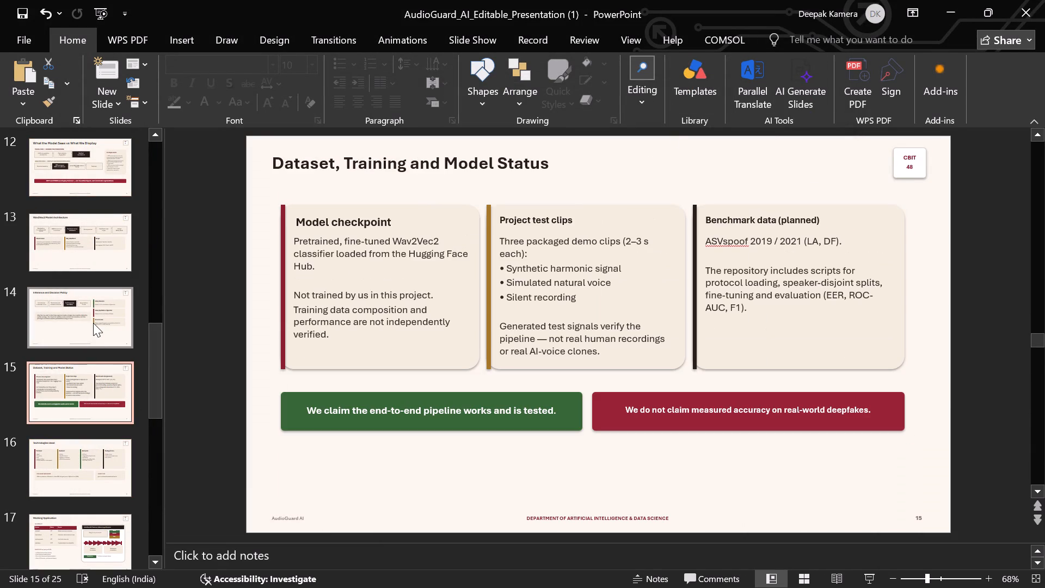
pyautogui.click(93, 323)
pyautogui.click(93, 255)
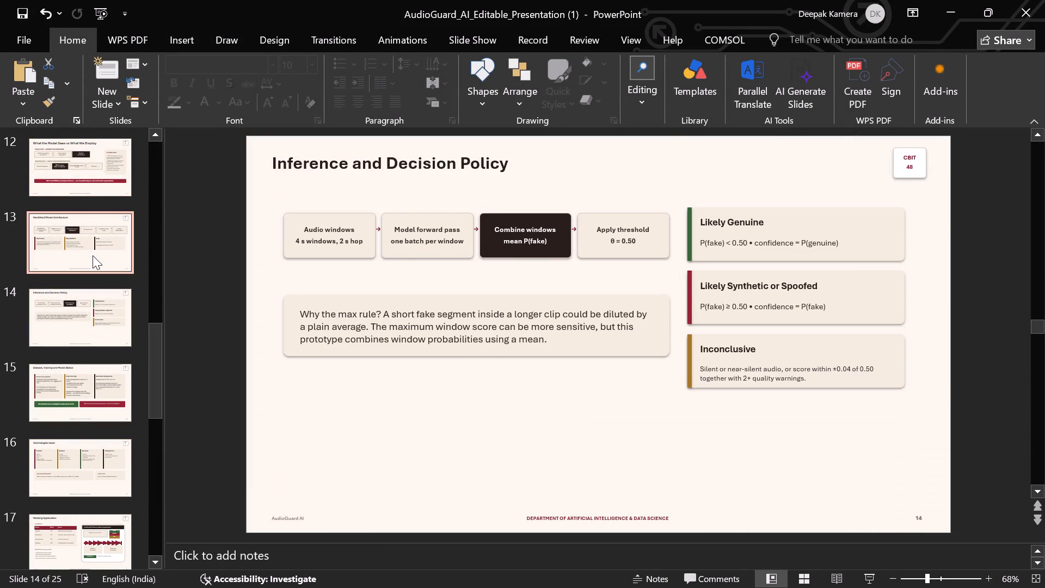
pyautogui.click(103, 180)
pyautogui.scroll(1, 103, 180)
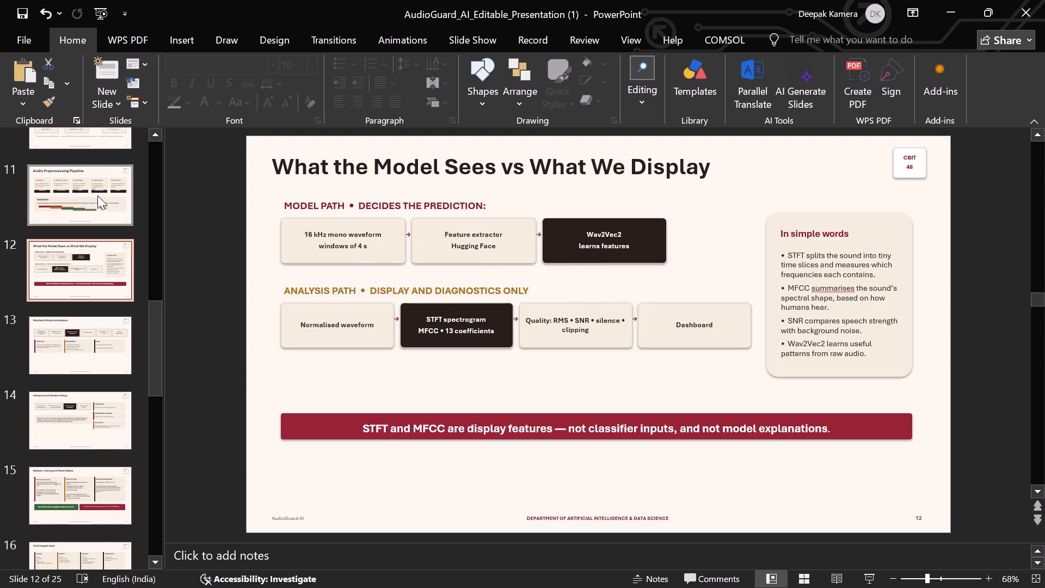
# Go to slide 18, Evaluation Metrics, and start inserting a picture from this device.
pyautogui.click(97, 195)
pyautogui.scroll(-1, 57, 494)
pyautogui.click(69, 521)
pyautogui.scroll(-1, 69, 521)
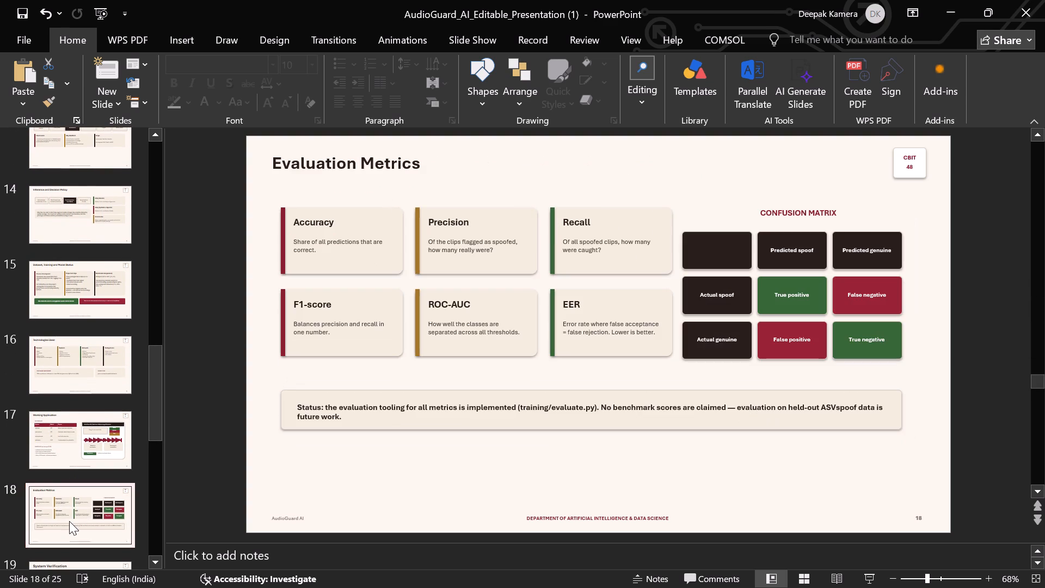
pyautogui.scroll(-1, 69, 521)
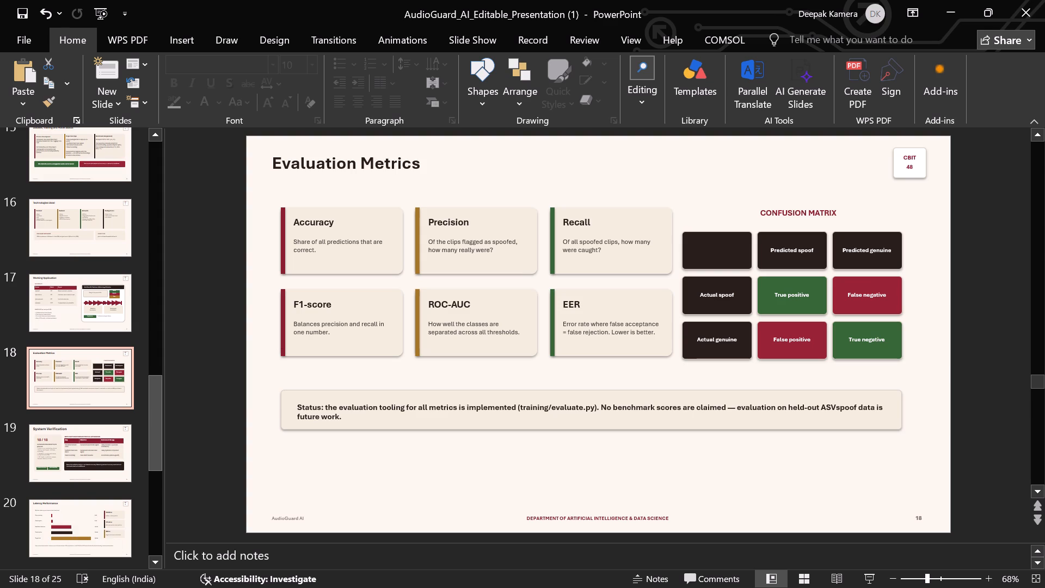
pyautogui.click(176, 40)
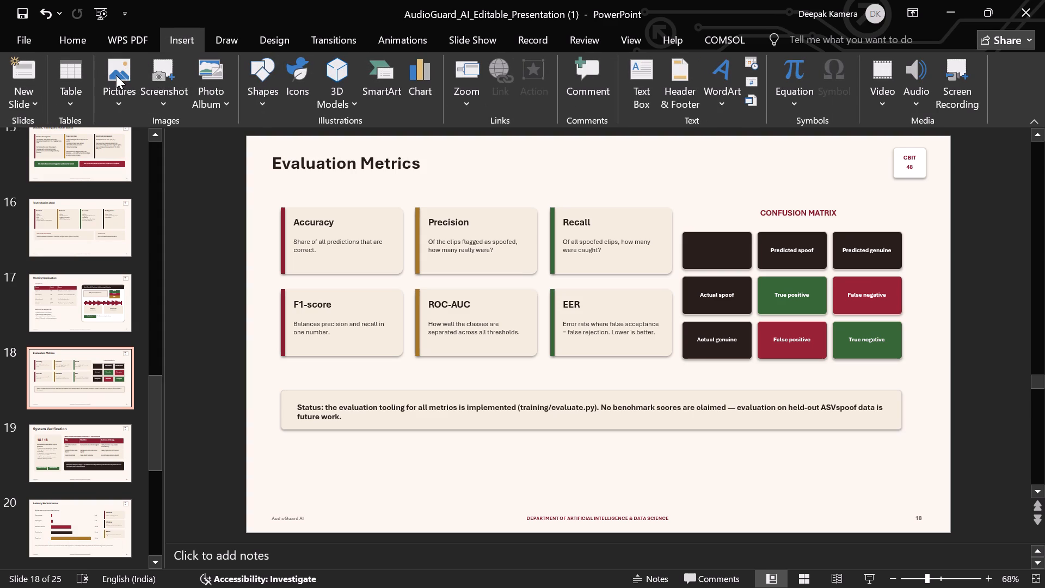
pyautogui.click(104, 85)
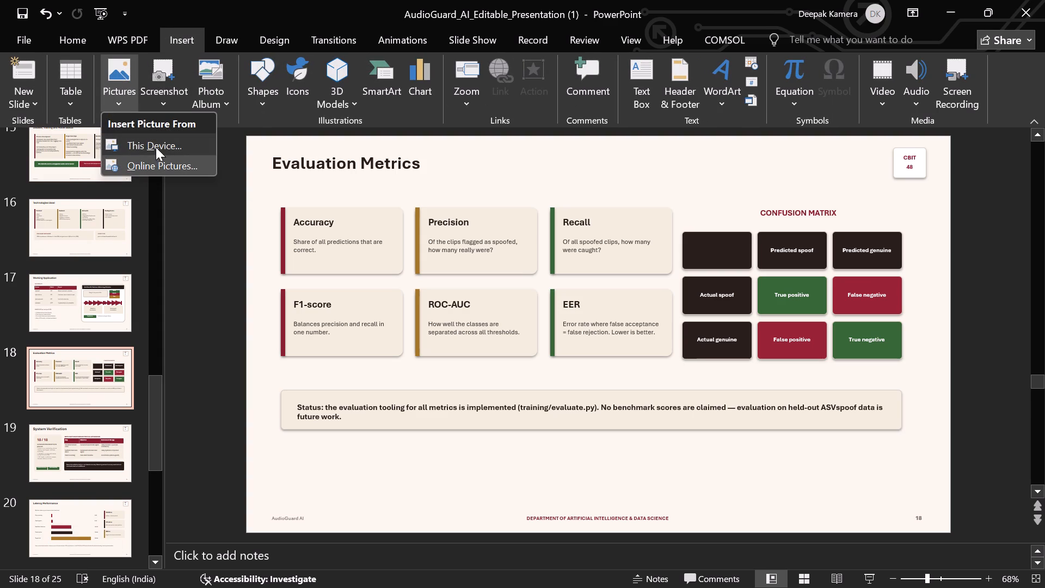
pyautogui.click(156, 147)
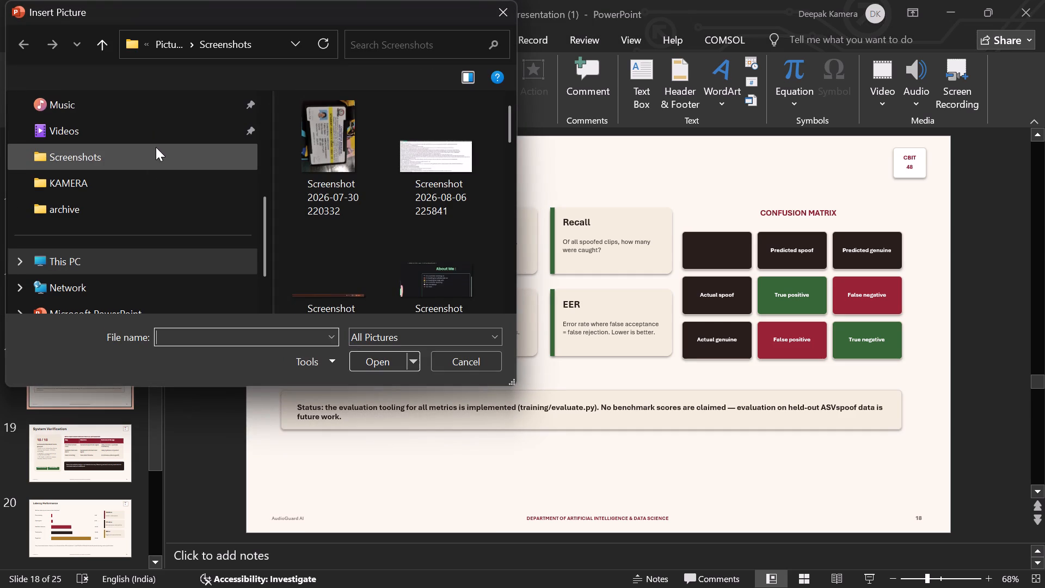
# Look through the Screenshots, Network and Downloads locations for the detector app's screenshot.
pyautogui.scroll(-20, 373, 198)
pyautogui.scroll(-20, 373, 198)
pyautogui.scroll(-8, 373, 198)
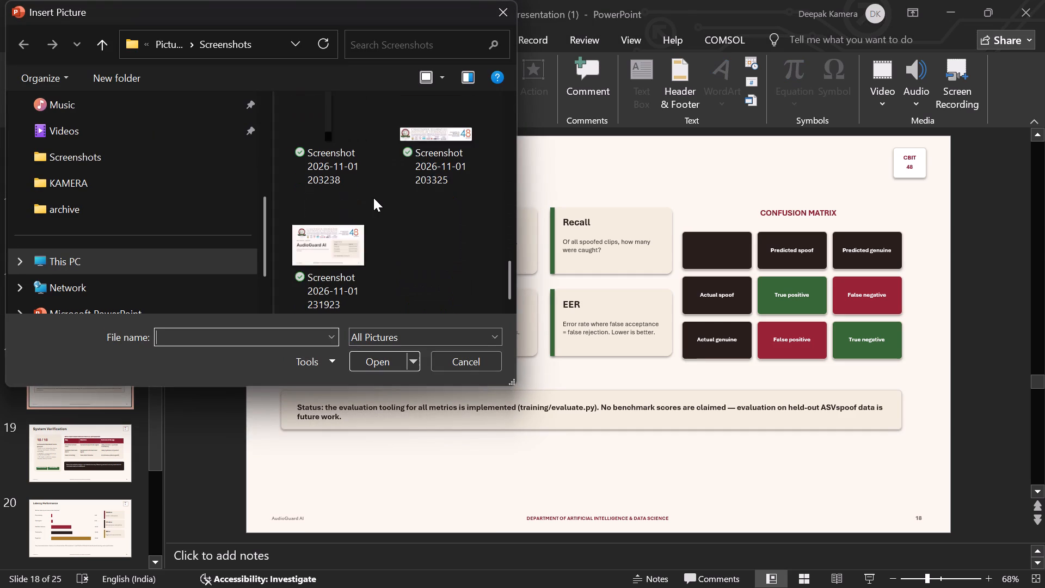
pyautogui.scroll(-4, 373, 198)
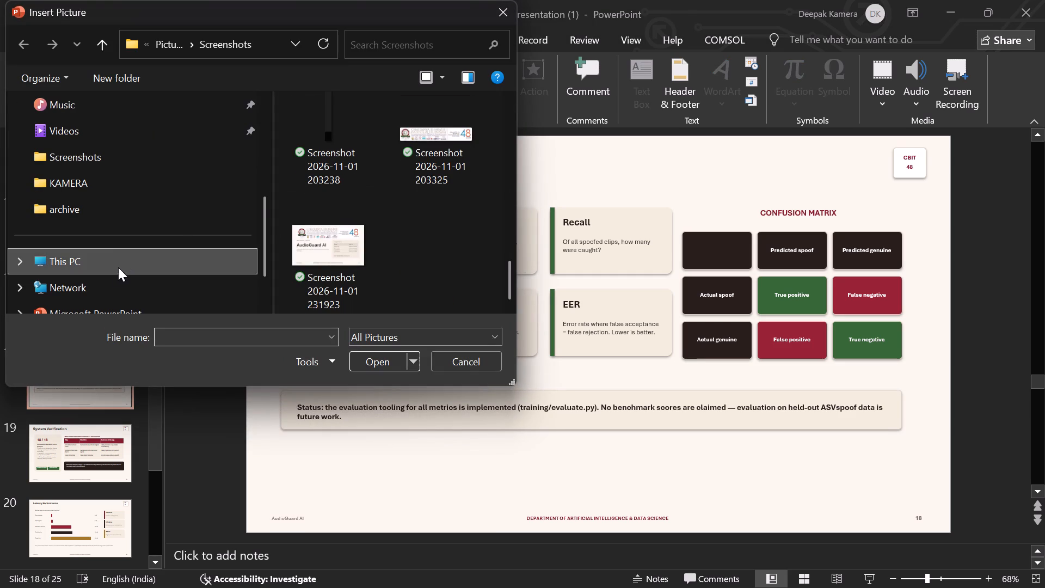
pyautogui.click(115, 276)
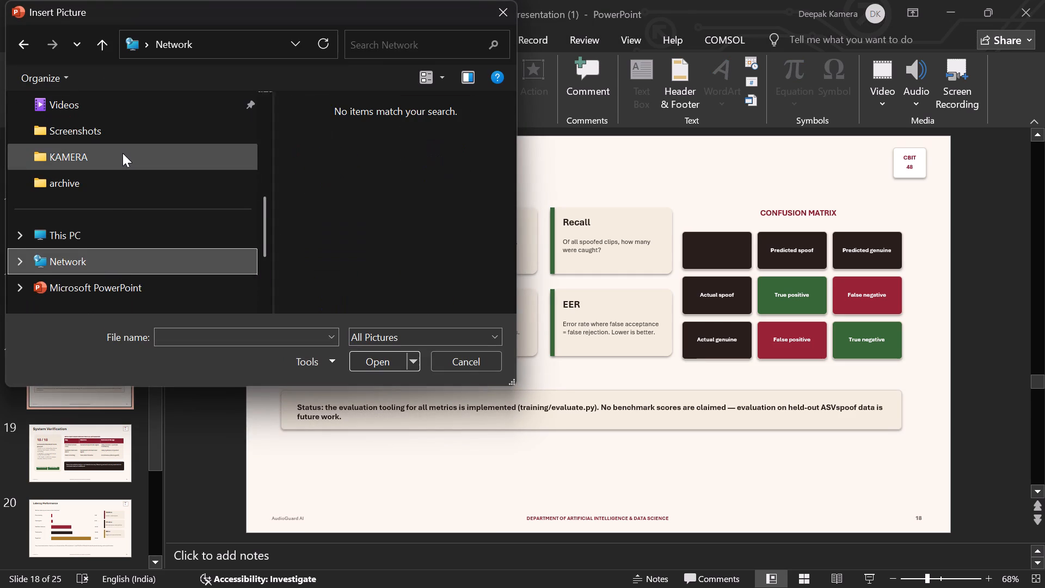
pyautogui.scroll(2, 116, 154)
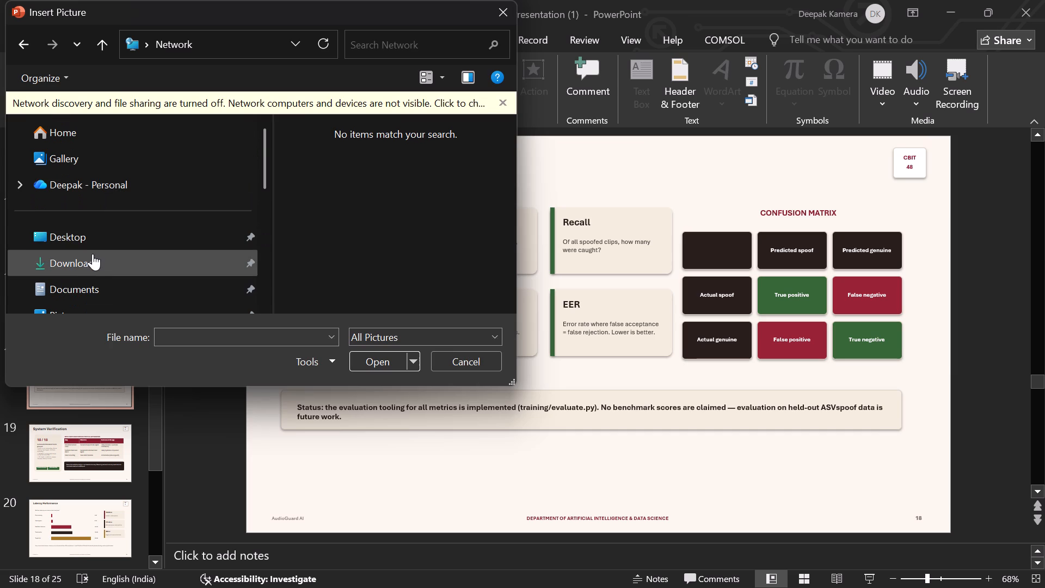
pyautogui.click(93, 254)
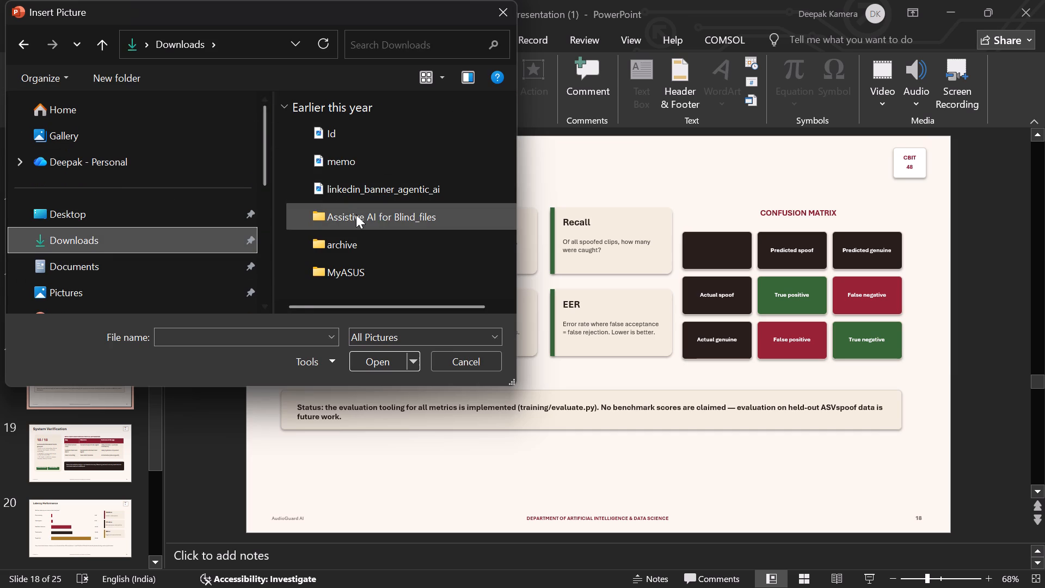
pyautogui.scroll(-9, 356, 215)
pyautogui.scroll(3, 356, 215)
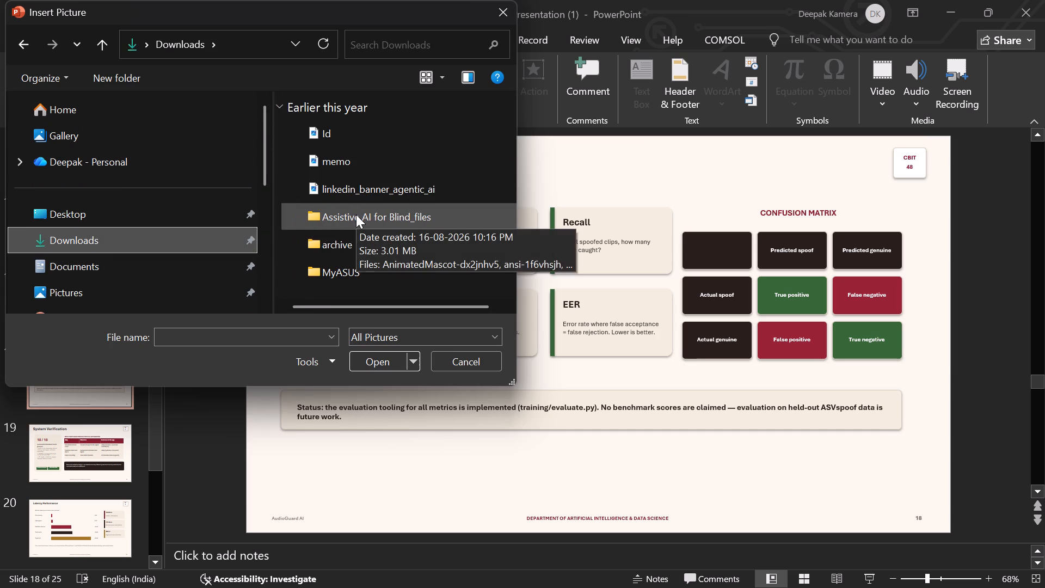
pyautogui.scroll(4, 356, 215)
pyautogui.scroll(-4, 356, 215)
pyautogui.scroll(7, 356, 215)
pyautogui.scroll(-3, 355, 195)
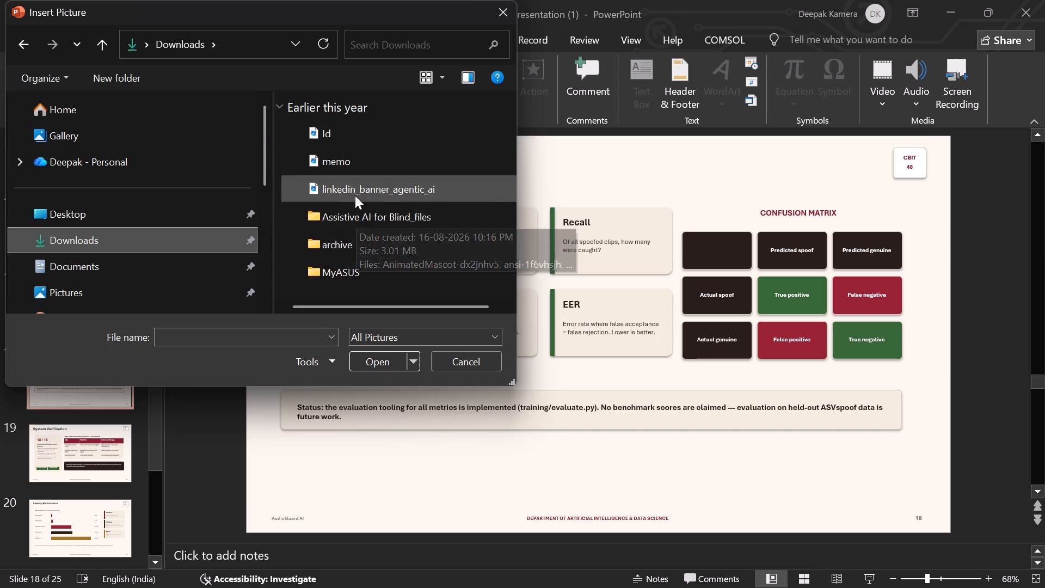
pyautogui.scroll(-1, 355, 195)
pyautogui.scroll(5, 355, 195)
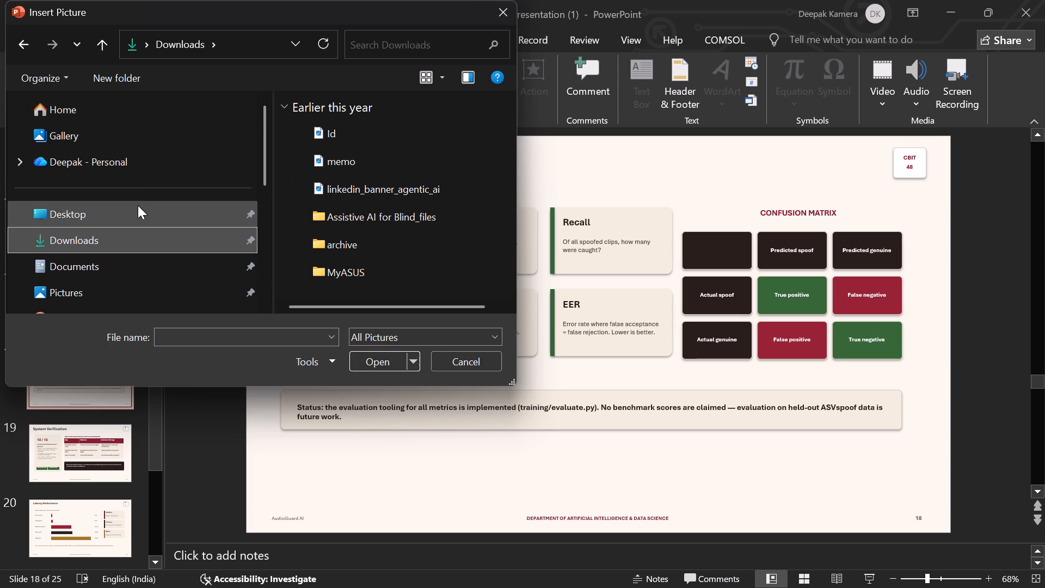
# Insert the picture named deep from the Desktop folder into the Evaluation Metrics slide.
pyautogui.click(138, 205)
pyautogui.scroll(-2, 416, 212)
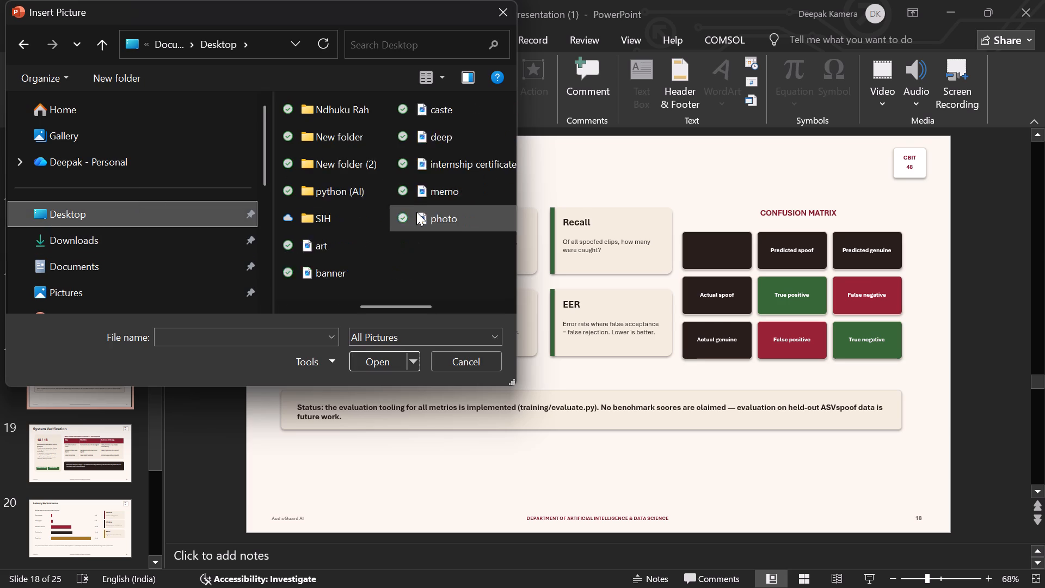
pyautogui.scroll(-3, 416, 212)
pyautogui.scroll(1, 416, 212)
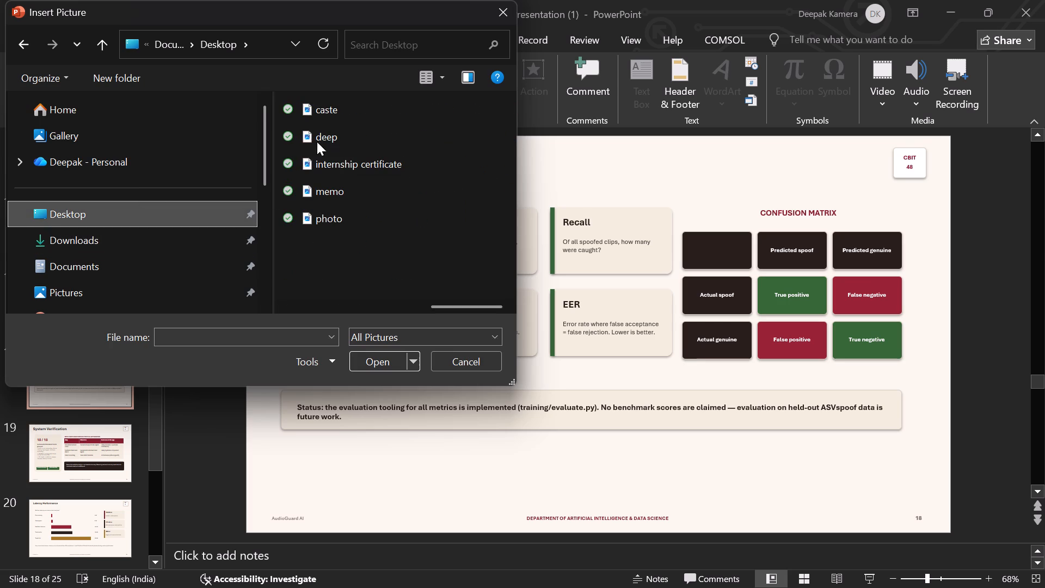
pyautogui.click(308, 138)
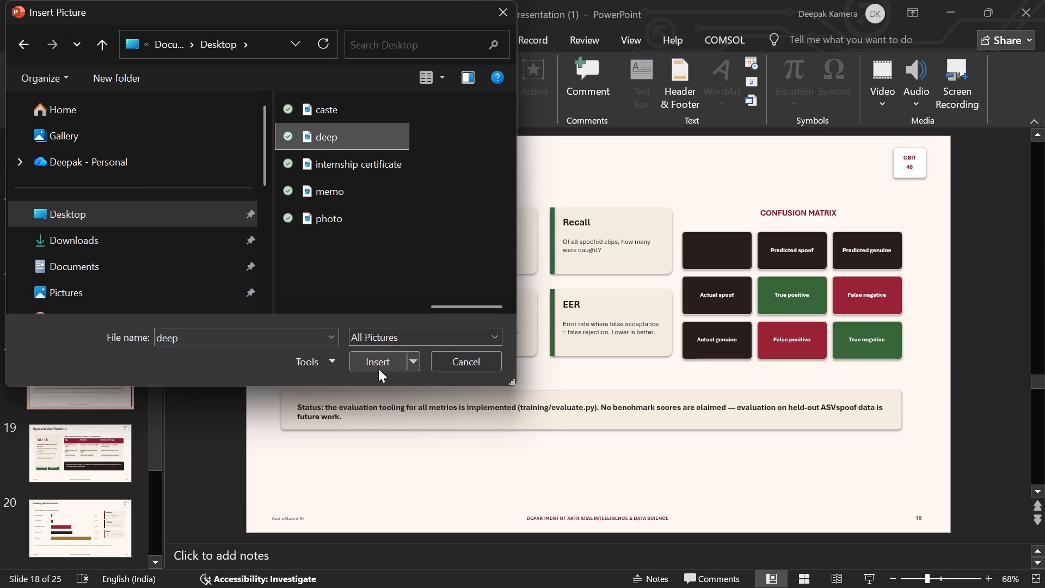
pyautogui.click(377, 363)
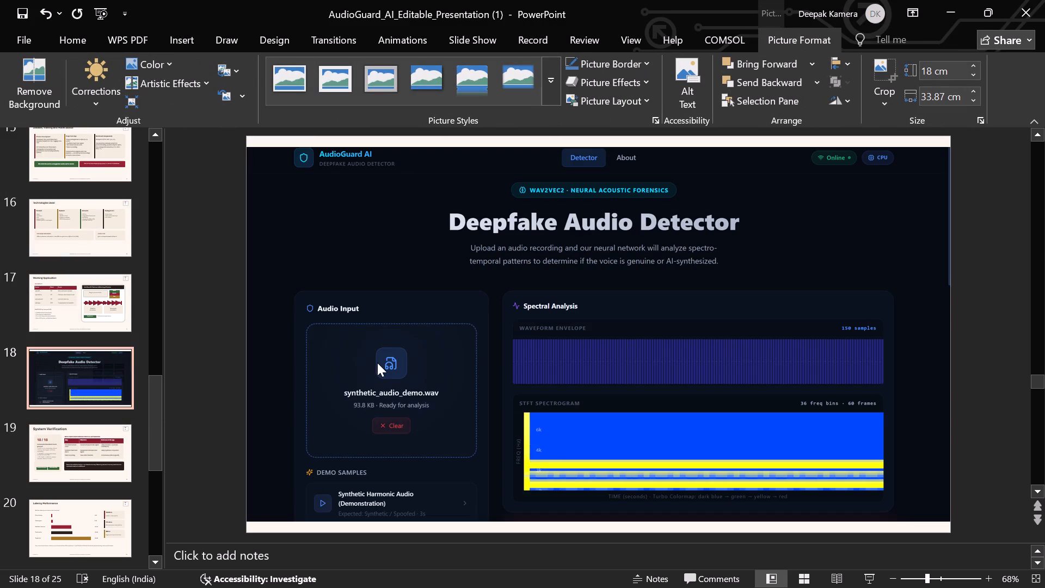
# Shrink the inserted Deepfake Audio Detector picture to about 8.75 cm high by 16.45 cm wide, keeping it on the slide's right half.
pyautogui.click(274, 149)
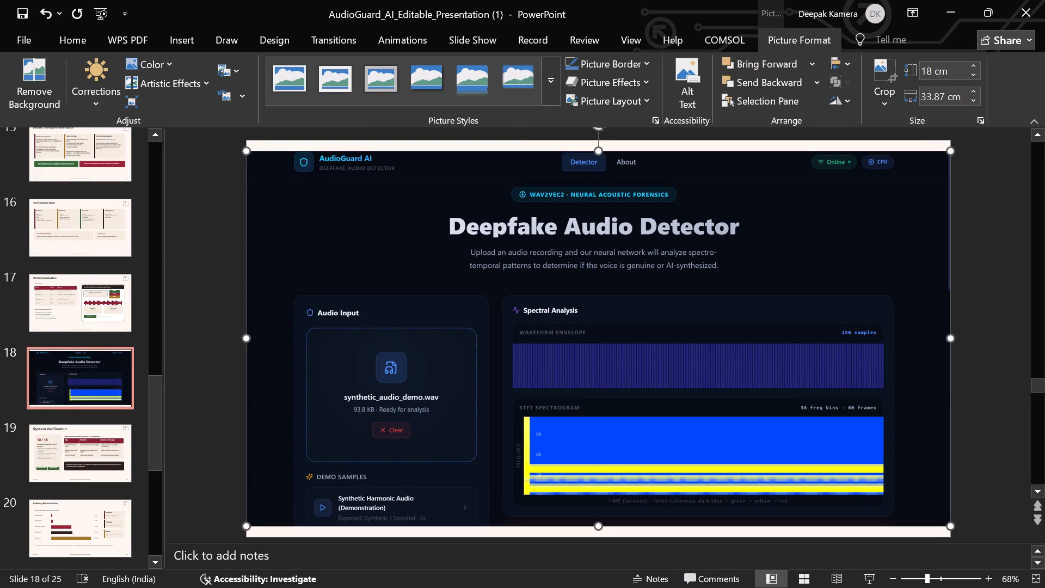
pyautogui.moveTo(246, 150); pyautogui.dragTo(470, 199)
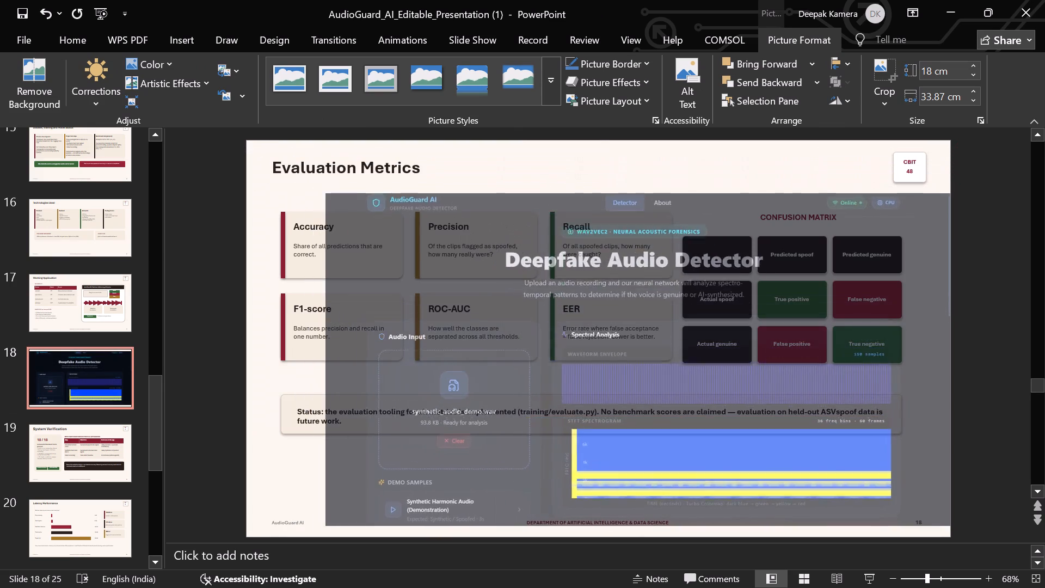
pyautogui.moveTo(470, 199); pyautogui.dragTo(531, 235)
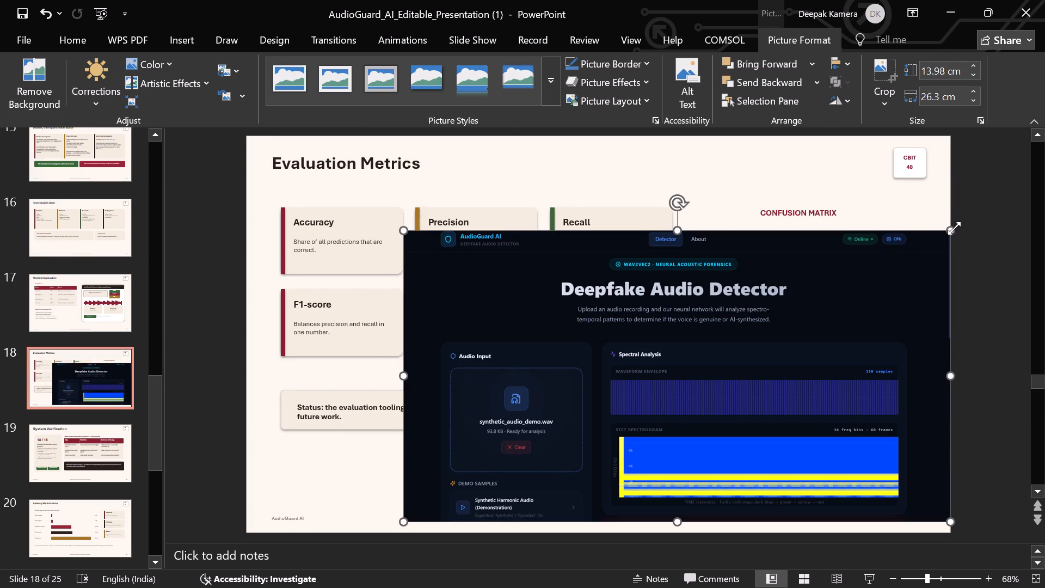
pyautogui.moveTo(951, 229); pyautogui.dragTo(727, 290)
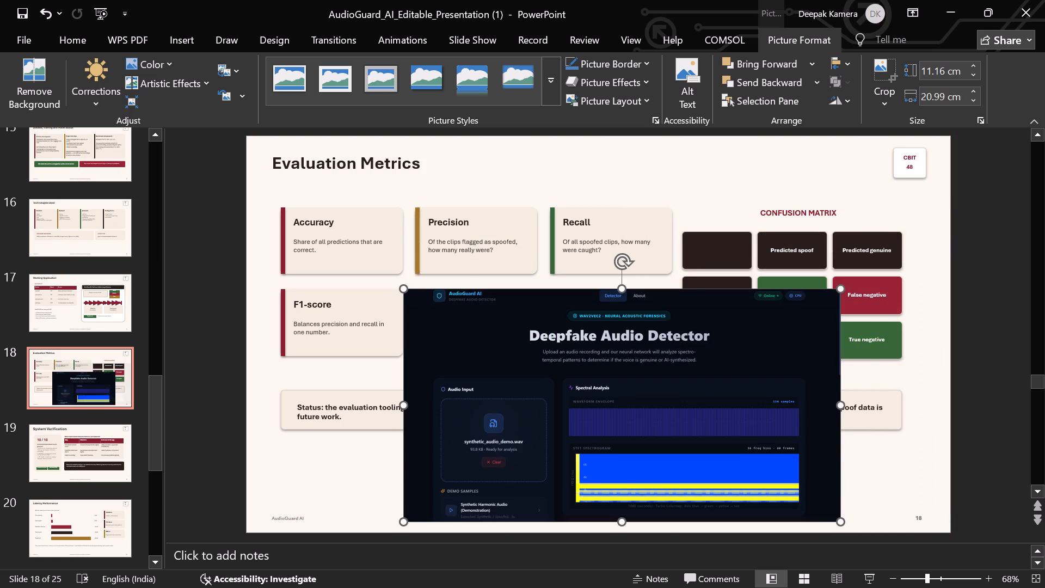
pyautogui.moveTo(620, 399); pyautogui.dragTo(684, 304)
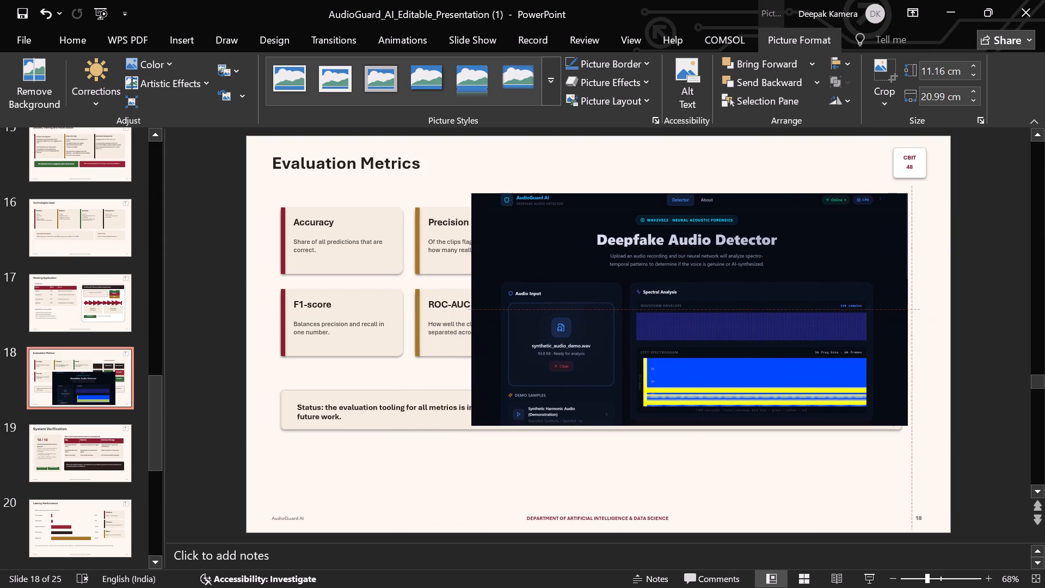
pyautogui.moveTo(684, 304); pyautogui.dragTo(677, 308)
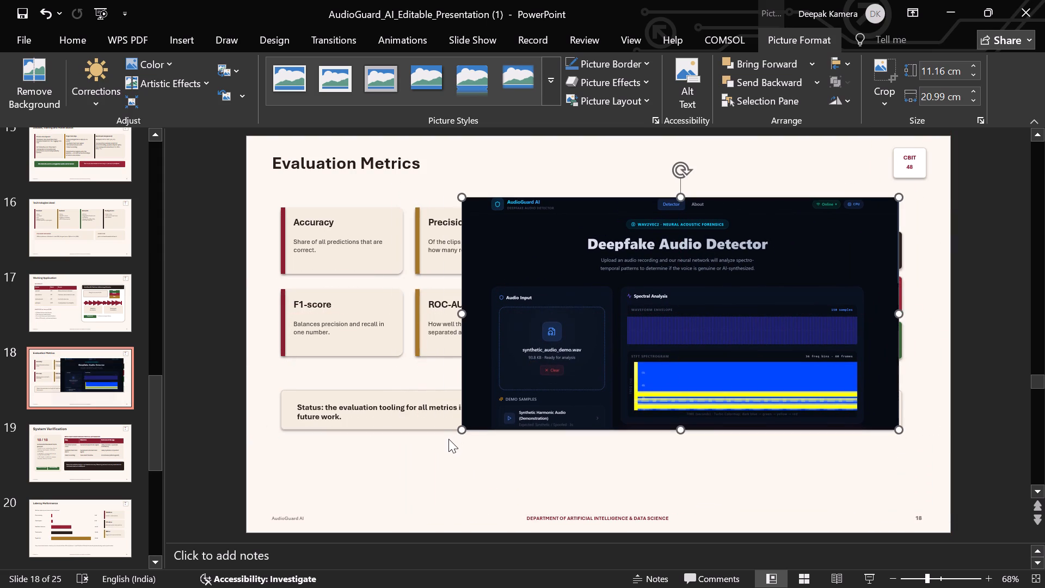
pyautogui.moveTo(460, 430); pyautogui.dragTo(466, 421)
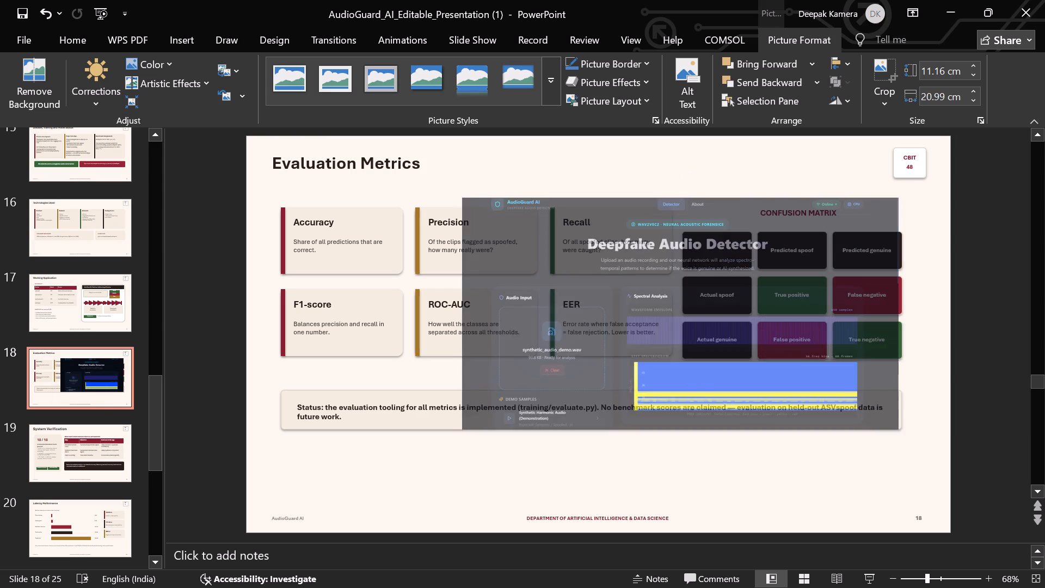
pyautogui.moveTo(466, 421); pyautogui.dragTo(632, 378)
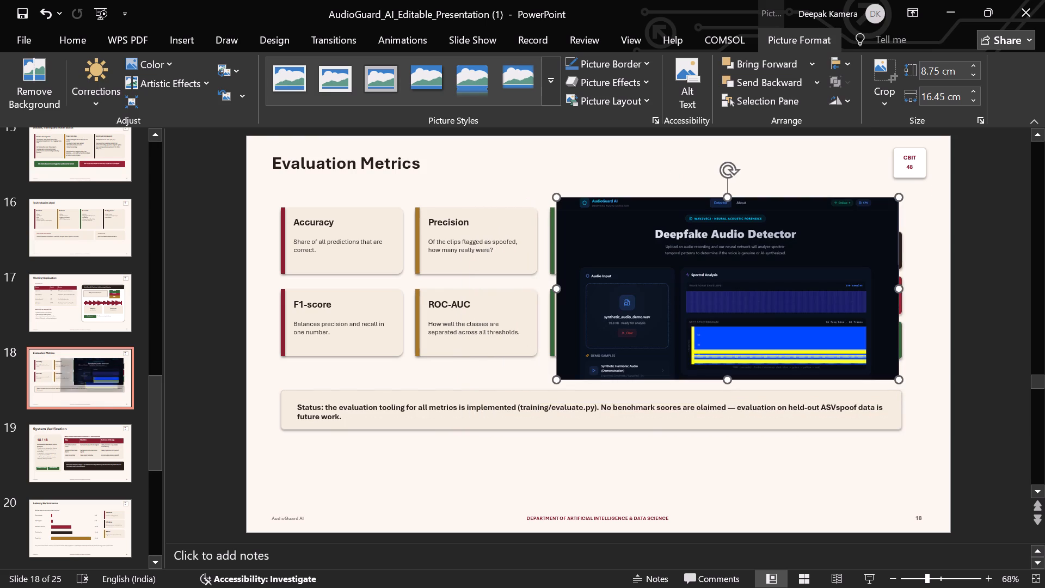
# Move the picture over the confusion matrix grid, shrink it to about 6.89 by 12.96 cm, and place it just under the matrix heading.
pyautogui.moveTo(755, 305); pyautogui.dragTo(791, 304)
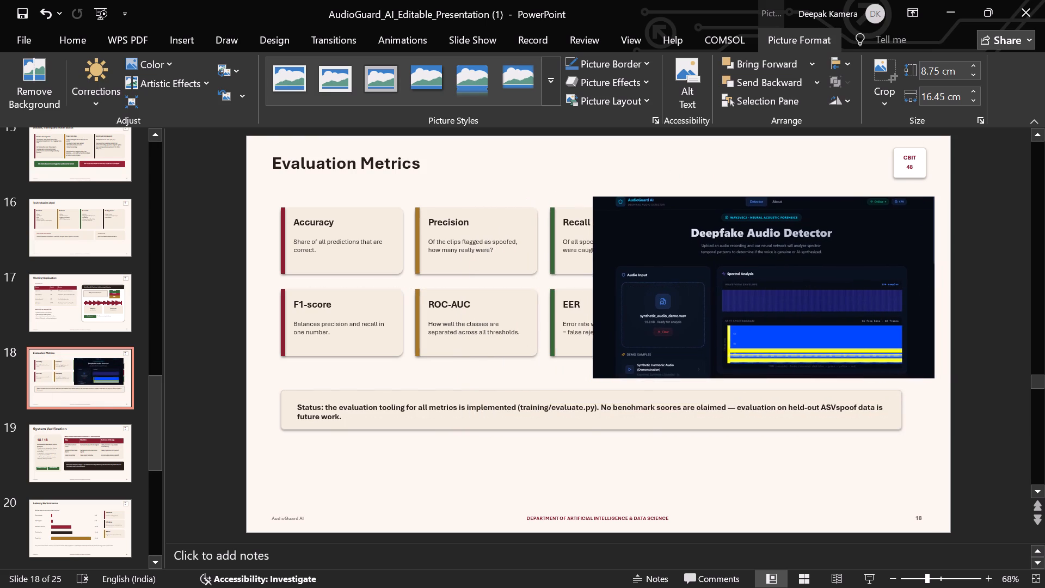
pyautogui.moveTo(791, 304); pyautogui.dragTo(873, 300)
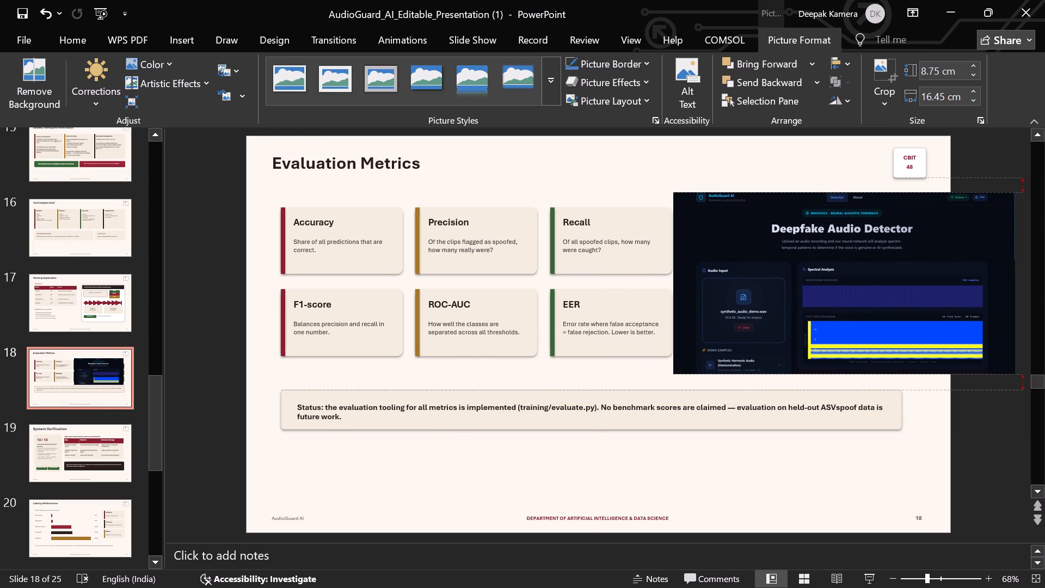
pyautogui.moveTo(873, 300); pyautogui.dragTo(890, 302)
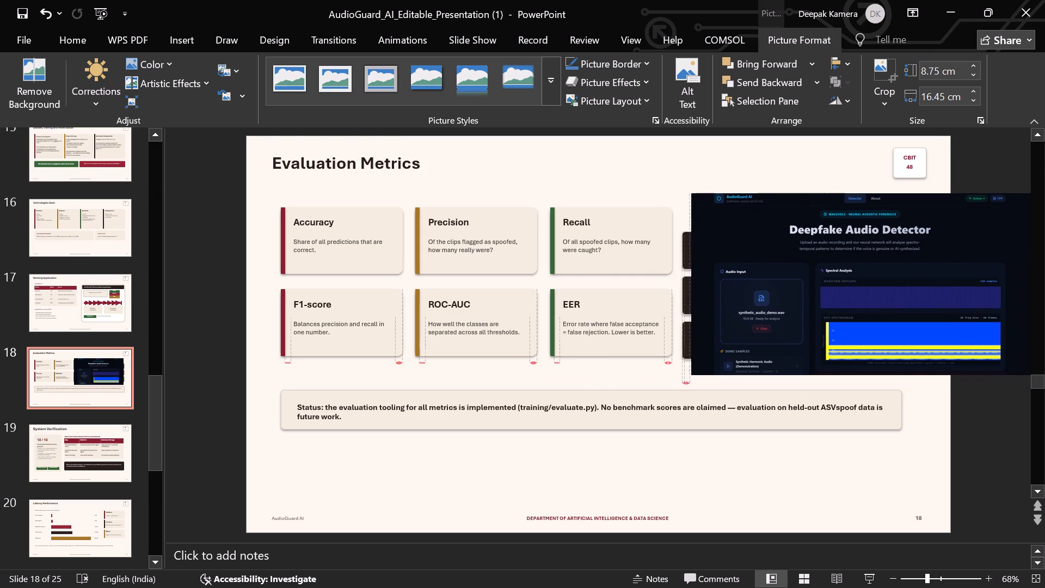
pyautogui.moveTo(890, 302); pyautogui.dragTo(878, 304)
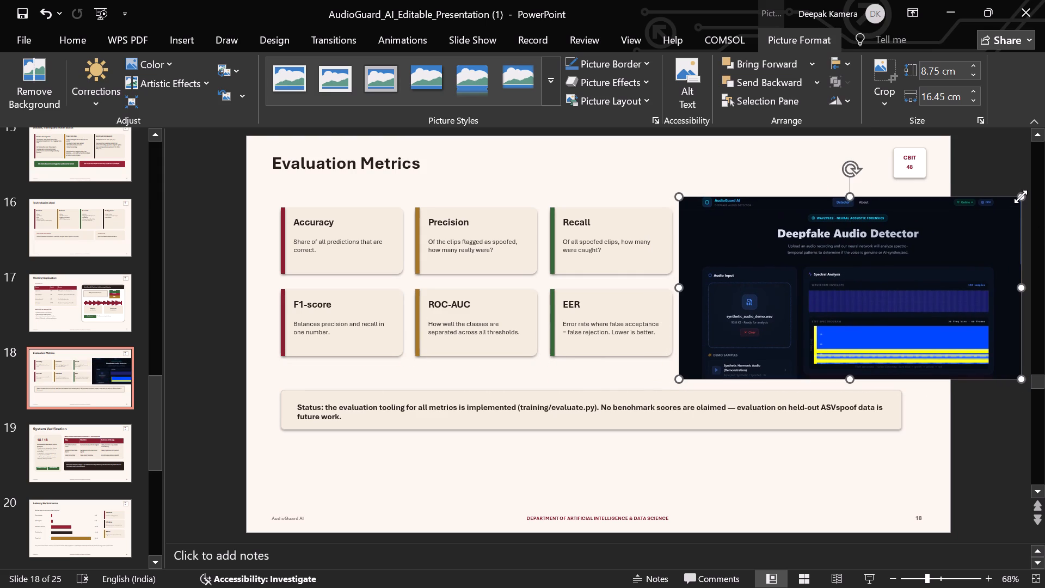
pyautogui.moveTo(1021, 197); pyautogui.dragTo(858, 242)
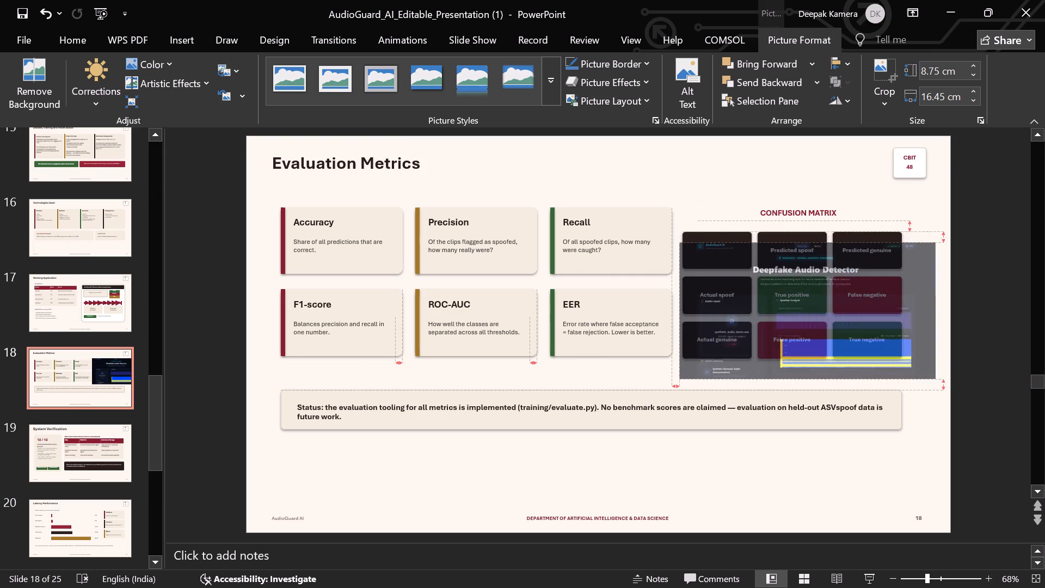
pyautogui.moveTo(858, 242); pyautogui.dragTo(858, 236)
pyautogui.moveTo(822, 258); pyautogui.dragTo(822, 249)
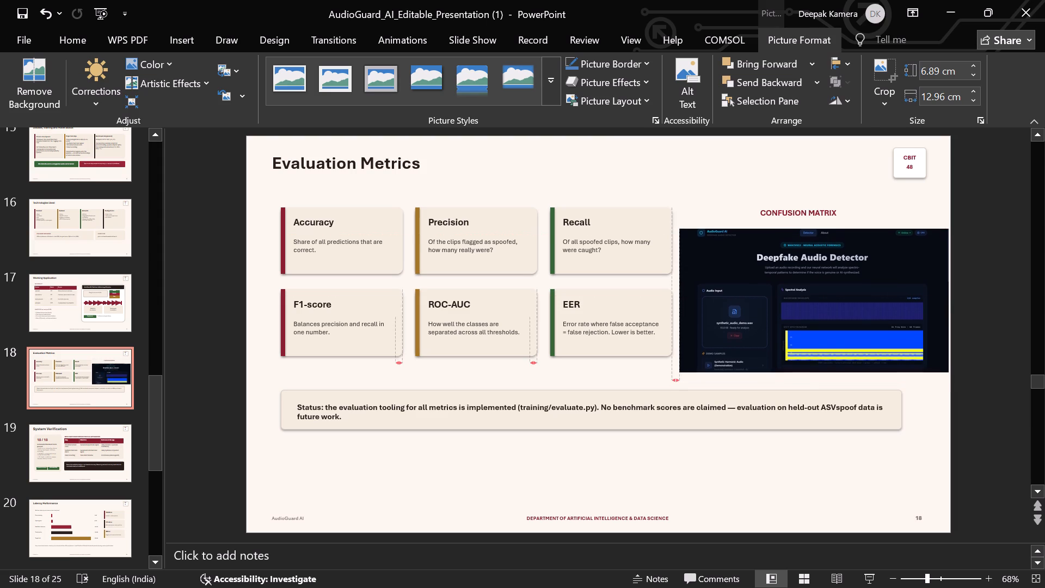
pyautogui.moveTo(822, 249); pyautogui.dragTo(822, 240)
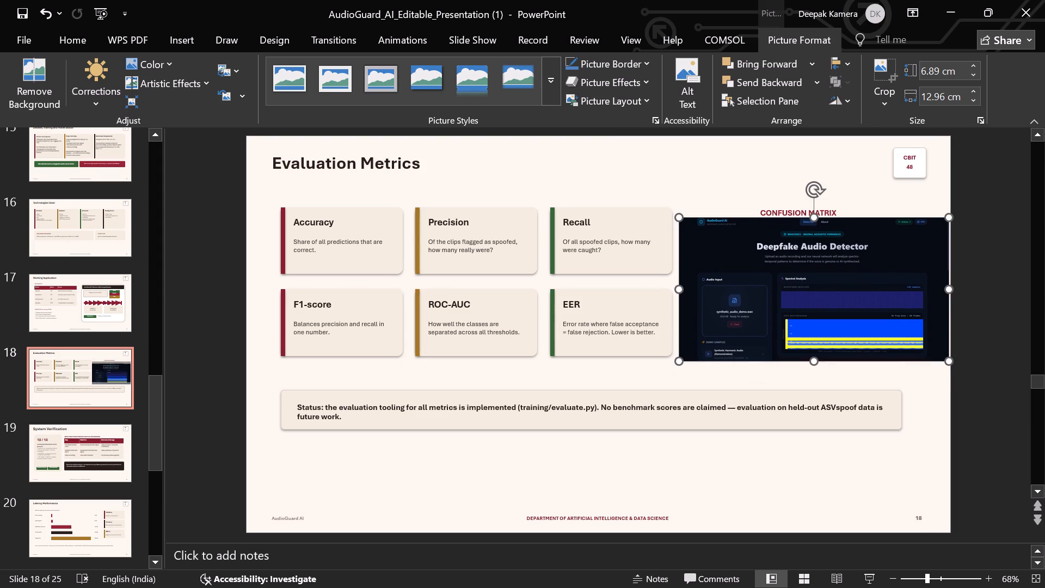
# Narrow the picture to about 11.81 cm wide, aligning its right edge with the CBIT 48 badge.
pyautogui.moveTo(949, 218); pyautogui.dragTo(908, 216)
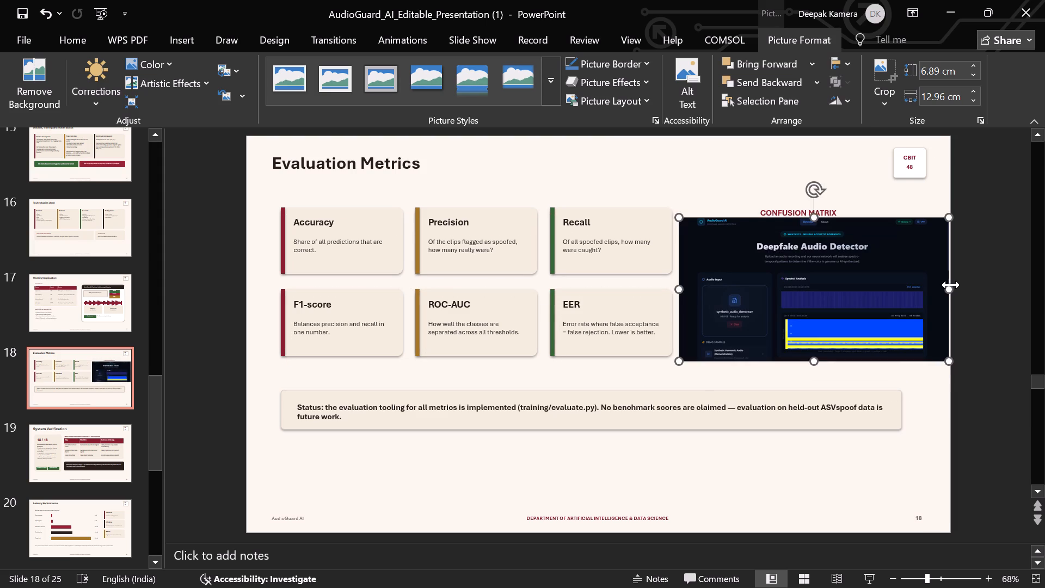
pyautogui.moveTo(946, 287); pyautogui.dragTo(924, 289)
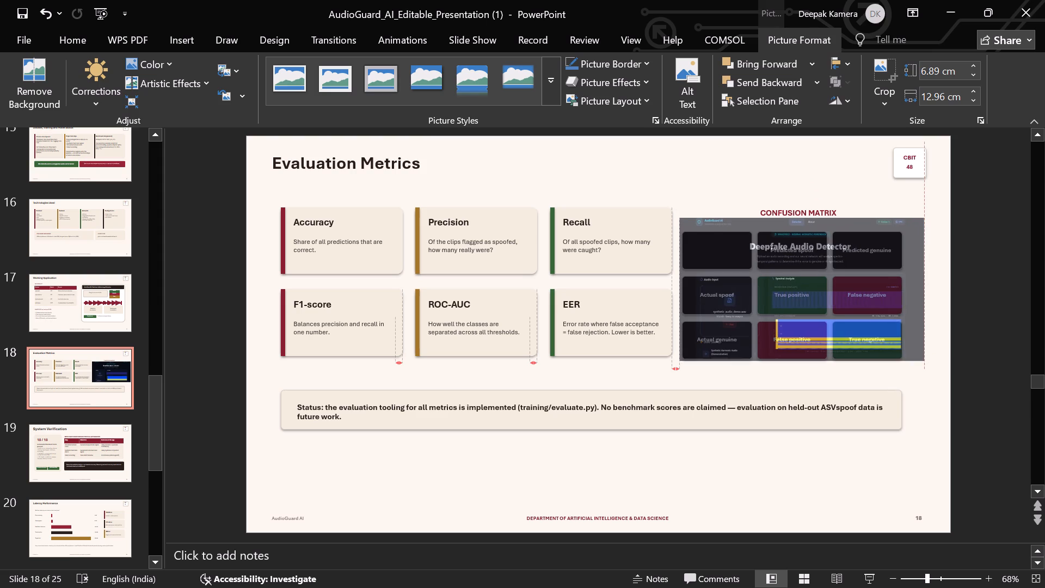
pyautogui.moveTo(924, 289); pyautogui.dragTo(923, 290)
# Delete the CONFUSION MATRIX heading above the Deepfake Audio Detector picture on the Evaluation Metrics slide.
pyautogui.click(847, 206)
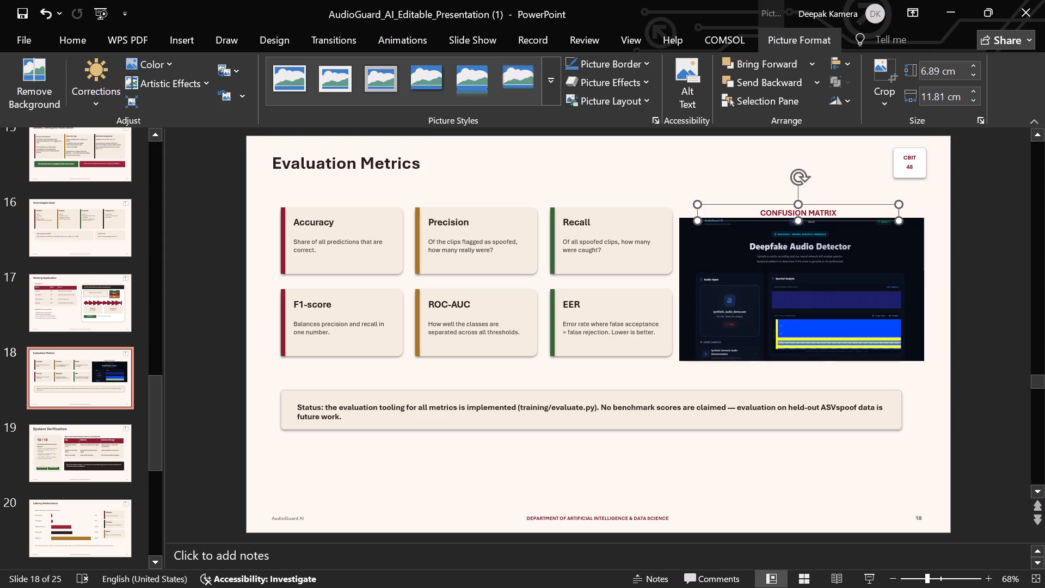
pyautogui.press('BackSpace')
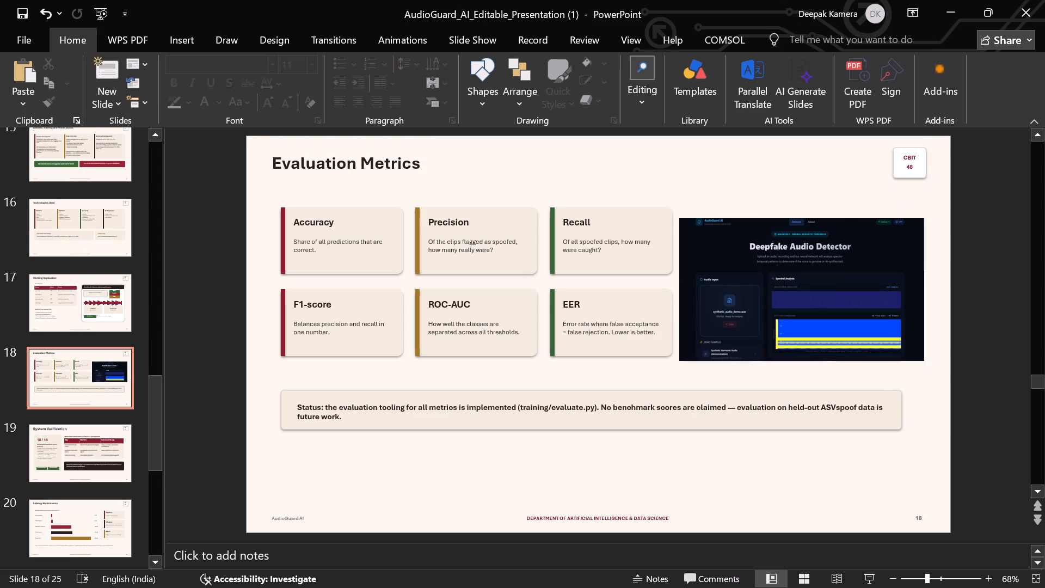
# Remove the CBIT 48 badge from the Evaluation Metrics slide, deleting both its text and its white box.
pyautogui.click(920, 158)
pyautogui.press('BackSpace')
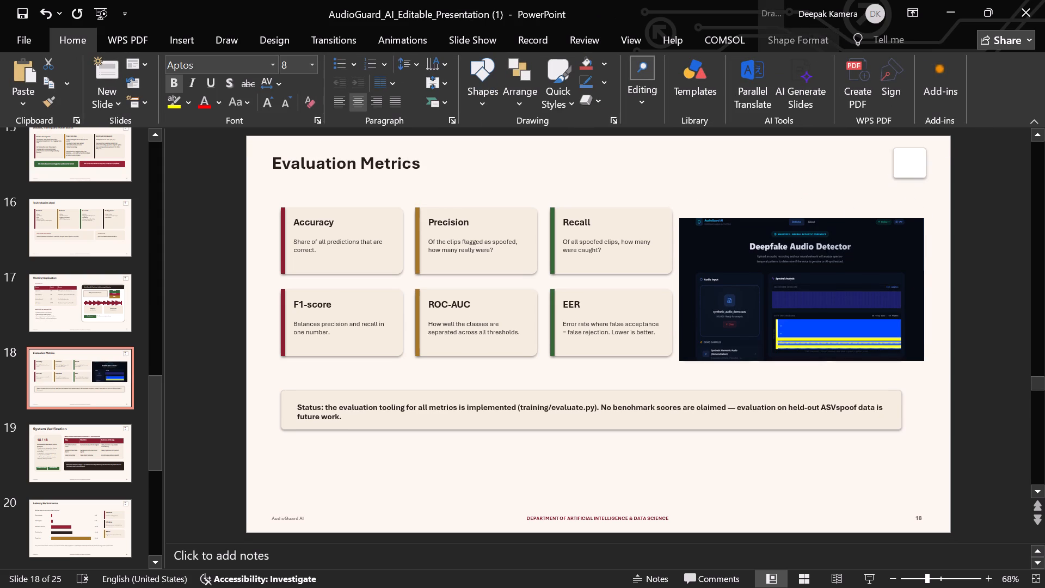
pyautogui.press('BackSpace')
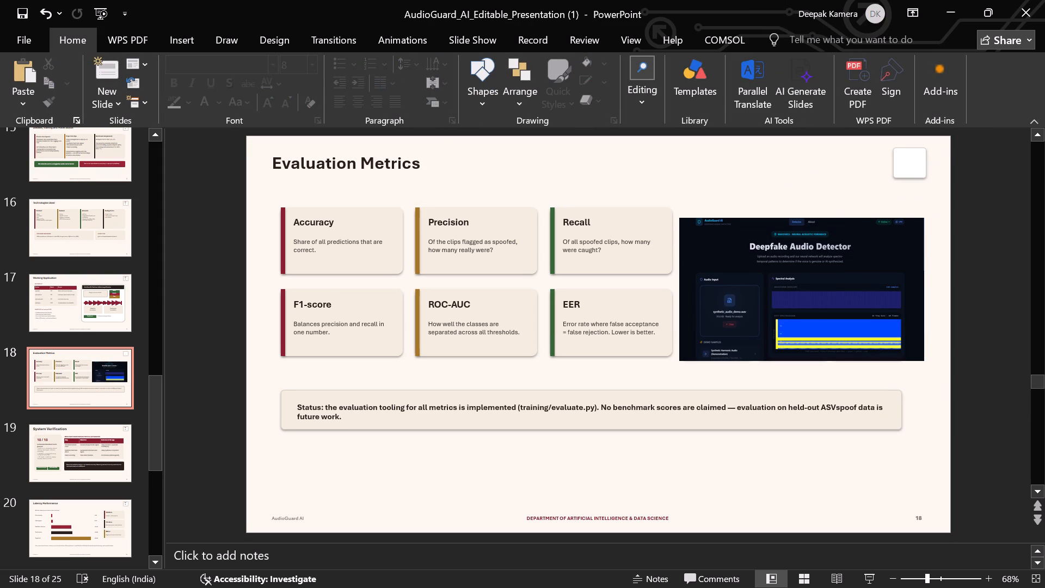
pyautogui.click(910, 167)
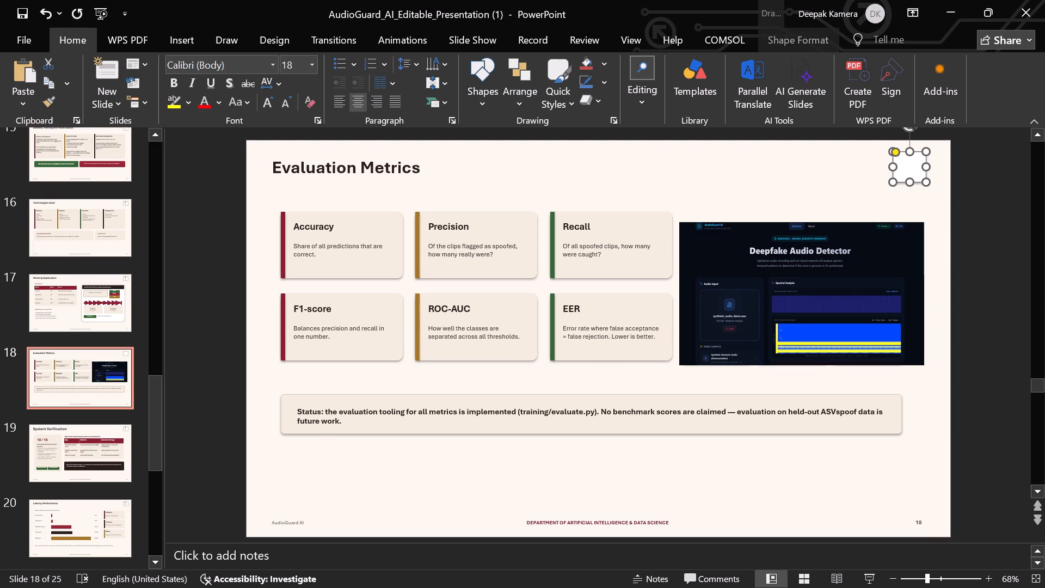
pyautogui.press('BackSpace')
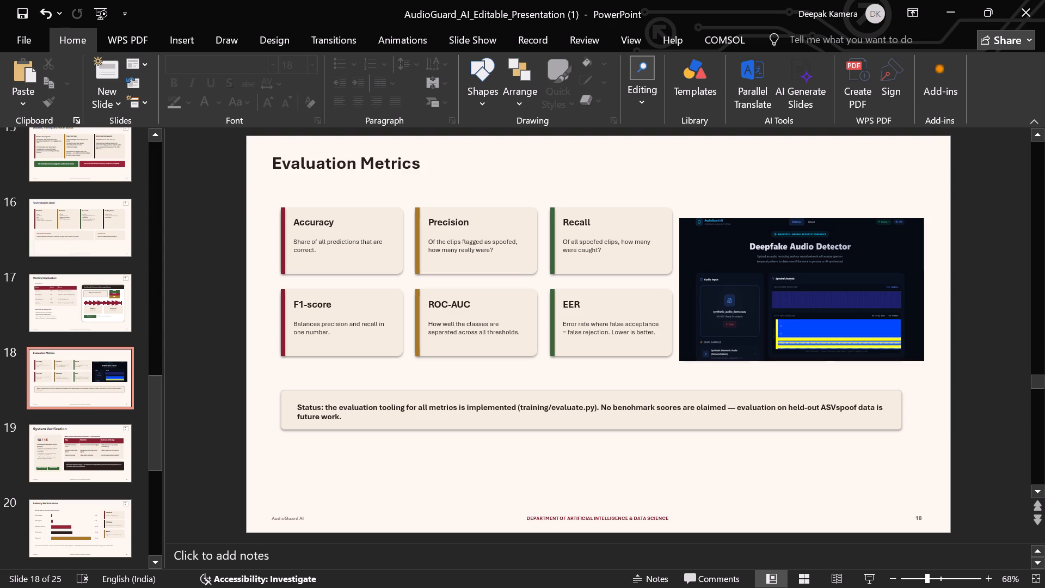
# Set the font size of the slide title "Evaluation Metrics" to 36.
pyautogui.moveTo(420, 165); pyautogui.dragTo(310, 167)
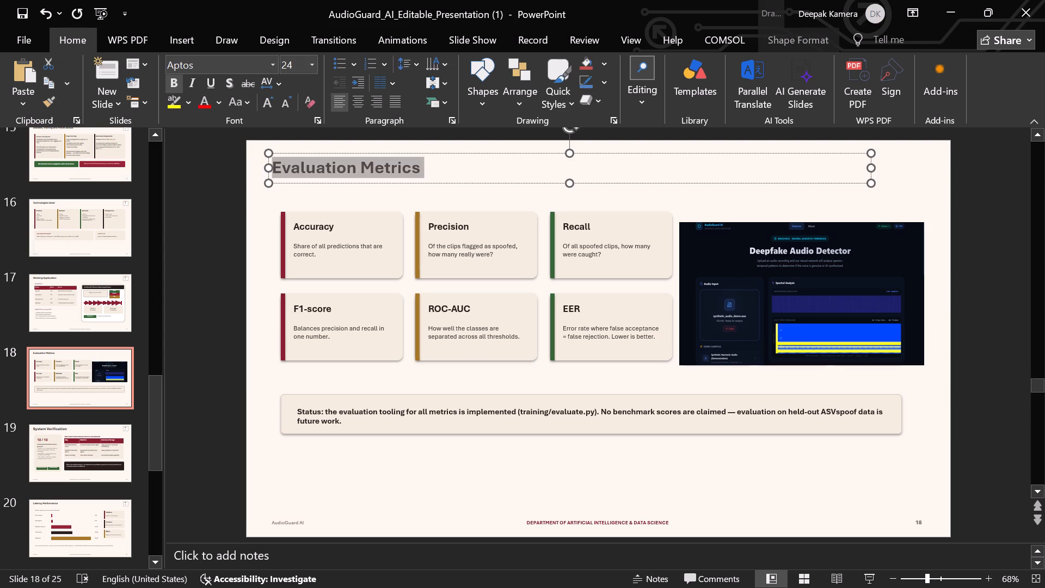
pyautogui.moveTo(310, 167); pyautogui.dragTo(265, 169)
pyautogui.click(376, 120)
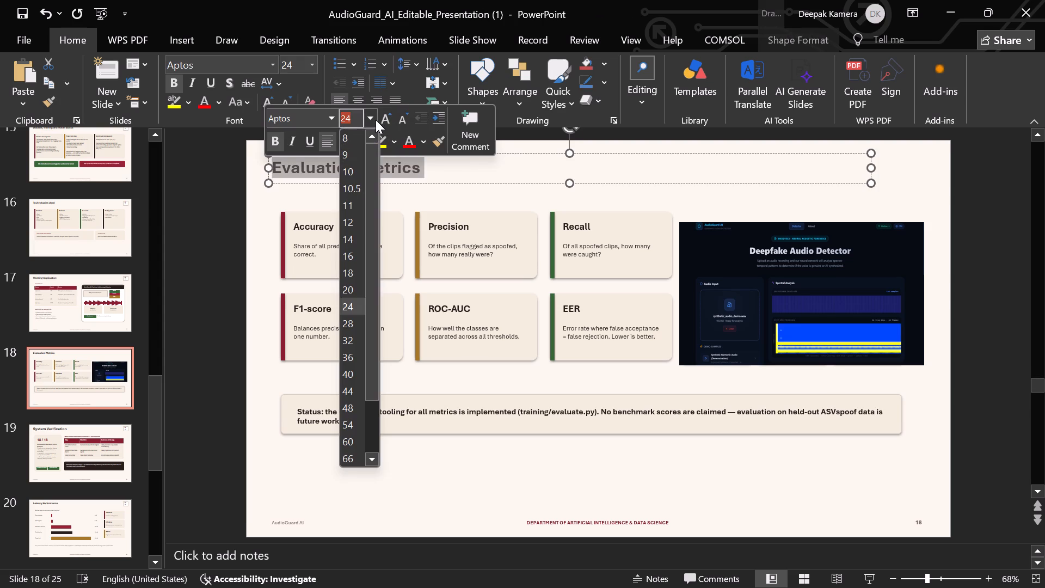
pyautogui.click(348, 354)
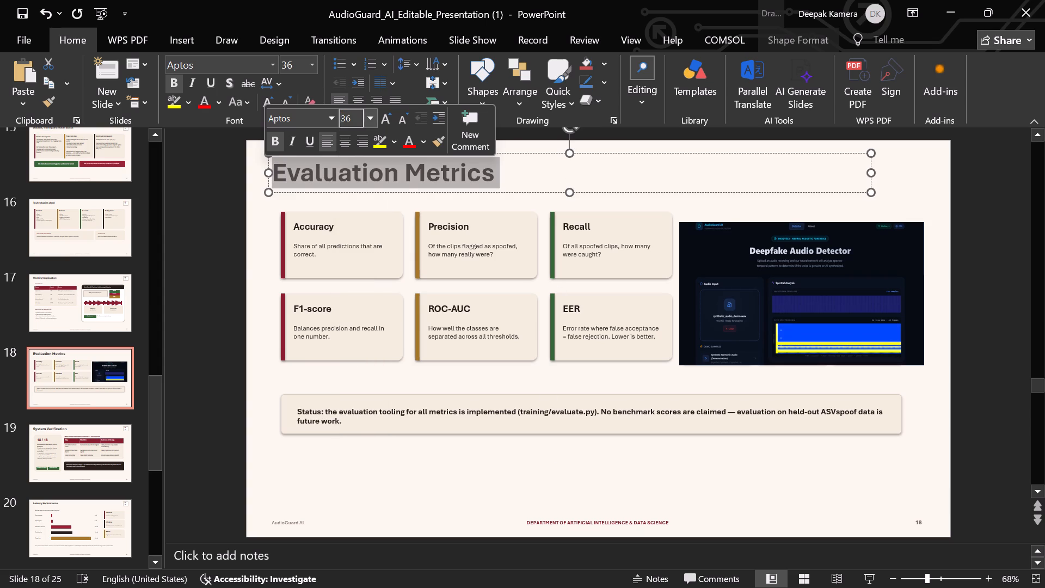
pyautogui.click(530, 181)
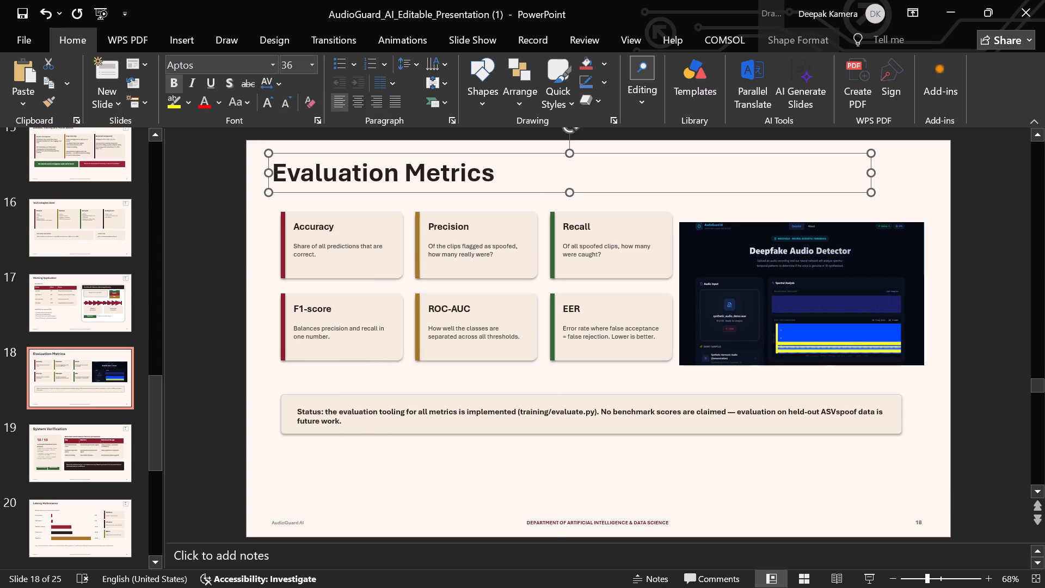
pyautogui.click(950, 7)
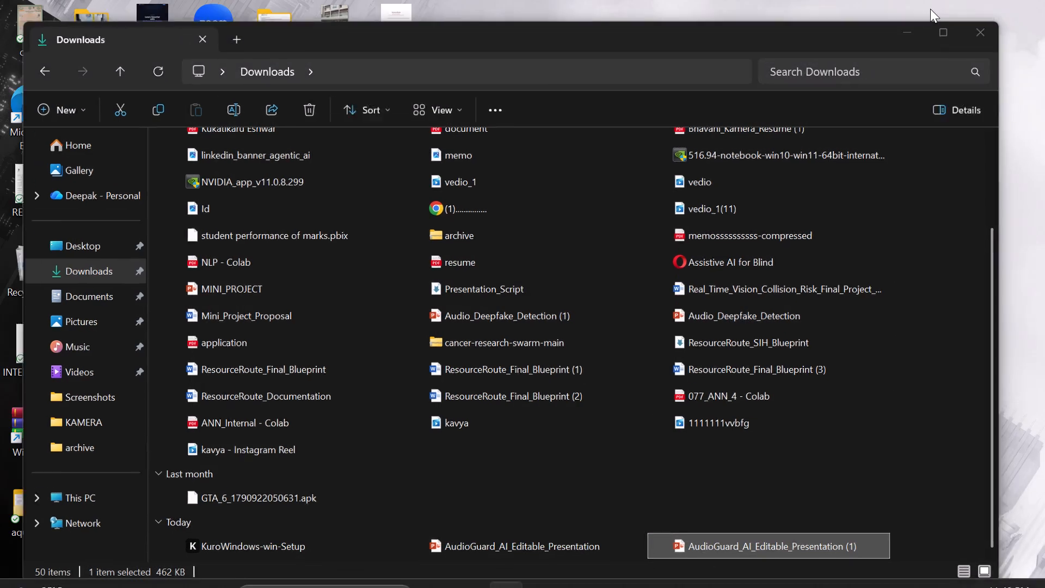
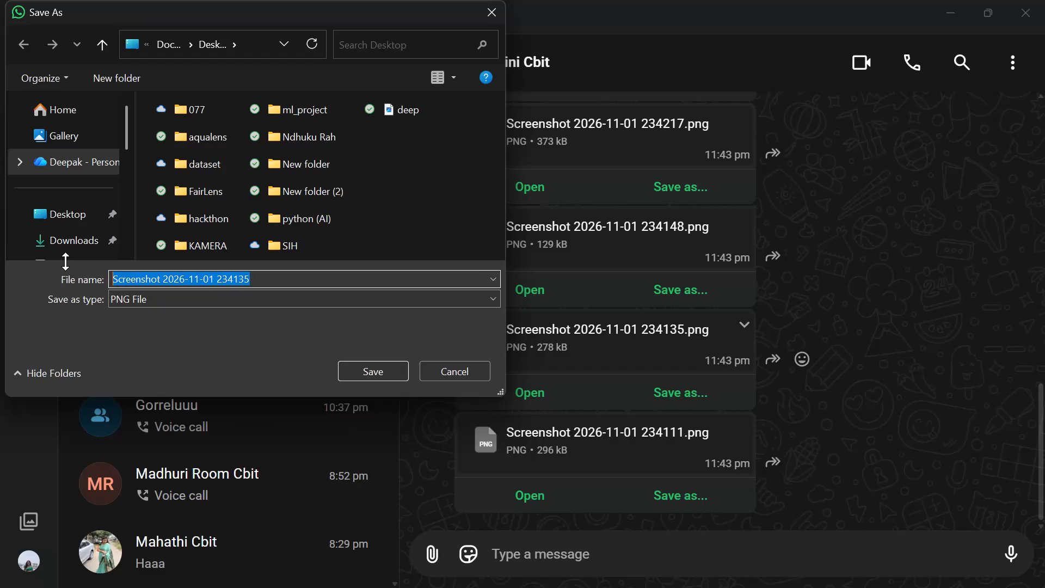
pyautogui.press('BackSpace')
pyautogui.press('BackSpace')
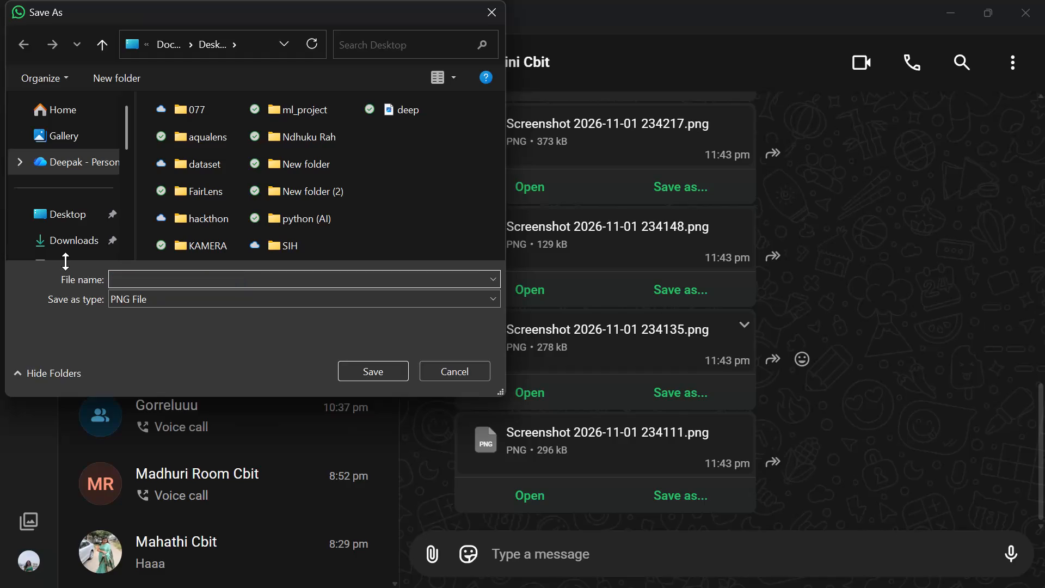
pyautogui.press('BackSpace')
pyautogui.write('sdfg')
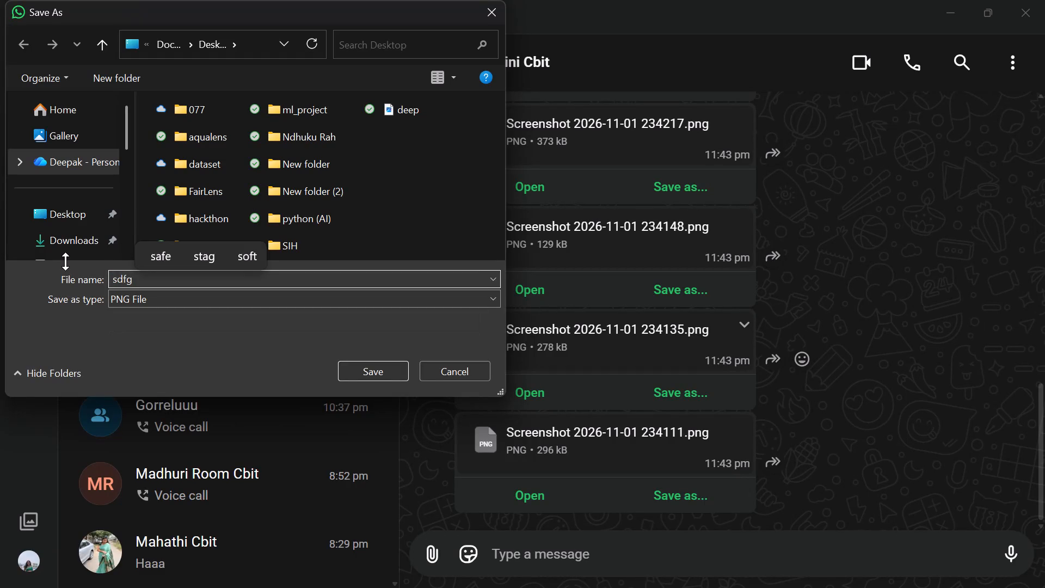
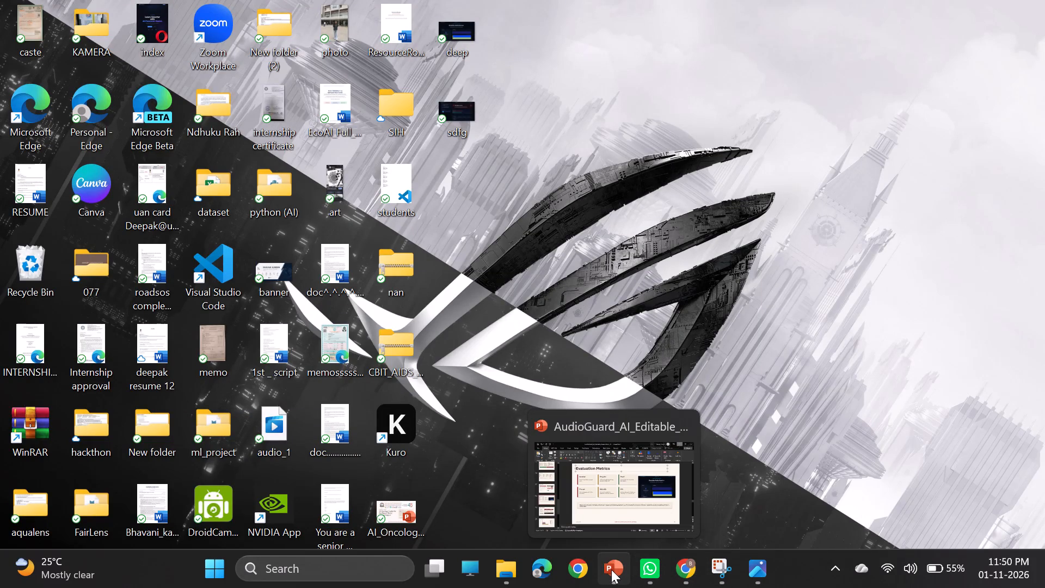
# Return to the AudioGuard AI presentation in PowerPoint and open the picture file chooser for inserting a picture on the Evaluation Metrics slide.
pyautogui.click(611, 569)
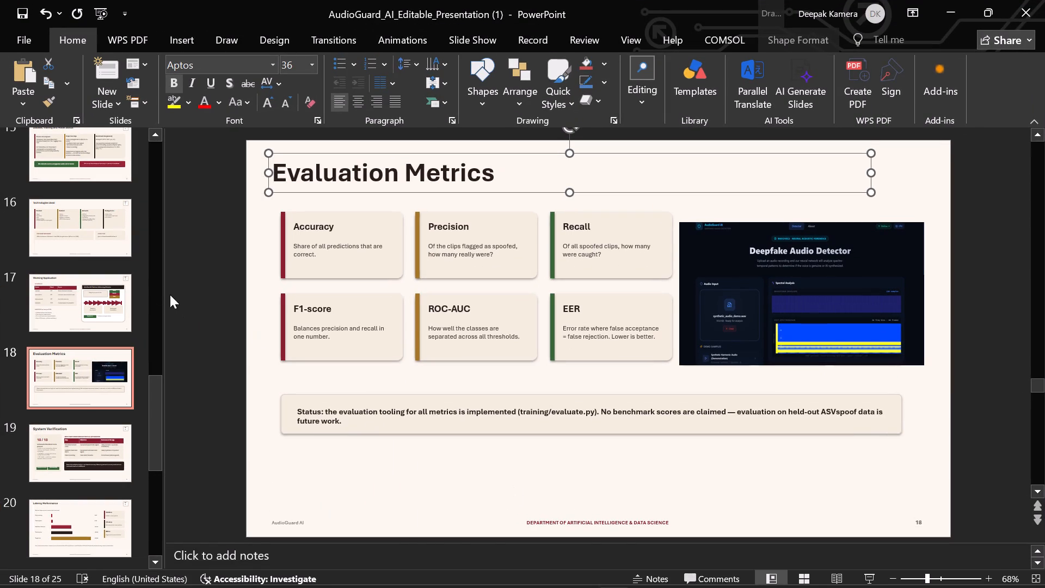
pyautogui.click(471, 338)
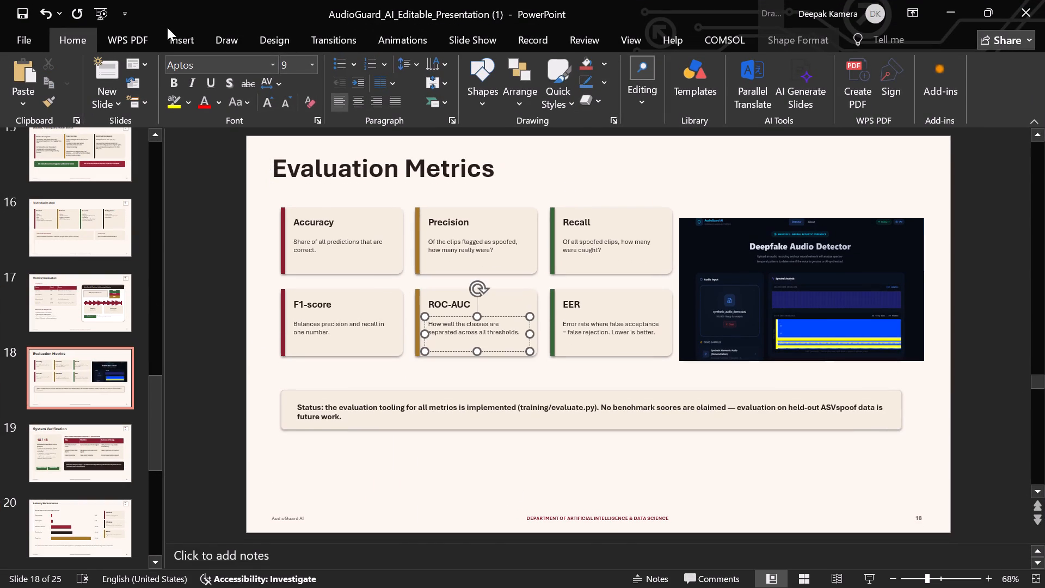
pyautogui.click(174, 35)
pyautogui.click(114, 84)
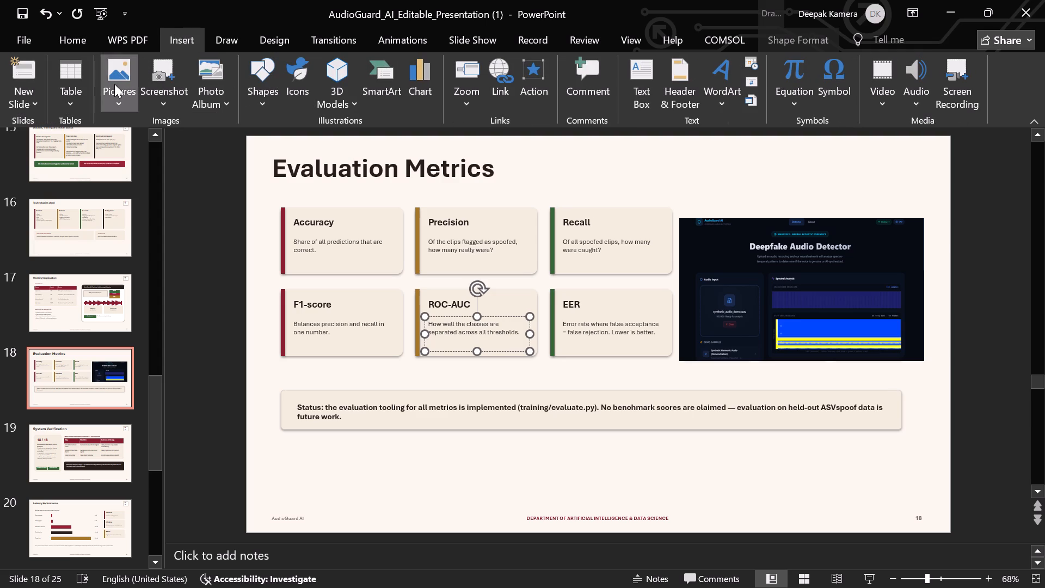
pyautogui.click(132, 138)
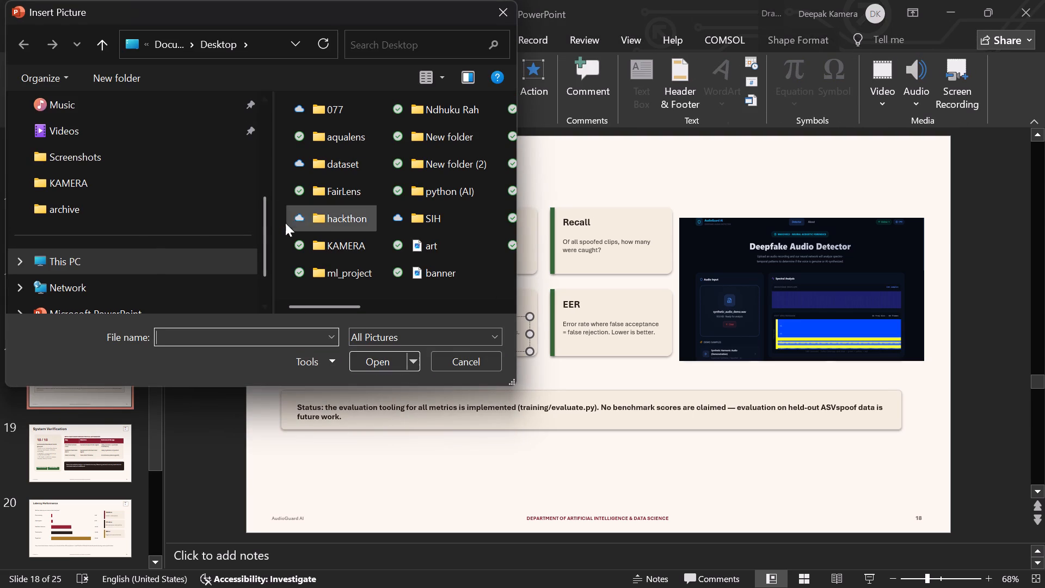
# Insert the picture sdfg from the Desktop folder onto the Evaluation Metrics slide.
pyautogui.scroll(-11, 352, 182)
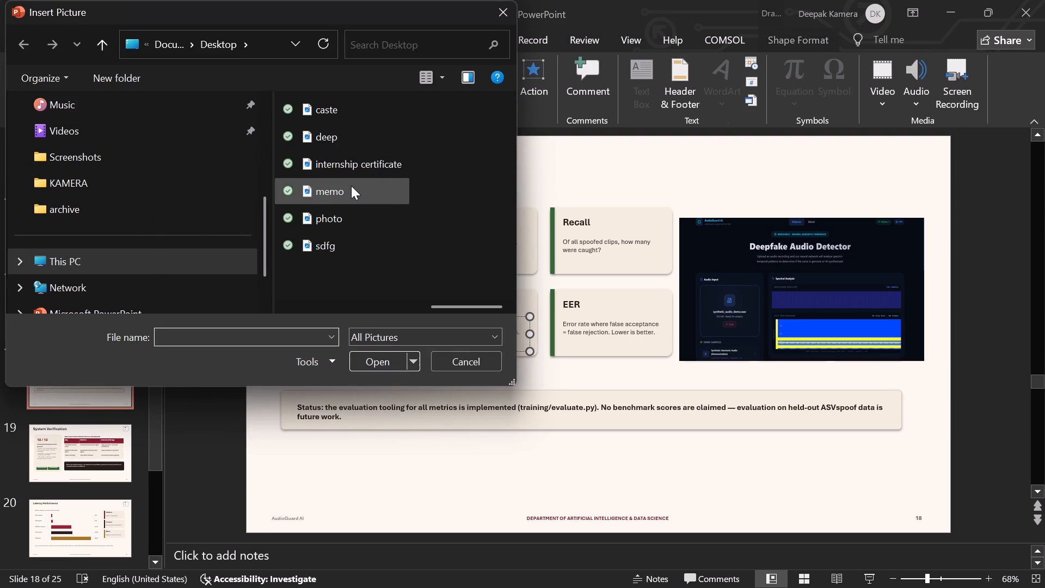
pyautogui.scroll(1, 351, 186)
pyautogui.click(335, 253)
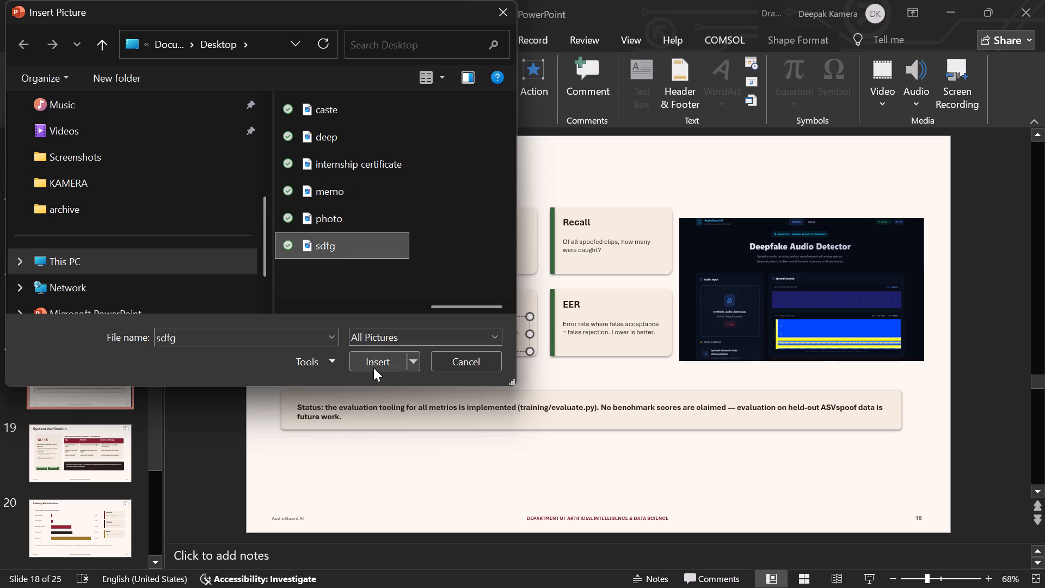
pyautogui.click(373, 367)
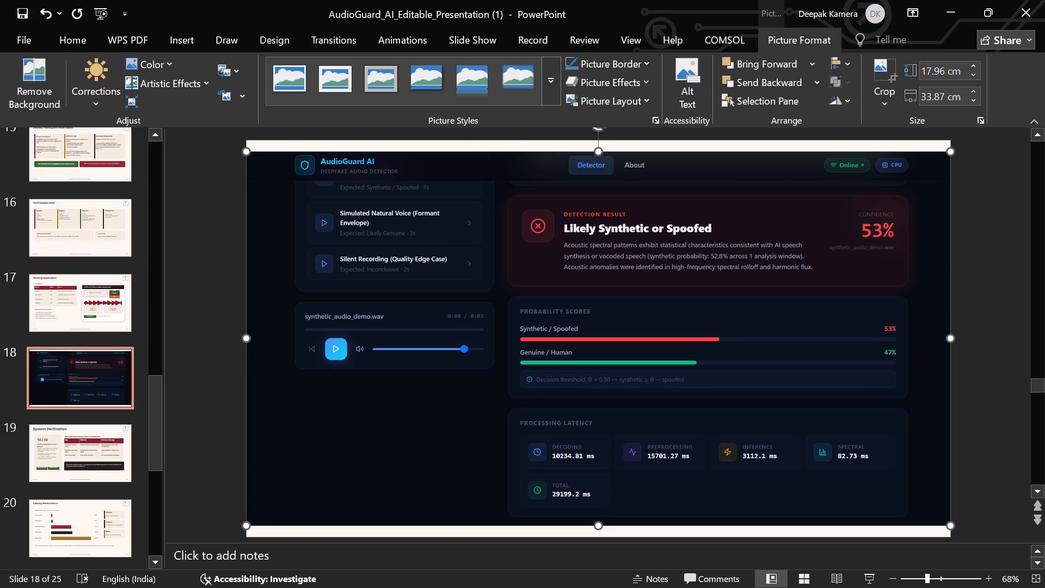
# Shrink the inserted detection result screenshot to about 10.46 by 19.73 cm and place it in the slide's lower left area.
pyautogui.moveTo(950, 154); pyautogui.dragTo(783, 182)
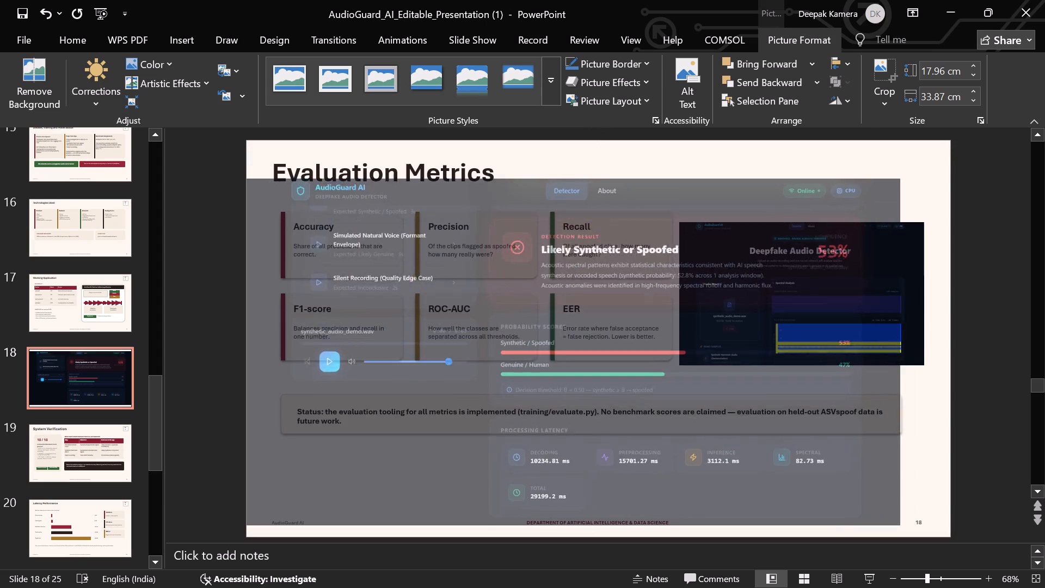
pyautogui.moveTo(783, 182); pyautogui.dragTo(472, 262)
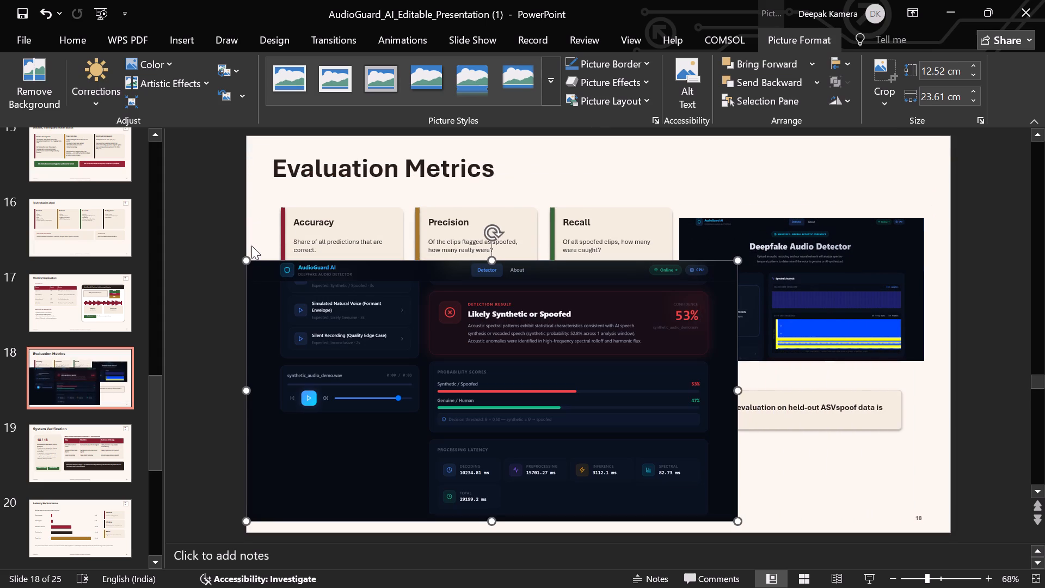
pyautogui.moveTo(244, 256); pyautogui.dragTo(283, 275)
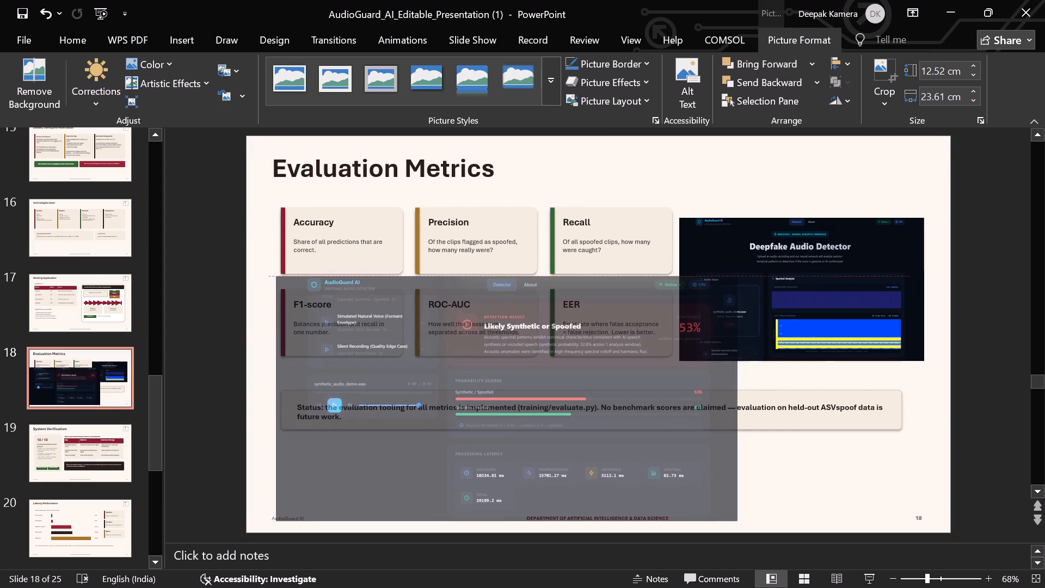
pyautogui.moveTo(283, 275); pyautogui.dragTo(311, 277)
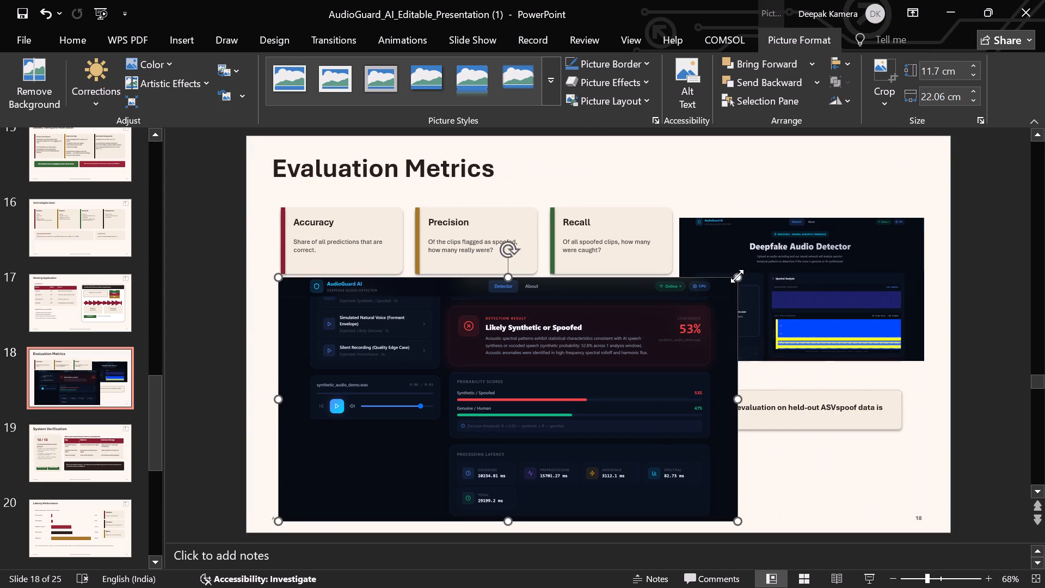
pyautogui.moveTo(737, 276); pyautogui.dragTo(546, 302)
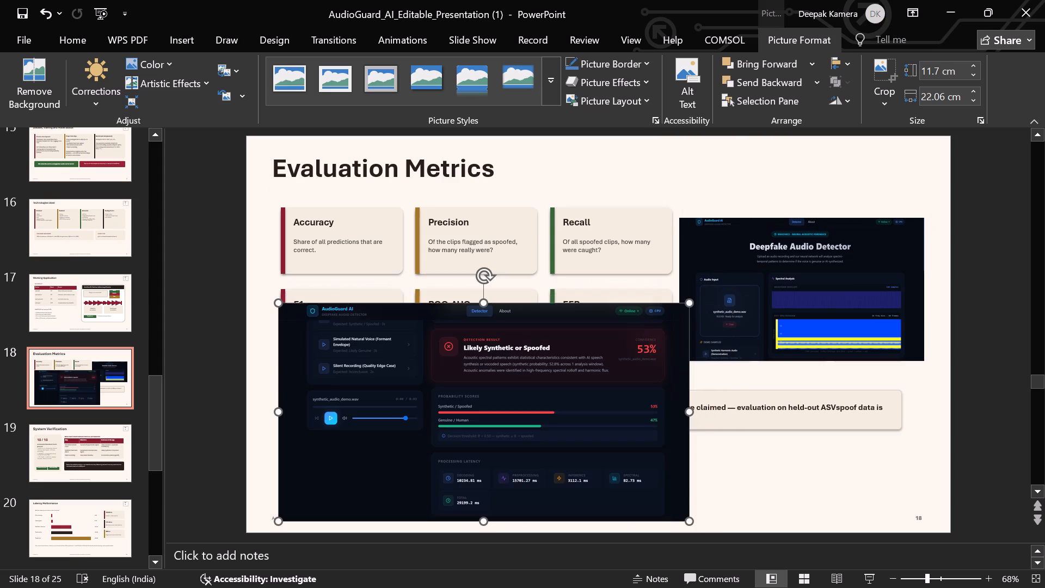
pyautogui.moveTo(520, 347); pyautogui.dragTo(478, 348)
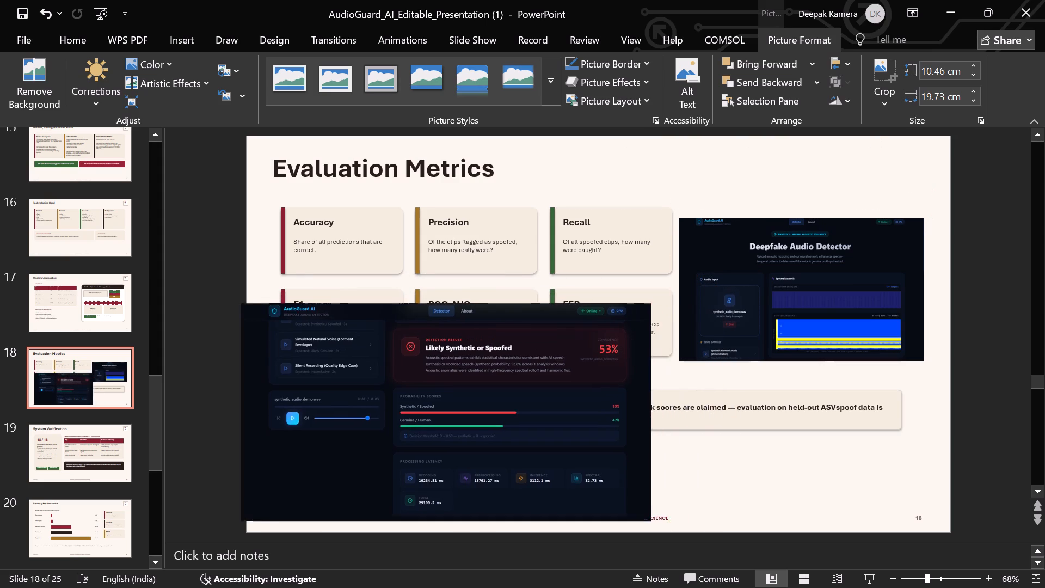
pyautogui.moveTo(478, 348); pyautogui.dragTo(507, 357)
# Move the Deepfake Audio Detector picture off the confusion matrix to the slide's upper left, above the detection result screenshot.
pyautogui.moveTo(748, 296); pyautogui.dragTo(458, 240)
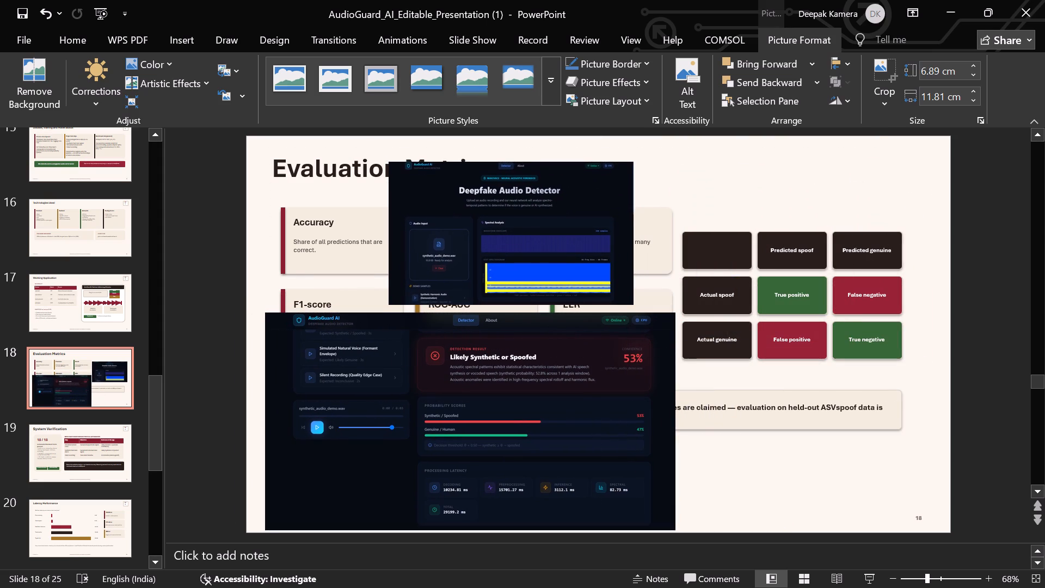
pyautogui.moveTo(458, 240); pyautogui.dragTo(342, 230)
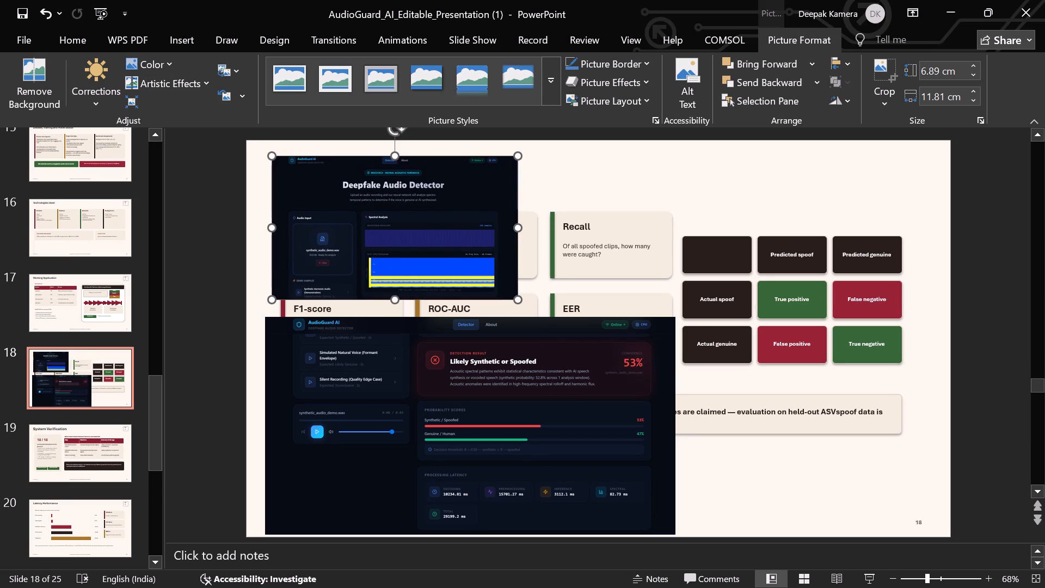
pyautogui.press('Up')
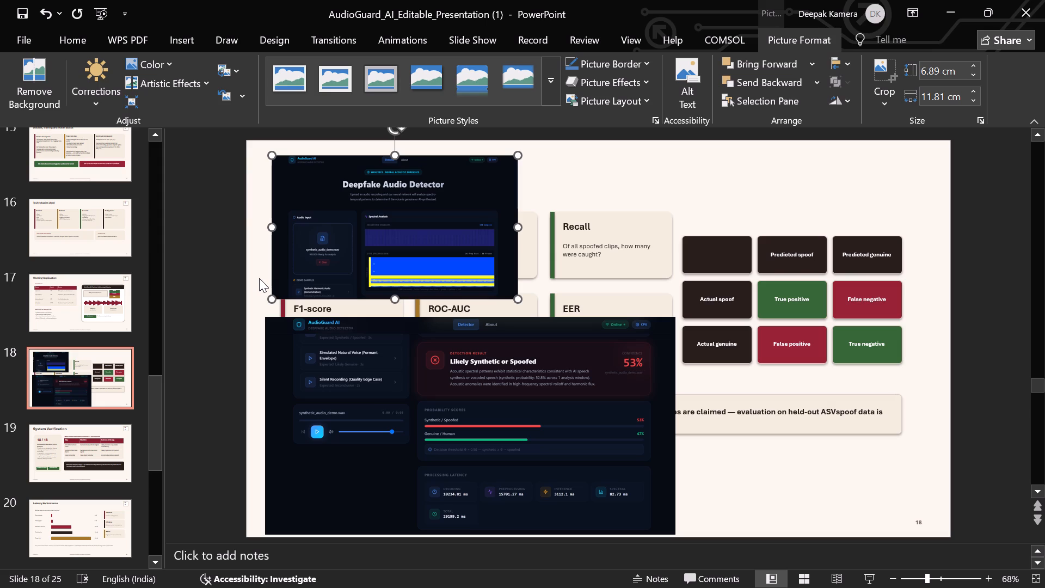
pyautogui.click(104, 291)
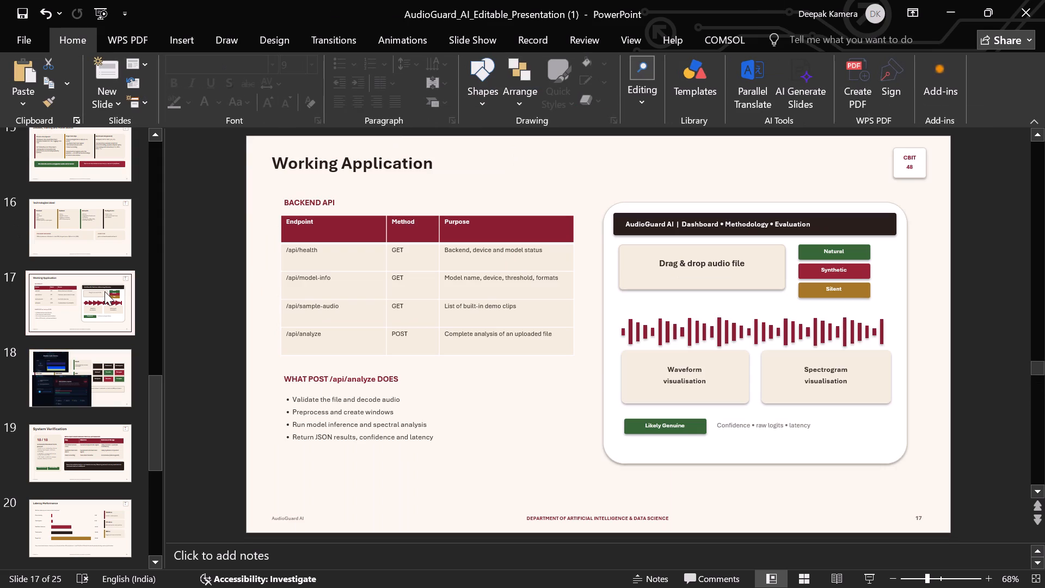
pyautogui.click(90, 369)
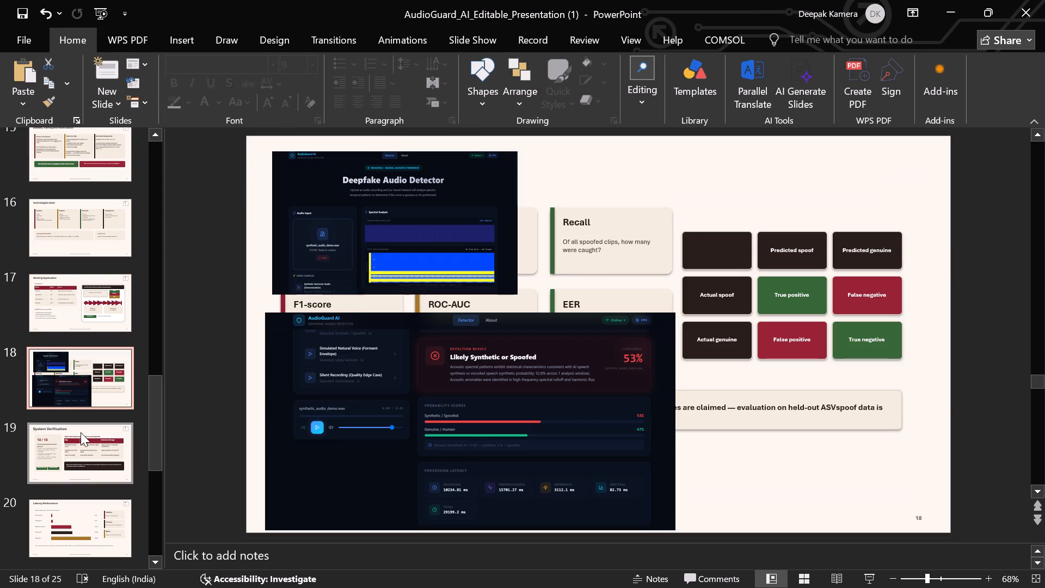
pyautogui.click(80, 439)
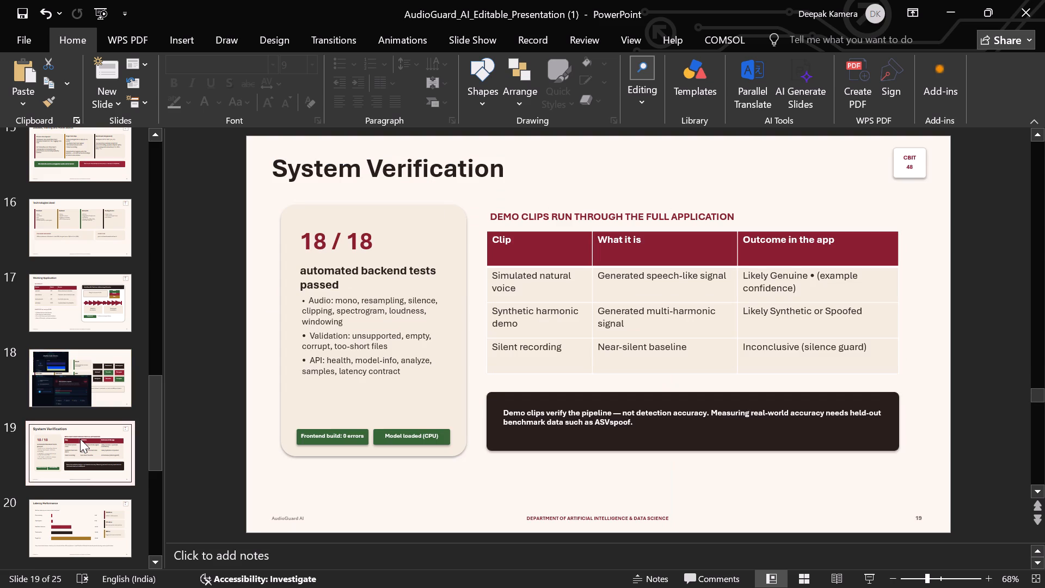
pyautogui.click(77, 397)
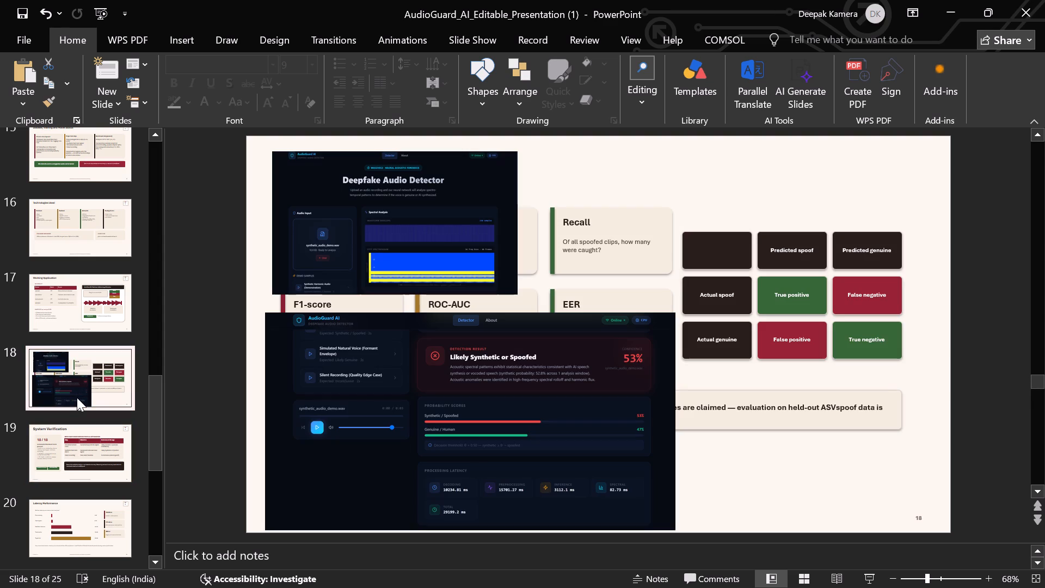
# Delete the True positive cell of the confusion matrix, both its text and its green box.
pyautogui.click(766, 297)
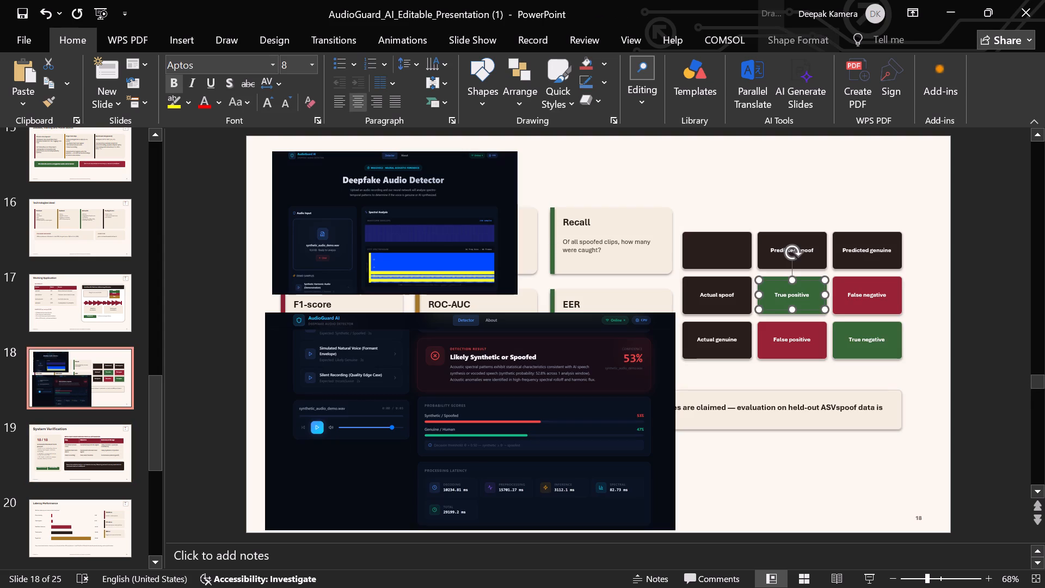
pyautogui.press('BackSpace')
pyautogui.press('BackSpace')
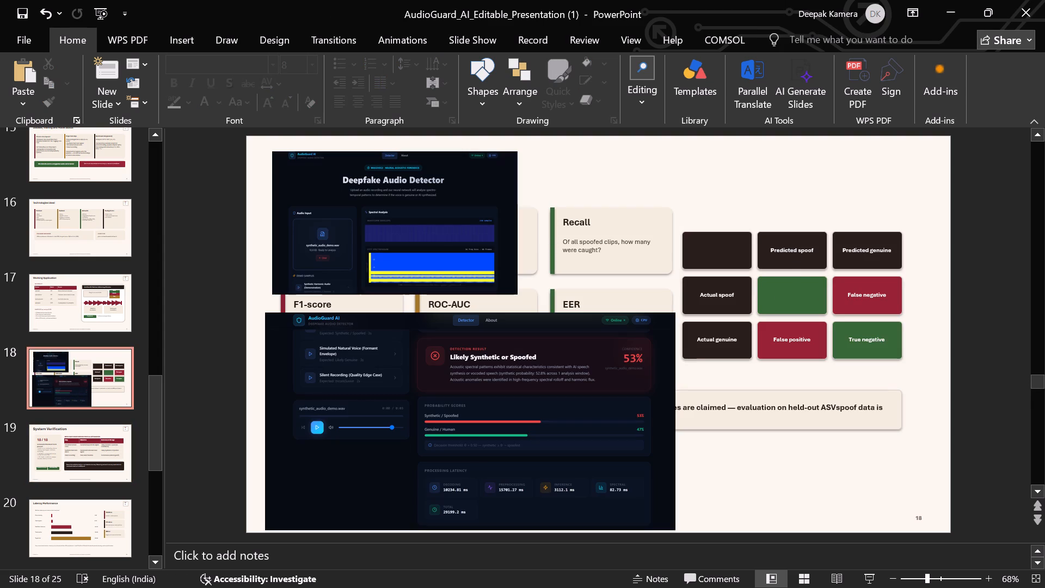
pyautogui.click(813, 302)
pyautogui.press('BackSpace')
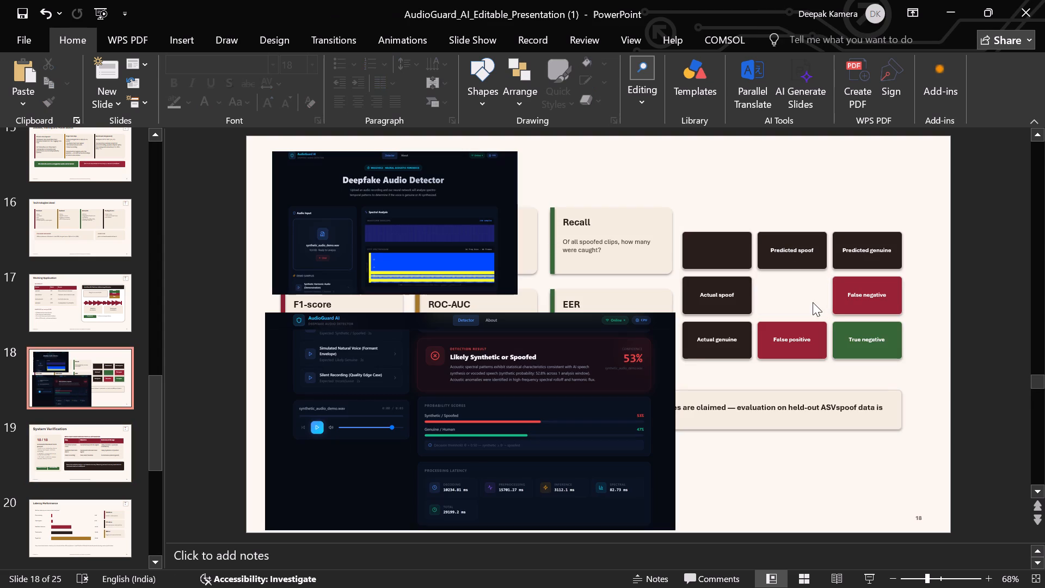
# Delete the blank dark corner cell of the confusion matrix.
pyautogui.click(742, 258)
pyautogui.press('BackSpace')
pyautogui.press('BackSpace')
pyautogui.click(720, 258)
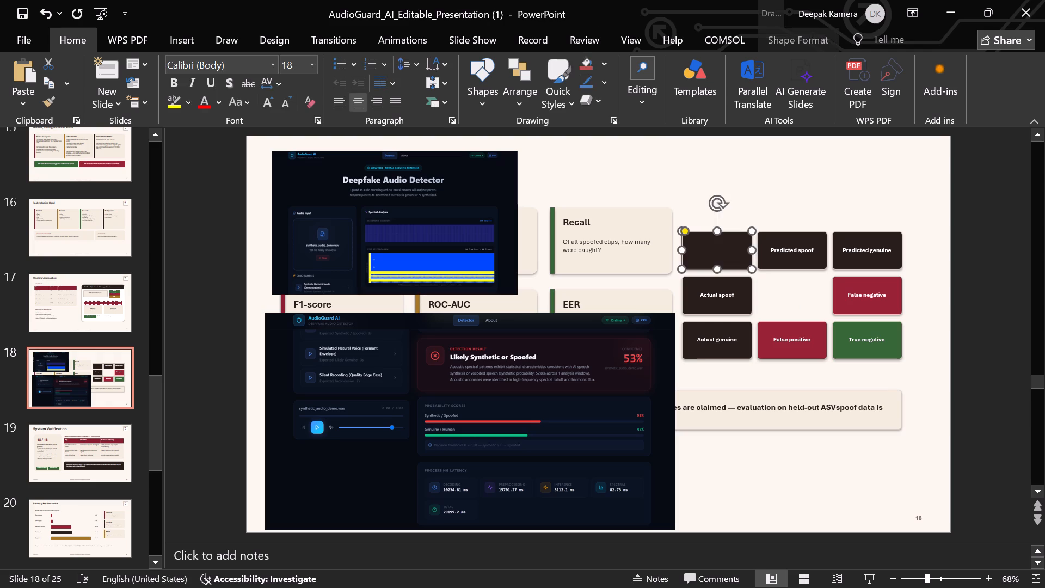
pyautogui.press('BackSpace')
# Delete the Predicted spoof cell of the confusion matrix, clearing its text and removing its dark box.
pyautogui.click(794, 253)
pyautogui.press('BackSpace')
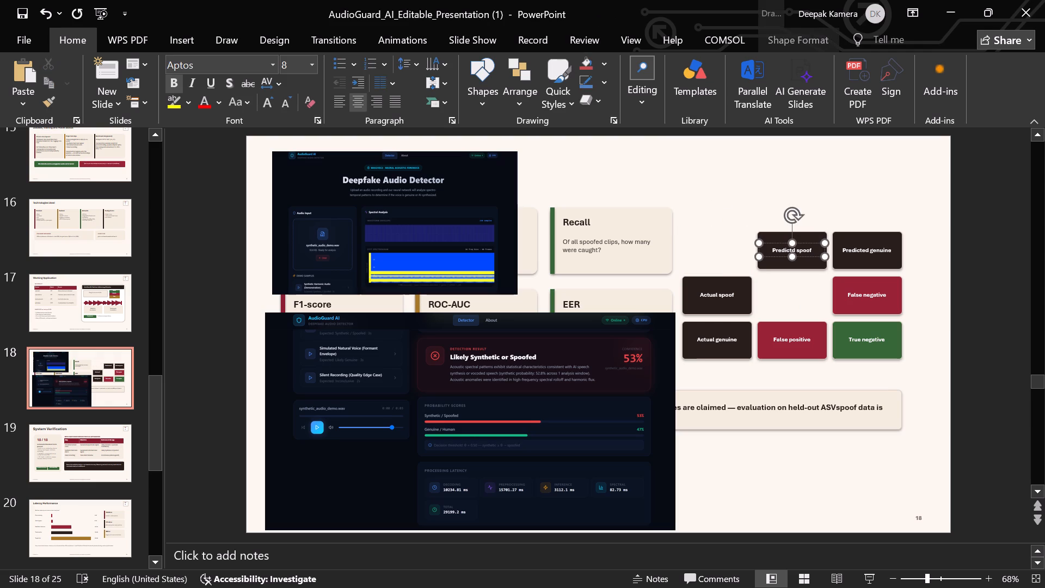
pyautogui.press('BackSpace')
pyautogui.press('BackSpace')
pyautogui.press('BackSpace')
pyautogui.press('BackSpace')
pyautogui.press('BackSpace')
pyautogui.press('BackSpace')
pyautogui.press('BackSpace')
pyautogui.press('BackSpace')
pyautogui.press('BackSpace')
pyautogui.press('Right')
pyautogui.press('Right')
pyautogui.press('Right')
pyautogui.press('Right')
pyautogui.press('Right')
pyautogui.press('Right')
pyautogui.press('Right')
pyautogui.press('Right')
pyautogui.press('Right')
pyautogui.press('Right')
pyautogui.press('Right')
pyautogui.press('Right')
pyautogui.press('Right')
pyautogui.press('Right')
pyautogui.press('Right')
pyautogui.press('BackSpace')
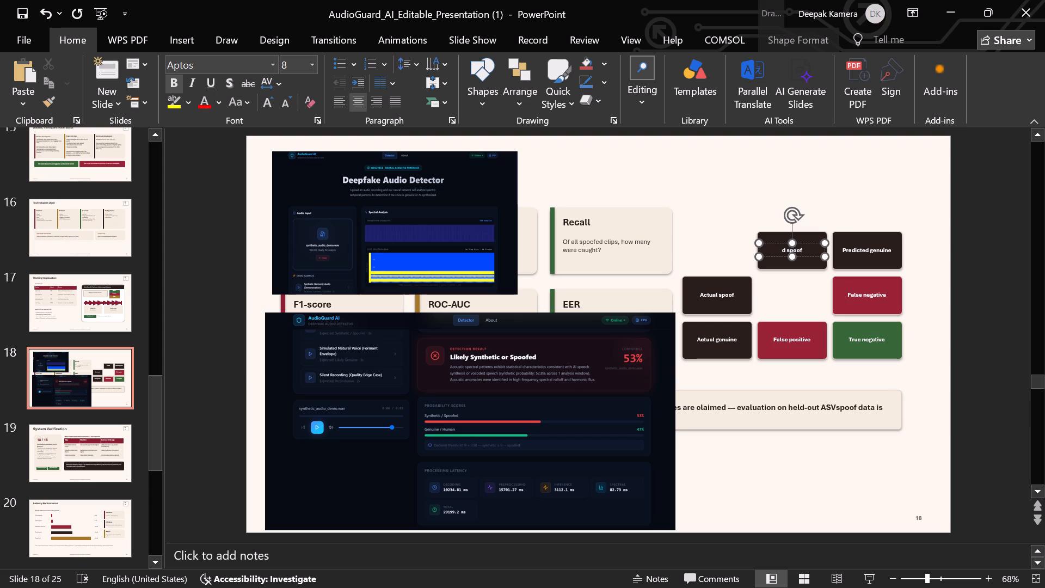
pyautogui.press('BackSpace')
pyautogui.press('BackSpace')
pyautogui.press('BackSpace')
pyautogui.press('BackSpace')
pyautogui.press('BackSpace')
pyautogui.press('BackSpace')
pyautogui.press('BackSpace')
pyautogui.press('BackSpace')
pyautogui.press('BackSpace')
pyautogui.press('BackSpace')
pyautogui.press('BackSpace')
pyautogui.moveTo(806, 293); pyautogui.dragTo(791, 242)
pyautogui.click(791, 242)
pyautogui.press('BackSpace')
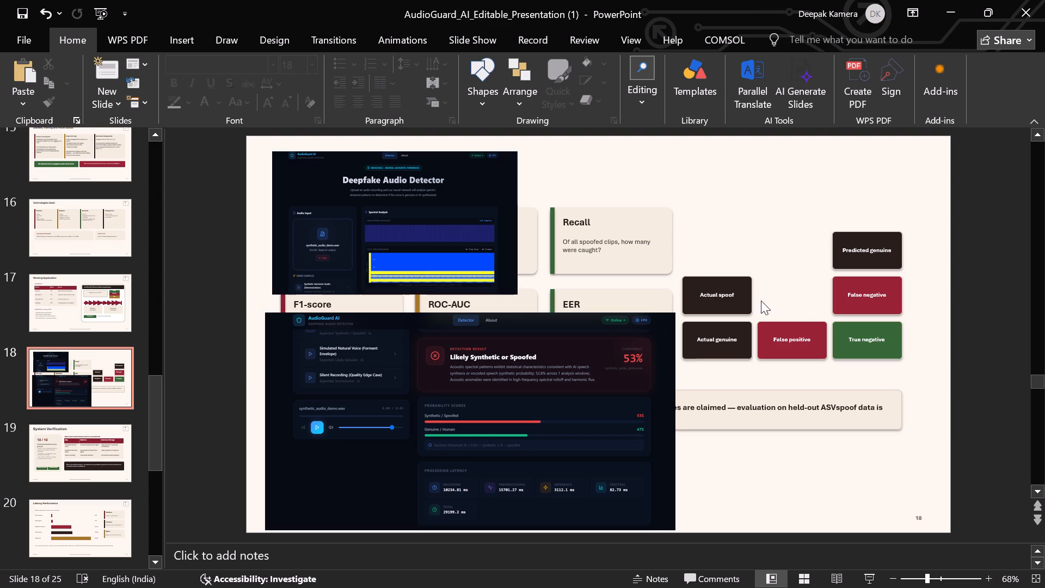
# Delete the Actual spoof cell of the confusion matrix, both its text and its dark box.
pyautogui.click(737, 304)
pyautogui.press('BackSpace')
pyautogui.press('BackSpace')
pyautogui.click(725, 297)
pyautogui.press('BackSpace')
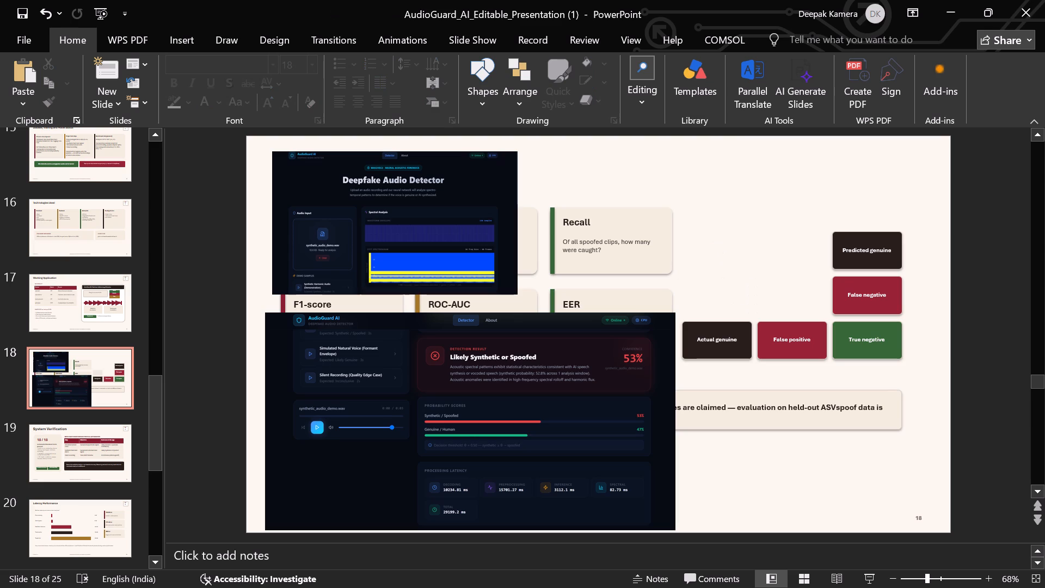
# Delete the Actual genuine cell of the confusion matrix, both its text and its dark box.
pyautogui.click(723, 339)
pyautogui.press('BackSpace')
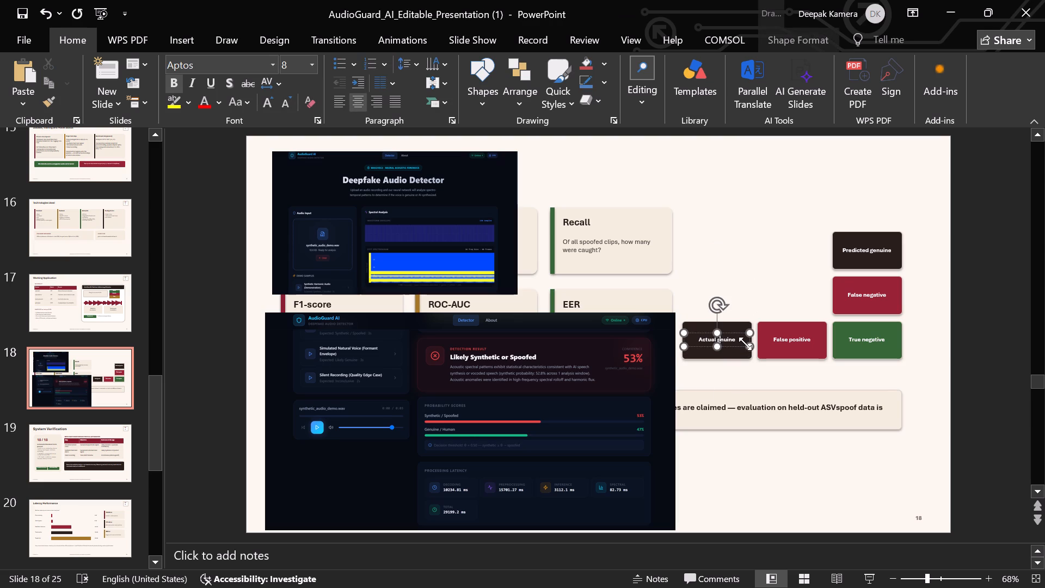
pyautogui.press('BackSpace')
pyautogui.press('BackSpace')
pyautogui.press('BackSpace')
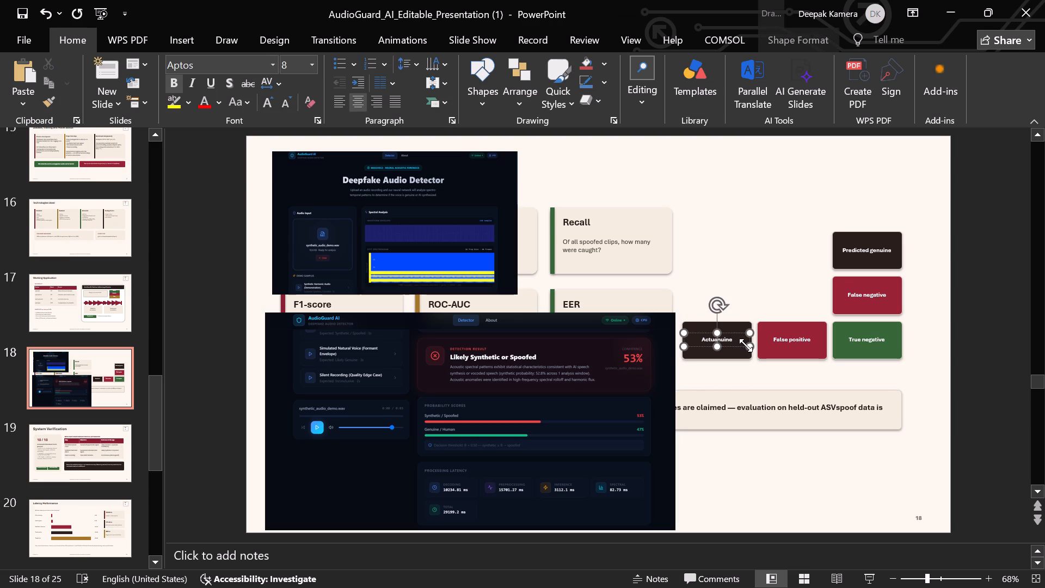
pyautogui.click(739, 343)
pyautogui.press('BackSpace')
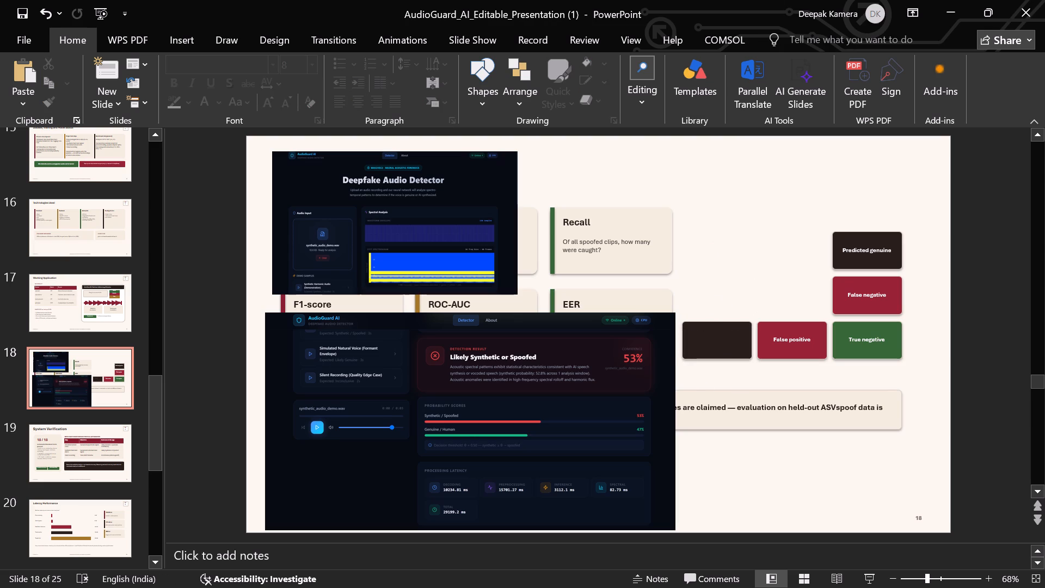
pyautogui.click(739, 353)
pyautogui.press('\\')
pyautogui.press('BackSpace')
pyautogui.press('BackSpace')
pyautogui.press('BackSpace')
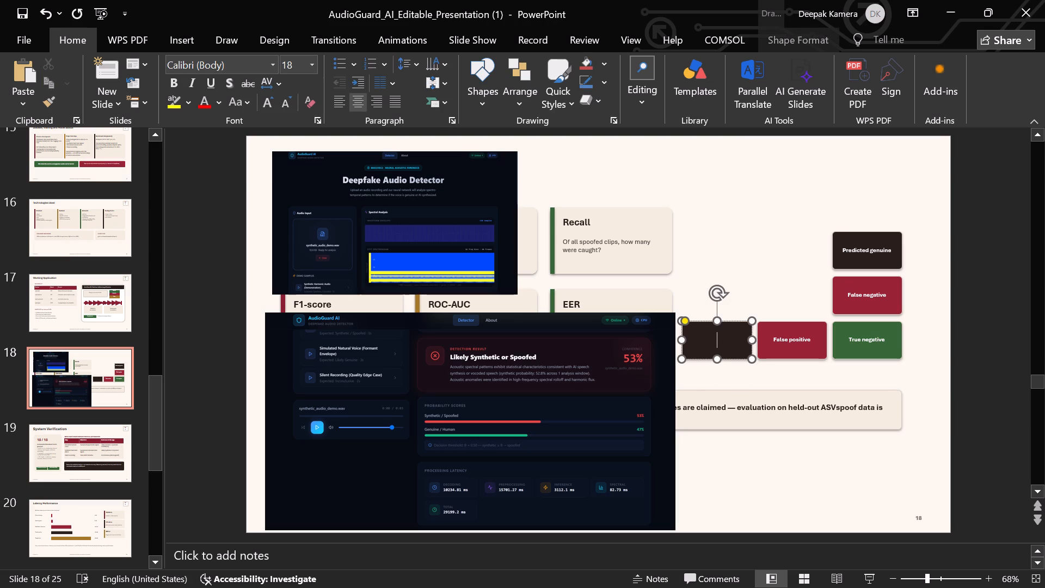
pyautogui.press('BackSpace')
pyautogui.press('BackSpace')
pyautogui.click(718, 338)
pyautogui.press('Delete')
# Delete the red box of the False positive cell in the confusion matrix.
pyautogui.moveTo(718, 338); pyautogui.dragTo(790, 352)
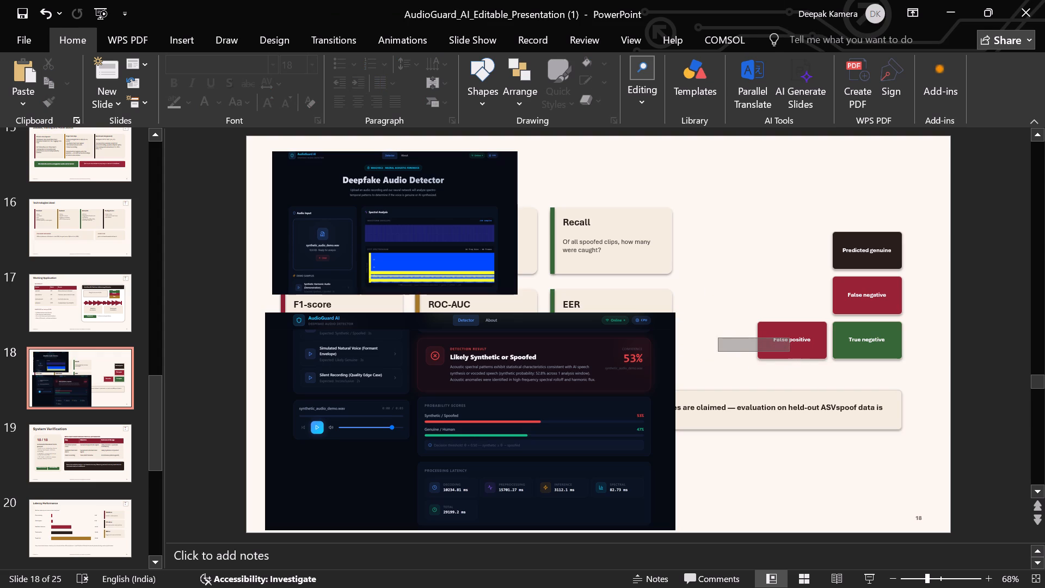
pyautogui.click(818, 354)
pyautogui.press('BackSpace')
pyautogui.press('BackSpace')
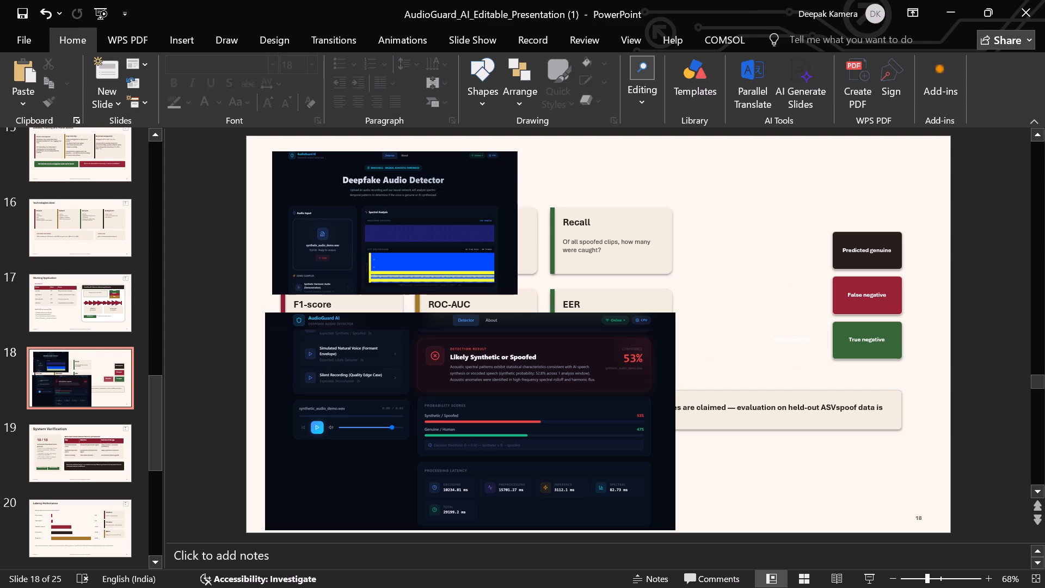
# Delete the True negative cell of the confusion matrix, both its text and its green box.
pyautogui.click(884, 351)
pyautogui.press('BackSpace')
pyautogui.press('Delete')
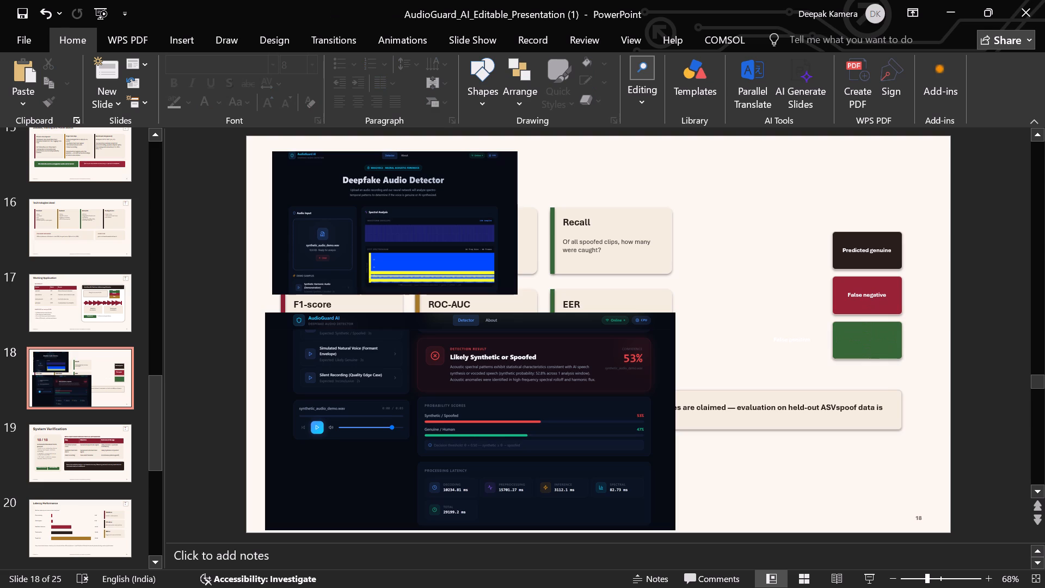
pyautogui.click(880, 346)
pyautogui.press('BackSpace')
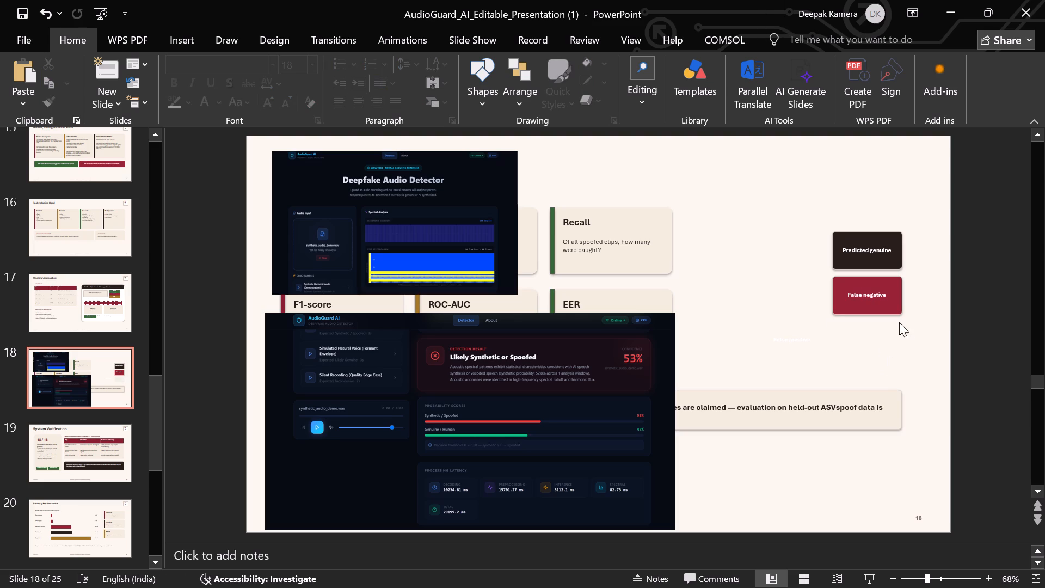
# Delete the False negative cell of the confusion matrix, both its text and its red box.
pyautogui.click(894, 304)
pyautogui.press('BackSpace')
pyautogui.click(874, 299)
pyautogui.press('BackSpace')
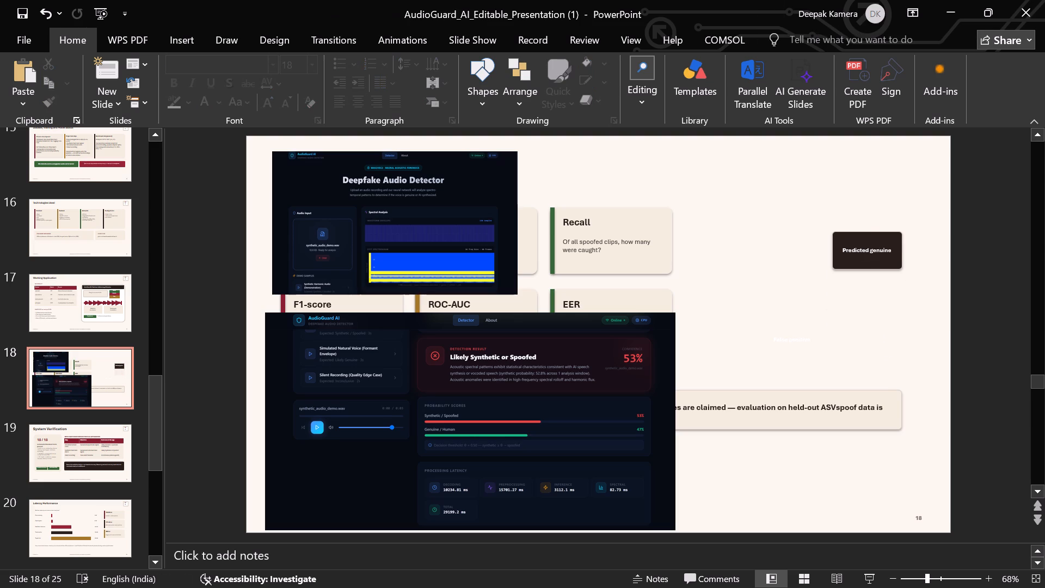
# Delete the Predicted genuine cell of the confusion matrix, both its text and its dark box.
pyautogui.click(882, 256)
pyautogui.press('BackSpace')
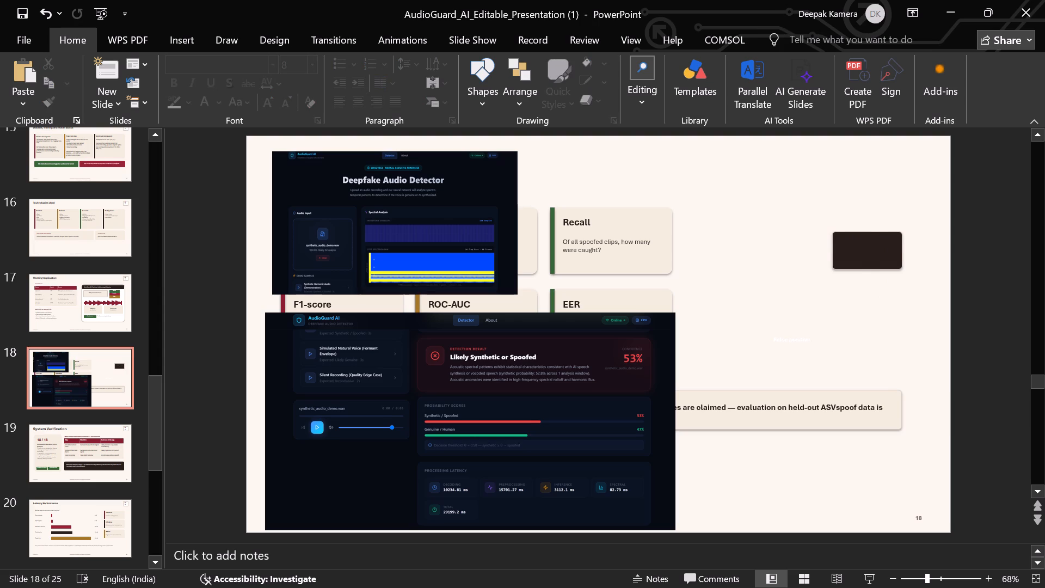
pyautogui.click(886, 261)
pyautogui.press('BackSpace')
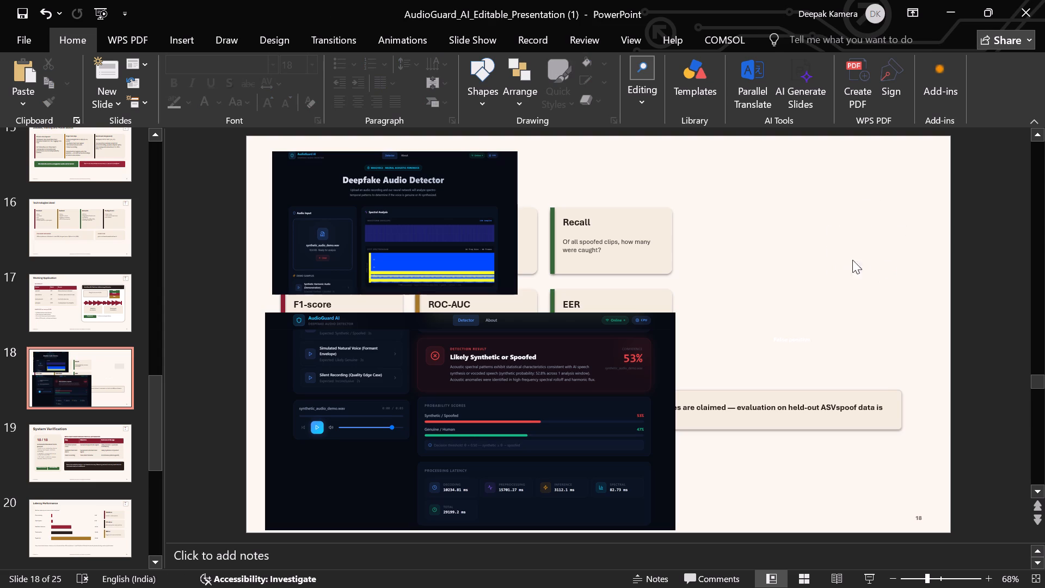
# Move the detection result screenshot to the slide's right side and the Deepfake Audio Detector screenshot just below the Evaluation Metrics title.
pyautogui.click(509, 383)
pyautogui.moveTo(509, 383); pyautogui.dragTo(798, 254)
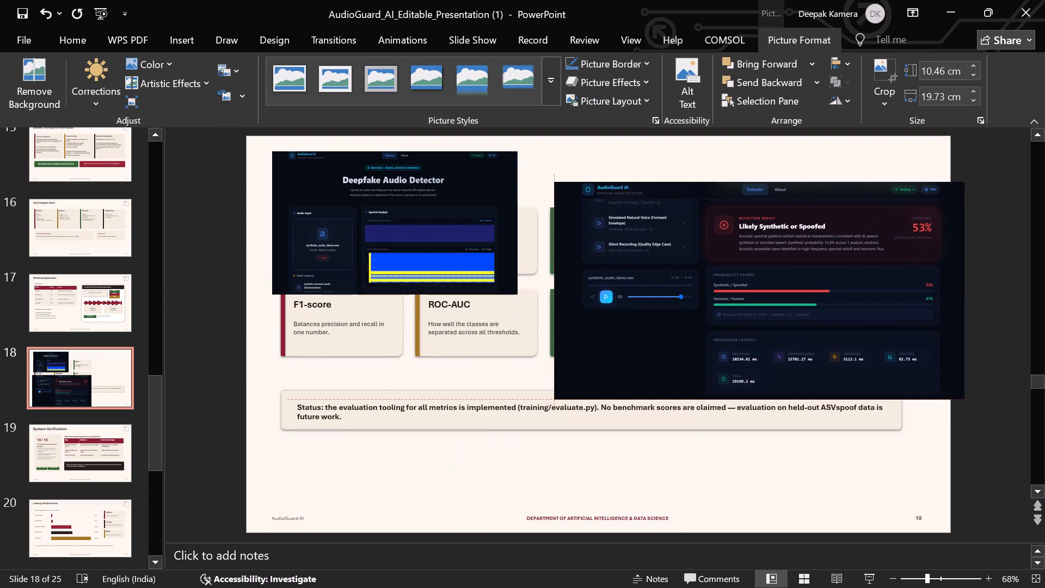
pyautogui.moveTo(446, 216); pyautogui.dragTo(436, 273)
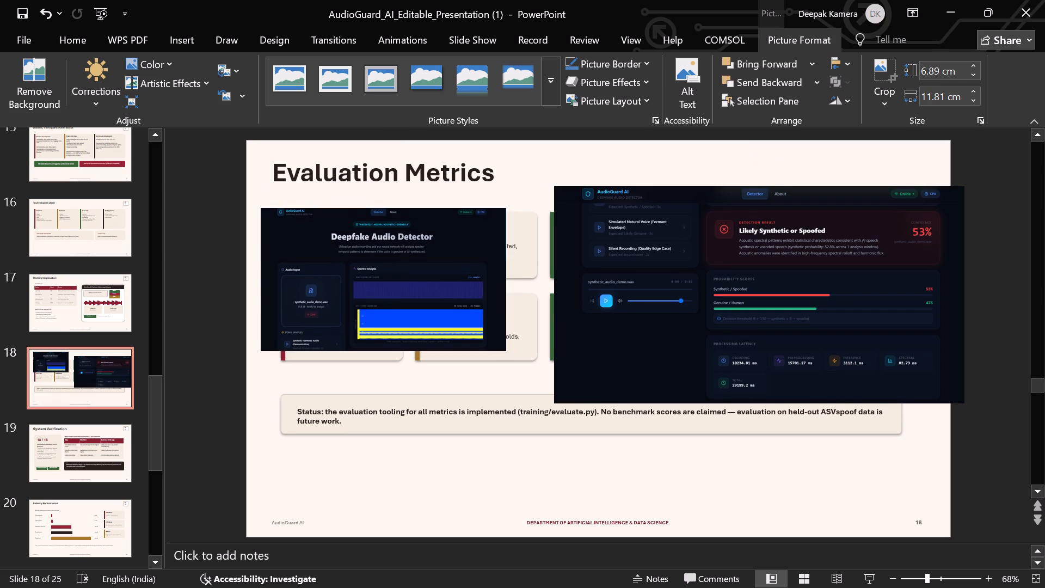
pyautogui.moveTo(436, 273); pyautogui.dragTo(440, 273)
# Clear all the text of the Status note about the evaluation tooling and benchmark scores.
pyautogui.click(456, 411)
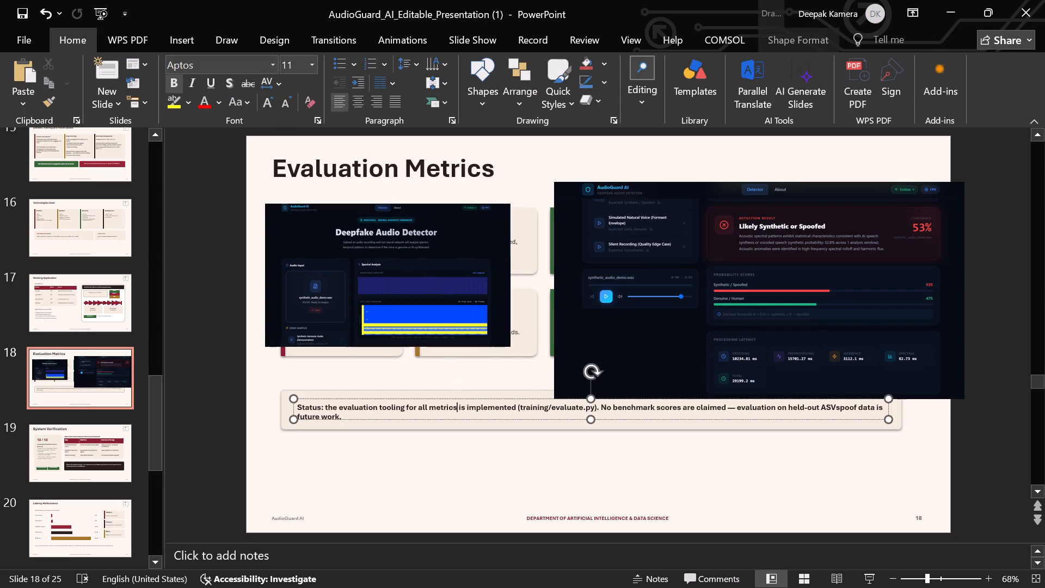
pyautogui.press('BackSpace')
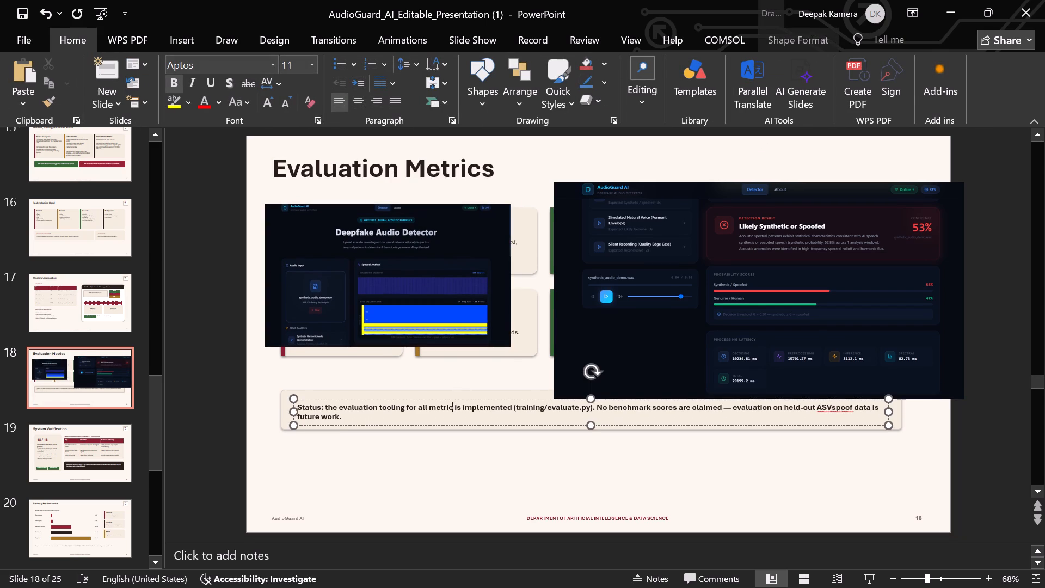
pyautogui.press('Delete')
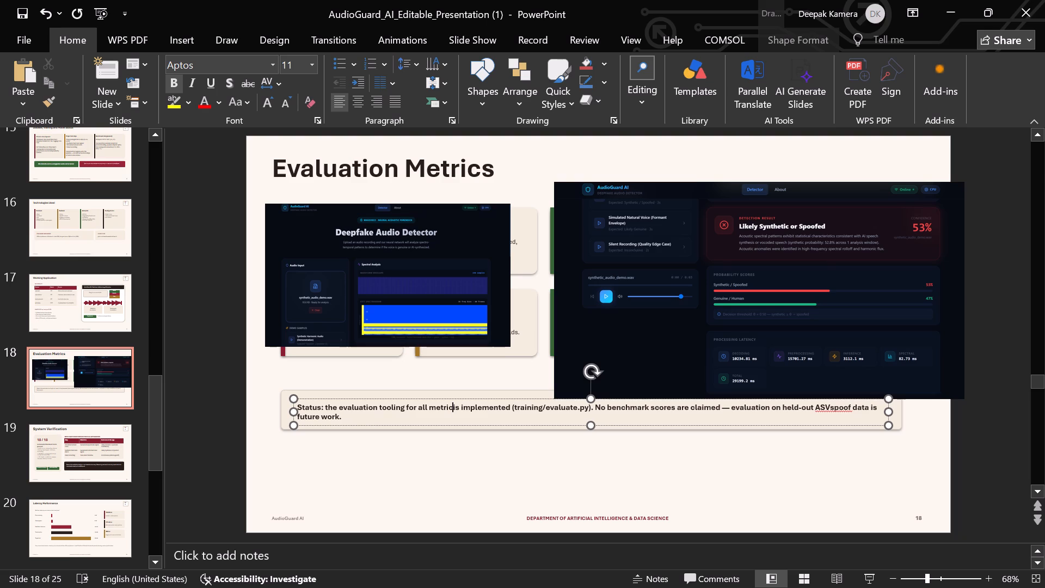
pyautogui.moveTo(355, 416); pyautogui.dragTo(319, 310)
pyautogui.press('Delete')
pyautogui.press('Delete')
pyautogui.press('Delete')
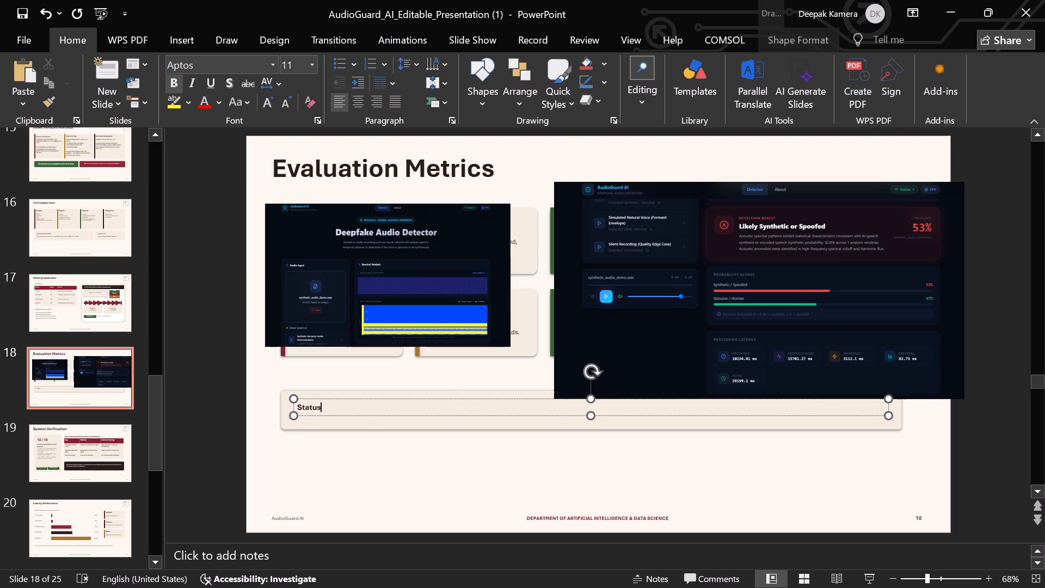
pyautogui.press('BackSpace')
pyautogui.press('BackSpace')
pyautogui.press('BackSpace')
pyautogui.press('BackSpace')
pyautogui.press('BackSpace')
pyautogui.press('BackSpace')
pyautogui.press('BackSpace')
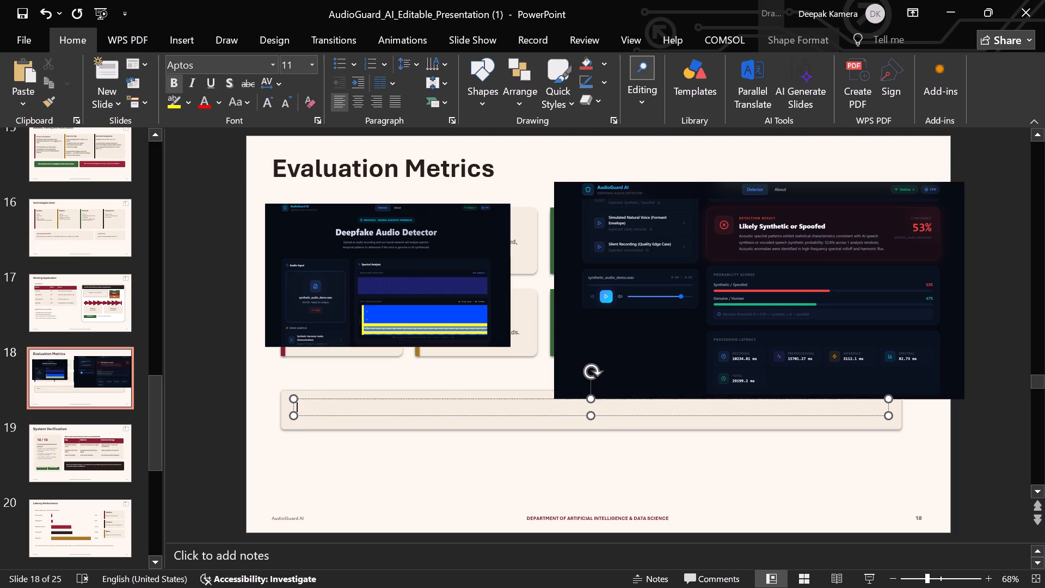
# Delete the wide beige box of the emptied Status note.
pyautogui.click(402, 415)
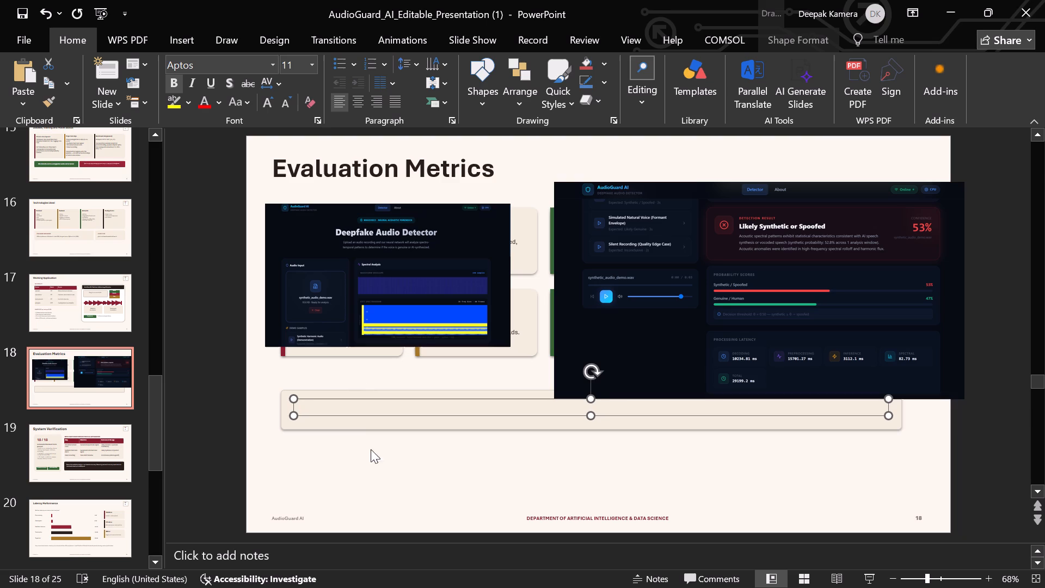
pyautogui.click(378, 431)
pyautogui.click(378, 431)
pyautogui.press('Delete')
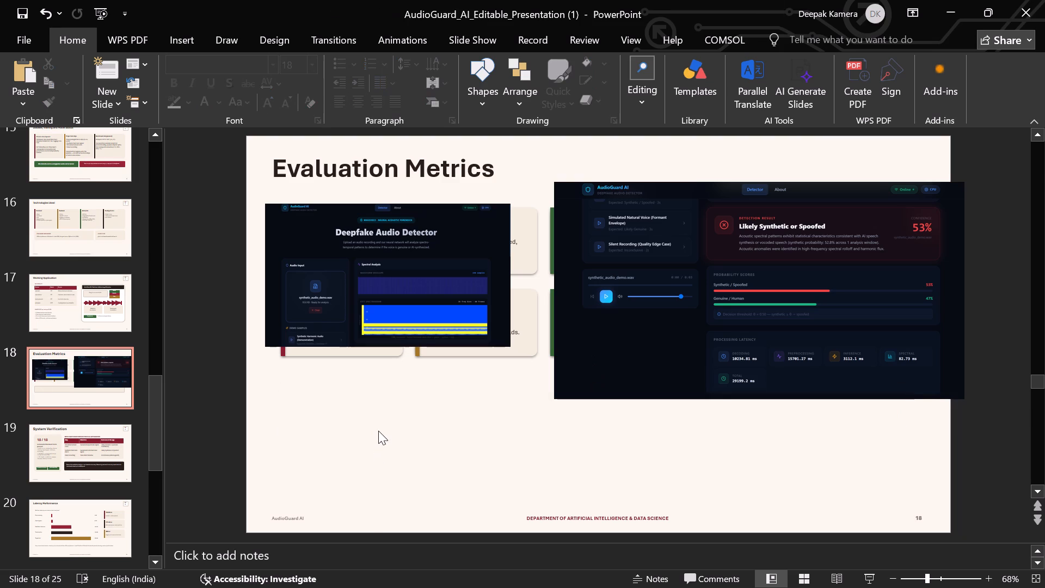
# Move the detection result screenshot down against the slide's right edge and the Deepfake Audio Detector screenshot below the F1-score and ROC-AUC cards.
pyautogui.moveTo(661, 328); pyautogui.dragTo(654, 409)
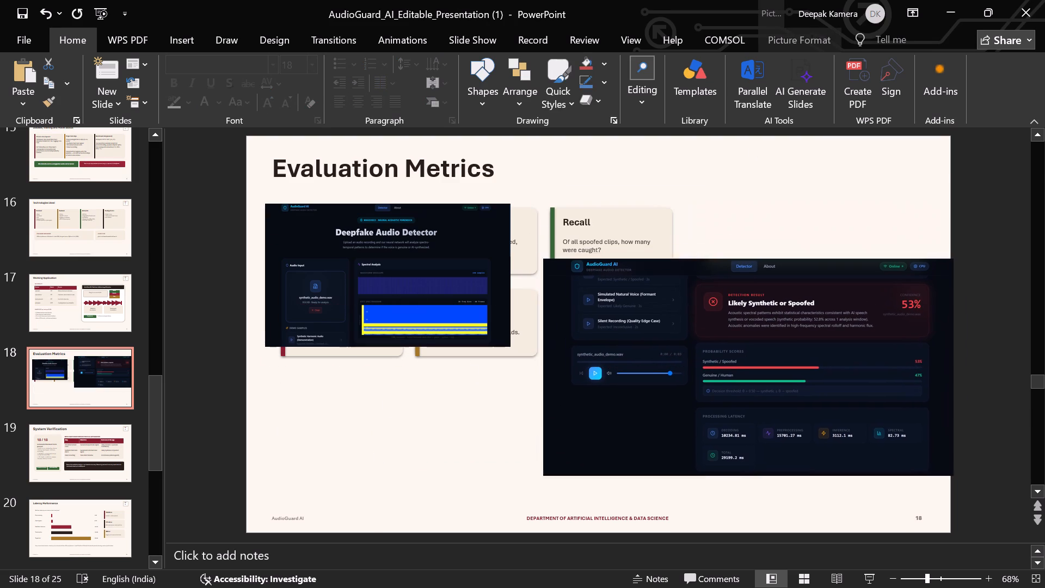
pyautogui.moveTo(654, 409); pyautogui.dragTo(648, 405)
pyautogui.moveTo(407, 260); pyautogui.dragTo(409, 379)
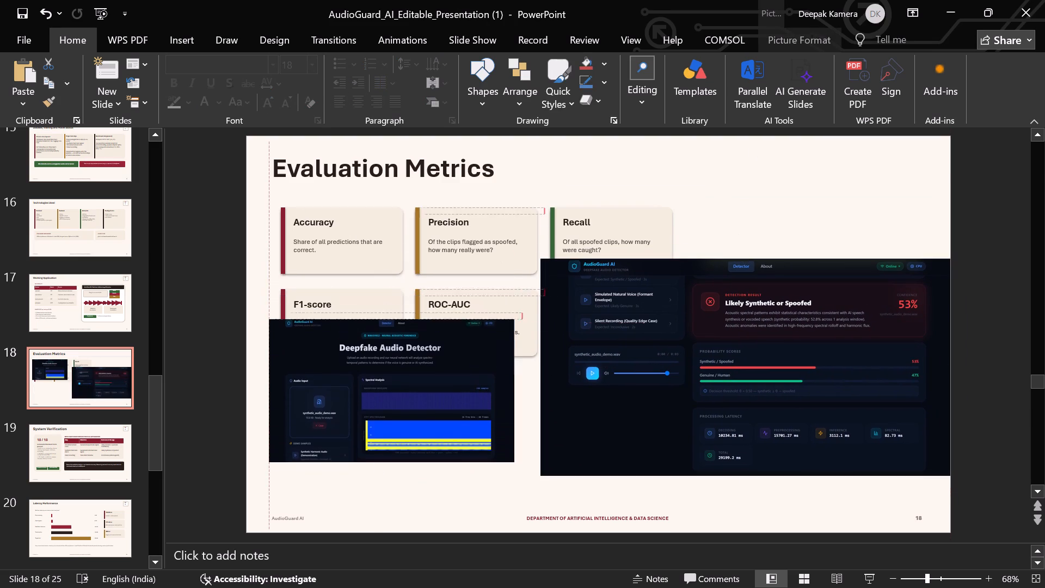
pyautogui.moveTo(409, 379); pyautogui.dragTo(418, 419)
# Remove the Accuracy card's description text, beige background and red accent bar, keeping only its heading.
pyautogui.click(356, 238)
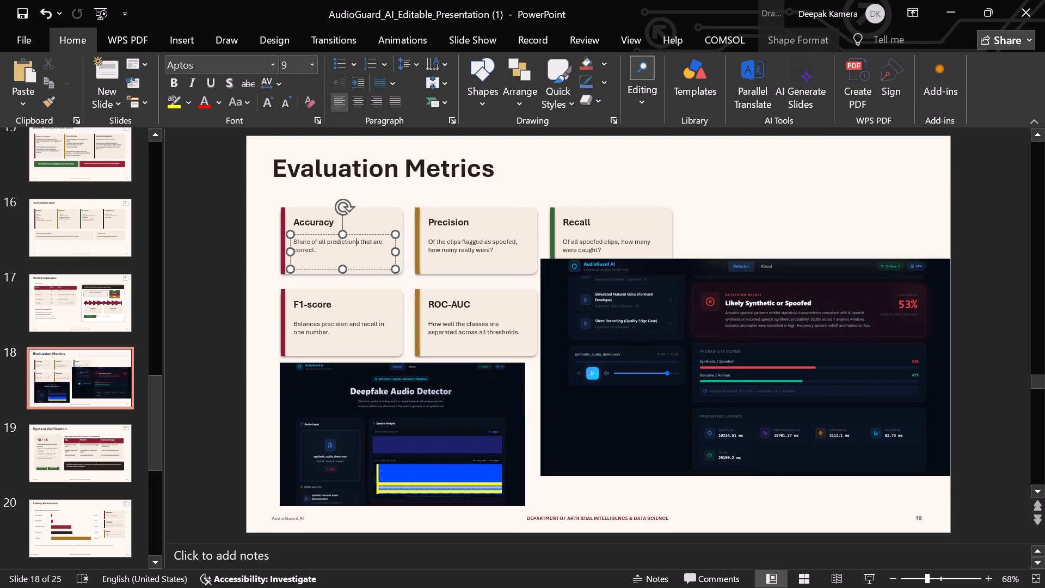
pyautogui.press('Delete')
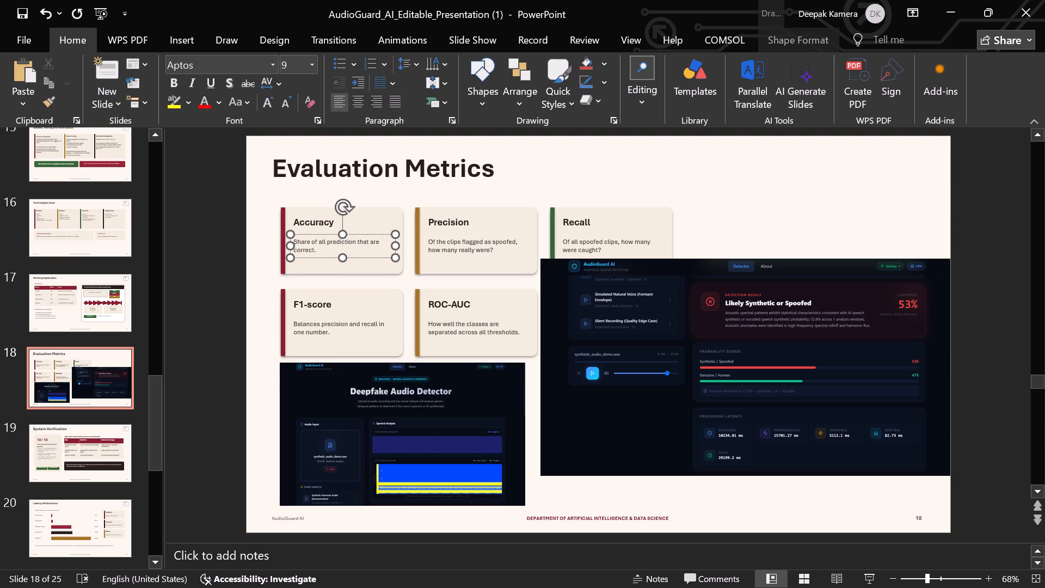
pyautogui.click(362, 266)
pyautogui.press('Delete')
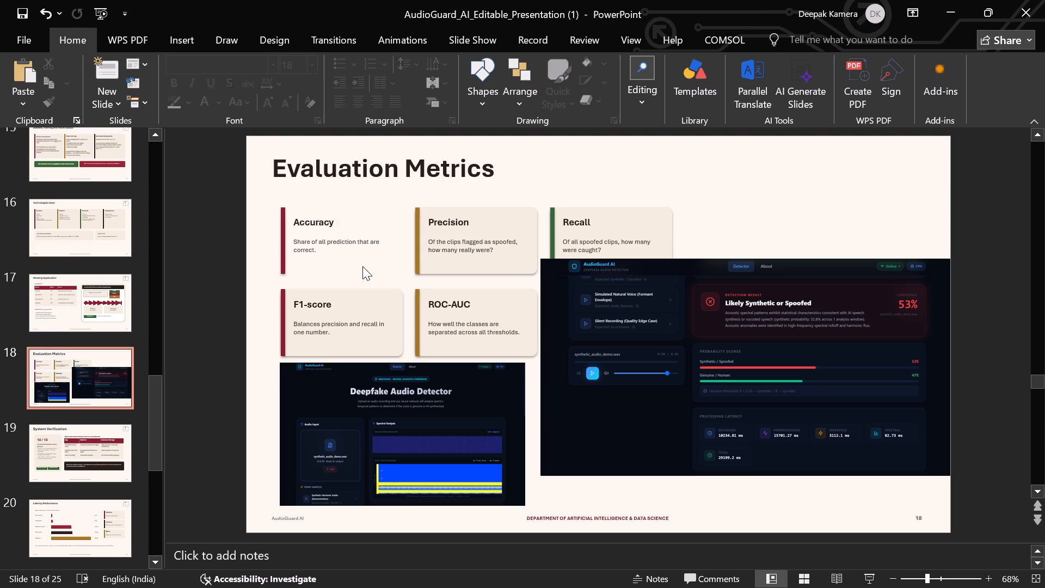
pyautogui.moveTo(323, 252); pyautogui.dragTo(301, 215)
pyautogui.press('BackSpace')
pyautogui.press('Delete')
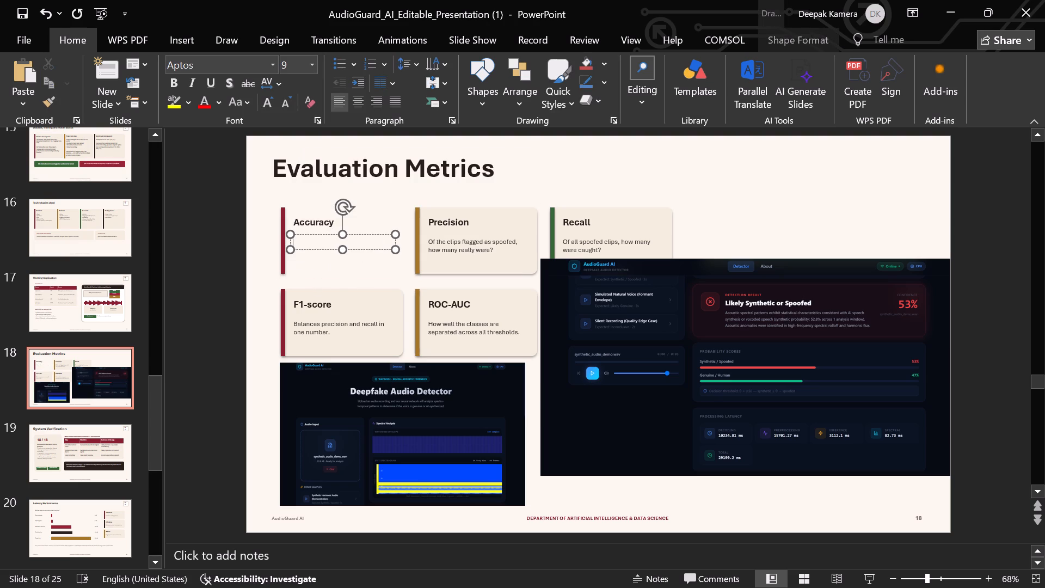
pyautogui.click(282, 268)
pyautogui.press('BackSpace')
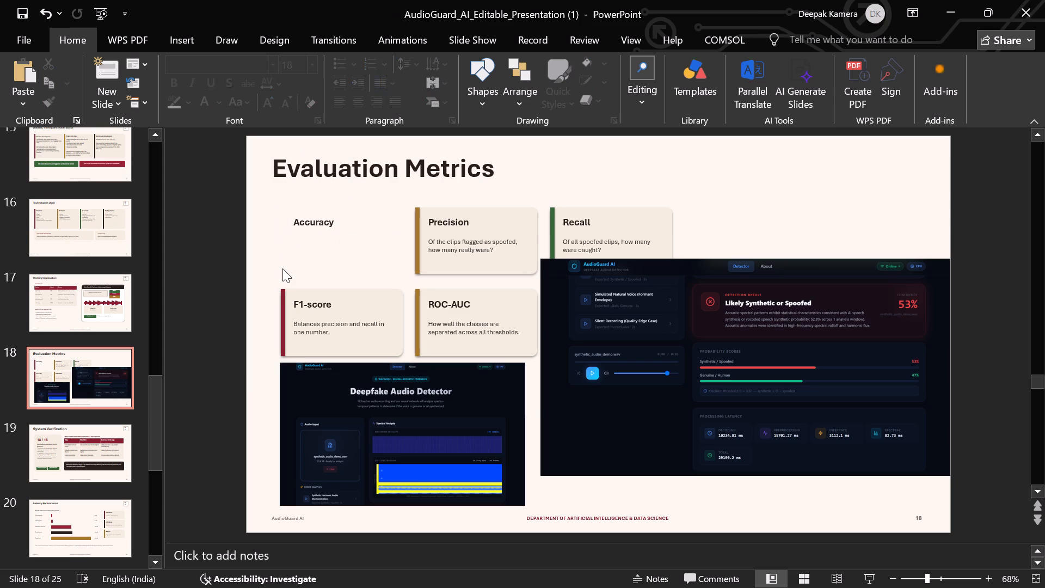
# Move the Accuracy heading behind the top edge of the ROC-AUC card.
pyautogui.moveTo(335, 217); pyautogui.dragTo(302, 217)
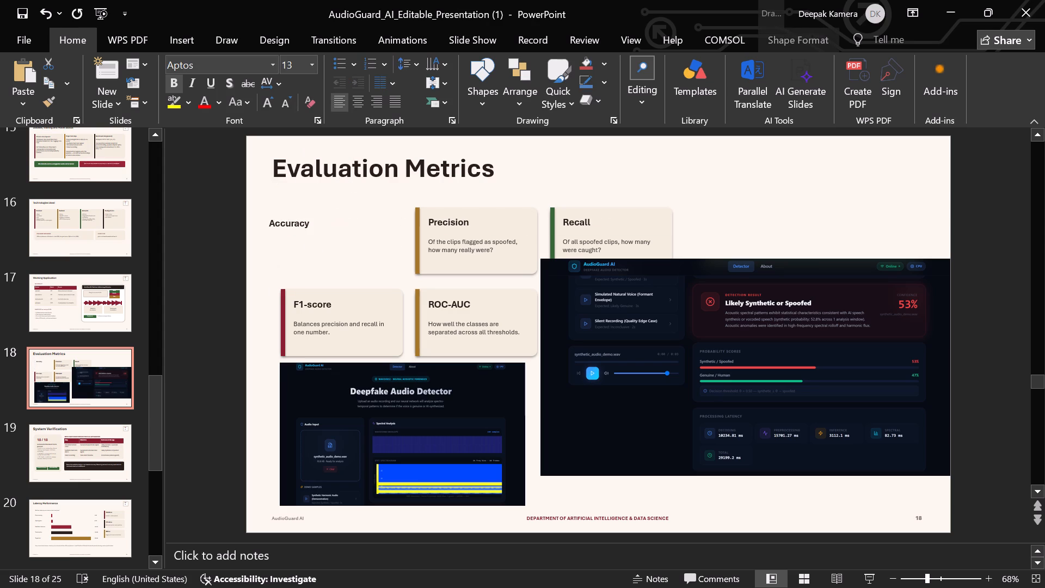
pyautogui.moveTo(302, 217); pyautogui.dragTo(465, 285)
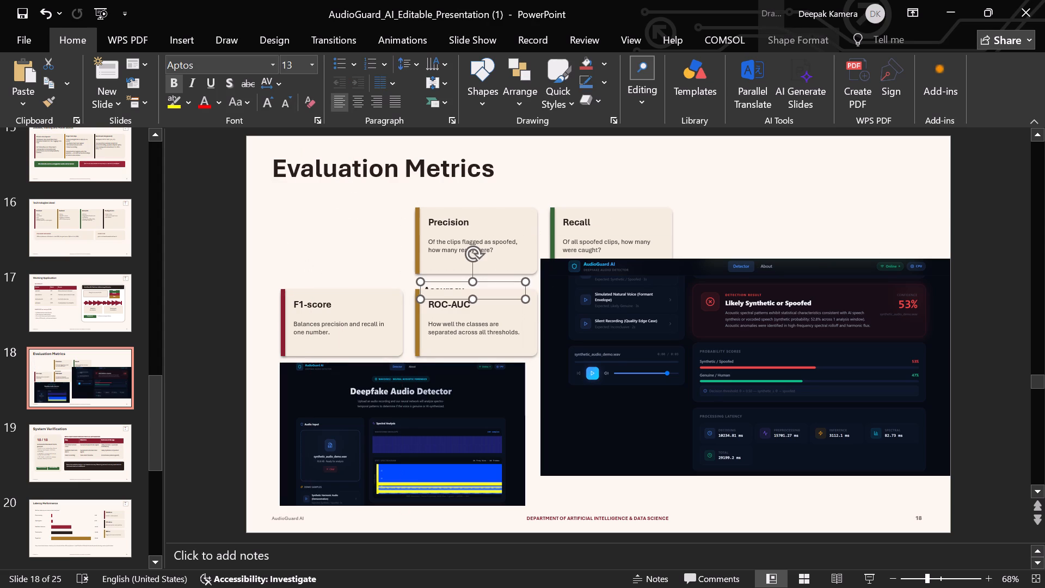
# Remove the F1-score card's description text, beige background and red accent bar, keeping only its heading.
pyautogui.click(366, 346)
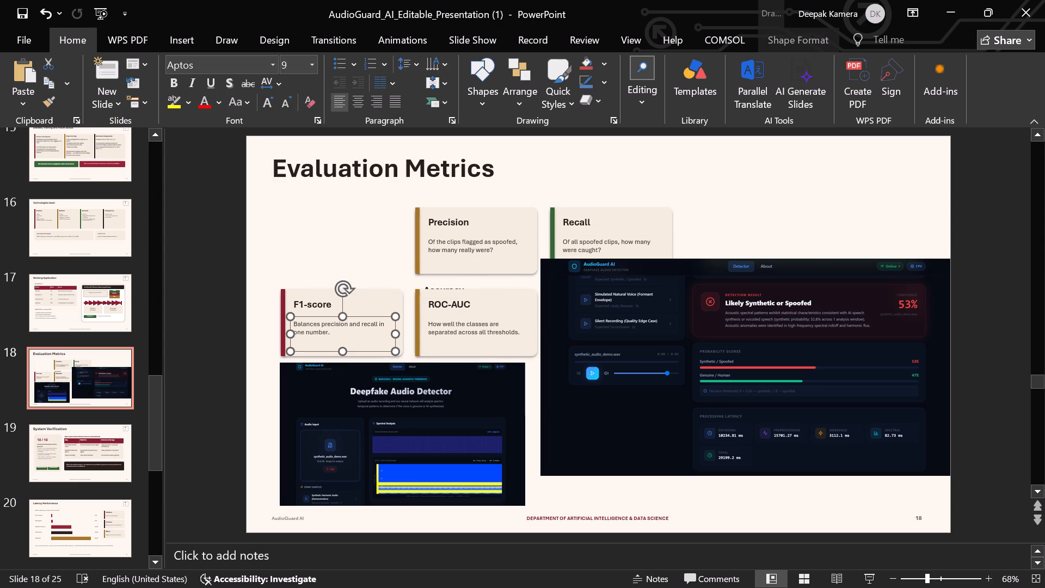
pyautogui.press('BackSpace')
pyautogui.click(366, 346)
pyautogui.press('BackSpace')
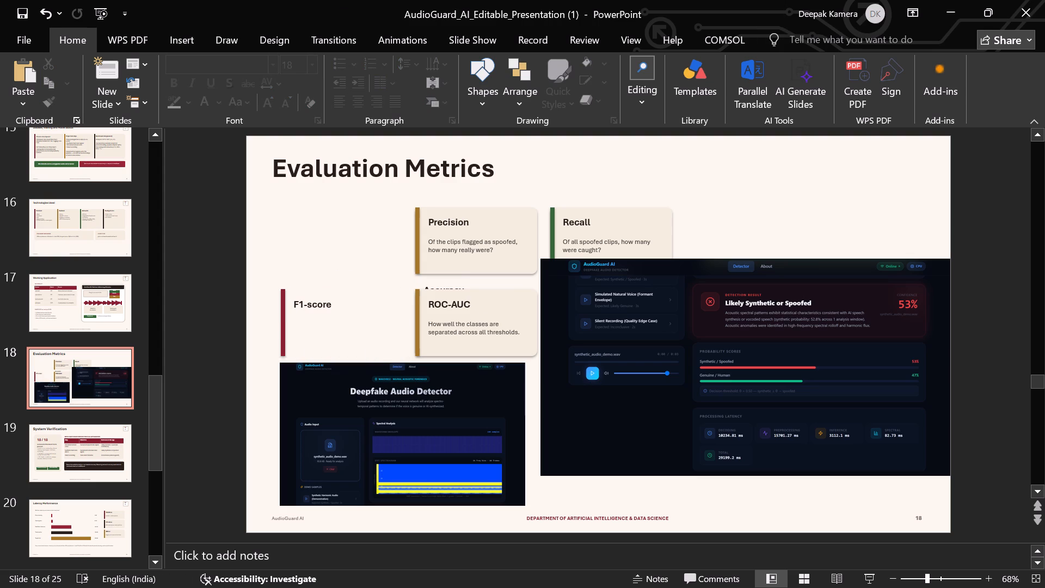
pyautogui.moveTo(285, 319); pyautogui.dragTo(317, 323)
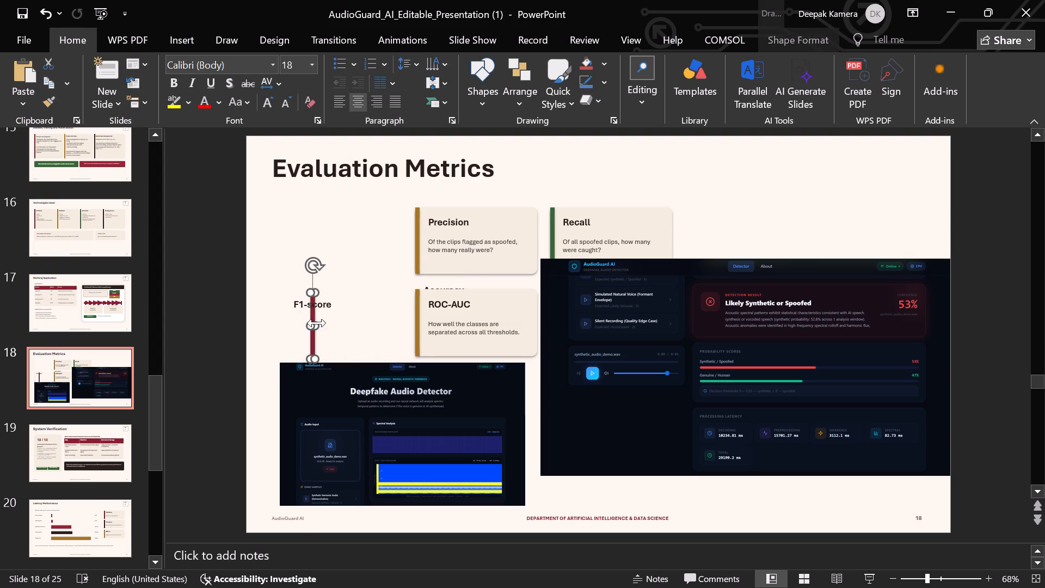
pyautogui.press('BackSpace')
# Clear the whole F1-score heading text from its text box.
pyautogui.click(323, 302)
pyautogui.press('BackSpace')
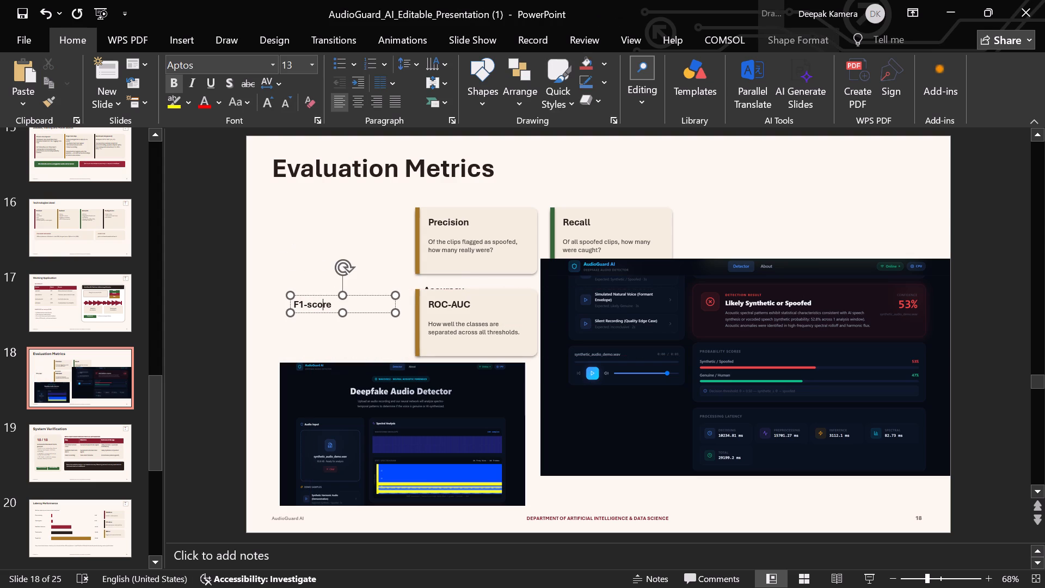
pyautogui.press('BackSpace')
pyautogui.press('Right')
pyautogui.press('Right')
pyautogui.press('Right')
pyautogui.press('Delete')
pyautogui.press('Delete')
pyautogui.press('Delete')
pyautogui.press('Delete')
pyautogui.press('Delete')
pyautogui.press('BackSpace')
pyautogui.press('BackSpace')
pyautogui.press('BackSpace')
pyautogui.press('BackSpace')
pyautogui.press('BackSpace')
pyautogui.press('BackSpace')
pyautogui.press('BackSpace')
pyautogui.press('BackSpace')
# Move the Evaluation Metrics title down behind the Precision and Recall cards.
pyautogui.click(391, 162)
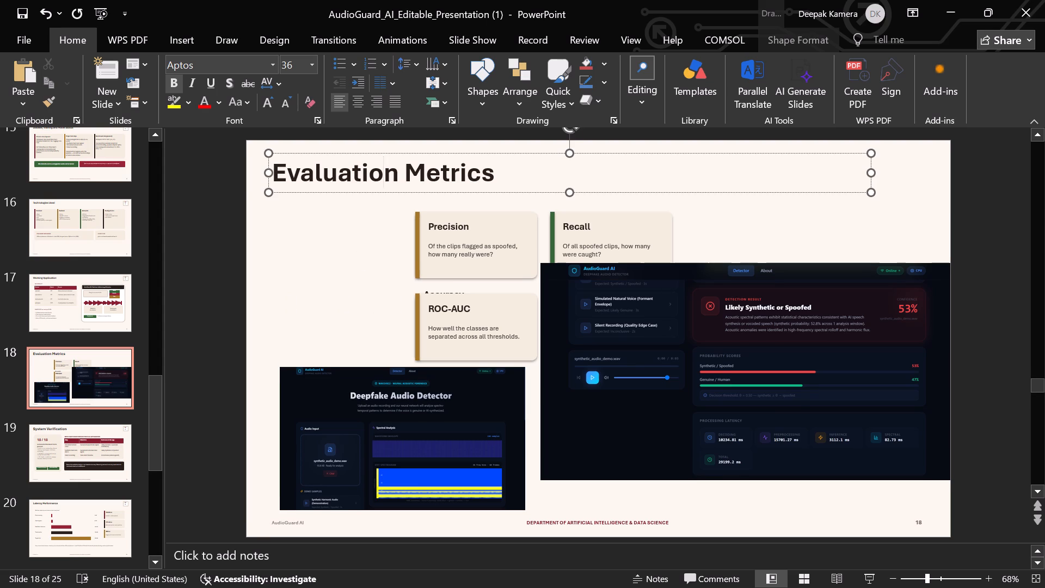
pyautogui.moveTo(495, 170); pyautogui.dragTo(505, 274)
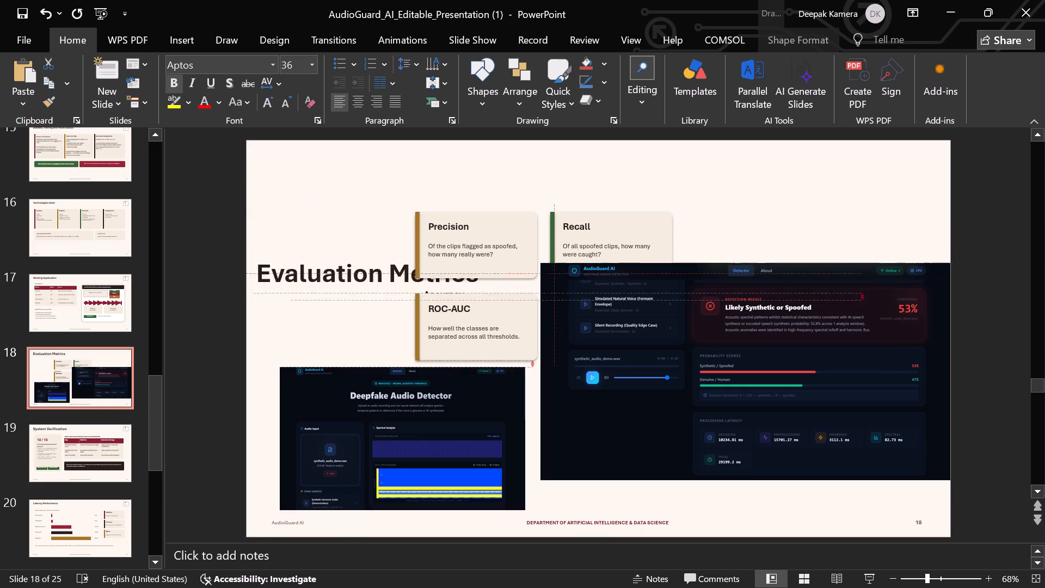
pyautogui.moveTo(505, 274); pyautogui.dragTo(532, 241)
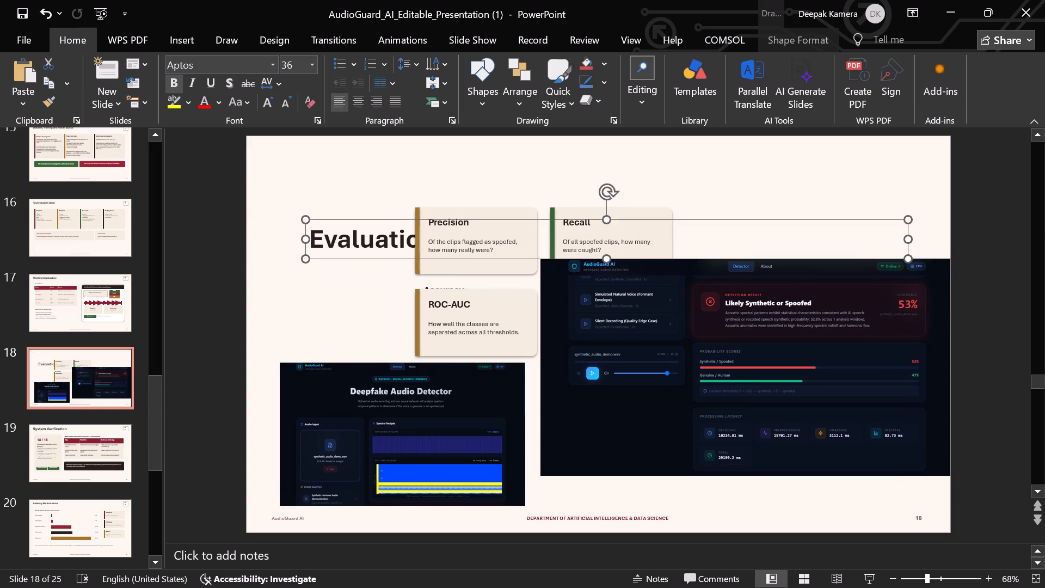
# Clear the entire Evaluation Metrics title text from its text box.
pyautogui.moveTo(311, 232); pyautogui.dragTo(648, 253)
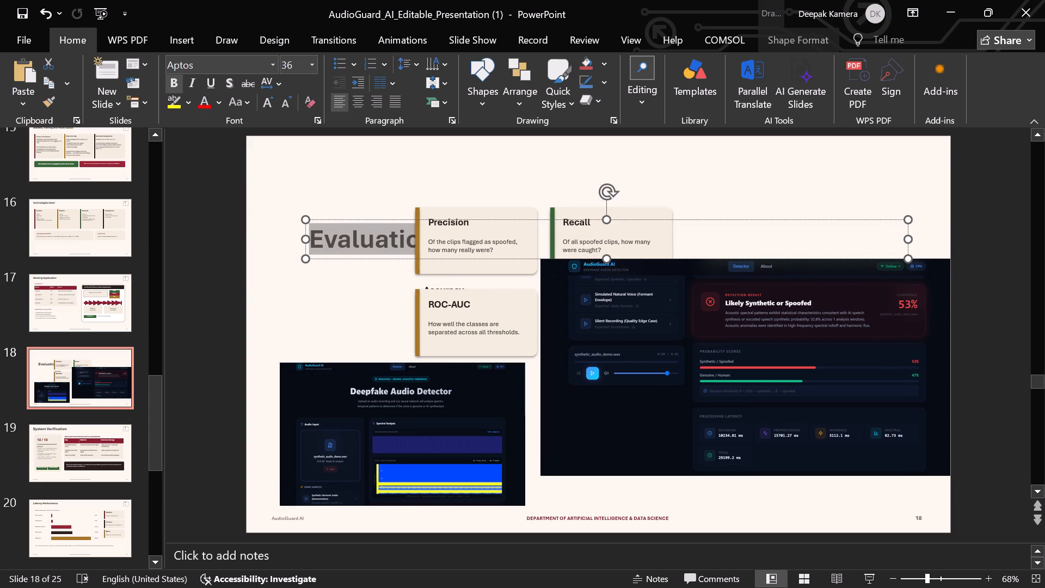
pyautogui.moveTo(648, 253); pyautogui.dragTo(698, 248)
pyautogui.press('BackSpace')
pyautogui.press('BackSpace')
pyautogui.press('BackSpace')
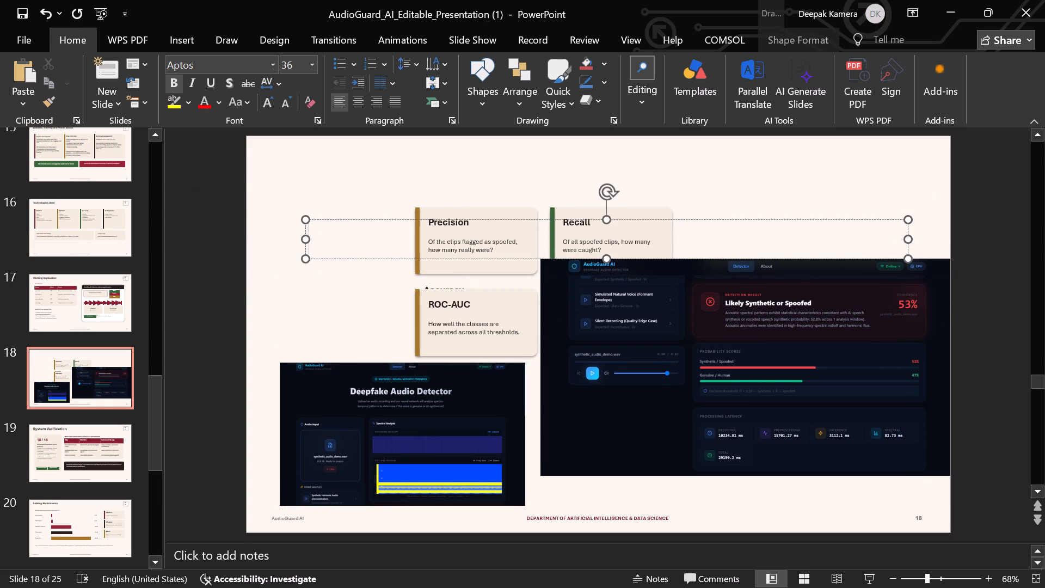
# Move the Deepfake Audio Detector screenshot up over the Precision and ROC-AUC cards.
pyautogui.moveTo(492, 390); pyautogui.dragTo(486, 241)
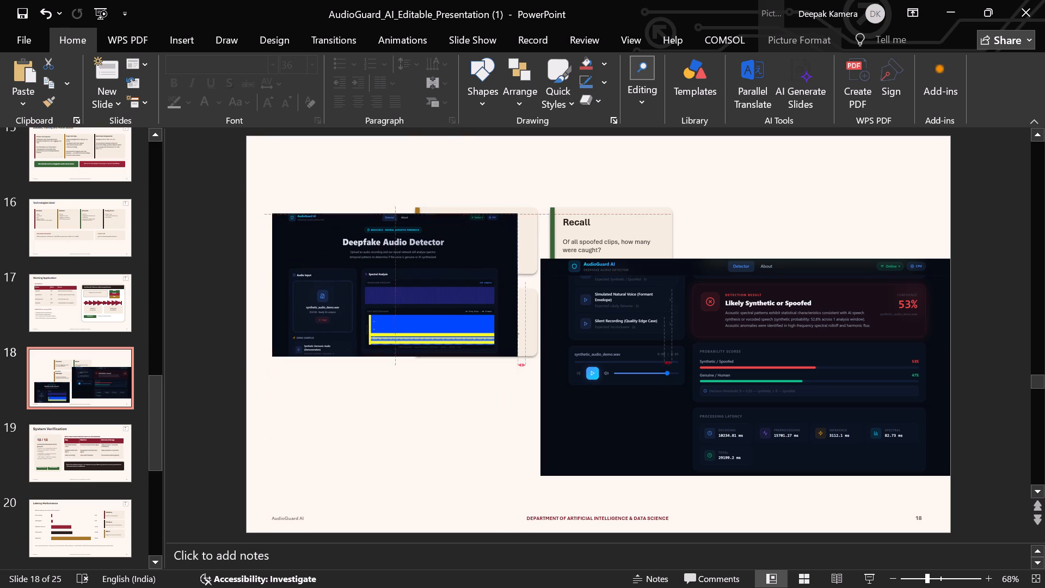
pyautogui.moveTo(486, 241); pyautogui.dragTo(491, 236)
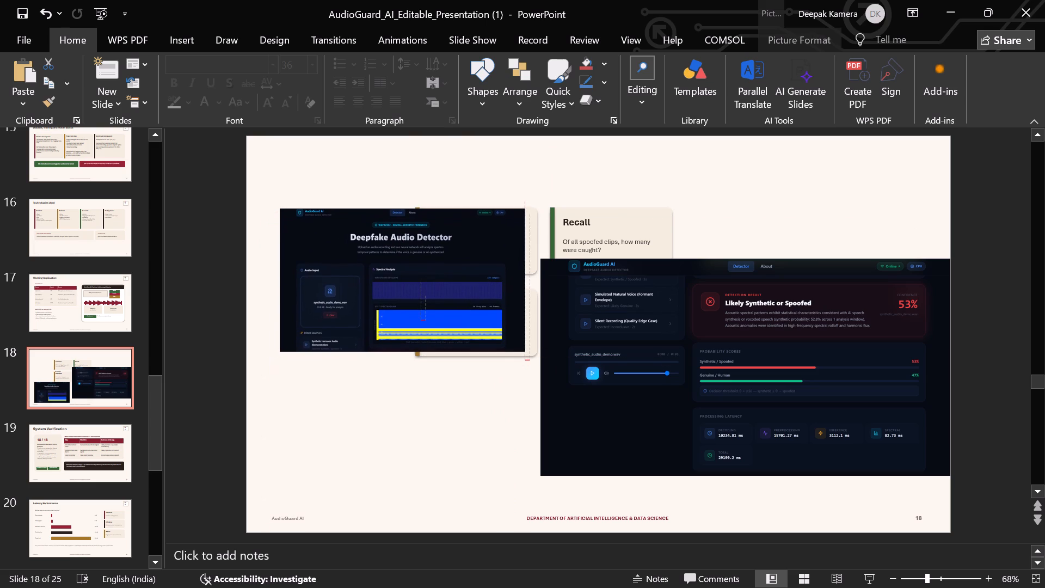
pyautogui.moveTo(491, 236); pyautogui.dragTo(490, 224)
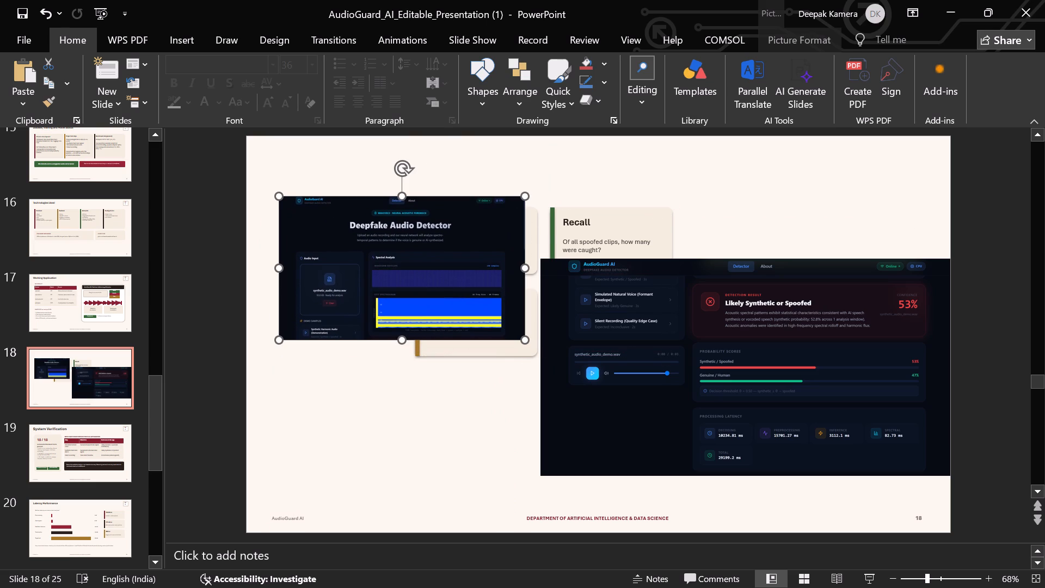
# Delete the Recall card's heading, beige background and green accent bar, leaving its description text.
pyautogui.click(603, 217)
pyautogui.press('BackSpace')
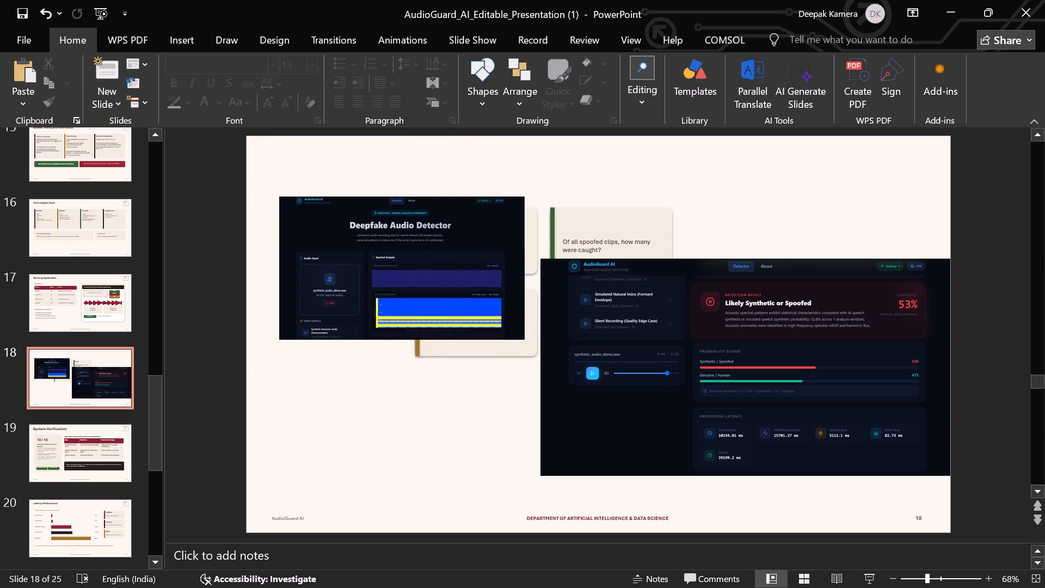
pyautogui.click(620, 217)
pyautogui.press('BackSpace')
pyautogui.click(553, 224)
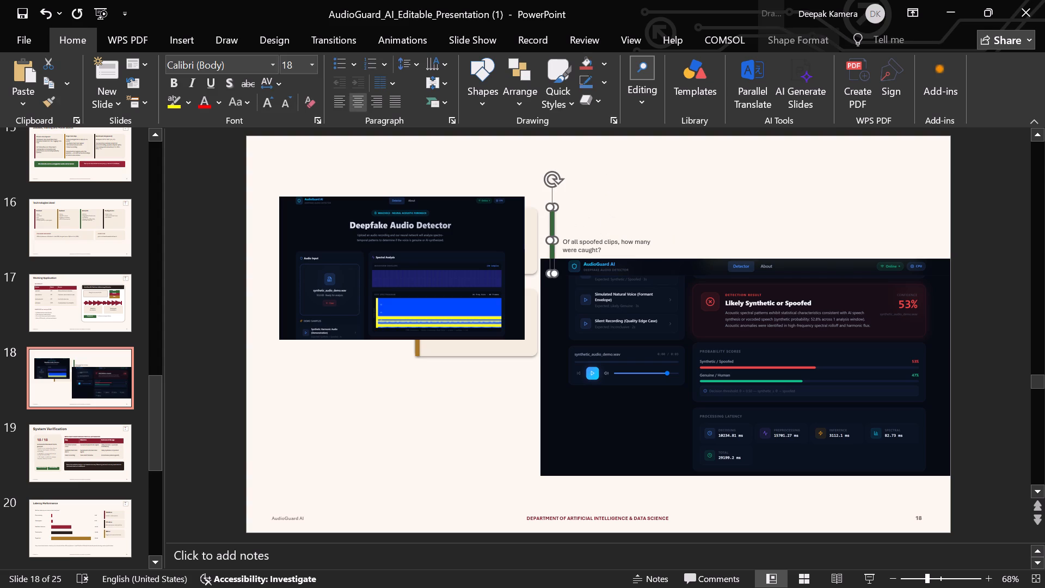
pyautogui.press('BackSpace')
# Clear the Recall description about how many spoofed clips were caught.
pyautogui.click(588, 245)
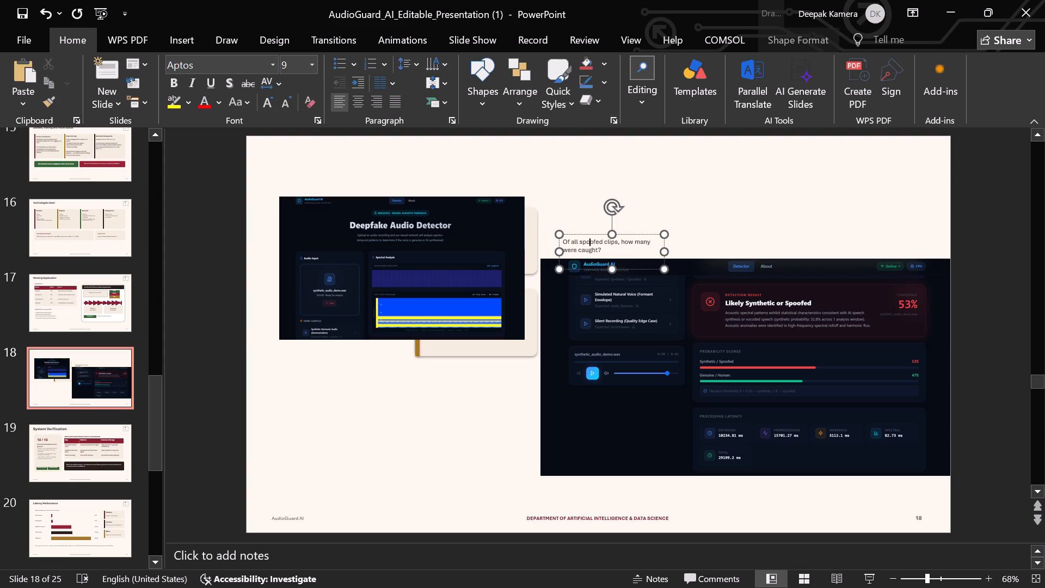
pyautogui.moveTo(613, 251); pyautogui.dragTo(549, 247)
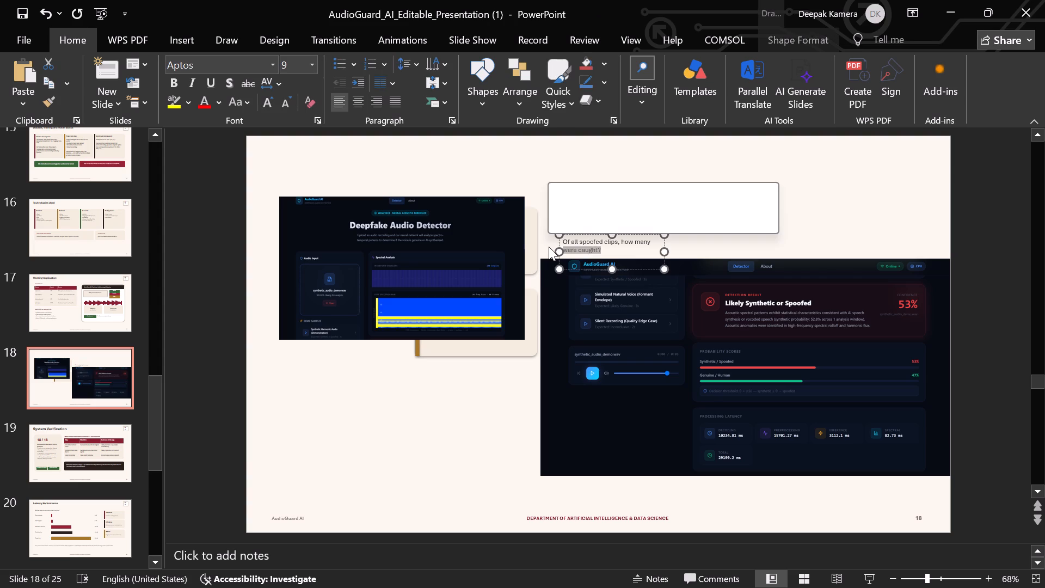
pyautogui.press('BackSpace')
pyautogui.press('BackSpace')
pyautogui.press('BackSpace')
pyautogui.press('BackSpace')
pyautogui.press('BackSpace')
pyautogui.press('BackSpace')
pyautogui.press('BackSpace')
pyautogui.press('BackSpace')
pyautogui.press('BackSpace')
pyautogui.press('BackSpace')
pyautogui.press('BackSpace')
pyautogui.press('BackSpace')
pyautogui.press('BackSpace')
pyautogui.press('BackSpace')
pyautogui.press('BackSpace')
pyautogui.press('BackSpace')
pyautogui.press('BackSpace')
pyautogui.press('BackSpace')
pyautogui.press('BackSpace')
pyautogui.press('BackSpace')
pyautogui.press('BackSpace')
pyautogui.press('BackSpace')
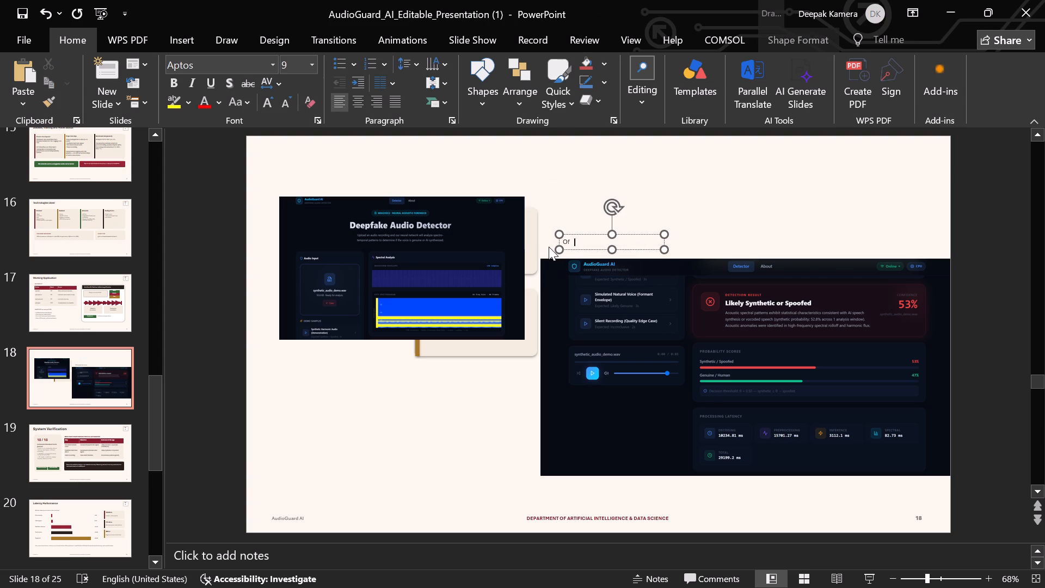
# Delete the ROC-AUC card's beige background and gold accent bar, plus the Precision card's beige background.
pyautogui.click(530, 337)
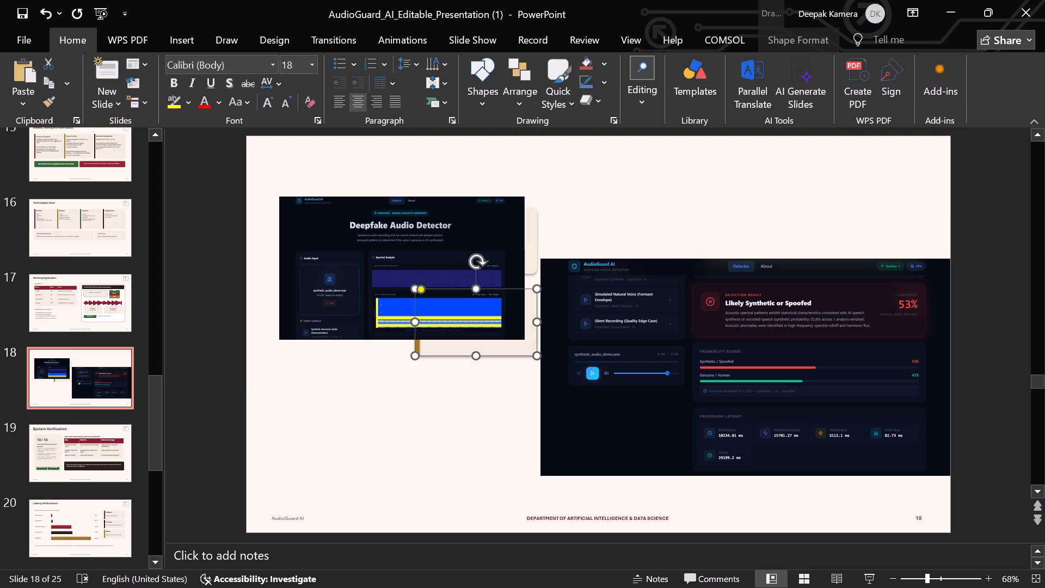
pyautogui.press('BackSpace')
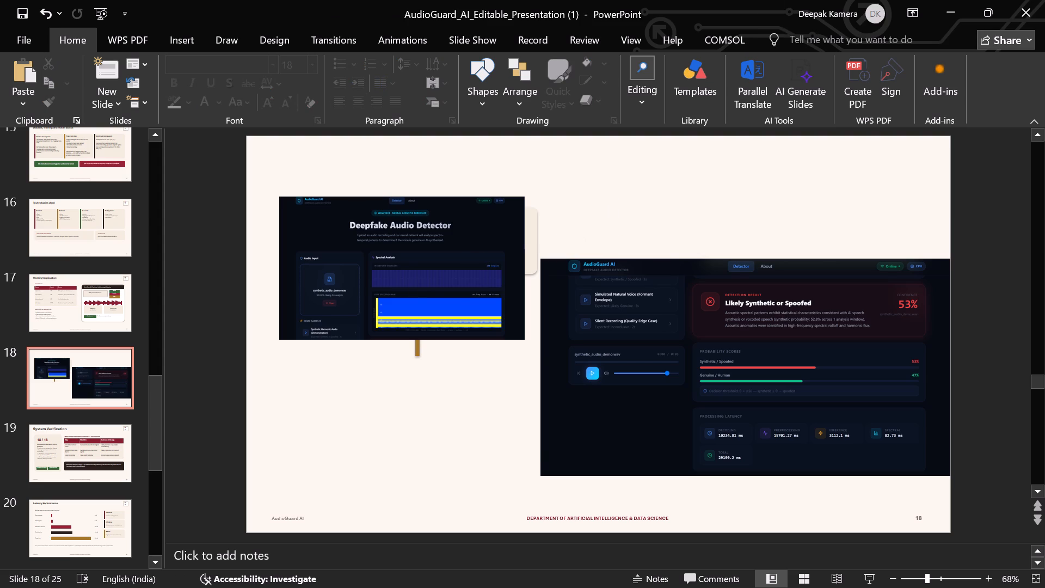
pyautogui.click(419, 352)
pyautogui.press('BackSpace')
pyautogui.click(540, 264)
pyautogui.click(536, 252)
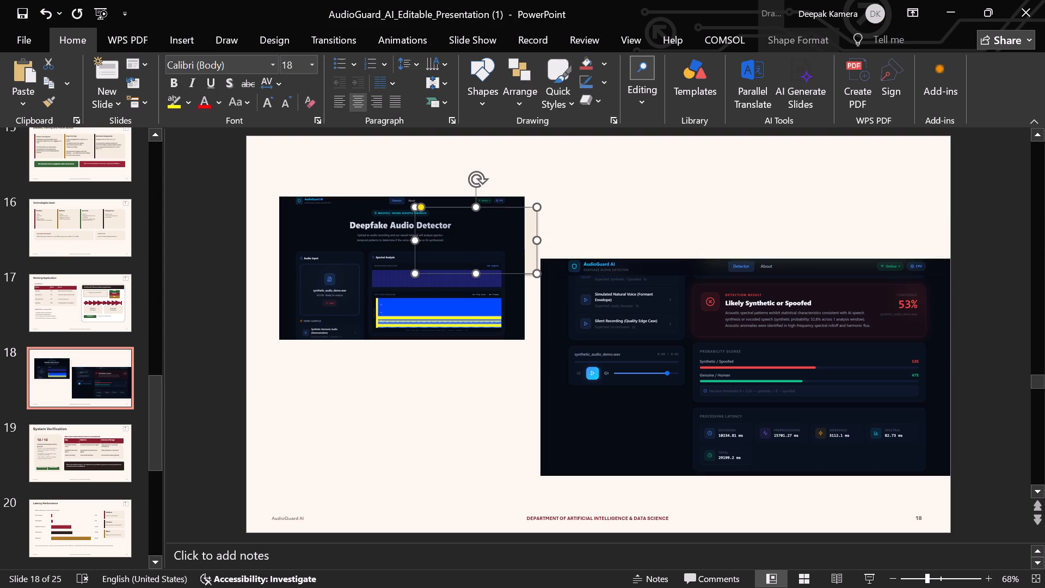
pyautogui.press('BackSpace')
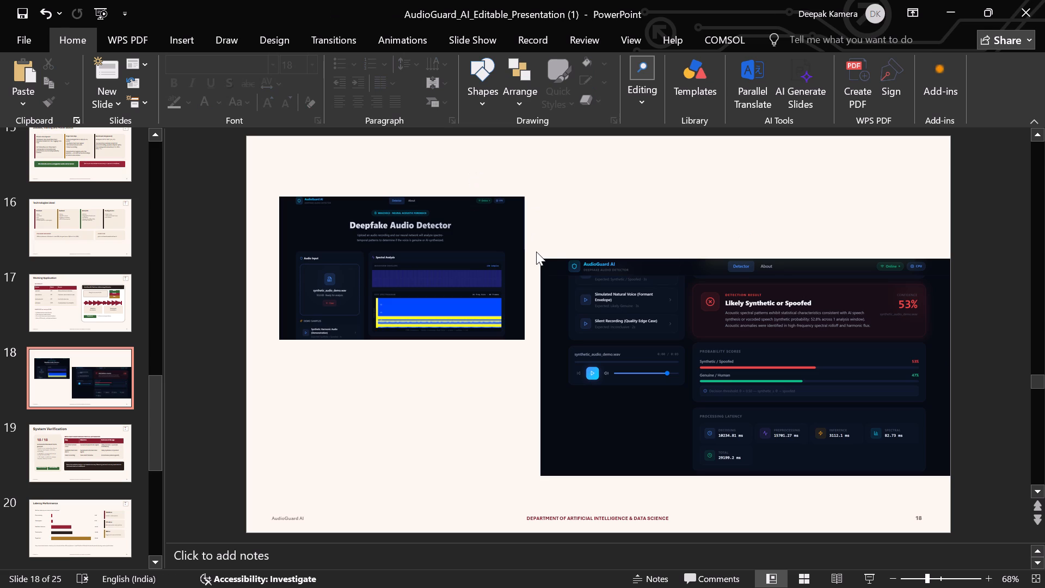
# Move the detection-result screenshot up and shrink it from its upper-left corner to uncover the EER card.
pyautogui.moveTo(649, 345); pyautogui.dragTo(649, 309)
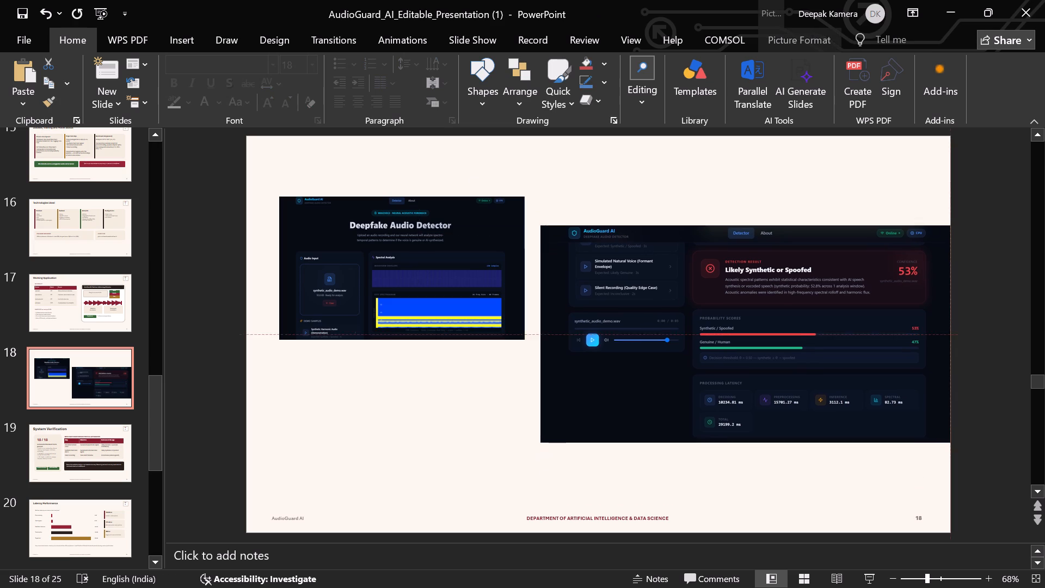
pyautogui.moveTo(649, 309); pyautogui.dragTo(641, 316)
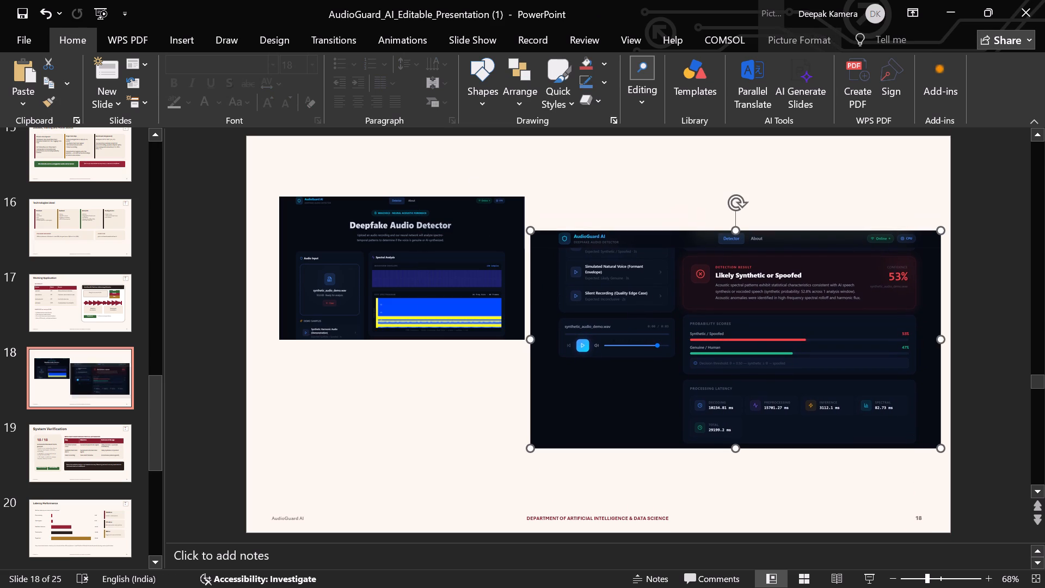
pyautogui.moveTo(531, 228); pyautogui.dragTo(580, 279)
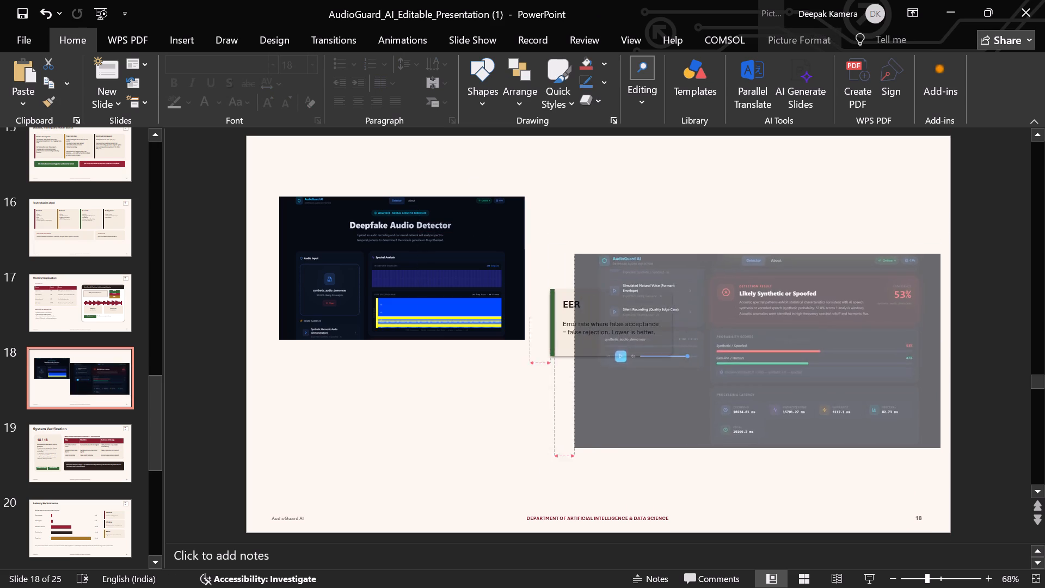
pyautogui.moveTo(580, 279); pyautogui.dragTo(602, 304)
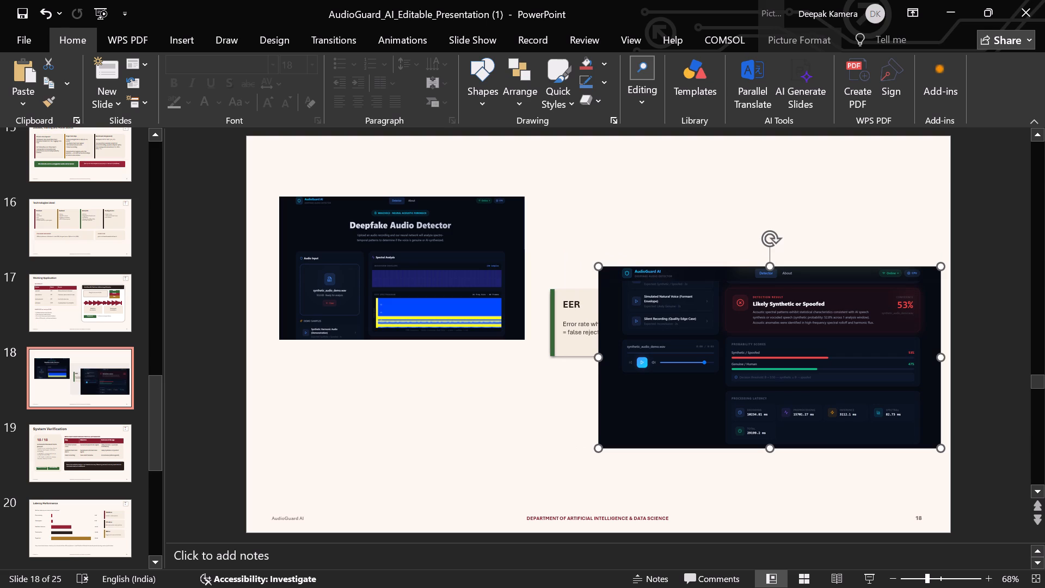
# Remove the EER card's description, beige background, green accent bar and heading text.
pyautogui.click(568, 348)
pyautogui.press('BackSpace')
pyautogui.click(568, 348)
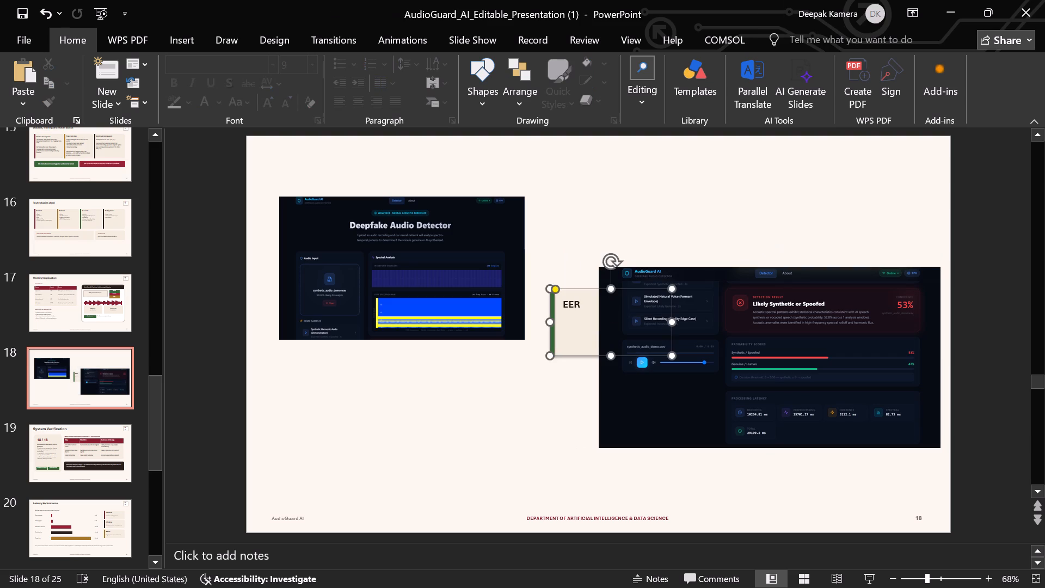
pyautogui.press('BackSpace')
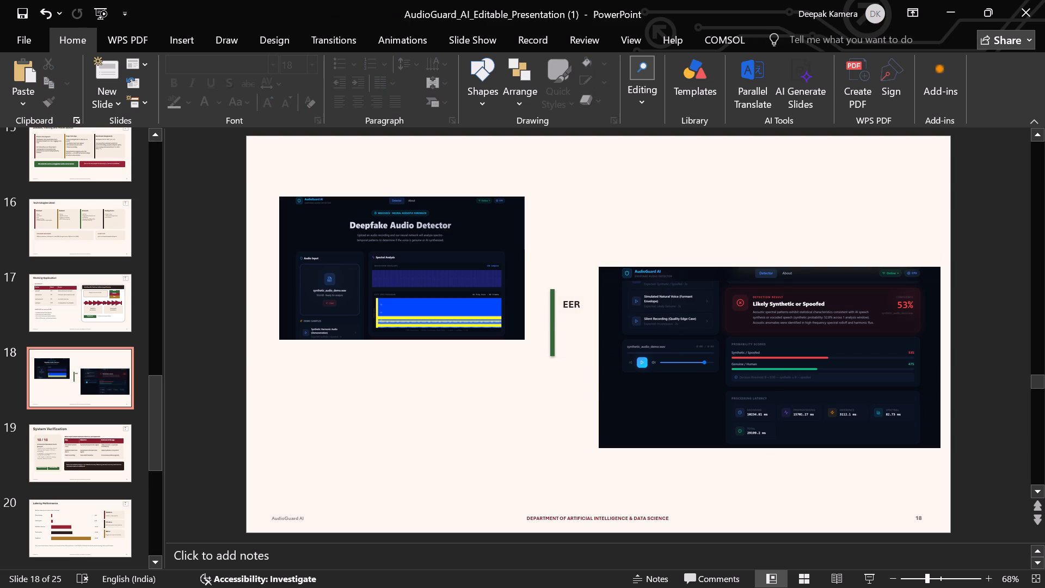
pyautogui.click(552, 352)
pyautogui.press('BackSpace')
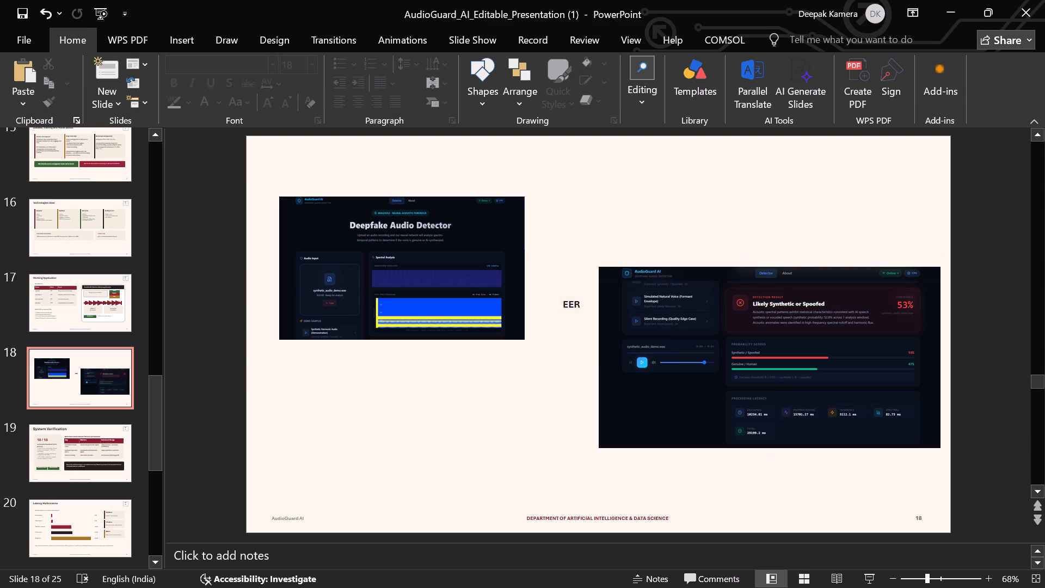
pyautogui.moveTo(580, 307); pyautogui.dragTo(535, 296)
pyautogui.press('BackSpace')
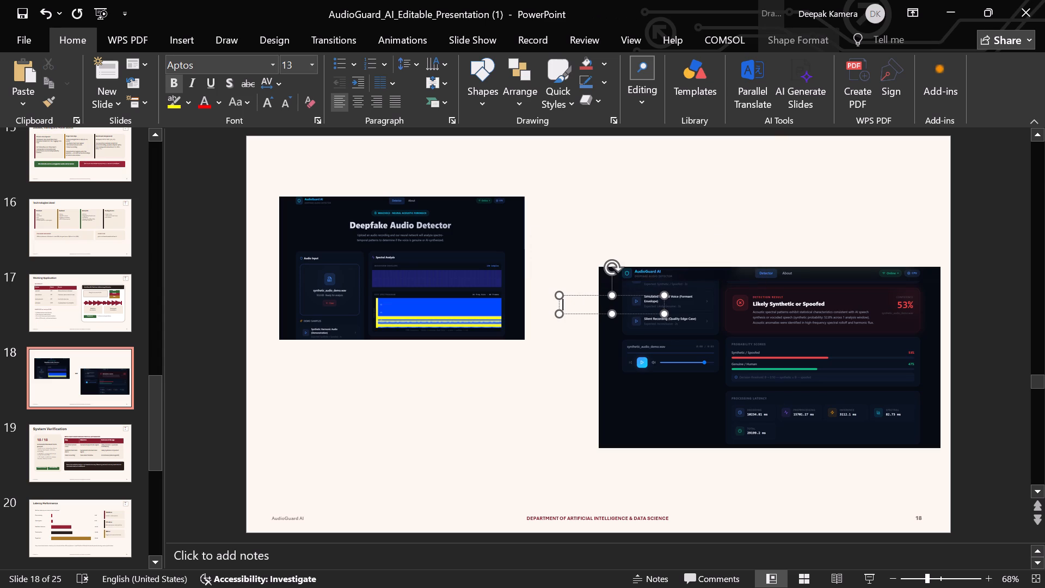
pyautogui.press('BackSpace')
pyautogui.click(641, 220)
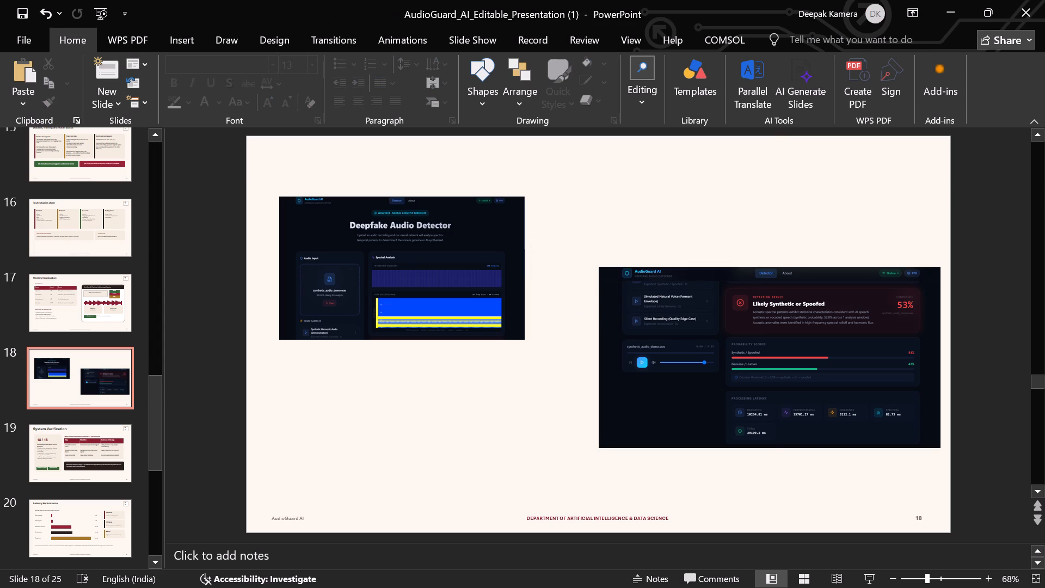
# Move the detection-result screenshot up beside the Deepfake Audio Detector screenshot, with their top edges nearly level.
pyautogui.moveTo(722, 351); pyautogui.dragTo(673, 279)
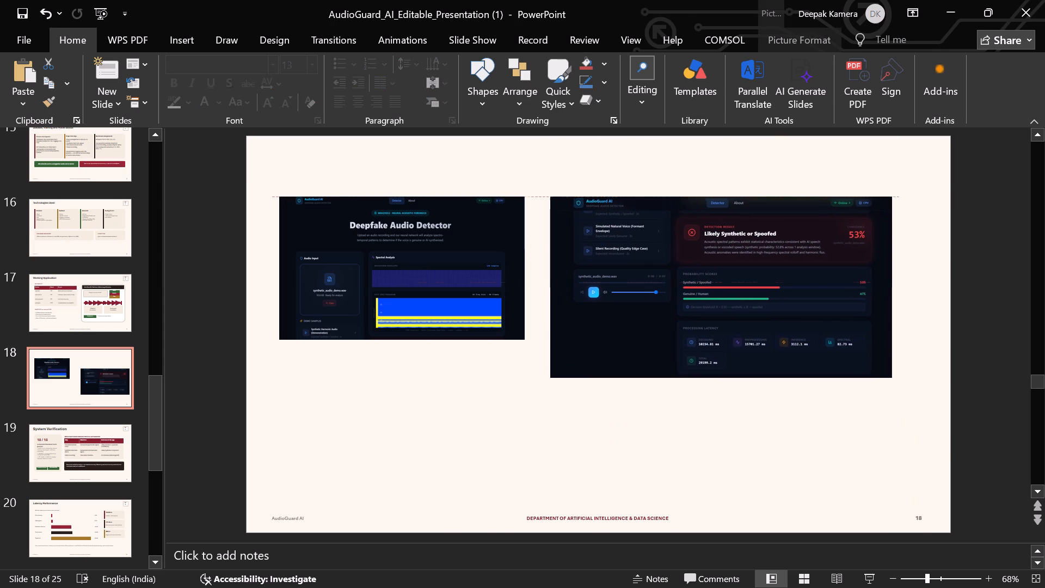
pyautogui.moveTo(673, 279); pyautogui.dragTo(679, 283)
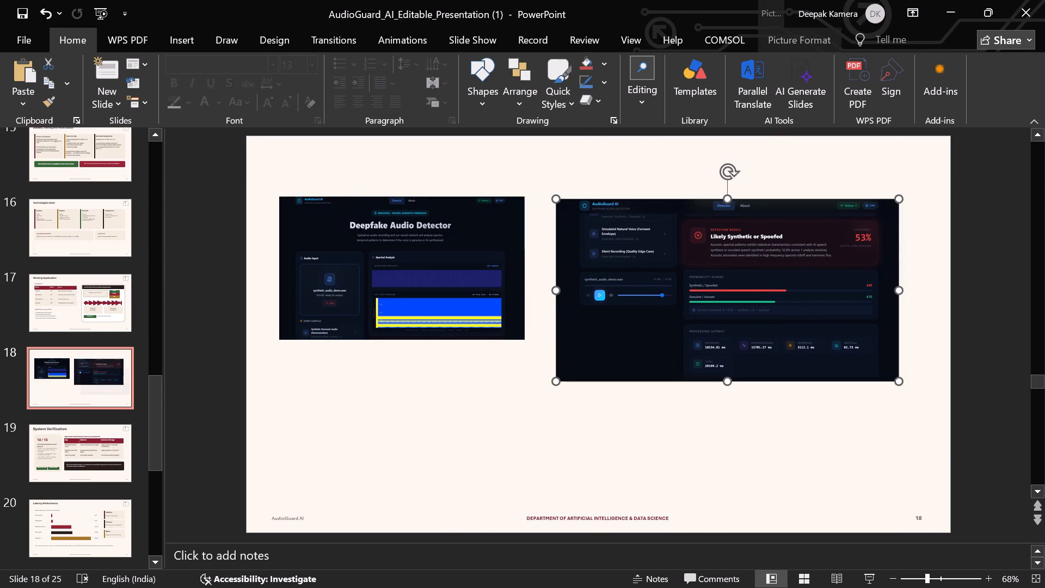
# Enlarge the Deepfake Audio Detector screenshot and shift it slightly down and left, clear of the detection-result screenshot.
pyautogui.click(496, 333)
pyautogui.moveTo(523, 339); pyautogui.dragTo(524, 362)
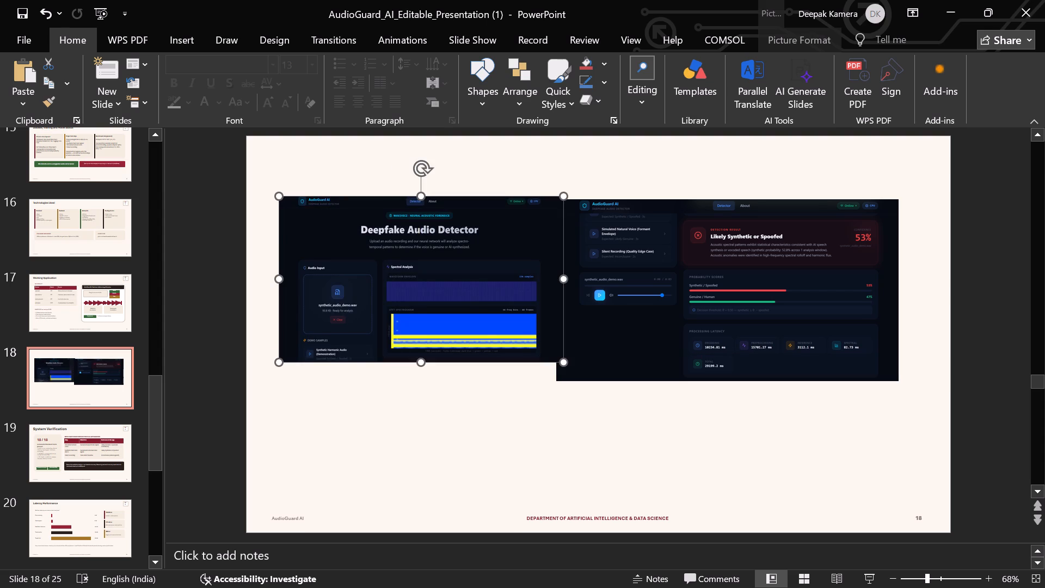
pyautogui.moveTo(393, 344); pyautogui.dragTo(376, 352)
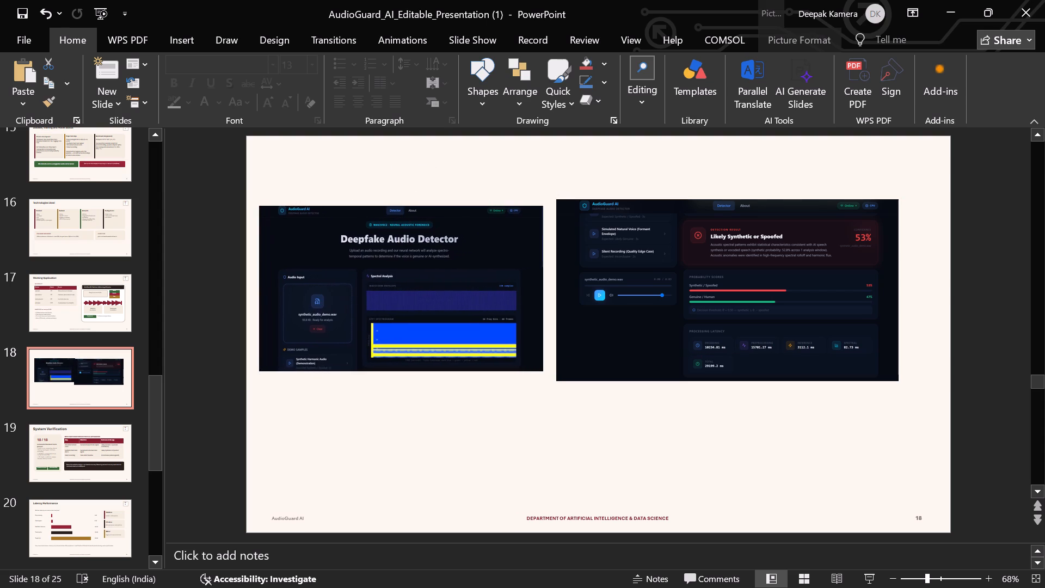
pyautogui.moveTo(376, 352); pyautogui.dragTo(379, 351)
# Shrink the detection-result screenshot slightly and move it to the slide's upper-right area.
pyautogui.moveTo(638, 345); pyautogui.dragTo(657, 344)
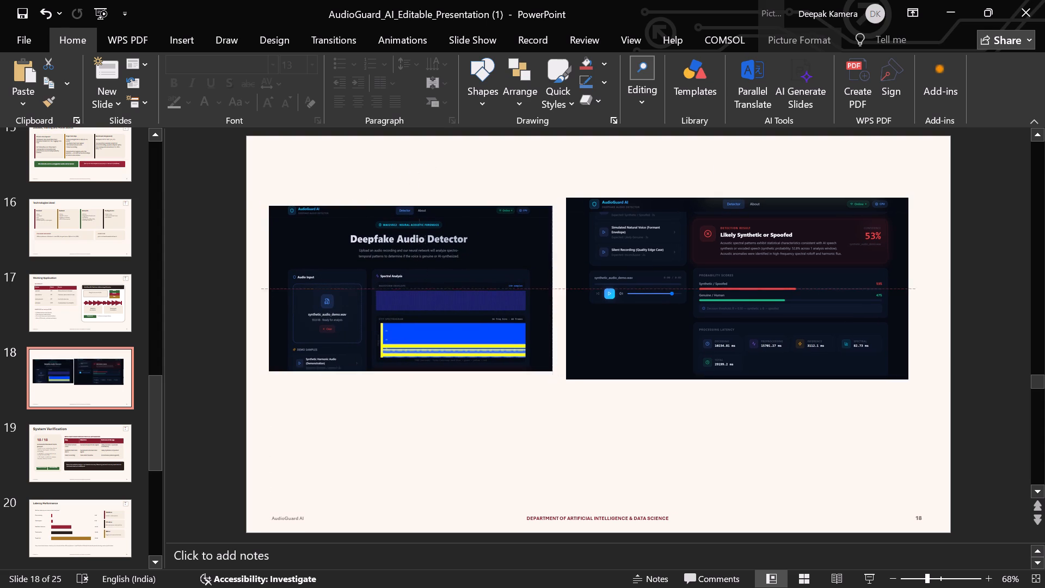
pyautogui.moveTo(657, 344); pyautogui.dragTo(659, 347)
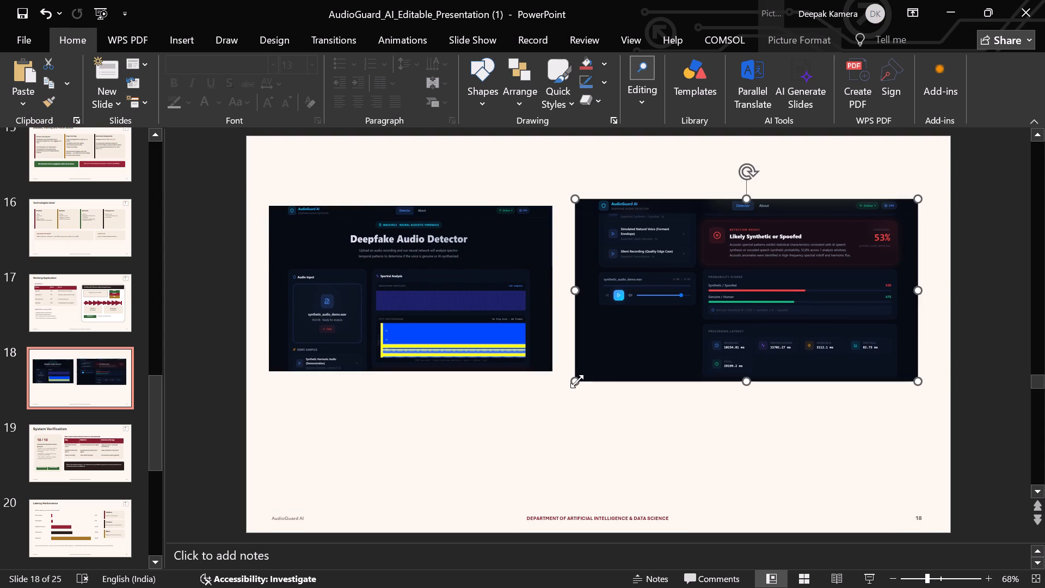
pyautogui.moveTo(576, 383); pyautogui.dragTo(578, 366)
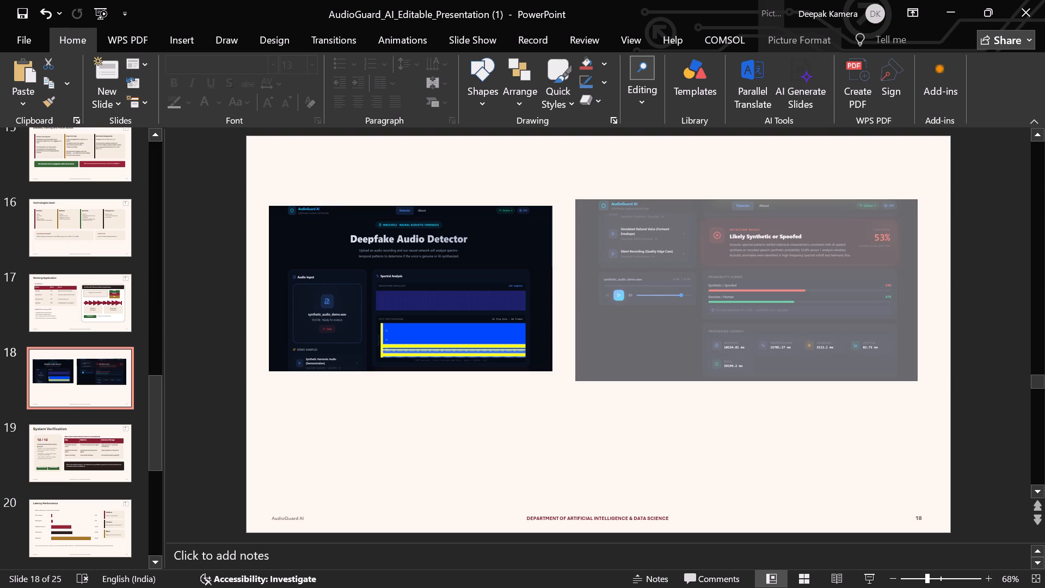
pyautogui.moveTo(578, 366); pyautogui.dragTo(580, 367)
pyautogui.moveTo(692, 346); pyautogui.dragTo(694, 270)
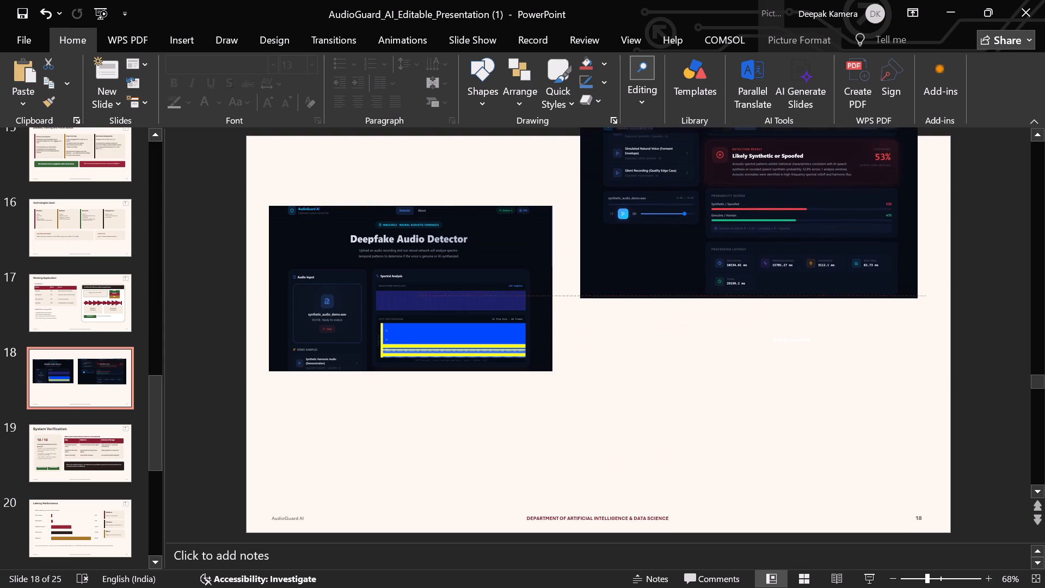
pyautogui.moveTo(694, 270); pyautogui.dragTo(697, 296)
# Move the Deepfake Audio Detector screenshot down the slide to uncover the remaining Precision card and Accuracy heading.
pyautogui.moveTo(517, 324); pyautogui.dragTo(515, 338)
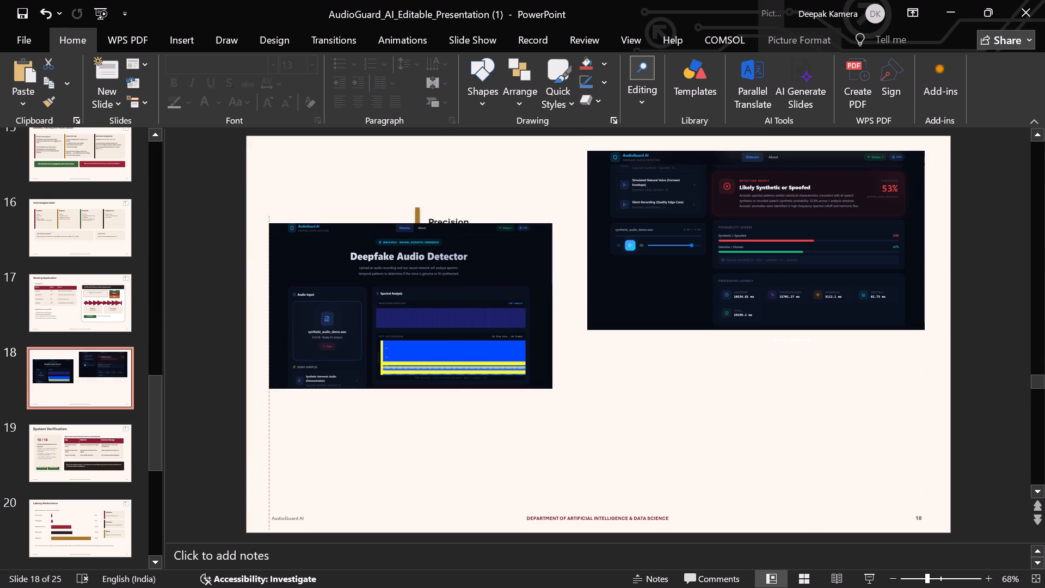
pyautogui.moveTo(515, 338); pyautogui.dragTo(526, 415)
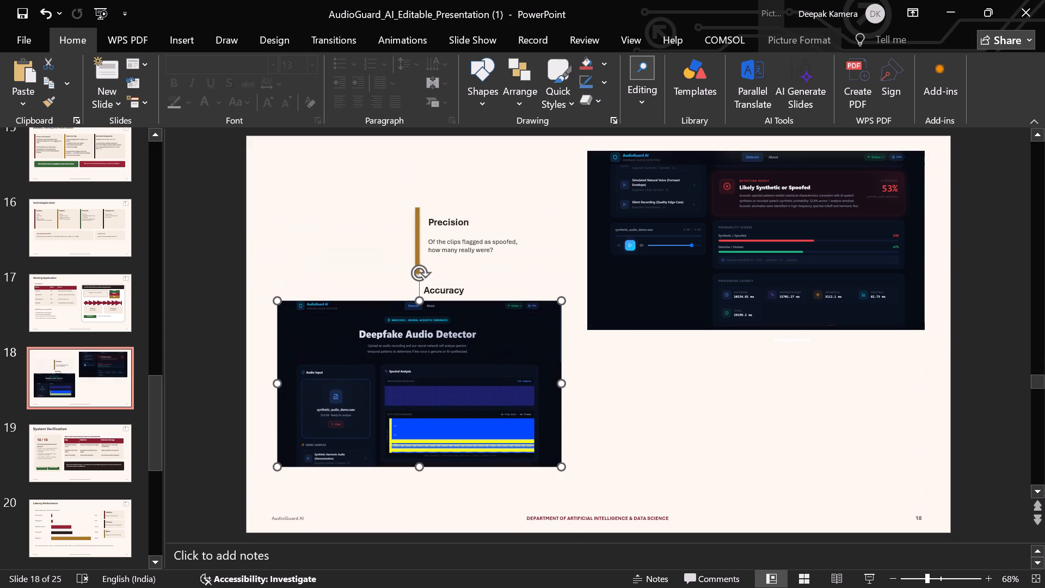
# Delete the Precision heading and the gold vertical bar beside it from slide 18.
pyautogui.click(440, 212)
pyautogui.press('BackSpace')
pyautogui.press('BackSpace')
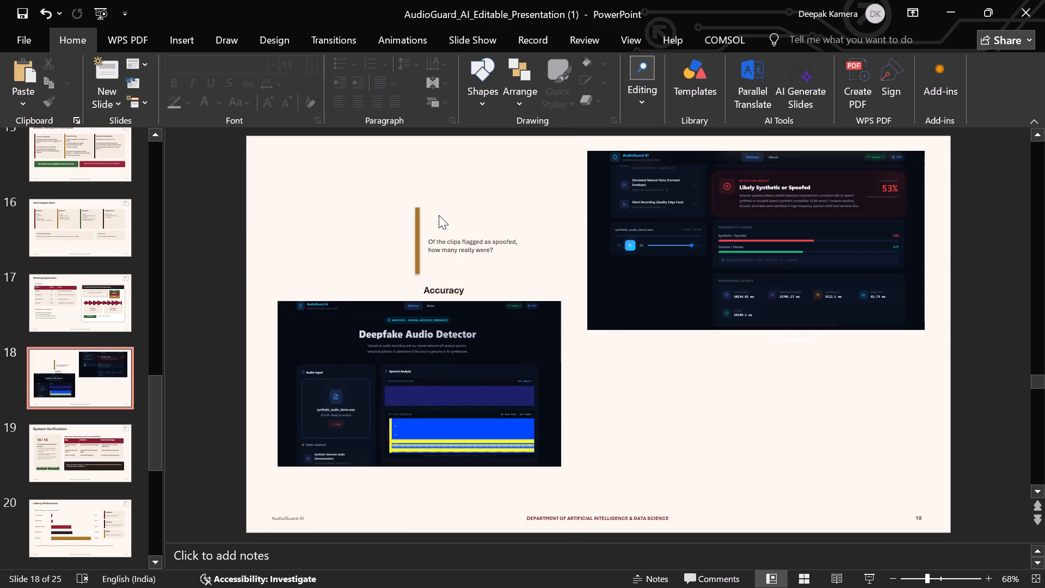
pyautogui.click(419, 234)
pyautogui.press('BackSpace')
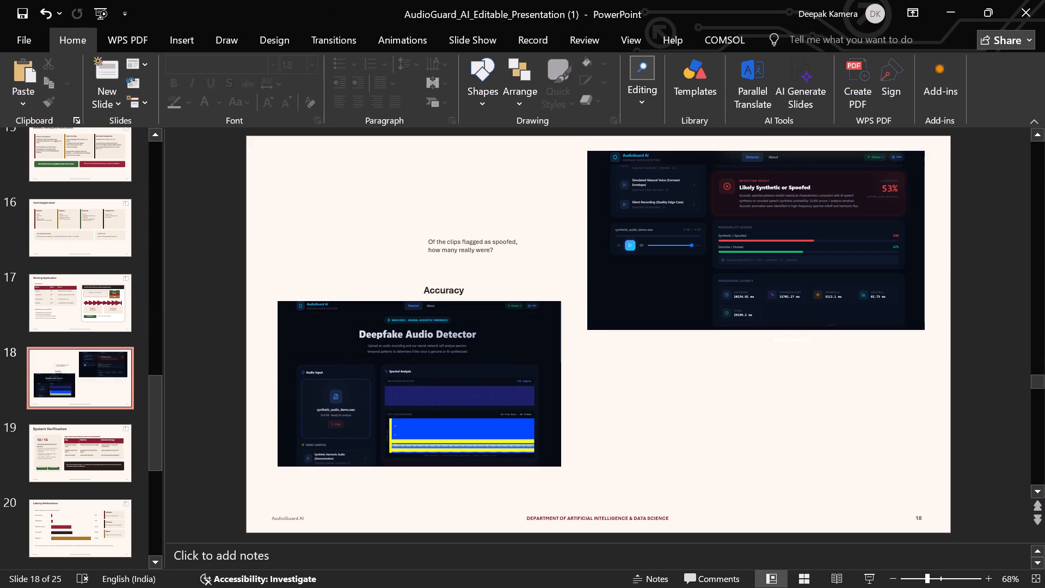
# Clear all of the Precision card's description text, "Of the clips flagged as spoofed, how many really were?".
pyautogui.moveTo(497, 244); pyautogui.dragTo(419, 228)
pyautogui.press('BackSpace')
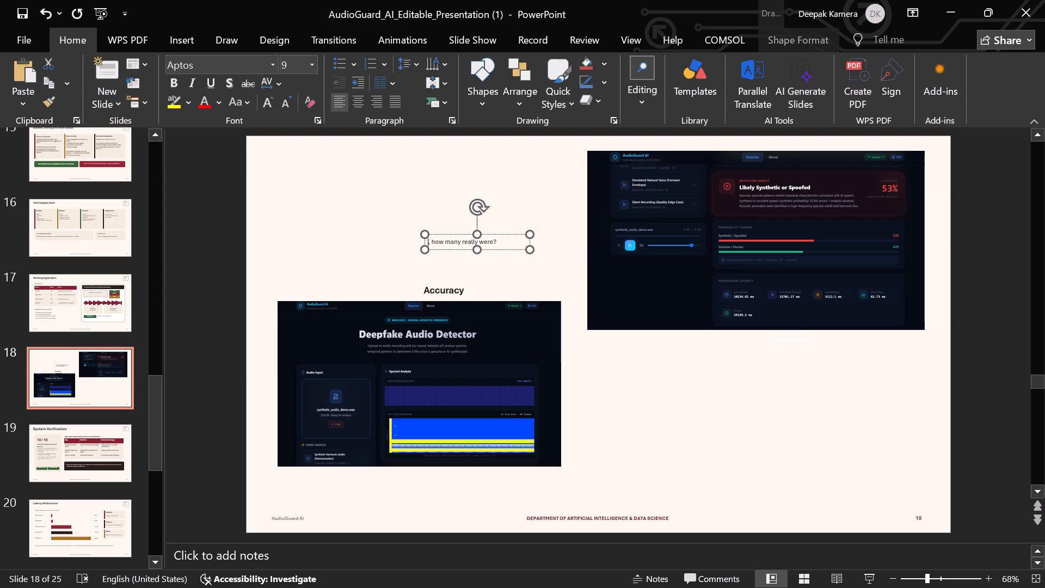
pyautogui.press('BackSpace')
pyautogui.click(497, 235)
pyautogui.moveTo(493, 239); pyautogui.dragTo(370, 252)
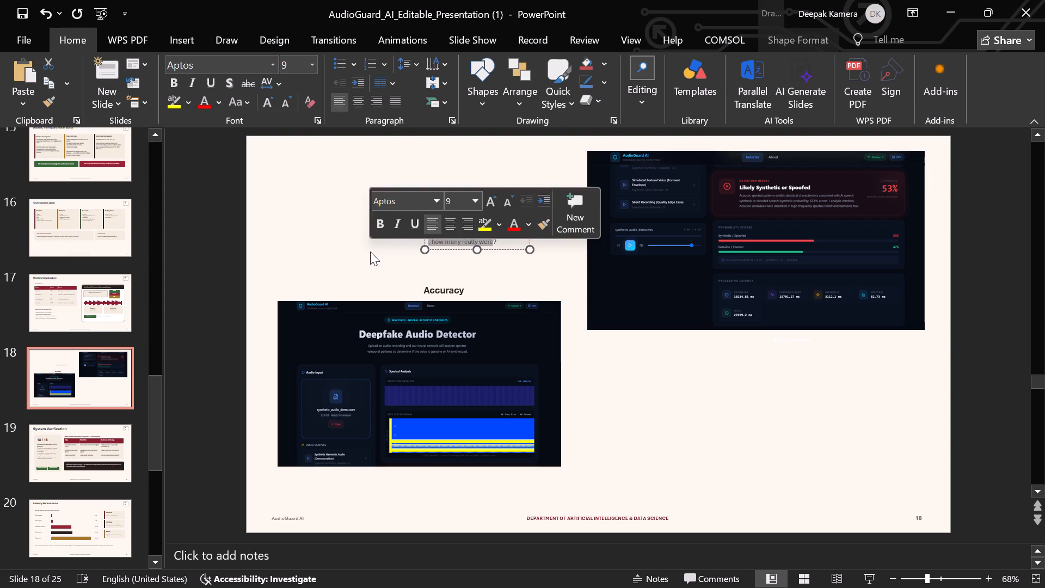
pyautogui.press('BackSpace')
pyautogui.press('BackSpace')
pyautogui.press('Right')
pyautogui.press('BackSpace')
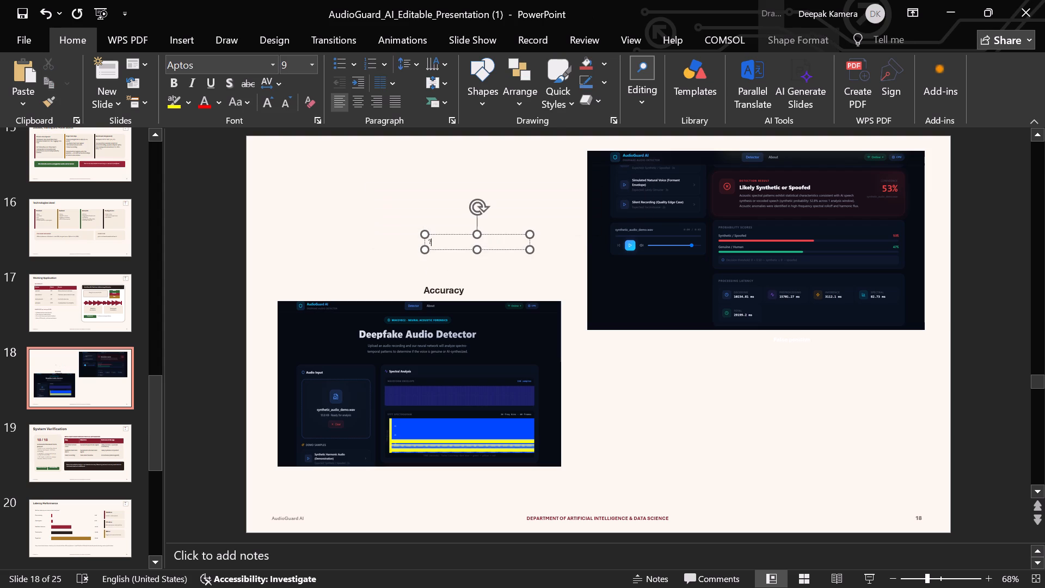
pyautogui.press('BackSpace')
# Move the Deepfake Audio Detector screenshot up to about mid-height of the slide, over the Accuracy heading and emptied text box.
pyautogui.moveTo(434, 329); pyautogui.dragTo(430, 246)
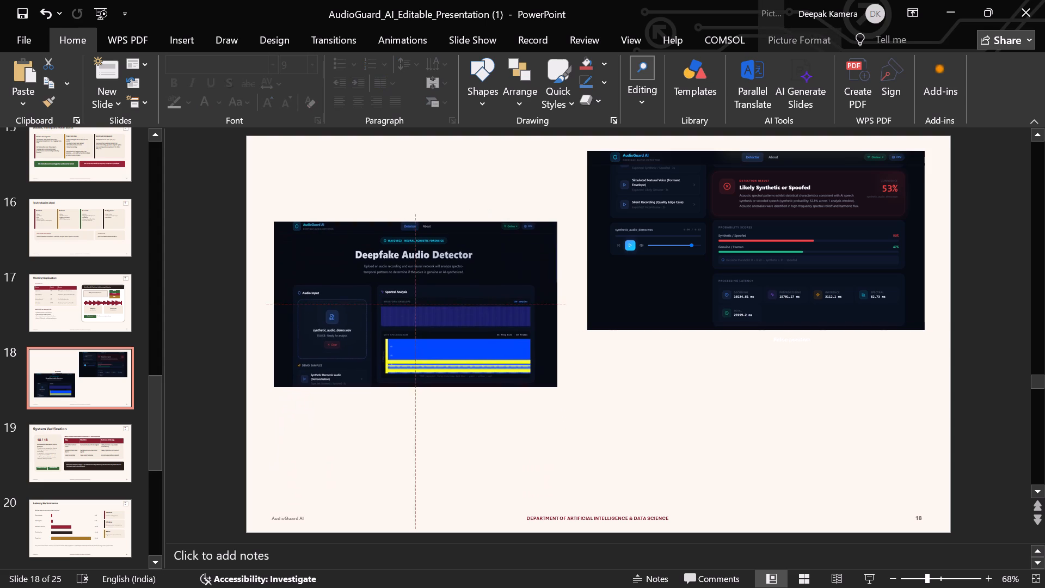
pyautogui.moveTo(430, 246); pyautogui.dragTo(436, 206)
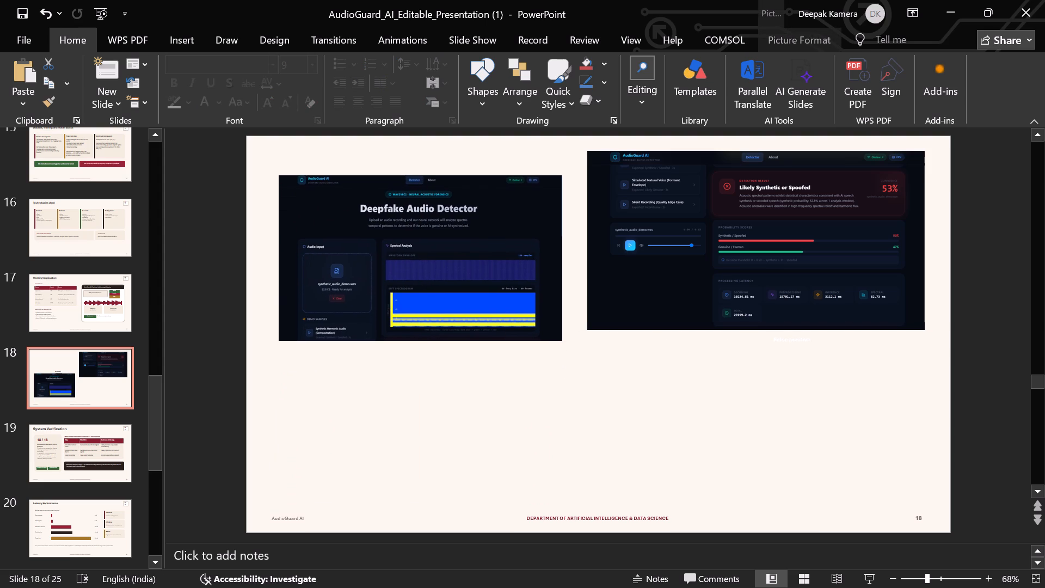
pyautogui.moveTo(436, 206); pyautogui.dragTo(429, 263)
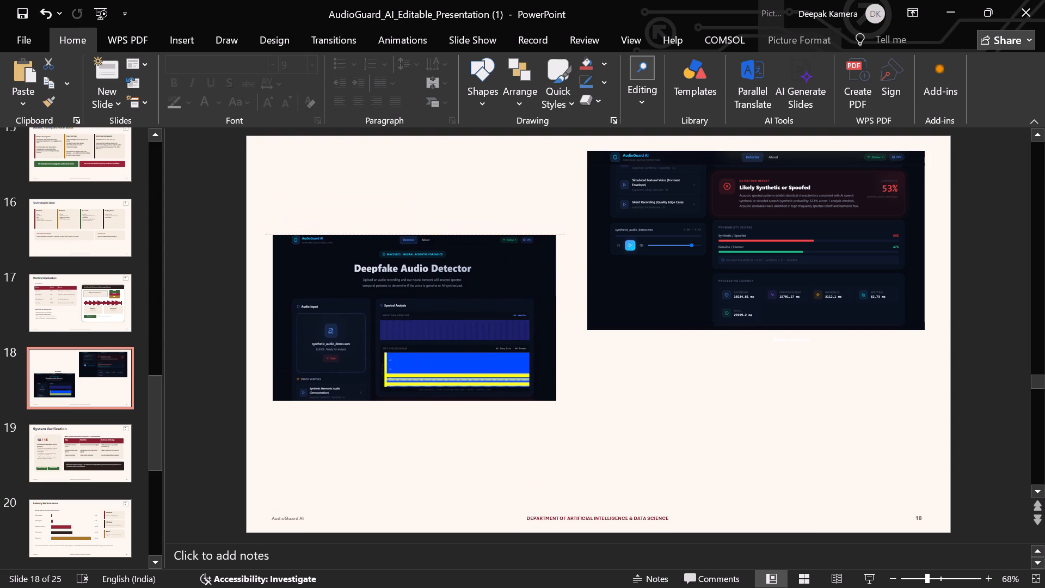
pyautogui.moveTo(429, 263); pyautogui.dragTo(426, 266)
# Shrink the detection-result screenshot slightly from its lower-left corner, keeping its upper-right corner in place.
pyautogui.click(747, 207)
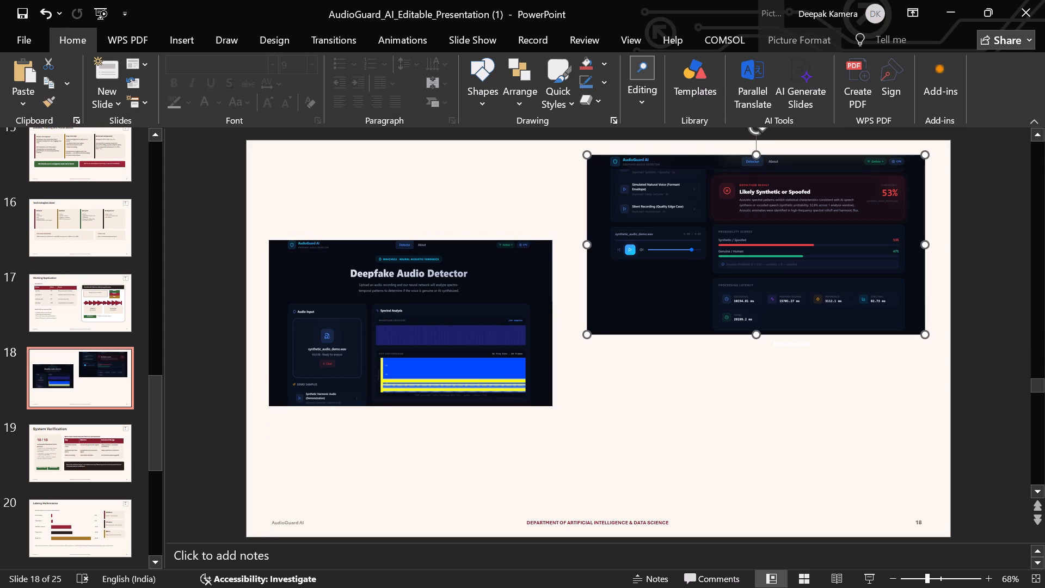
pyautogui.moveTo(589, 338); pyautogui.dragTo(610, 318)
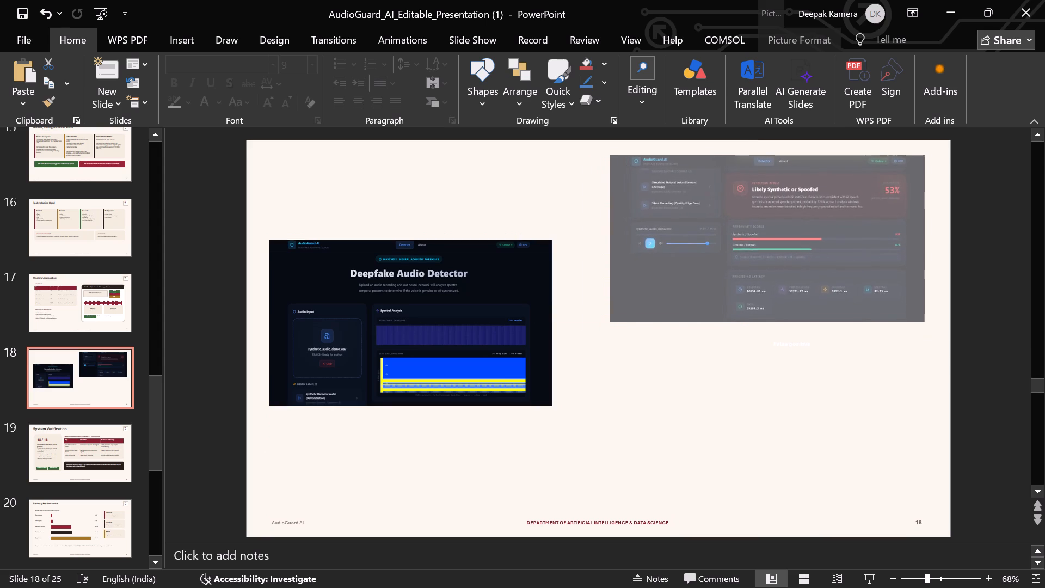
pyautogui.moveTo(610, 318); pyautogui.dragTo(617, 316)
# Shift the Deepfake Audio Detector screenshot slightly right, toward the detection-result screenshot.
pyautogui.moveTo(480, 322); pyautogui.dragTo(490, 316)
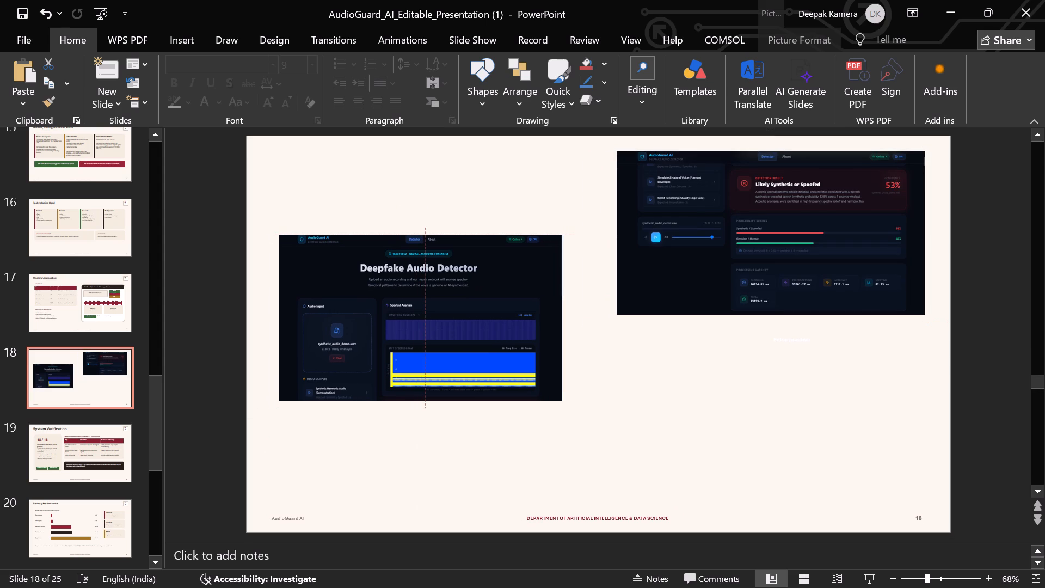
pyautogui.moveTo(490, 316); pyautogui.dragTo(487, 318)
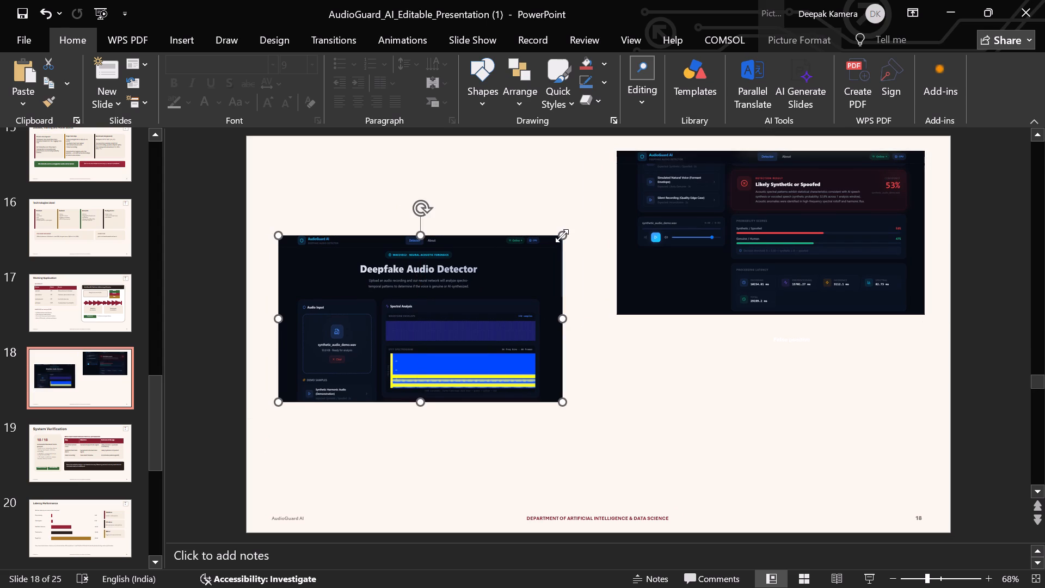
# Enlarge the Deepfake Audio Detector screenshot from its upper corners until it nearly fills the space between the slide's left edge and the detection-result screenshot.
pyautogui.moveTo(562, 236); pyautogui.dragTo(569, 210)
pyautogui.moveTo(281, 212); pyautogui.dragTo(269, 211)
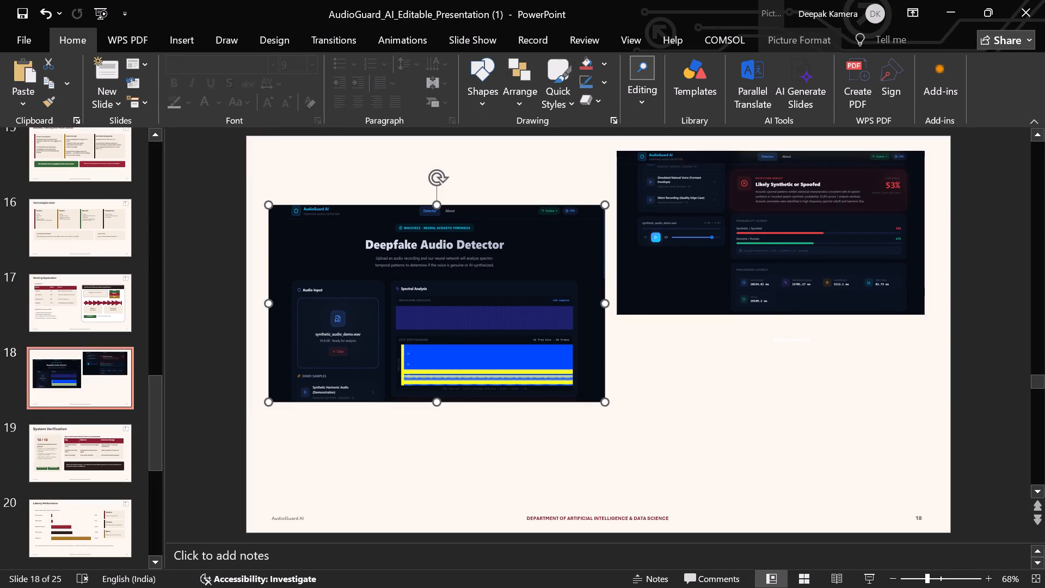
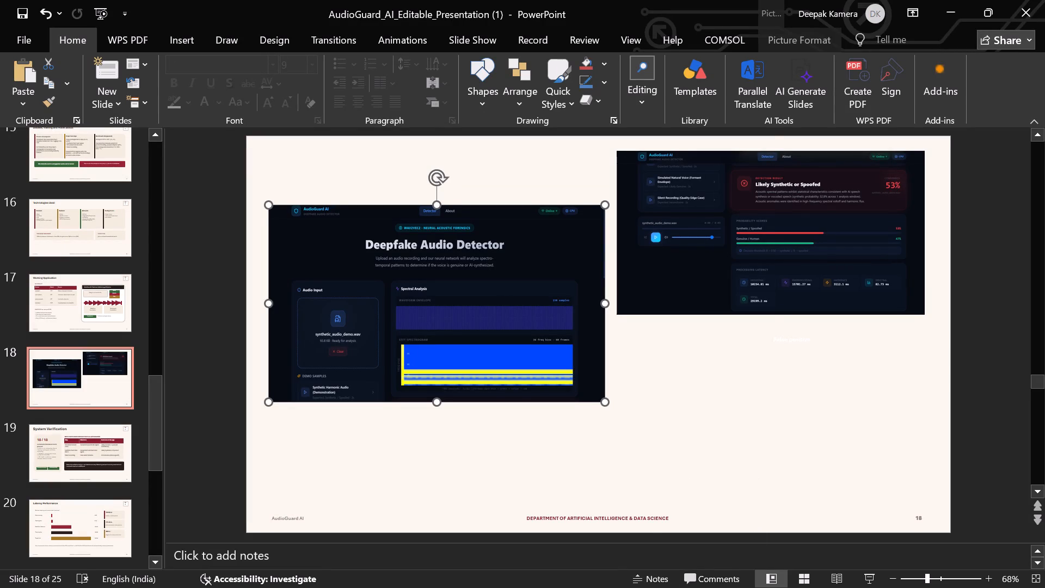
# Move the detection-result screenshot straight down slide 18 so its bottom edge sits just above the footer.
pyautogui.moveTo(801, 226); pyautogui.dragTo(806, 428)
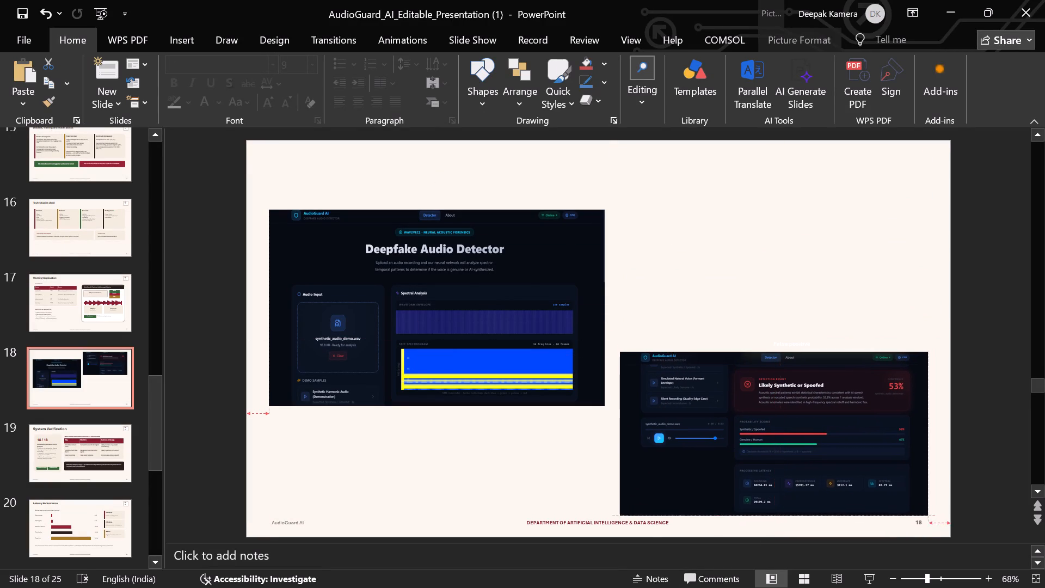
pyautogui.moveTo(806, 428); pyautogui.dragTo(803, 424)
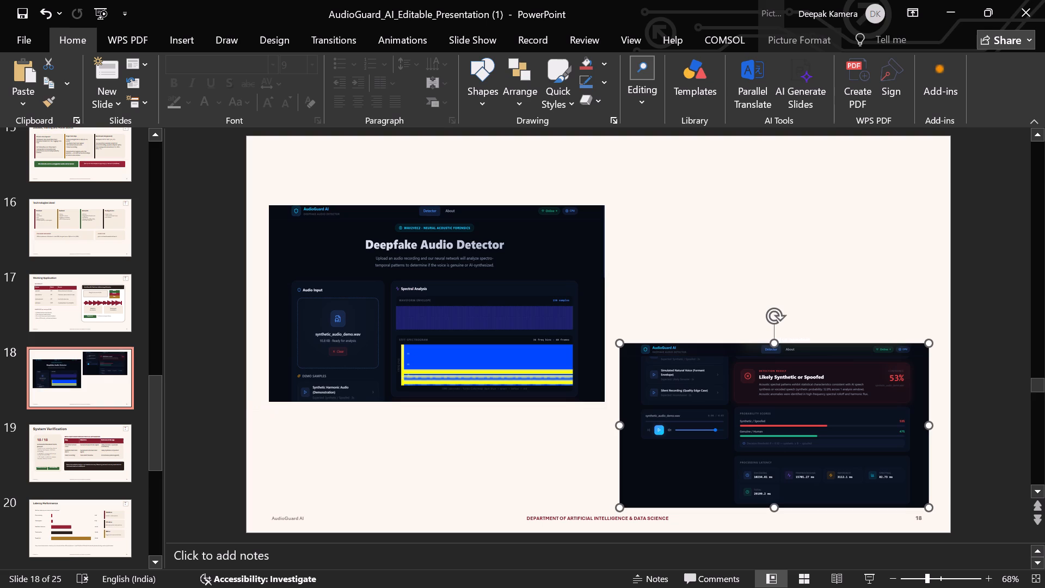
pyautogui.click(753, 238)
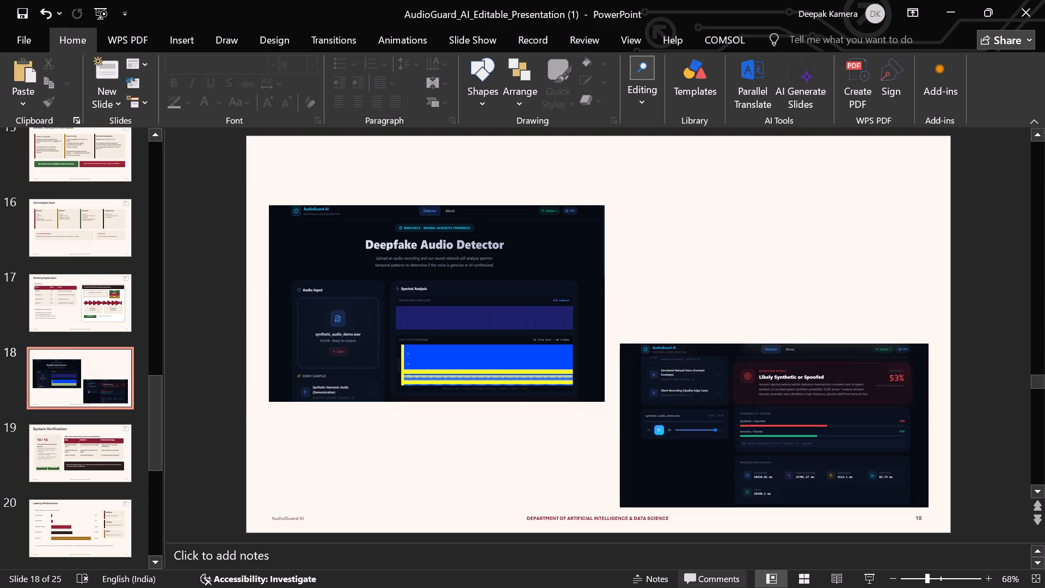
# Shift the Deepfake Audio Detector screenshot slightly down and toward the slide's left edge.
pyautogui.click(527, 382)
pyautogui.moveTo(527, 382); pyautogui.dragTo(518, 391)
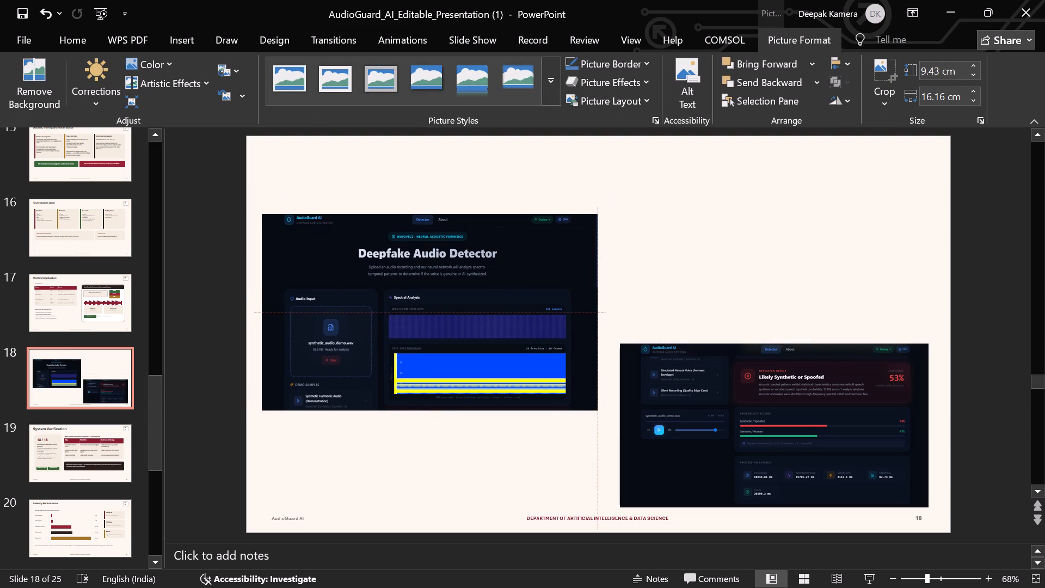
pyautogui.moveTo(518, 391); pyautogui.dragTo(518, 391)
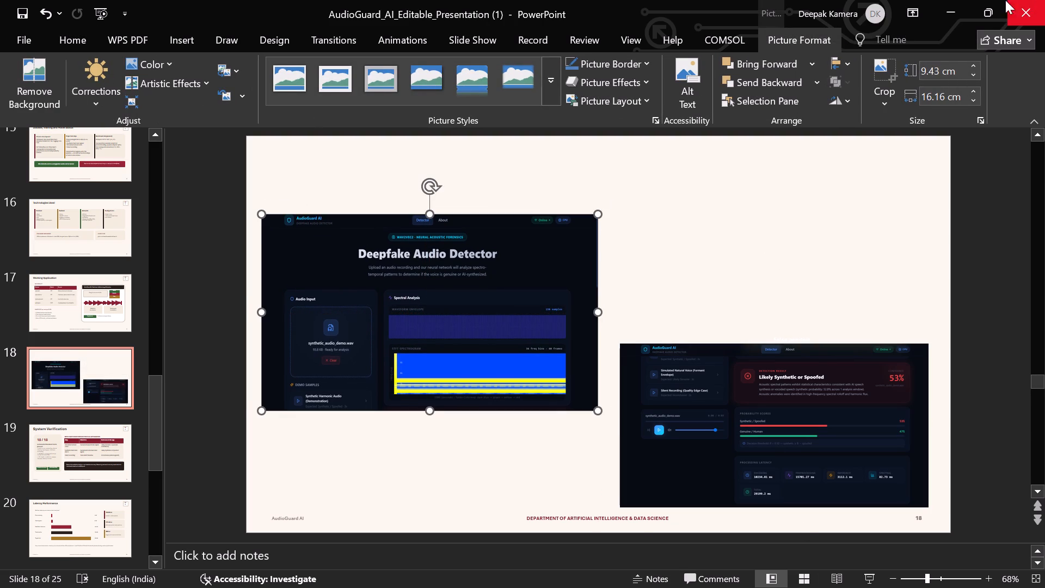
# Minimize the presentation window to bring up the desktop.
pyautogui.click(960, 0)
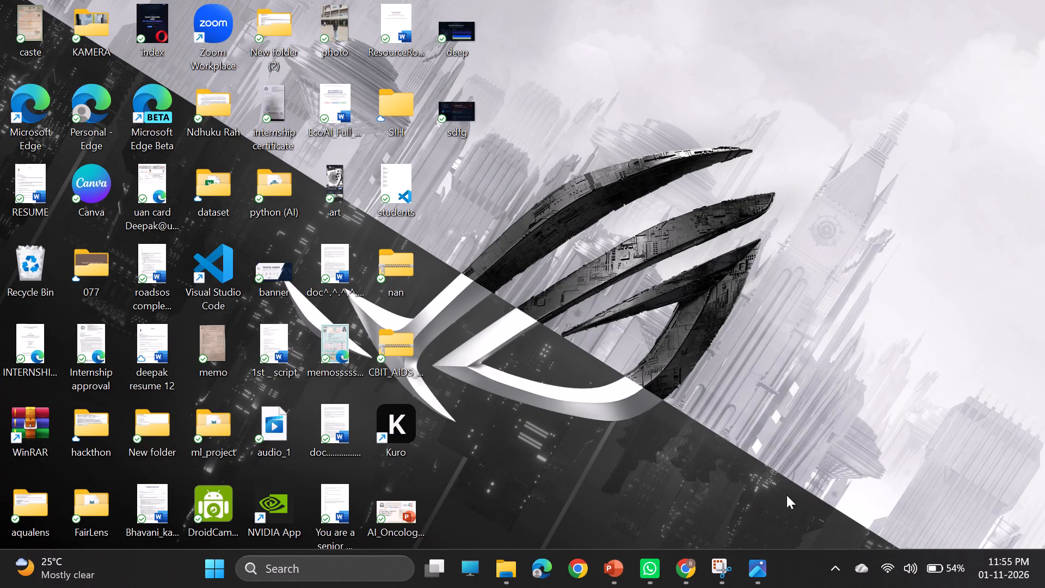
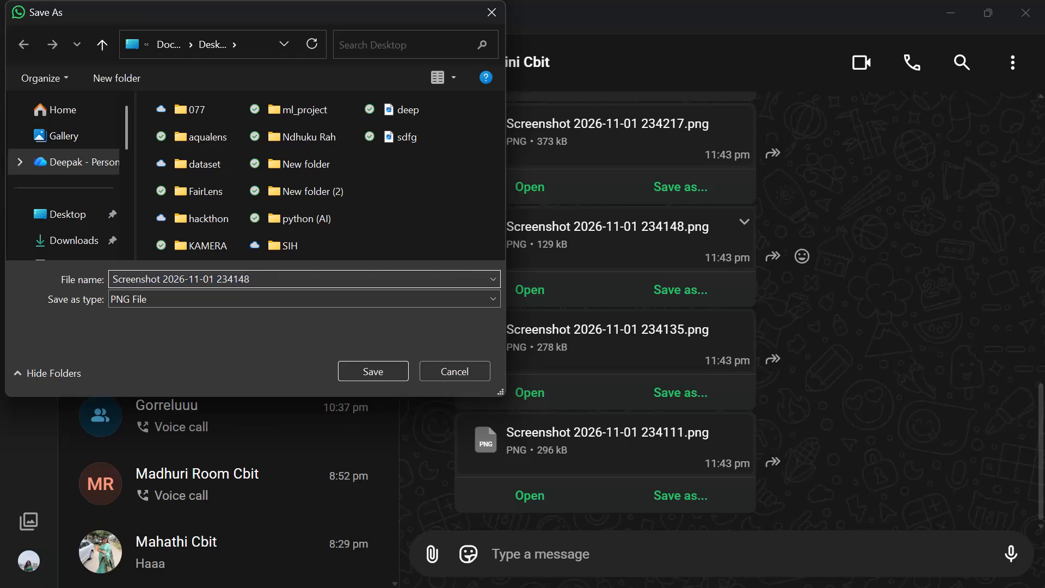
pyautogui.press('BackSpace')
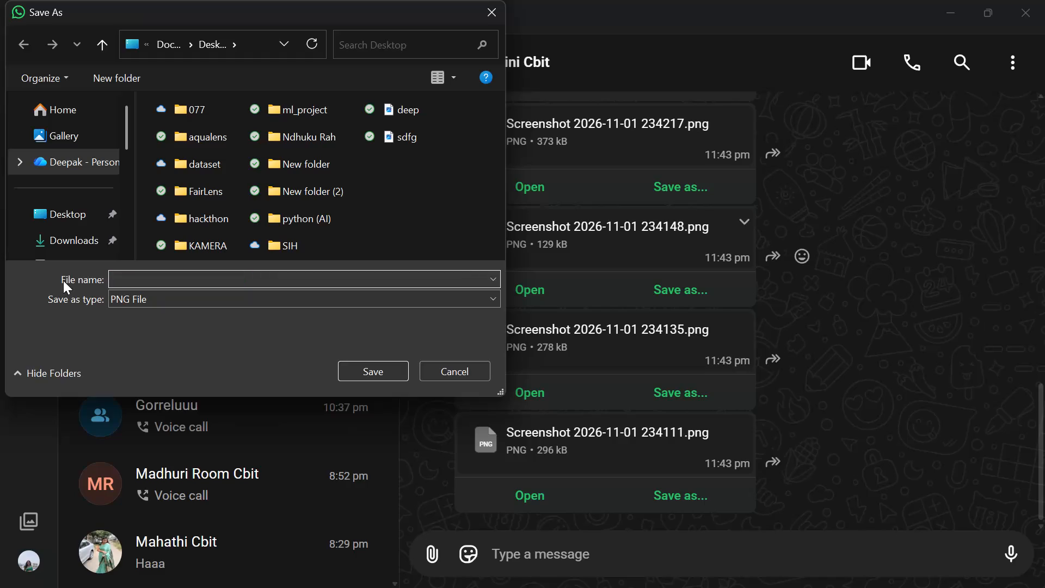
pyautogui.press('BackSpace')
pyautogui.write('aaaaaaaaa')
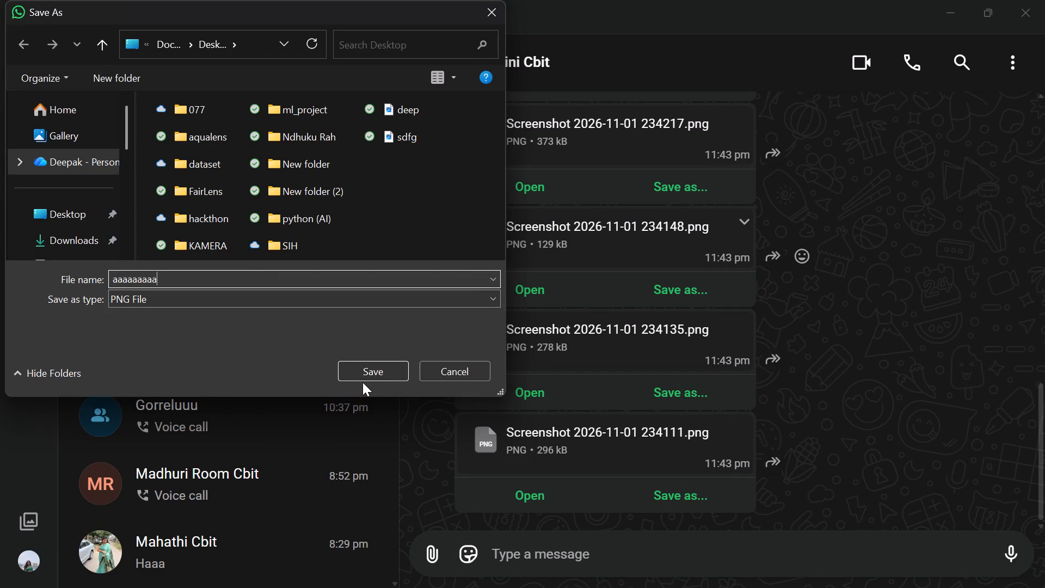
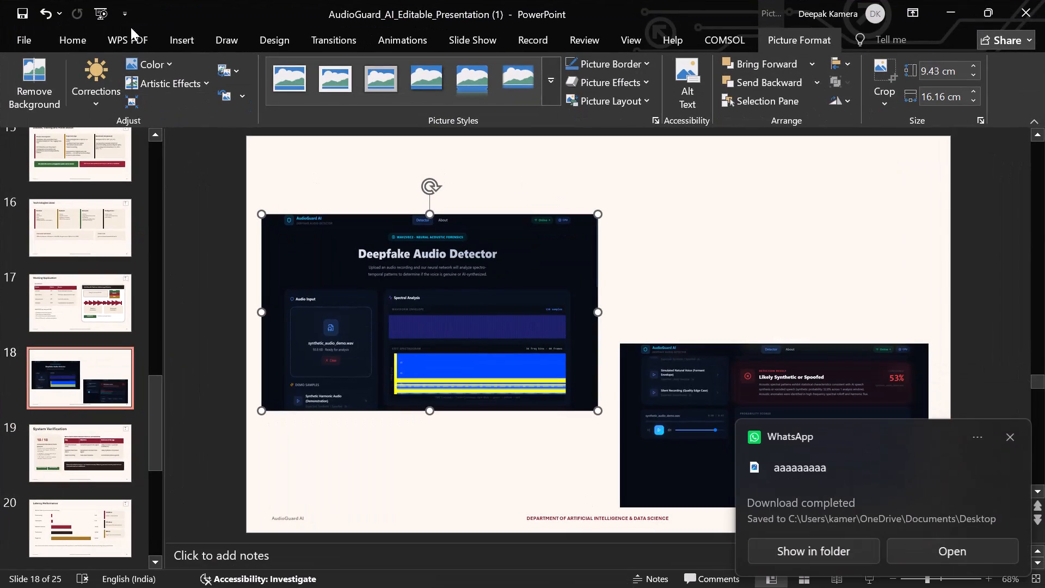
# Insert the downloaded picture "aaaaaaaaa" from the Desktop folder onto slide 18.
pyautogui.click(188, 33)
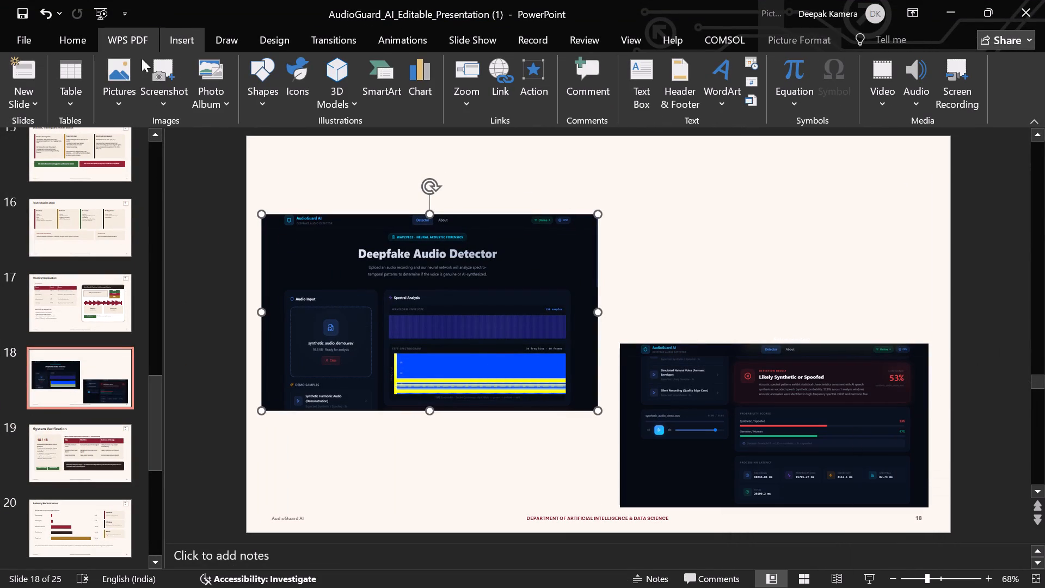
pyautogui.click(119, 88)
pyautogui.click(134, 142)
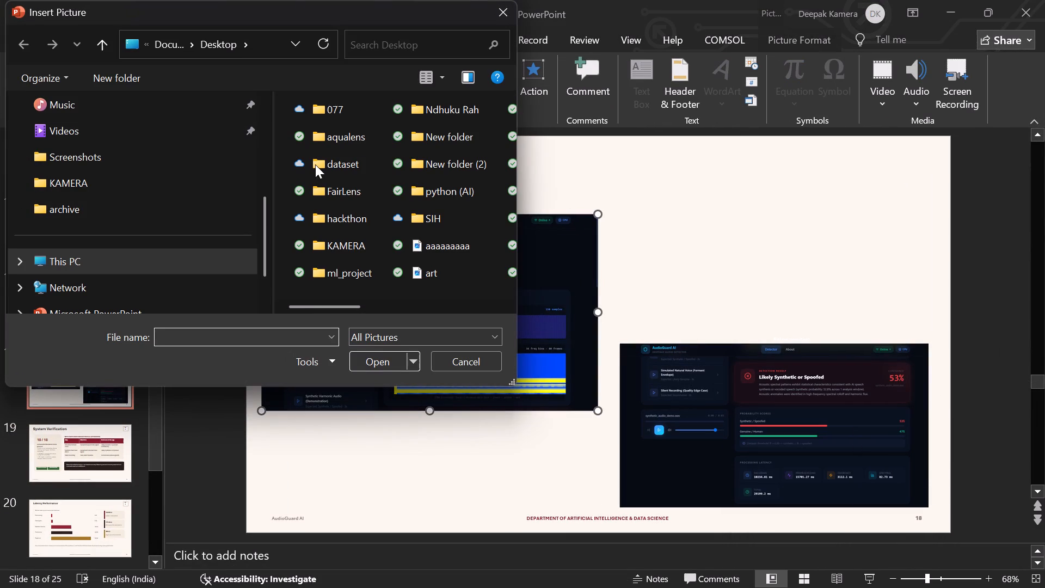
pyautogui.click(445, 244)
pyautogui.click(381, 366)
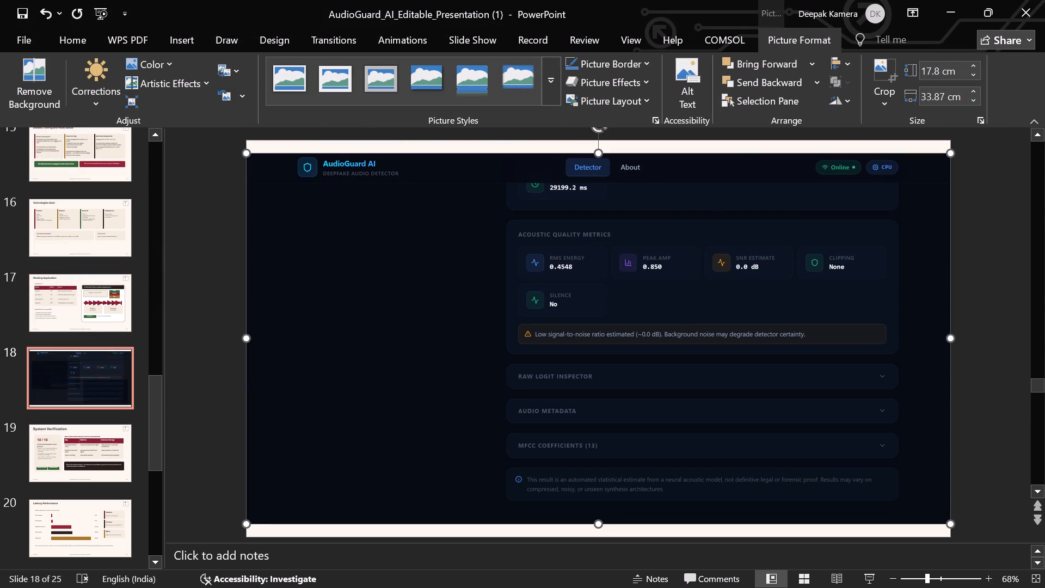
# Shrink the full-slide Acoustic Quality Metrics screenshot to about 16.39 cm wide by 8.62 cm high.
pyautogui.moveTo(954, 152); pyautogui.dragTo(792, 201)
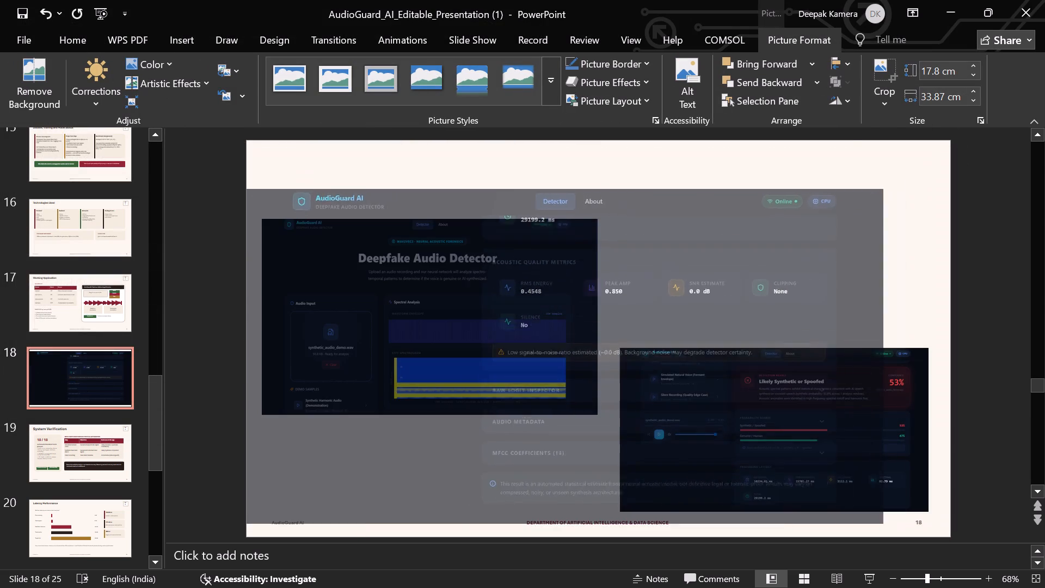
pyautogui.moveTo(792, 201); pyautogui.dragTo(624, 255)
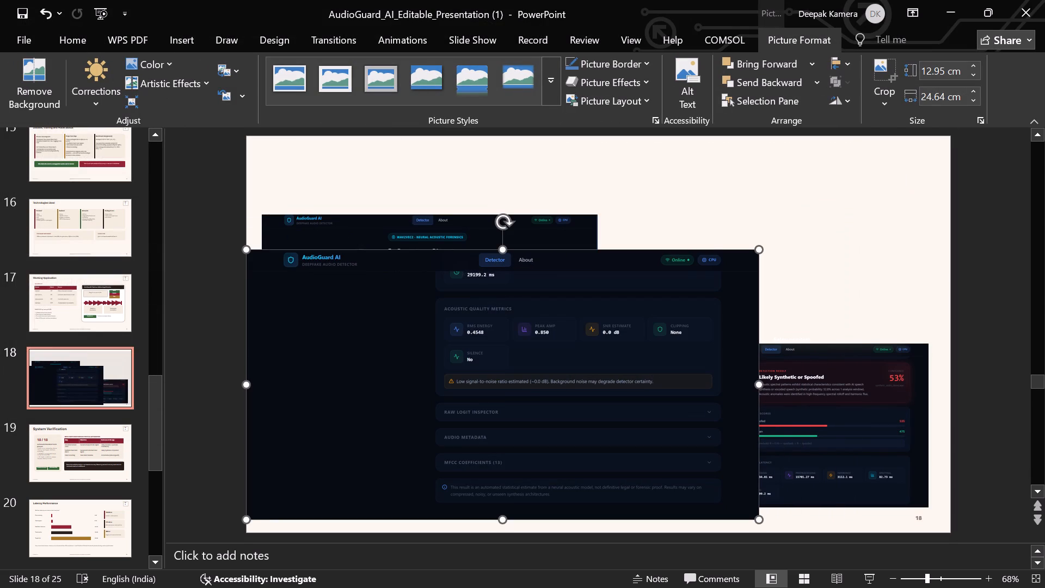
pyautogui.moveTo(244, 519); pyautogui.dragTo(515, 432)
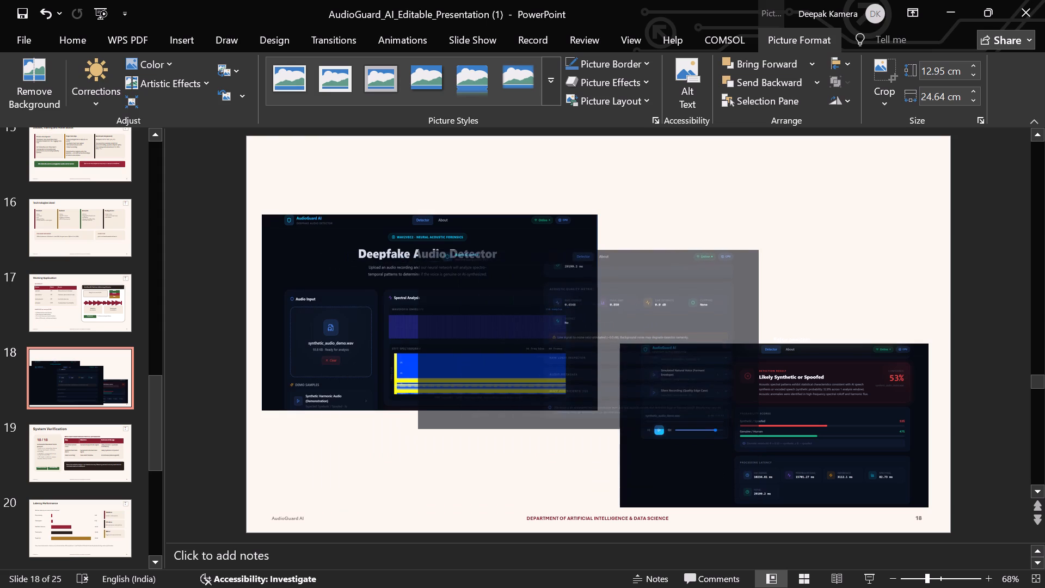
pyautogui.moveTo(515, 432); pyautogui.dragTo(519, 432)
# Move the detection-result screenshot up into the slide's upper-right area.
pyautogui.moveTo(806, 413); pyautogui.dragTo(823, 308)
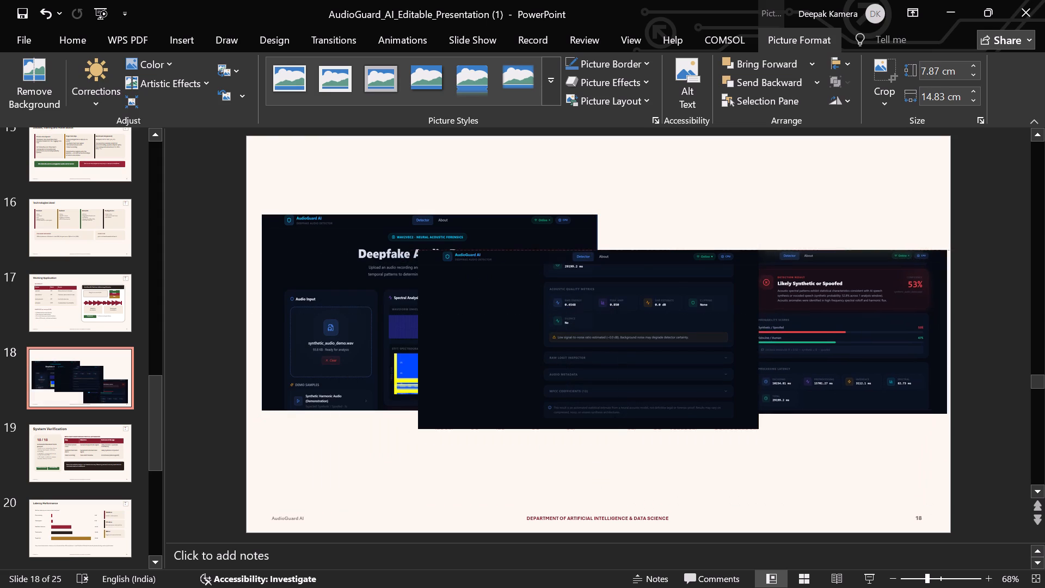
pyautogui.moveTo(823, 308); pyautogui.dragTo(800, 215)
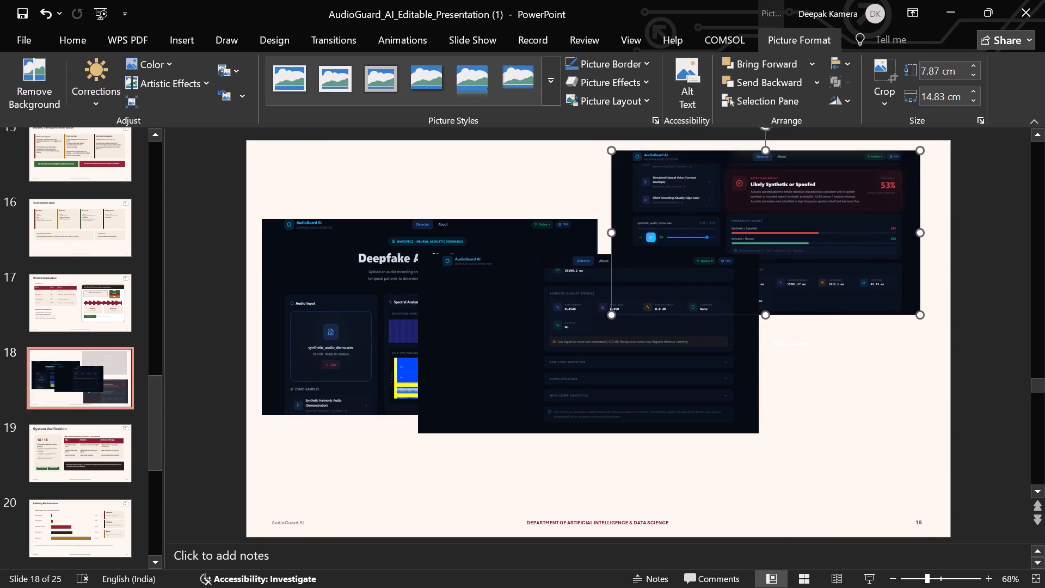
# Place the Acoustic Quality Metrics screenshot in the slide's lower-right area, below the detection-result picture, and shrink it slightly to similar width.
pyautogui.moveTo(673, 349); pyautogui.dragTo(827, 430)
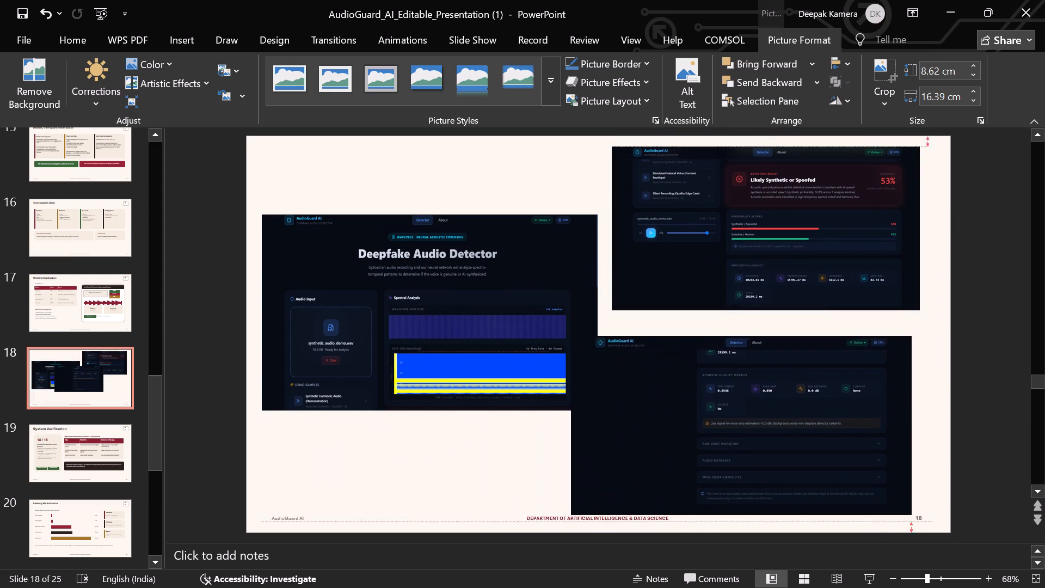
pyautogui.moveTo(827, 430); pyautogui.dragTo(858, 424)
pyautogui.moveTo(599, 332); pyautogui.dragTo(633, 347)
pyautogui.moveTo(755, 398); pyautogui.dragTo(746, 397)
# Shrink the detection-result screenshot to about 10.92 by 5.79 cm and shift it slightly up and left.
pyautogui.click(753, 269)
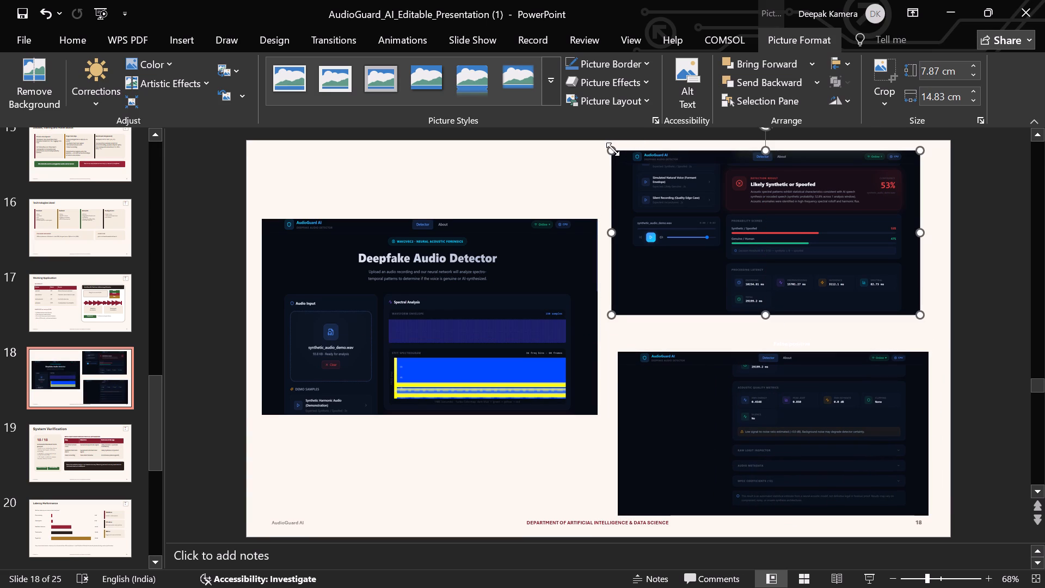
pyautogui.moveTo(613, 149); pyautogui.dragTo(650, 191)
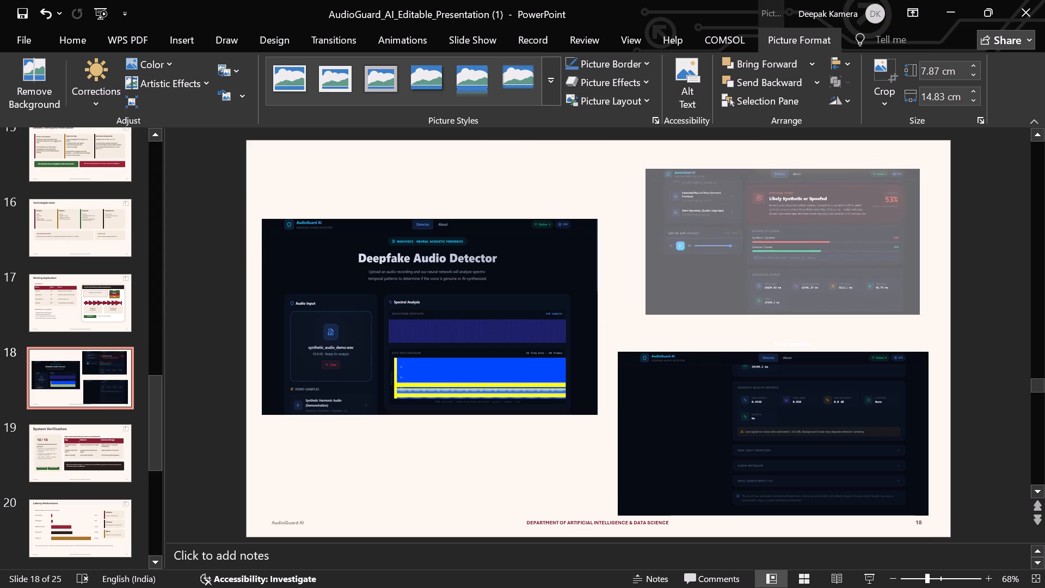
pyautogui.moveTo(650, 191); pyautogui.dragTo(696, 205)
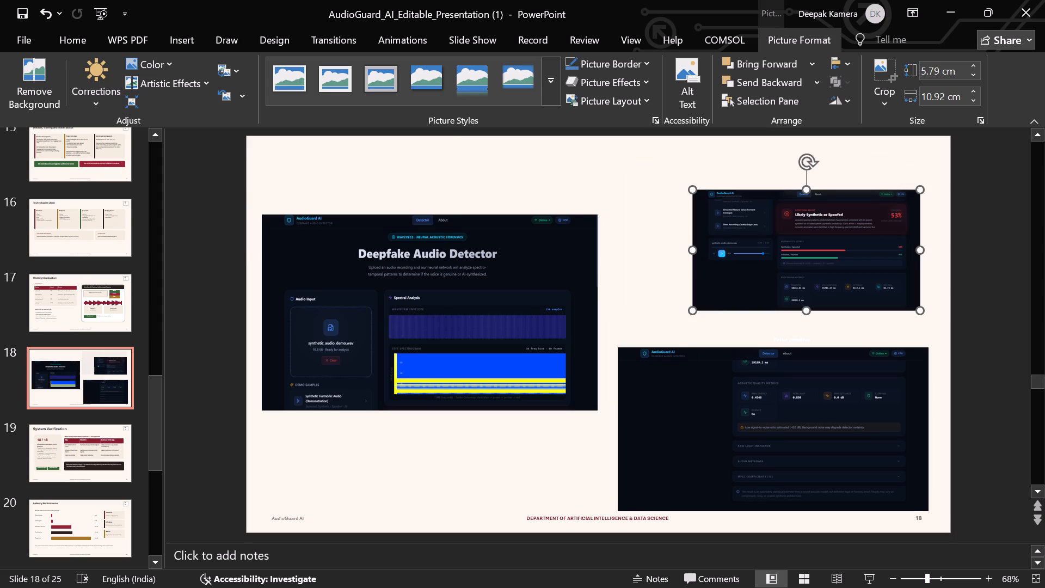
pyautogui.moveTo(787, 226); pyautogui.dragTo(765, 198)
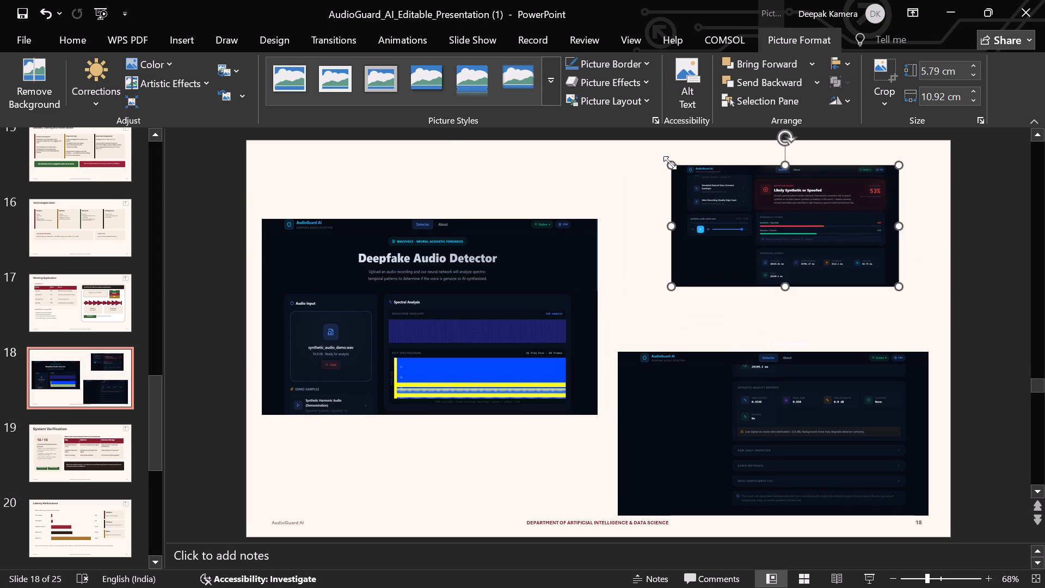
# Shrink the Acoustic Quality Metrics screenshot to about 12.27 by 6.45 cm and position it beneath the detection-result screenshot.
pyautogui.moveTo(728, 402); pyautogui.dragTo(758, 356)
pyautogui.moveTo(649, 307); pyautogui.dragTo(706, 331)
pyautogui.moveTo(831, 363); pyautogui.dragTo(794, 352)
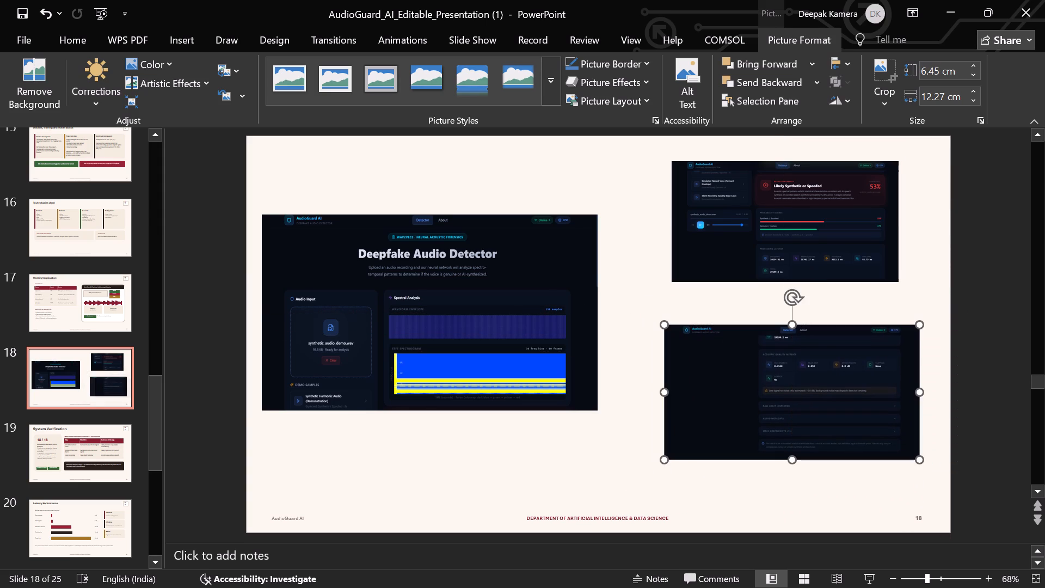
pyautogui.moveTo(920, 324); pyautogui.dragTo(906, 328)
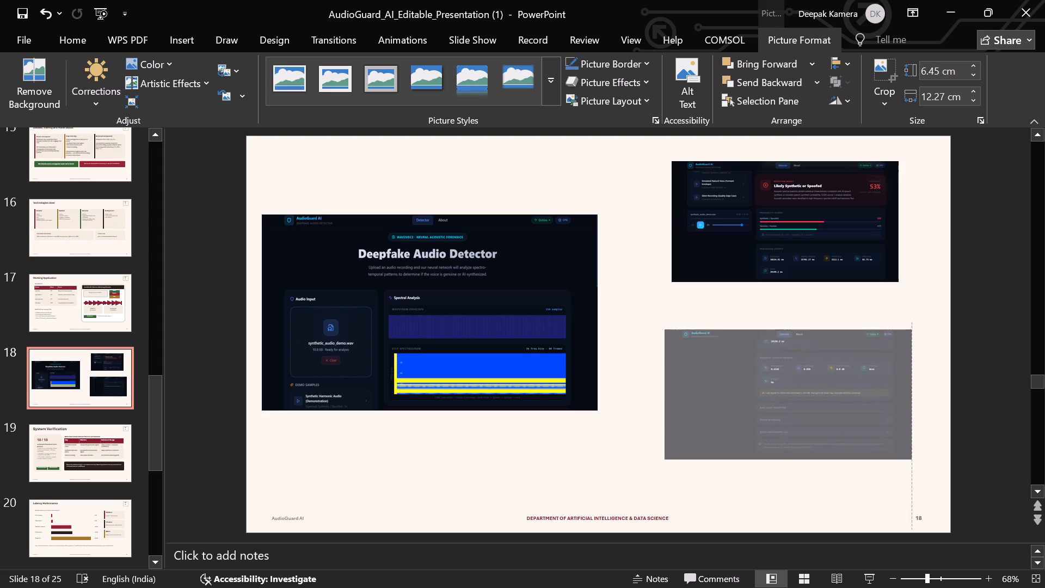
pyautogui.moveTo(906, 328); pyautogui.dragTo(898, 325)
# Enlarge the Deepfake Audio Detector screenshot to about 17.53 by 10.23 cm and shift it slightly down and right.
pyautogui.click(368, 348)
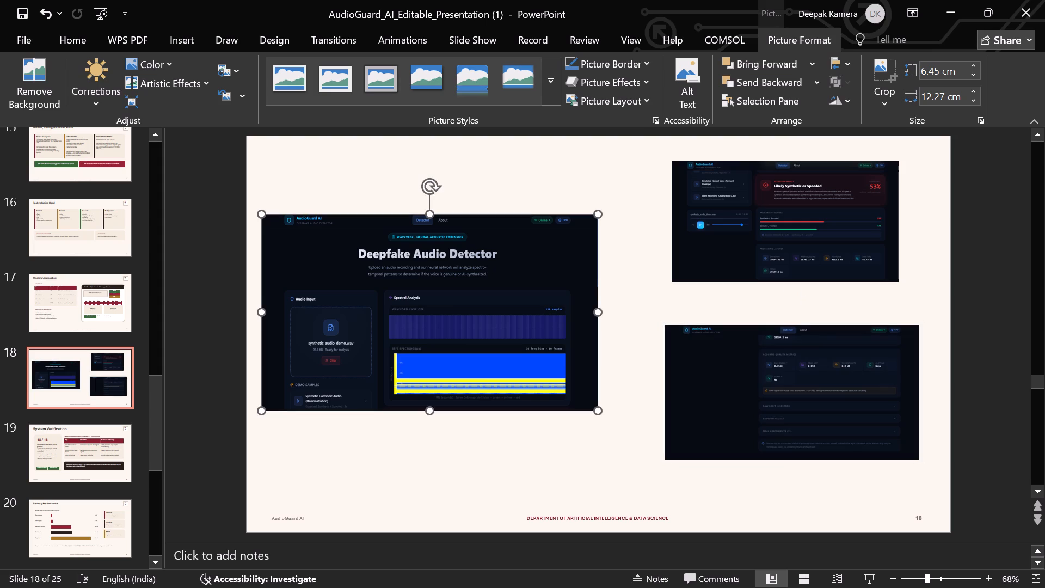
pyautogui.moveTo(599, 216); pyautogui.dragTo(607, 211)
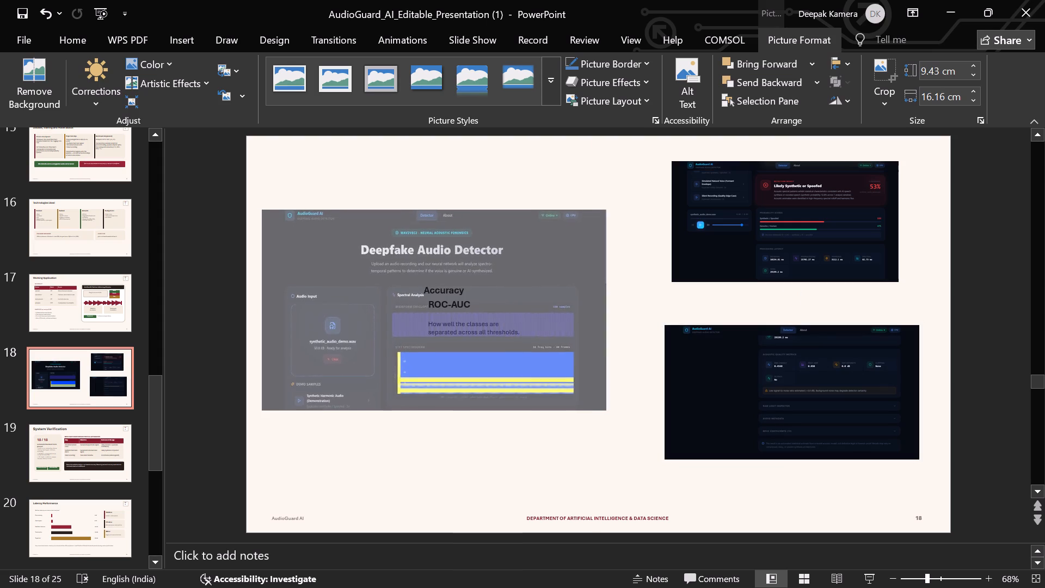
pyautogui.moveTo(607, 211); pyautogui.dragTo(626, 209)
pyautogui.moveTo(510, 275); pyautogui.dragTo(518, 288)
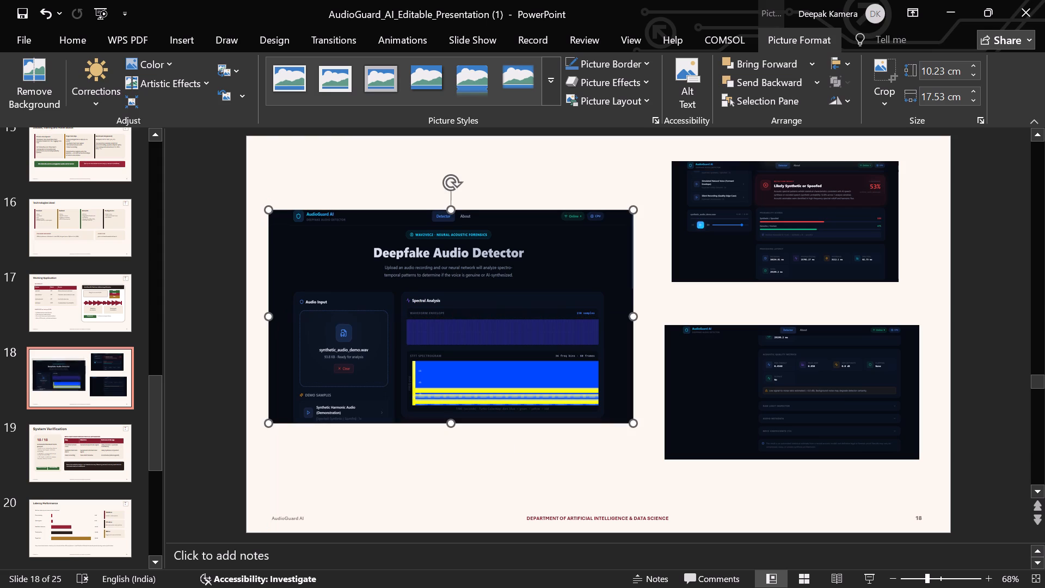
pyautogui.click(493, 497)
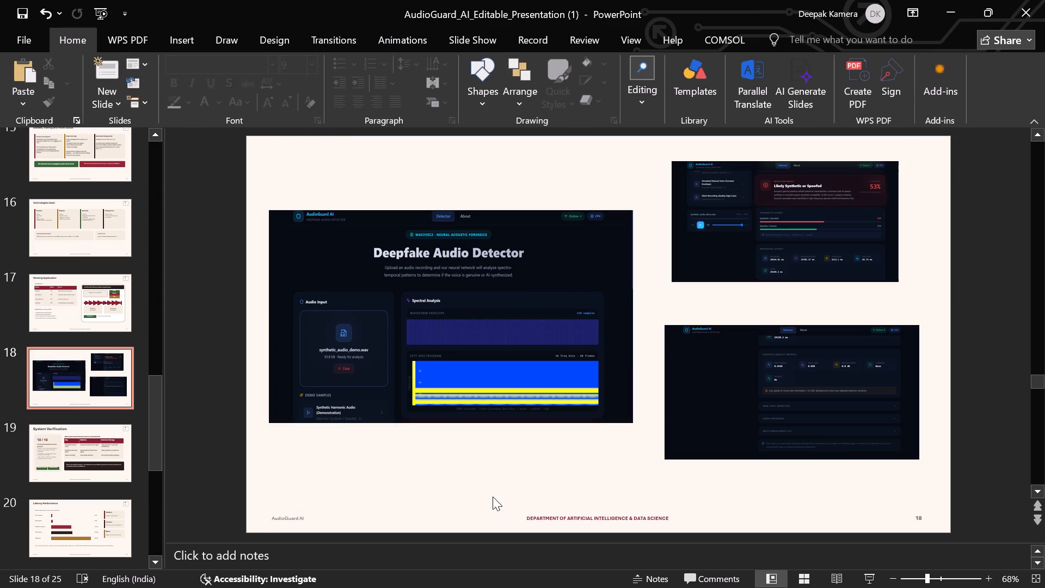
# Review the slides from System Verification through Sustainable Development Goals and the thumbnails that follow.
pyautogui.click(84, 436)
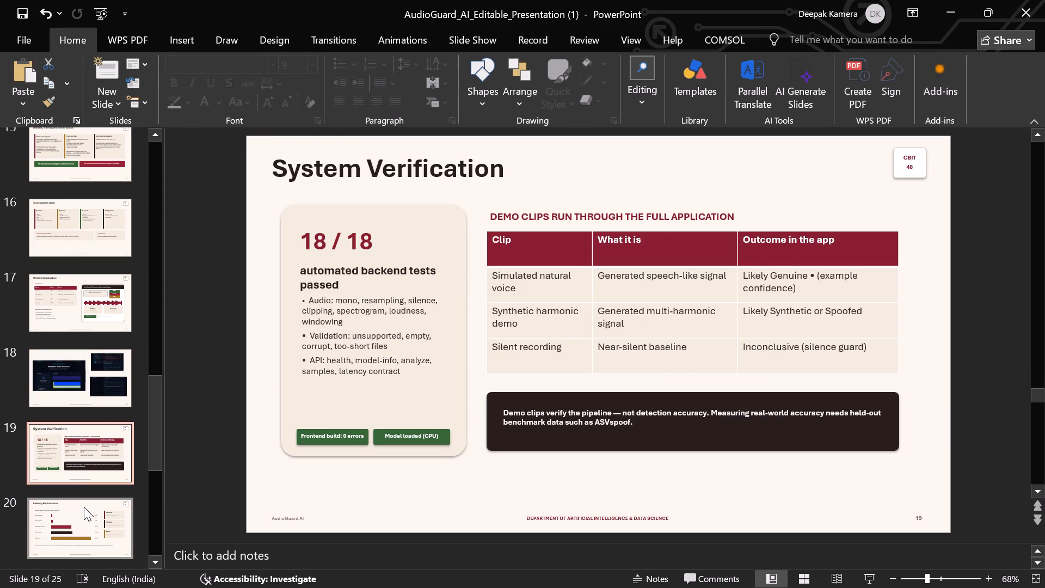
pyautogui.click(83, 510)
pyautogui.click(83, 450)
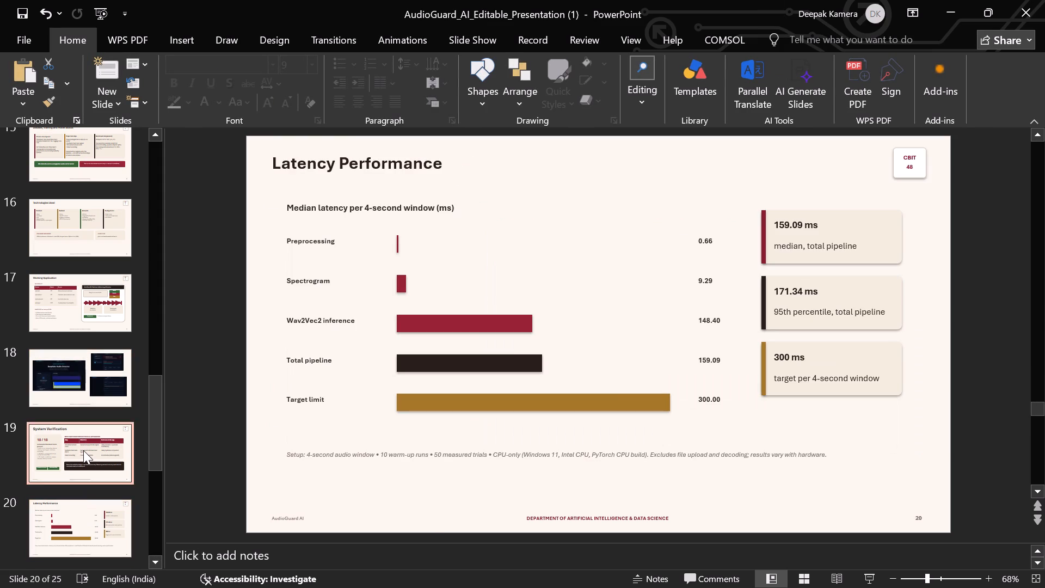
pyautogui.click(88, 534)
pyautogui.scroll(-2, 88, 534)
pyautogui.click(79, 487)
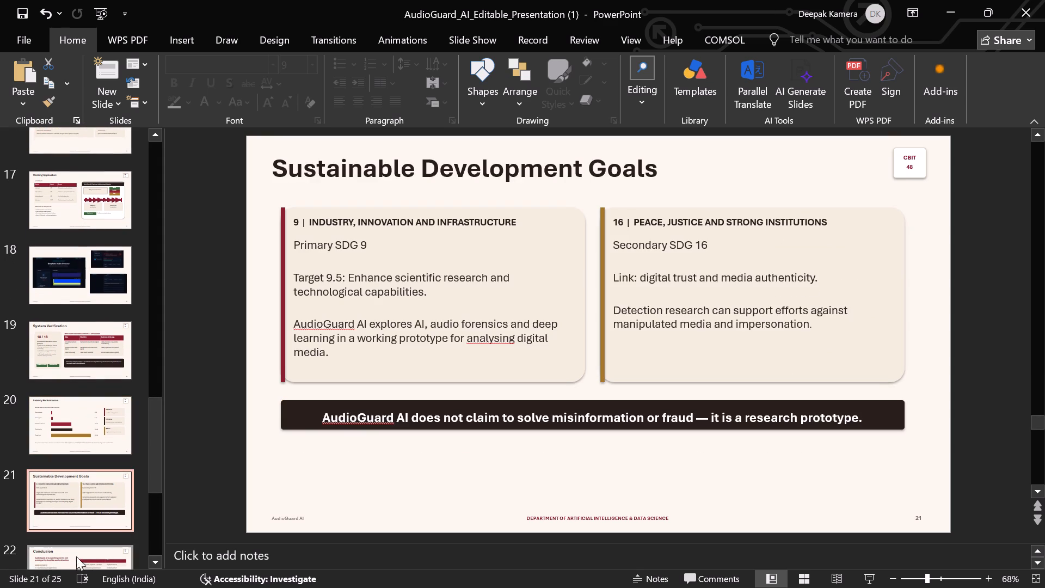
pyautogui.click(77, 542)
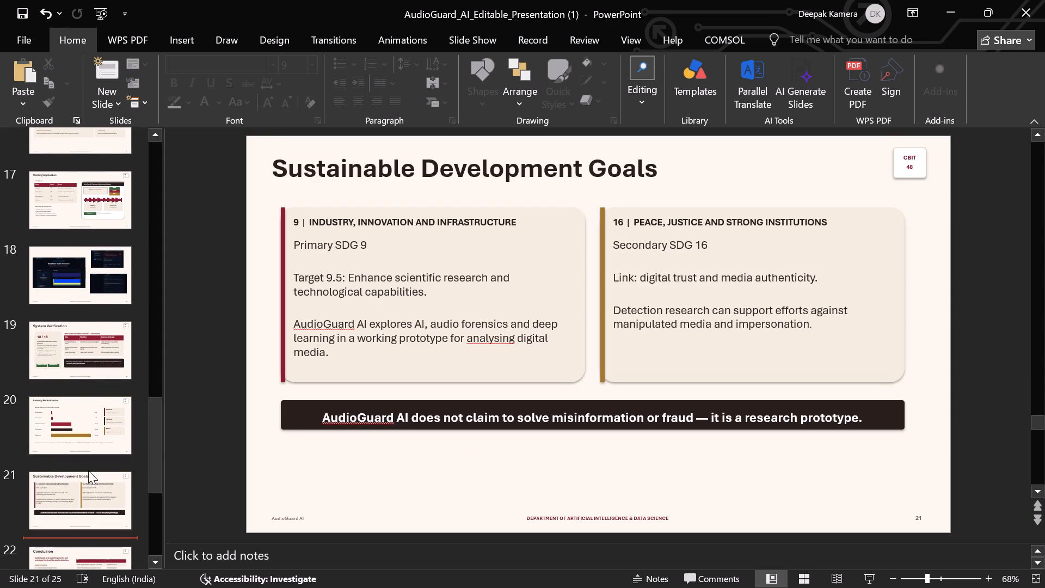
pyautogui.scroll(-1, 88, 470)
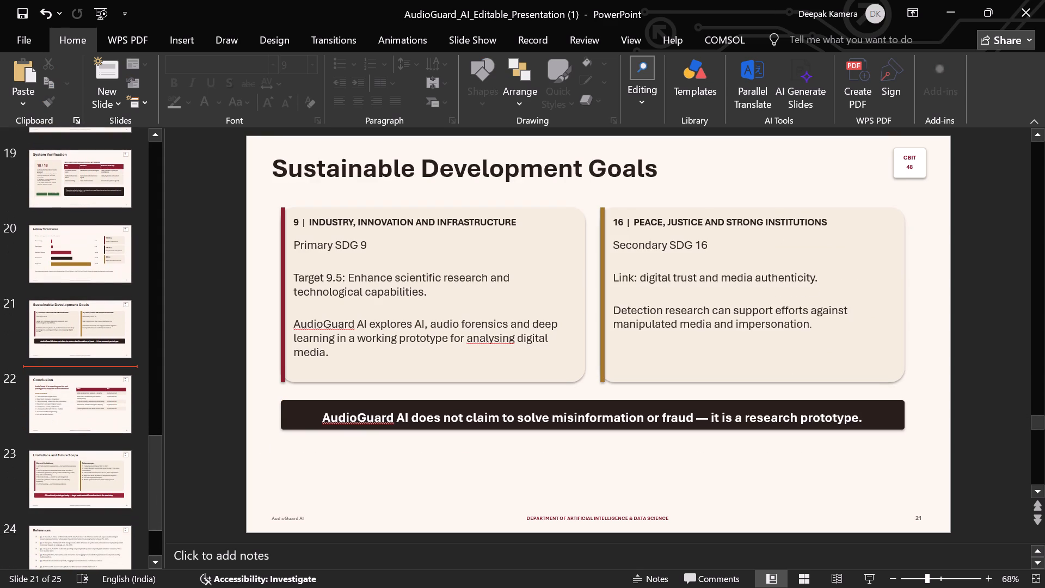
# Delete the CBIT 48 badge from the Sustainable Development Goals slide, including its text and its box.
pyautogui.click(915, 161)
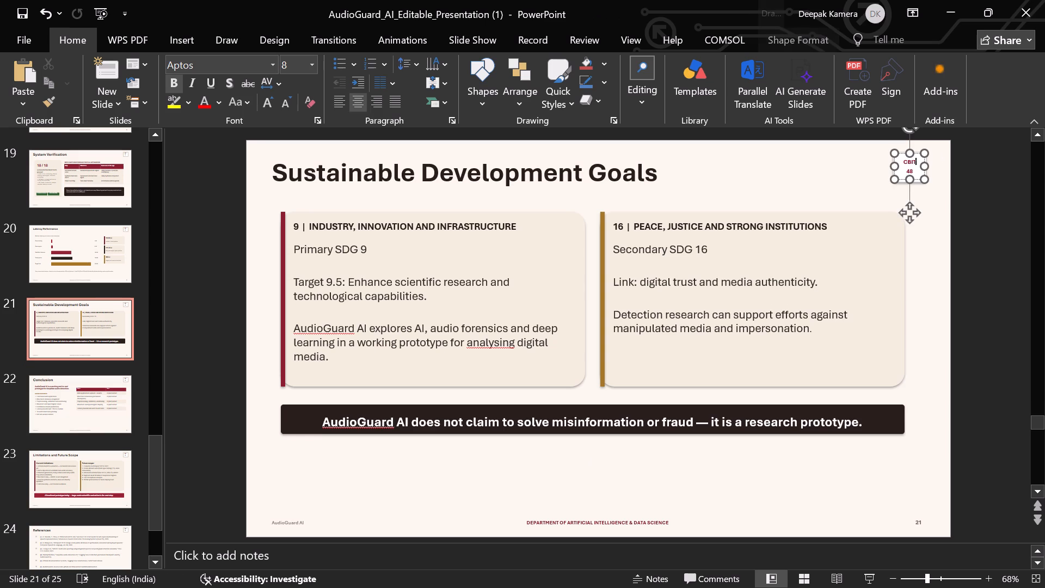
pyautogui.press('BackSpace')
pyautogui.press('BackSpace')
pyautogui.press('BackSpace')
pyautogui.press('BackSpace')
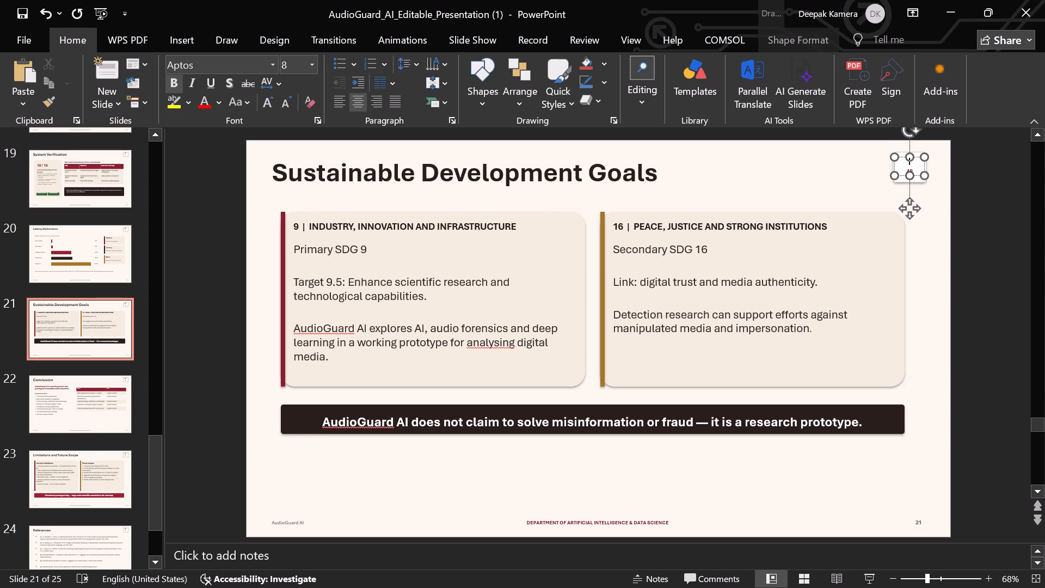
pyautogui.press('BackSpace')
pyautogui.press('BackSpace')
pyautogui.press('Delete')
pyautogui.press('Delete')
pyautogui.press('Delete')
pyautogui.press('Delete')
pyautogui.press('Delete')
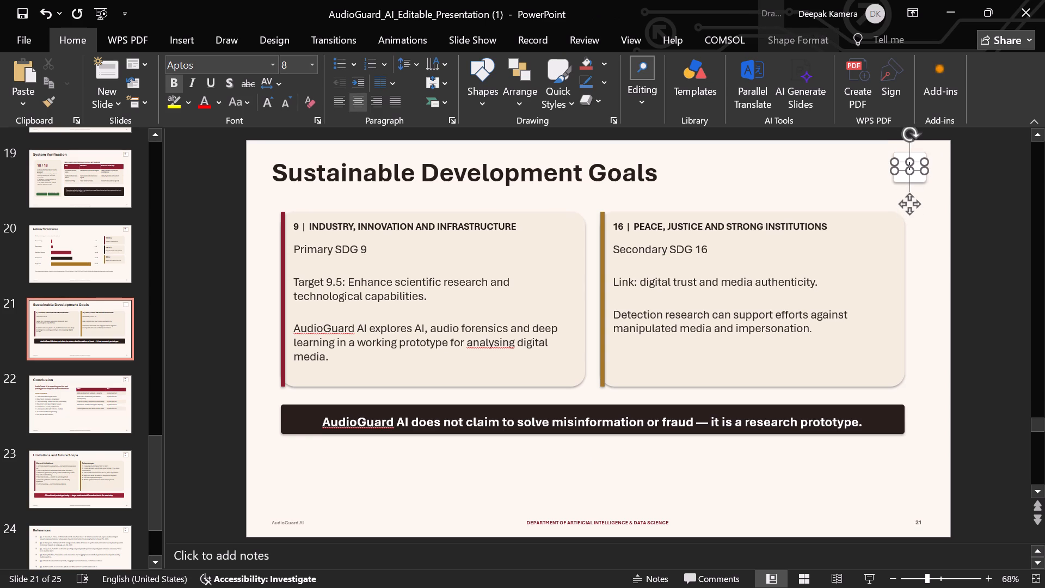
pyautogui.click(920, 180)
pyautogui.press('BackSpace')
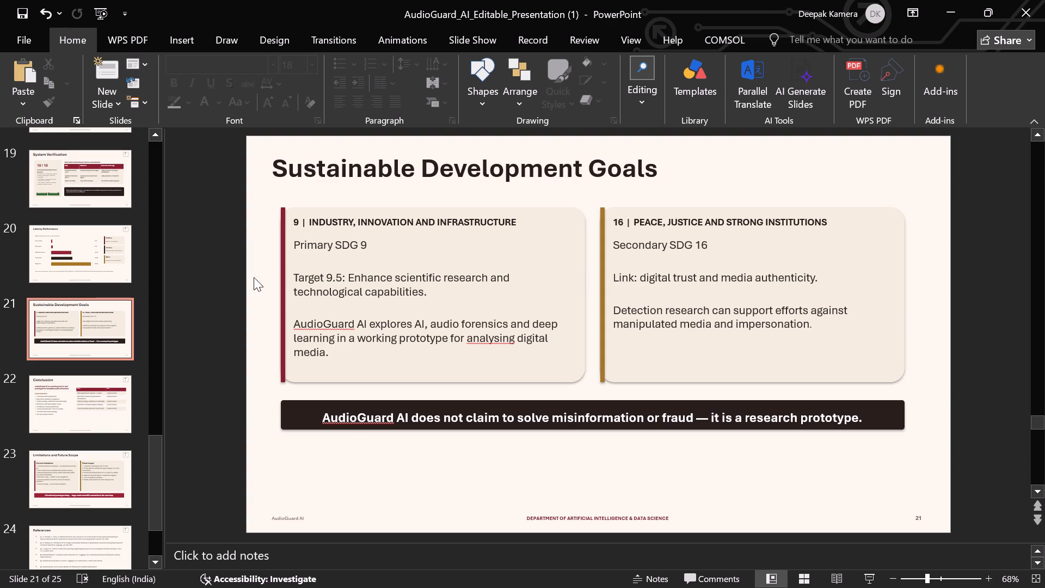
# Review the closing slides, including References and Conclusion, and go back through the deck to the Working Application slide.
pyautogui.scroll(-2, 87, 471)
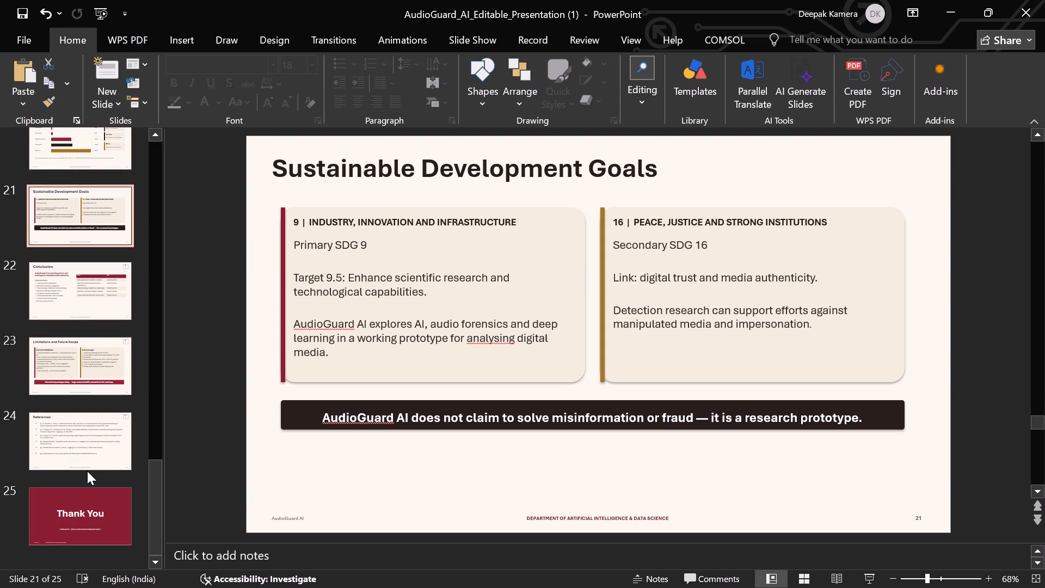
pyautogui.click(88, 516)
pyautogui.click(77, 422)
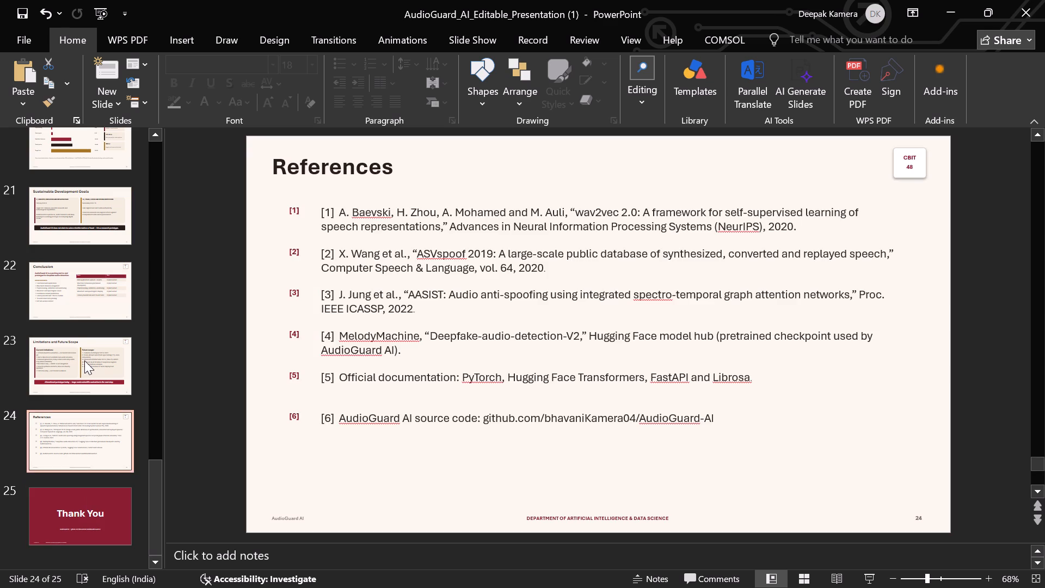
pyautogui.click(84, 360)
pyautogui.click(95, 296)
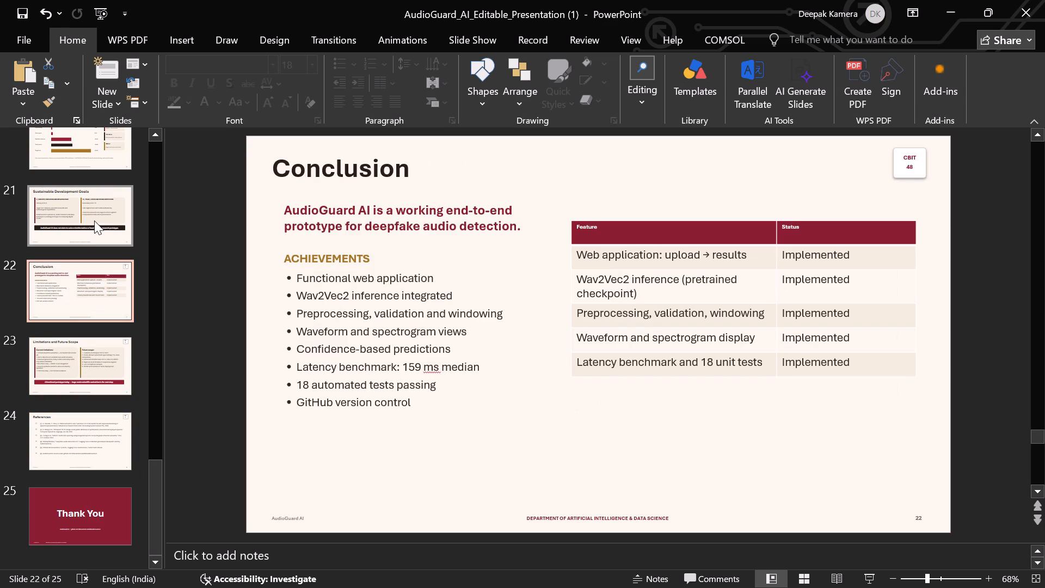
pyautogui.click(94, 220)
pyautogui.scroll(1, 102, 160)
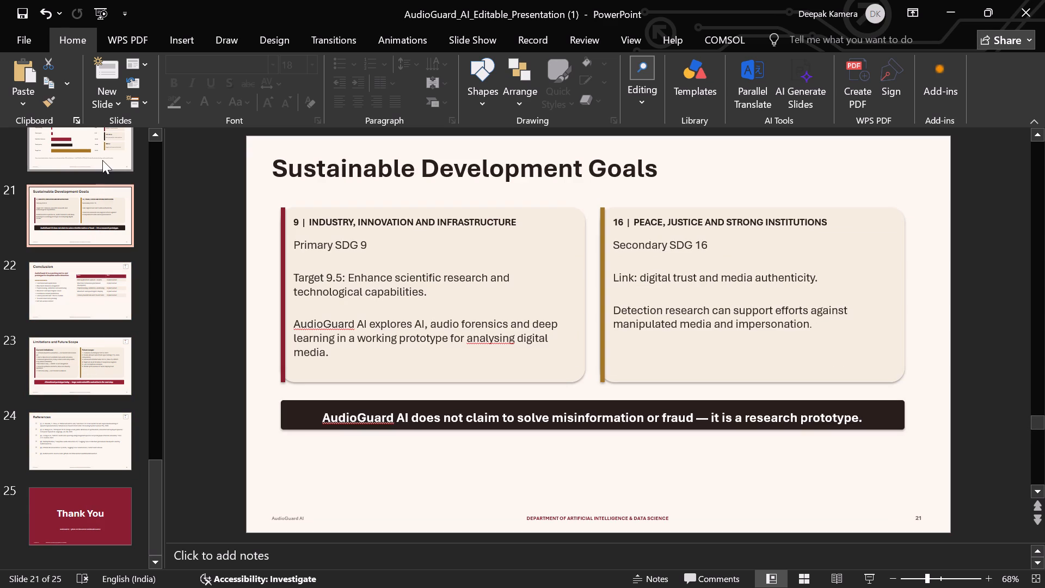
pyautogui.scroll(1, 102, 160)
pyautogui.click(102, 160)
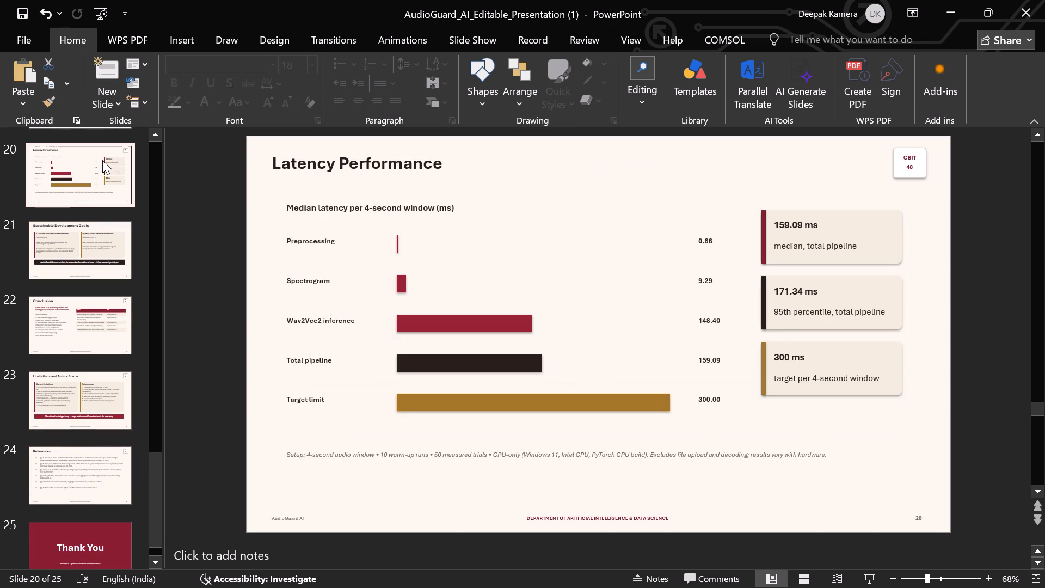
pyautogui.scroll(1, 102, 160)
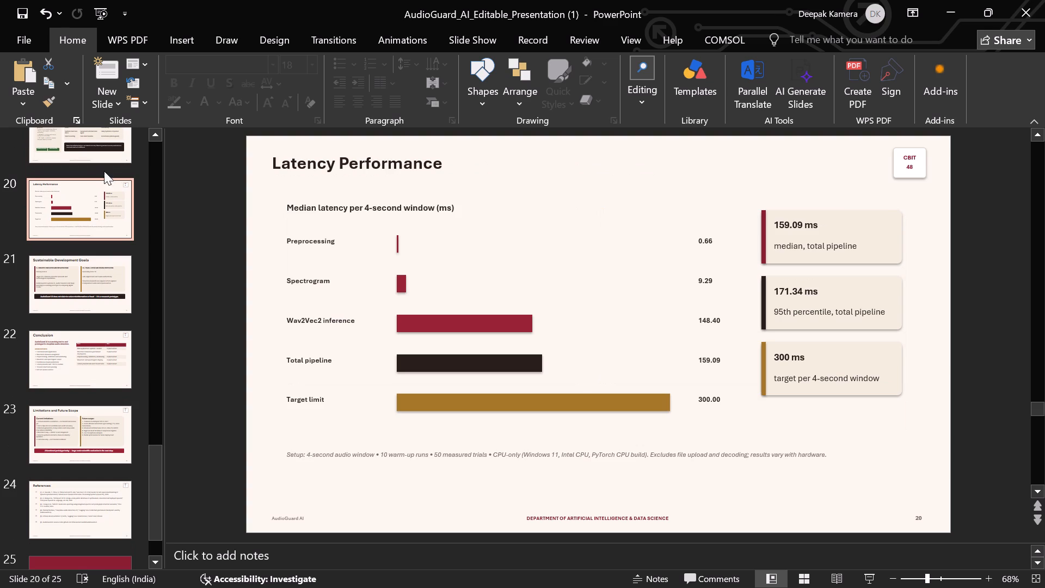
pyautogui.scroll(2, 114, 228)
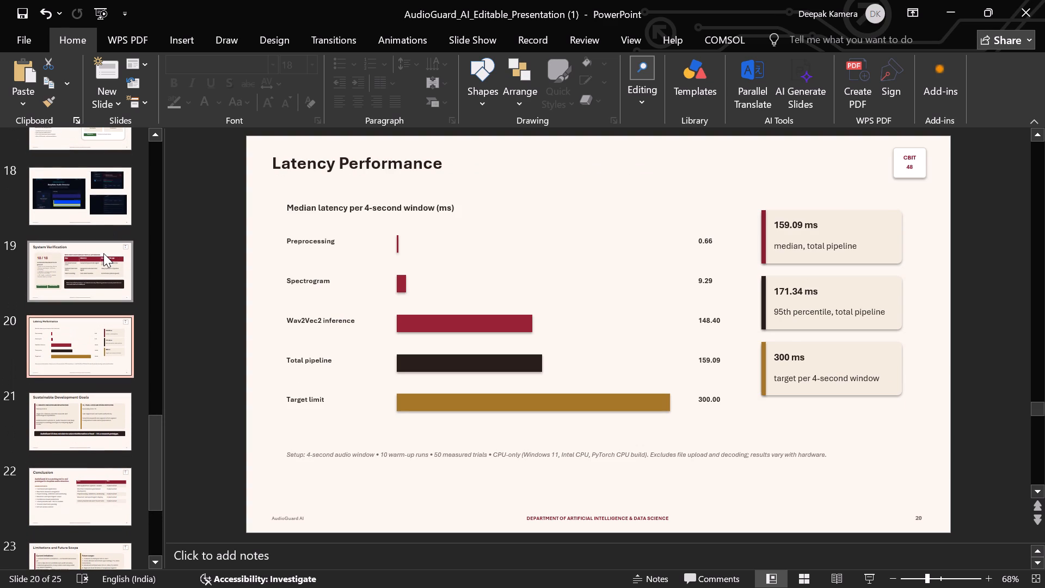
pyautogui.click(103, 253)
pyautogui.click(79, 192)
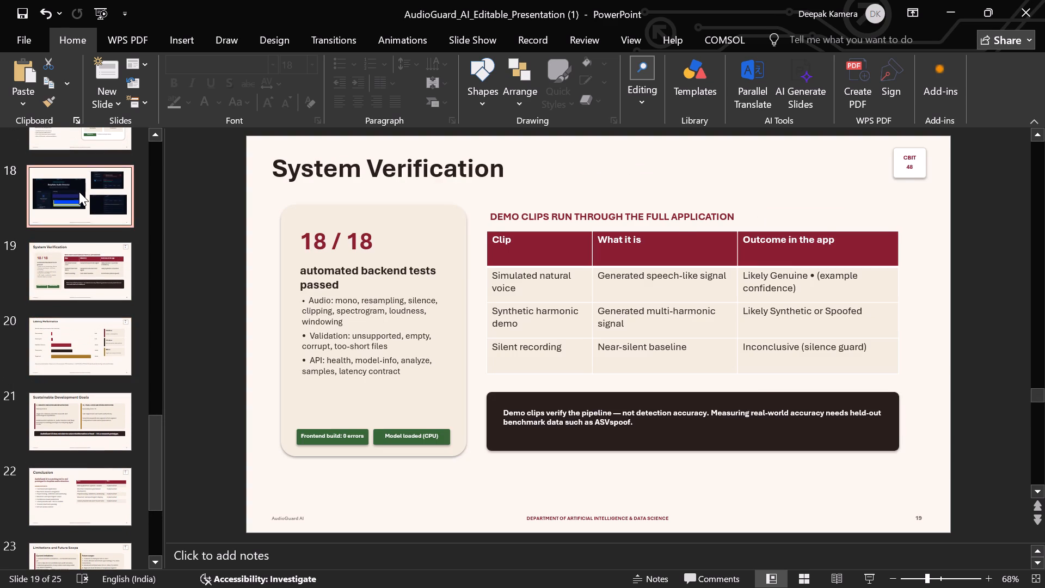
pyautogui.scroll(1, 79, 192)
pyautogui.click(79, 192)
pyautogui.scroll(1, 79, 192)
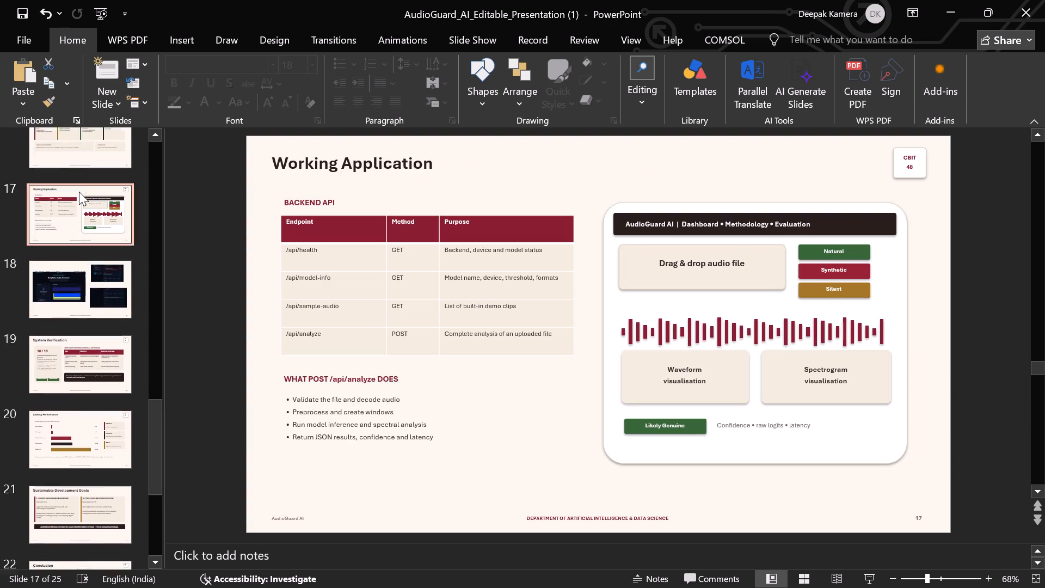
# Review the slides backward from Technologies Used through Dataset, Training and Model Status and Inference and Decision Policy to Wav2Vec2 Model Architecture.
pyautogui.scroll(1, 79, 192)
pyautogui.click(79, 192)
pyautogui.scroll(1, 79, 192)
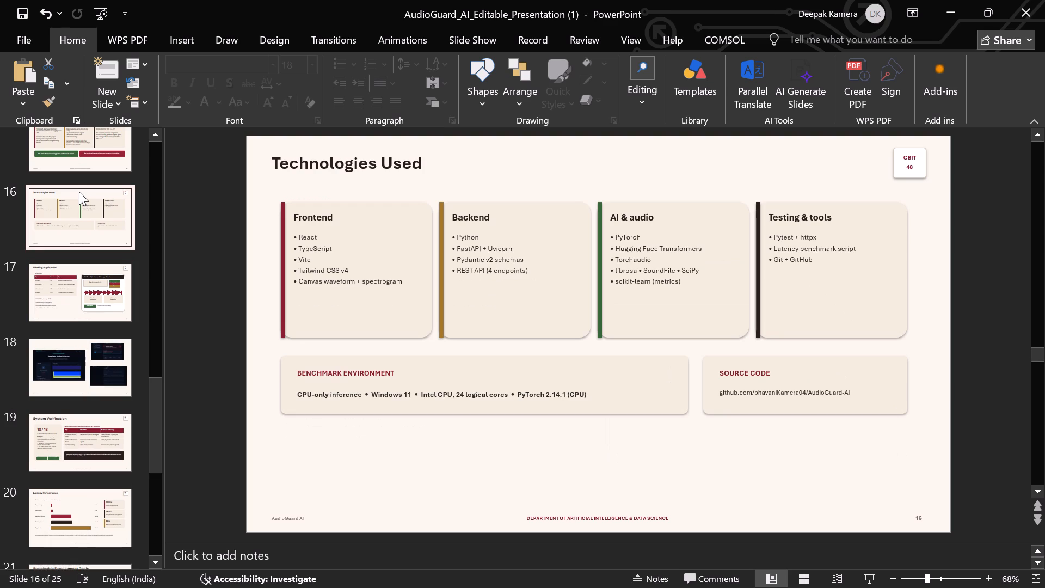
pyautogui.scroll(1, 79, 192)
pyautogui.click(79, 192)
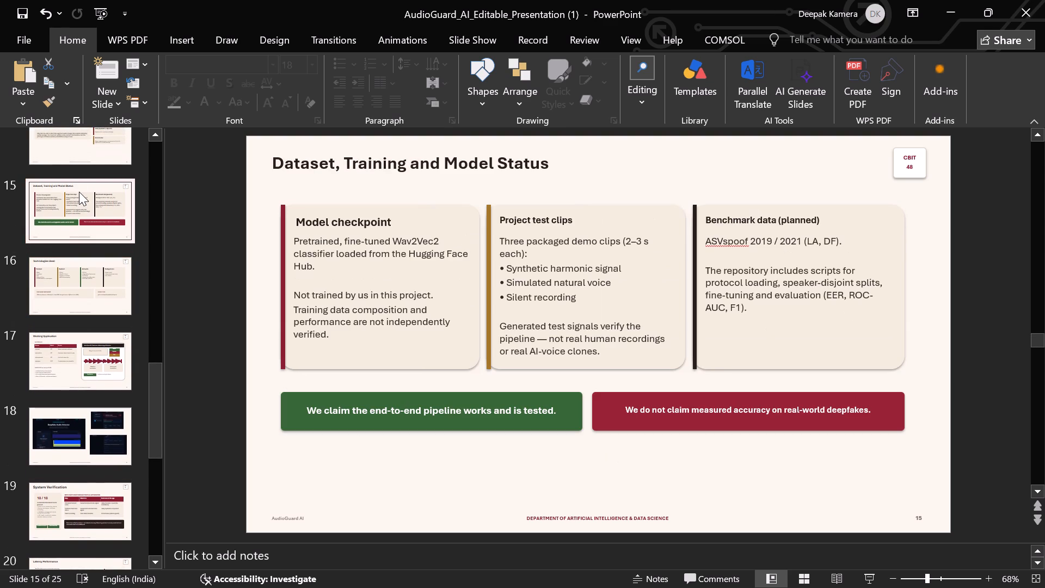
pyautogui.click(88, 154)
pyautogui.scroll(1, 88, 154)
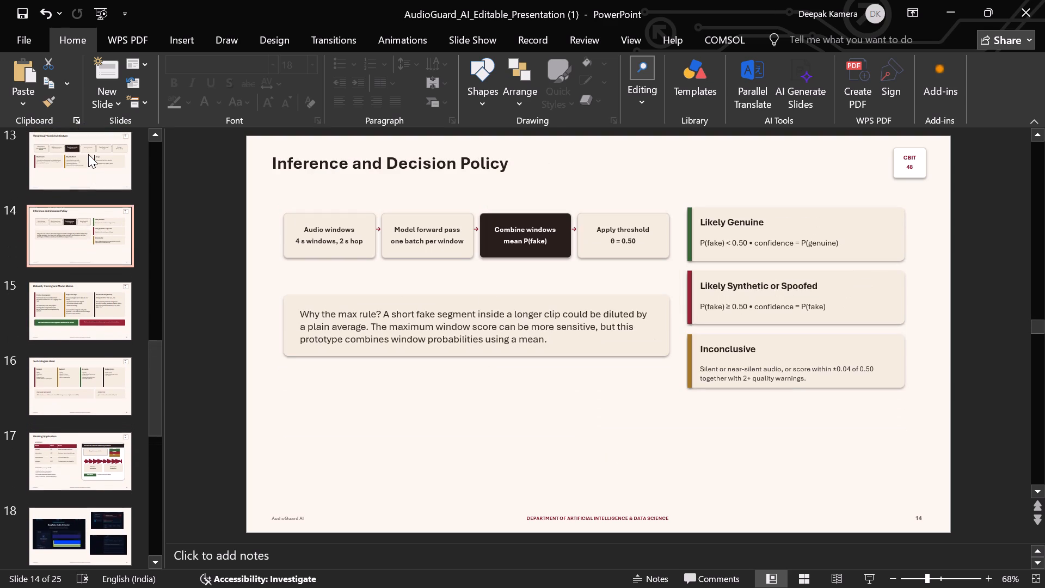
pyautogui.click(88, 154)
pyautogui.scroll(1, 88, 154)
pyautogui.click(88, 154)
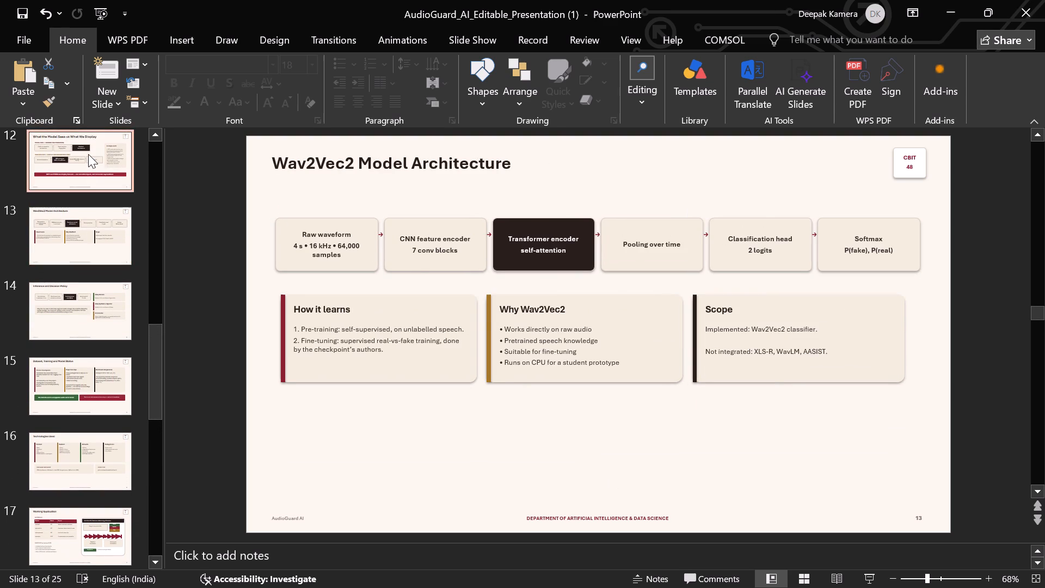
# Review the What the Model Sees vs What We Display, Audio Preprocessing Pipeline and System Architecture slides, and skim the deck's thumbnails.
pyautogui.scroll(1, 88, 154)
pyautogui.click(88, 154)
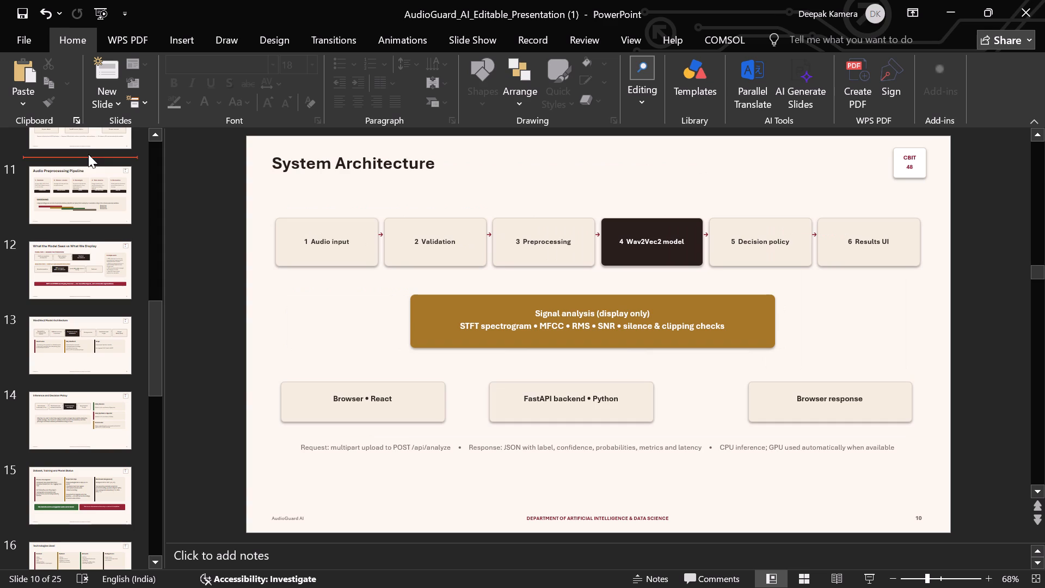
pyautogui.click(93, 264)
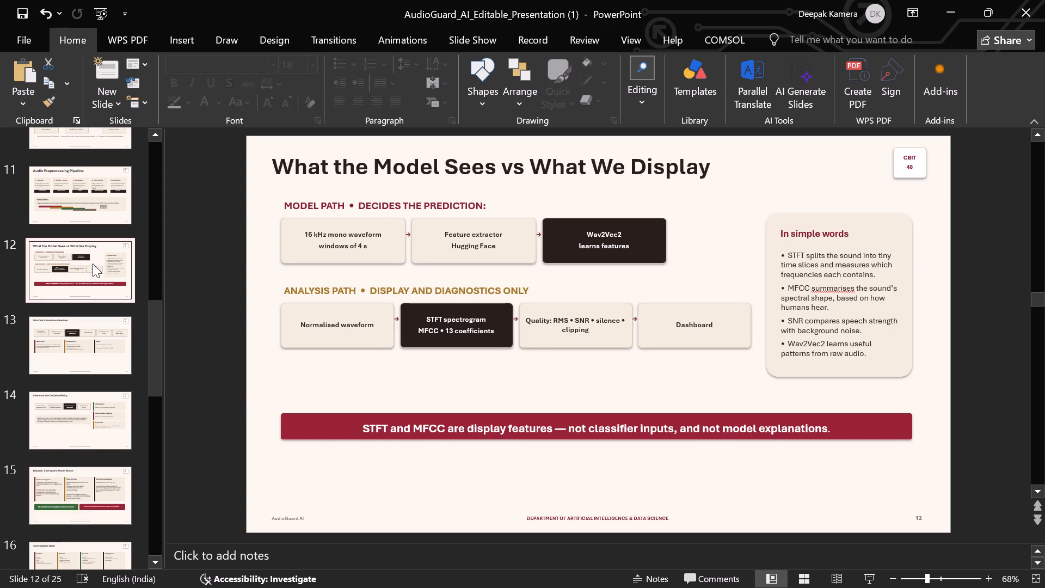
pyautogui.click(61, 177)
pyautogui.scroll(2, 61, 177)
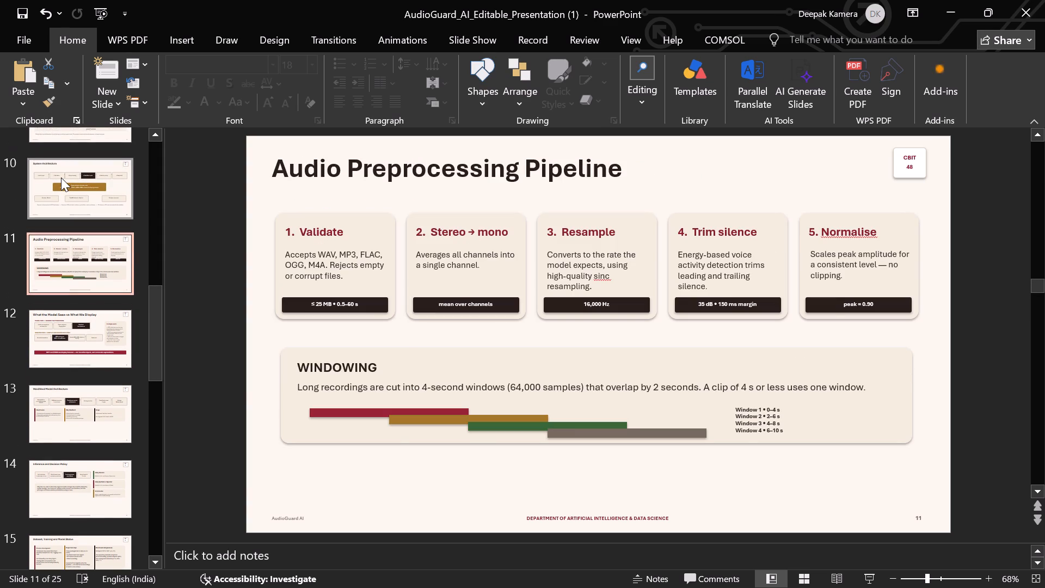
pyautogui.click(61, 177)
pyautogui.scroll(-8, 61, 177)
pyautogui.scroll(5, 61, 177)
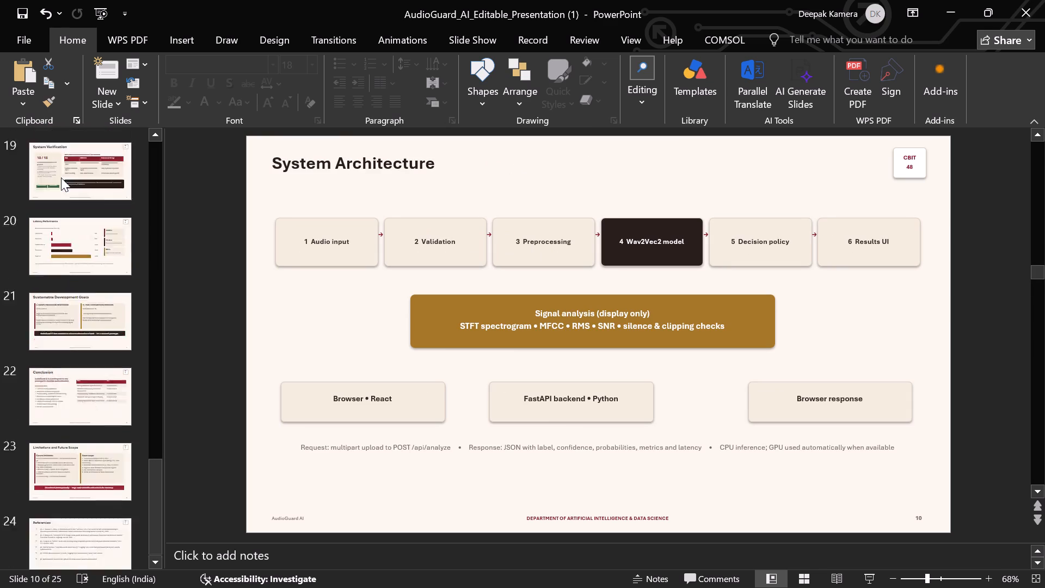
pyautogui.scroll(2, 61, 177)
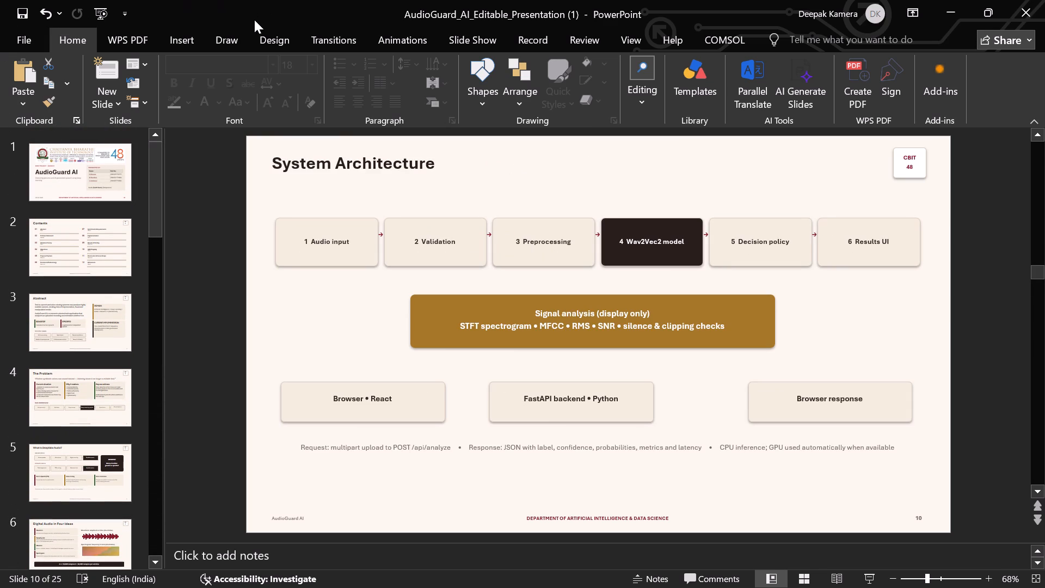
# Save the AudioGuard AI presentation under its existing name.
pyautogui.hotkey('ctrl', 's')
pyautogui.hotkey('ctrl', 'a')
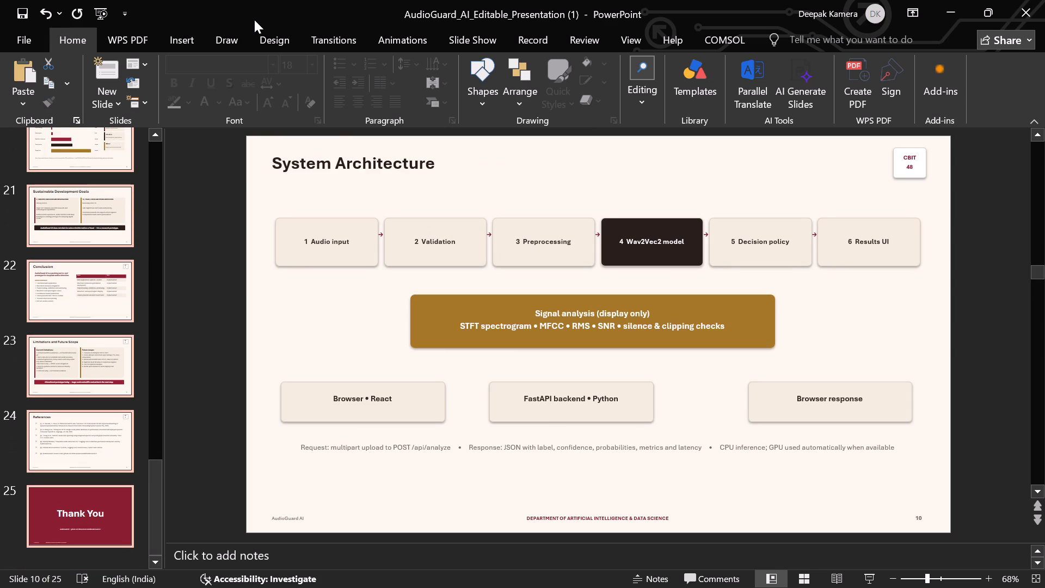
pyautogui.hotkey('ctrl', 's')
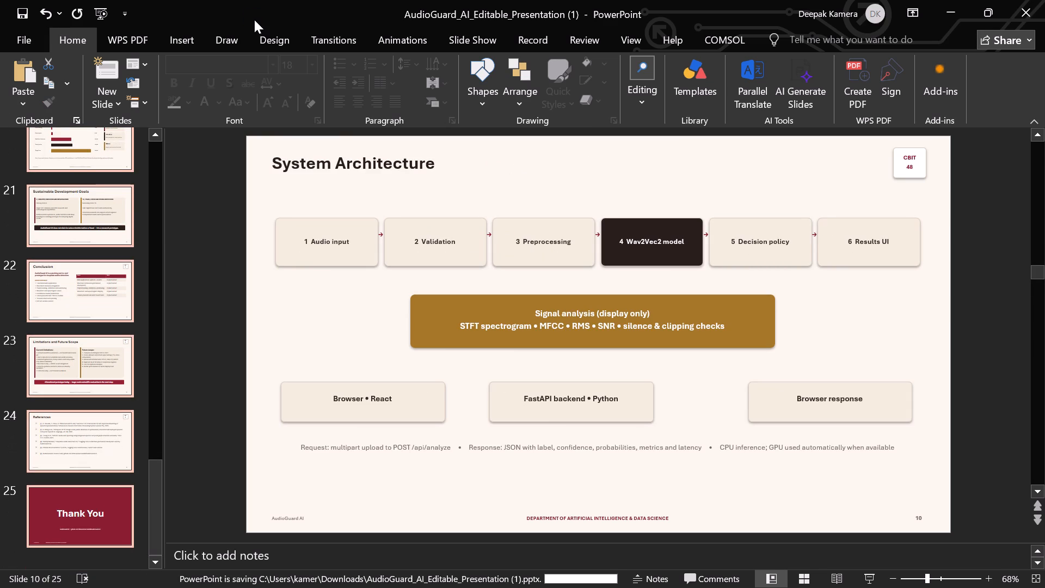
# Minimise the presentation window and switch to the already running Chrome window.
pyautogui.click(971, 8)
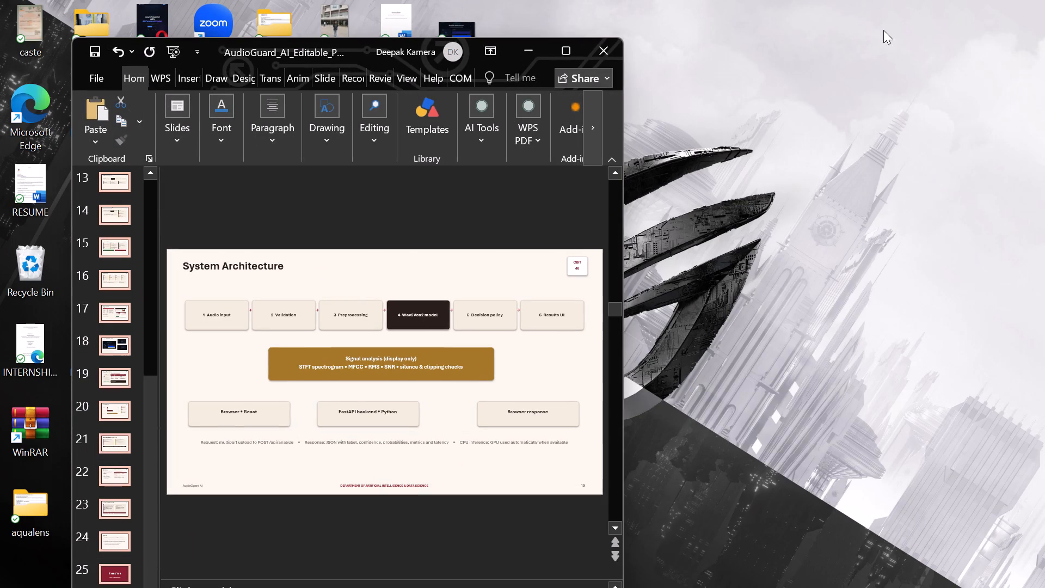
pyautogui.click(528, 47)
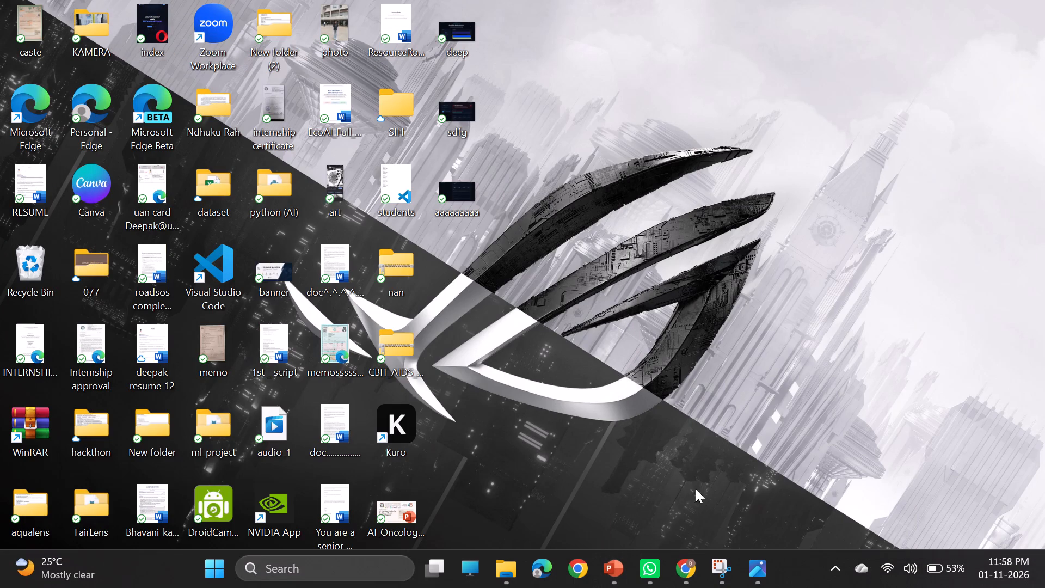
pyautogui.click(684, 576)
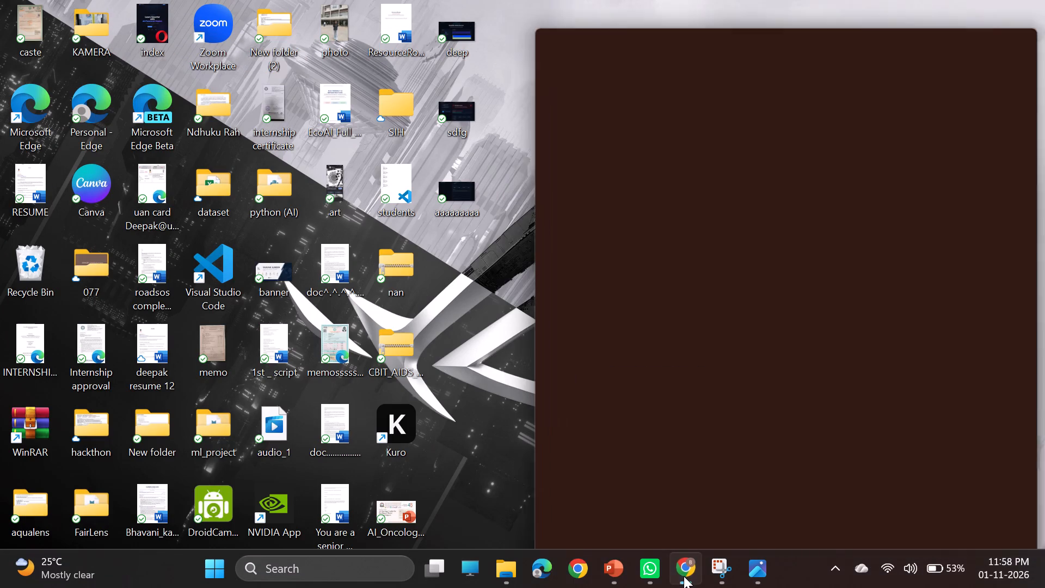
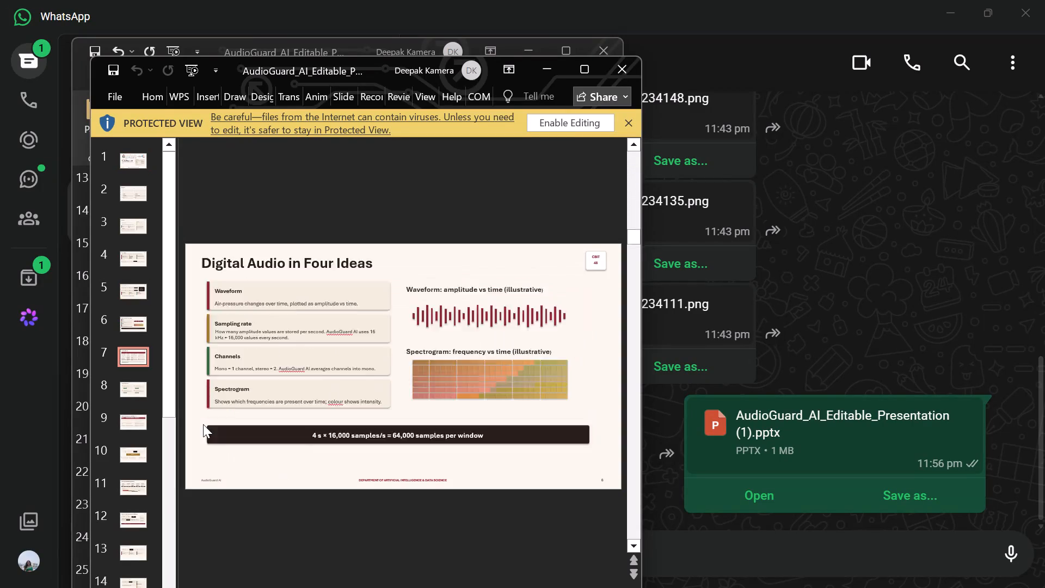
# Skim the sent AudioGuard AI presentation to its Thank You slide, then back through the app screenshots to Dataset, Training and Model Status.
pyautogui.scroll(-2, 205, 420)
pyautogui.scroll(-20, 205, 420)
pyautogui.scroll(-20, 205, 420)
pyautogui.scroll(-20, 205, 420)
pyautogui.scroll(-4, 205, 420)
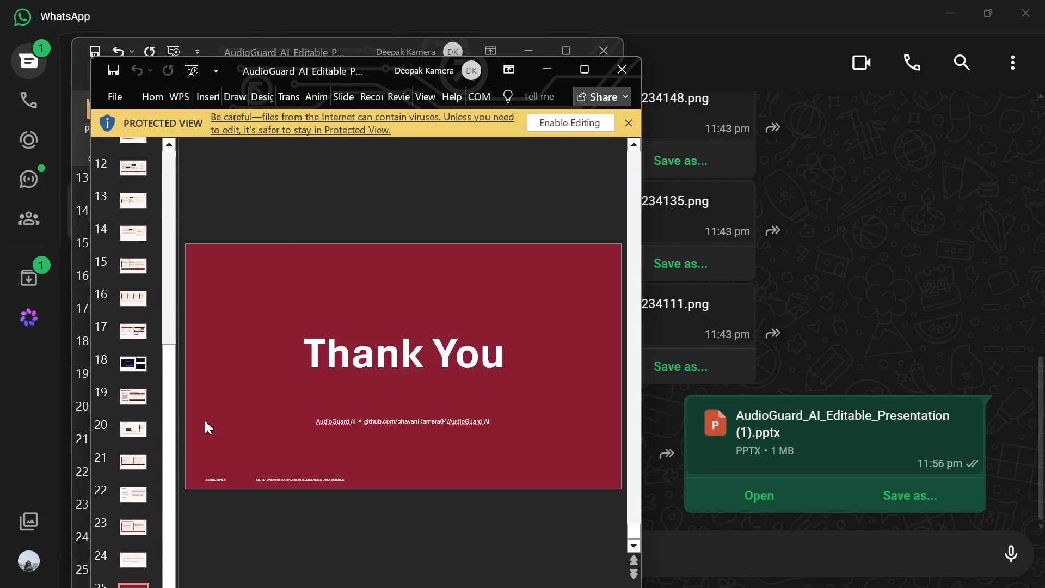
pyautogui.scroll(2, 205, 420)
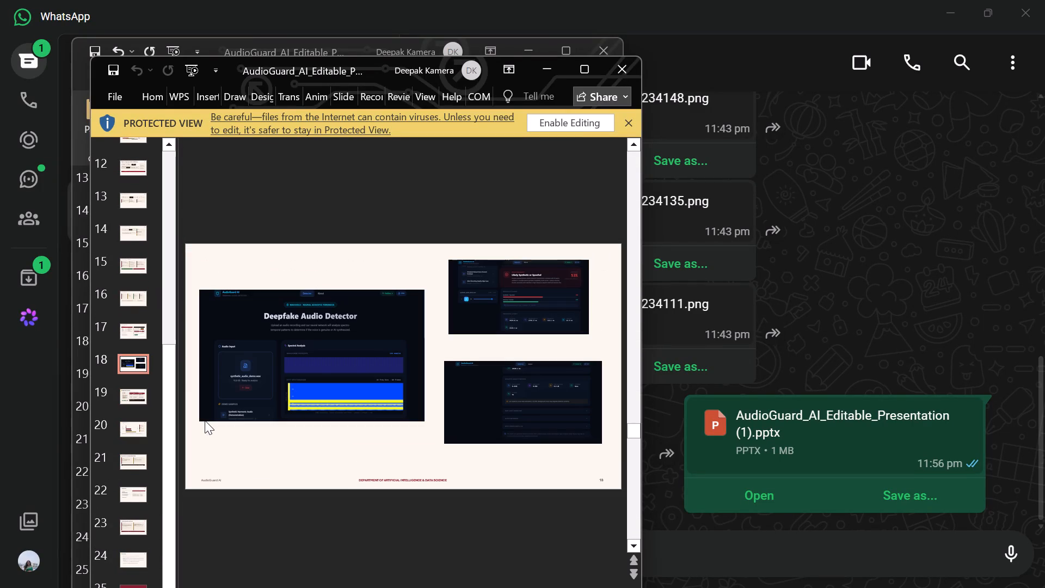
pyautogui.press('Up')
pyautogui.press('Up')
pyautogui.press('Up')
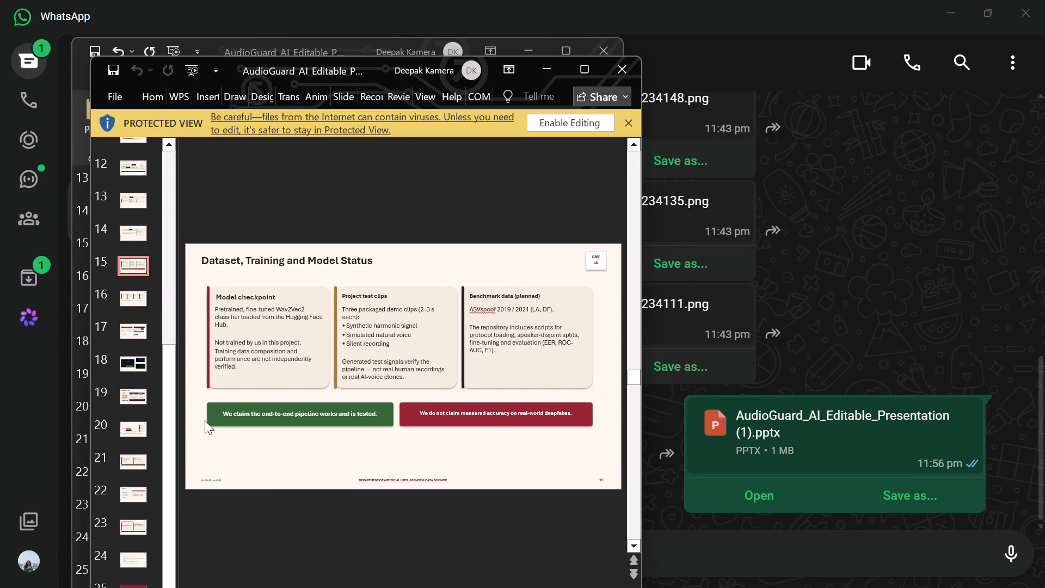
# Review the slides forward from Dataset, Training and Model Status through the app screenshots and System Verification to Thank You.
pyautogui.press('Down')
pyautogui.press('Down')
pyautogui.press('Down')
pyautogui.press('Down')
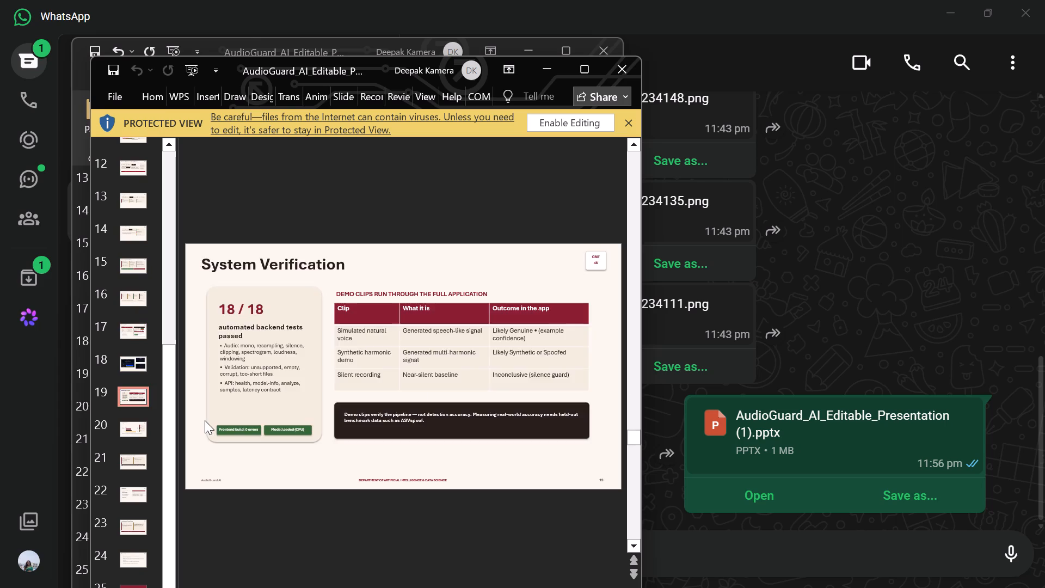
pyautogui.press('Down')
pyautogui.press('Down')
pyautogui.press('Down')
pyautogui.press('Down')
pyautogui.press('Down')
pyautogui.press('Down')
pyautogui.press('Down')
pyautogui.press('Down')
pyautogui.press('Down')
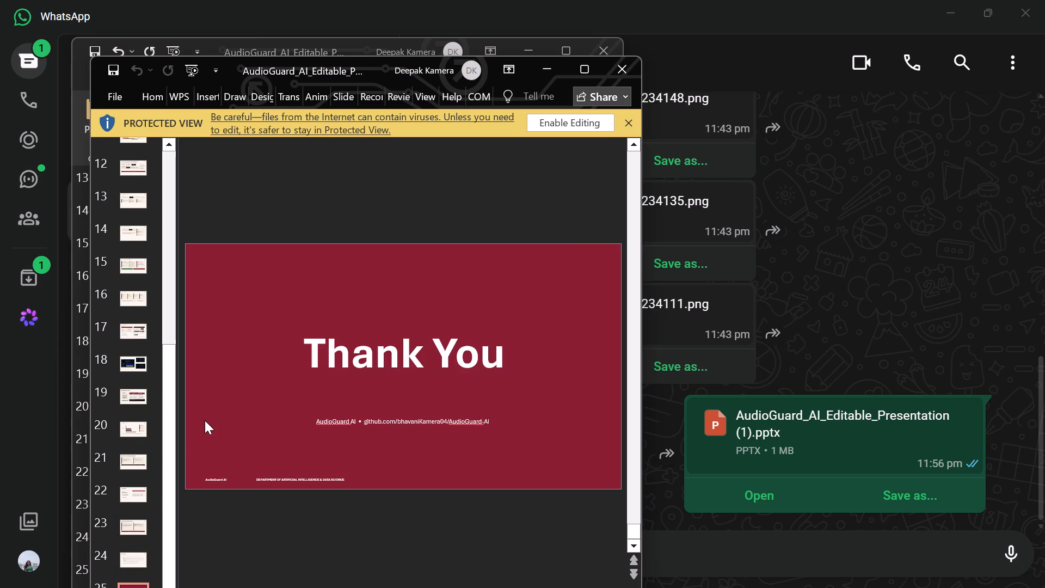
pyautogui.press('Down')
# Review the slides backward from Thank You through the app screenshots and Project Objectives to the title slide.
pyautogui.press('Up')
pyautogui.press('Up')
pyautogui.press('Up')
pyautogui.press('Up')
pyautogui.press('Up')
pyautogui.press('Up')
pyautogui.press('Up')
pyautogui.press('Up')
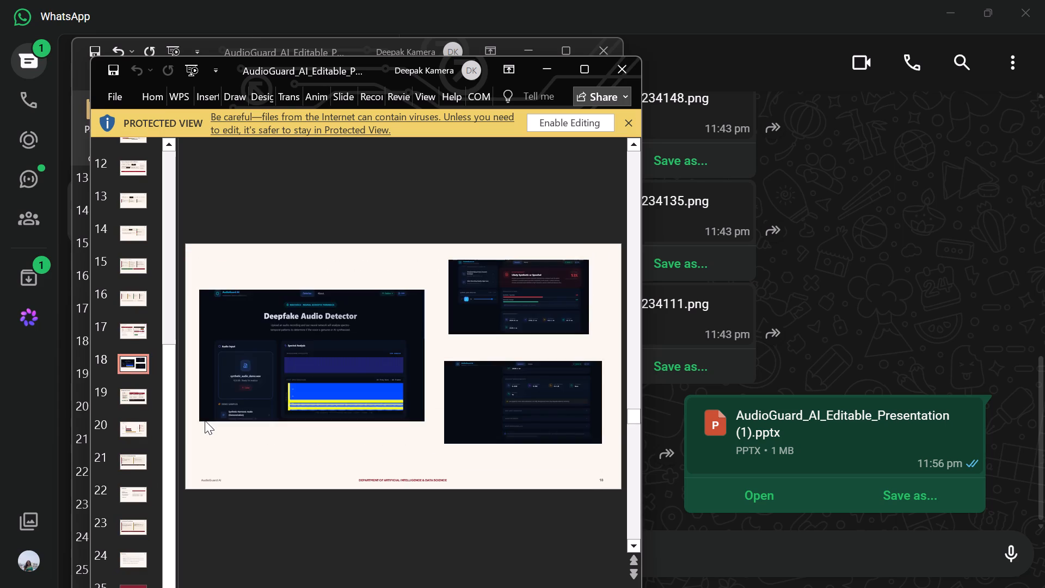
pyautogui.press('Up')
pyautogui.press('Up')
pyautogui.press('Up')
pyautogui.press('Up')
pyautogui.press('Up')
pyautogui.press('Up')
pyautogui.press('Up')
pyautogui.press('Up')
pyautogui.press('Up')
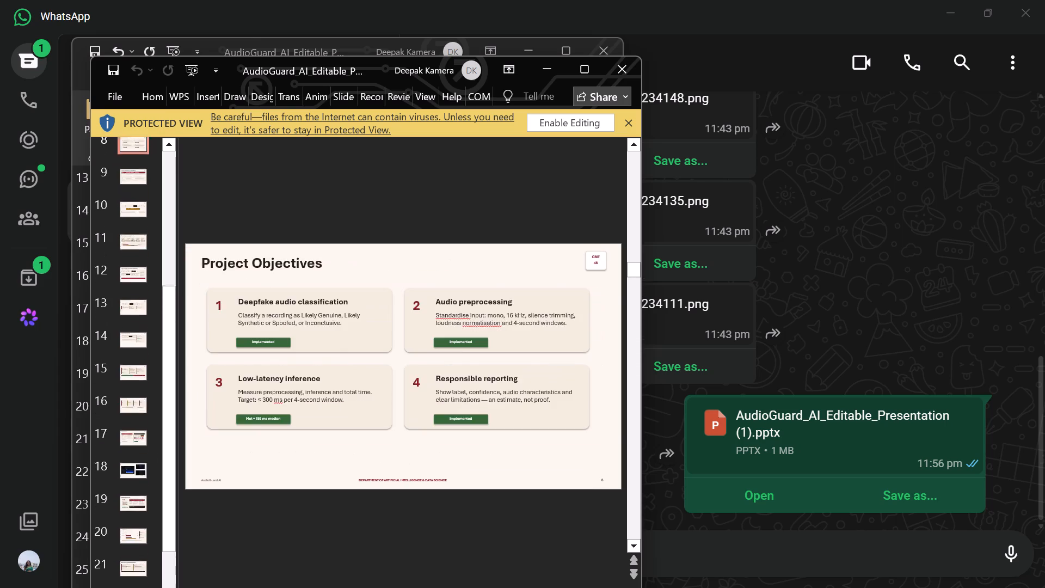
pyautogui.press('Up')
pyautogui.press('Up')
pyautogui.press('Up')
pyautogui.press('Up')
pyautogui.press('Up')
pyautogui.press('Up')
pyautogui.press('Up')
pyautogui.press('Up')
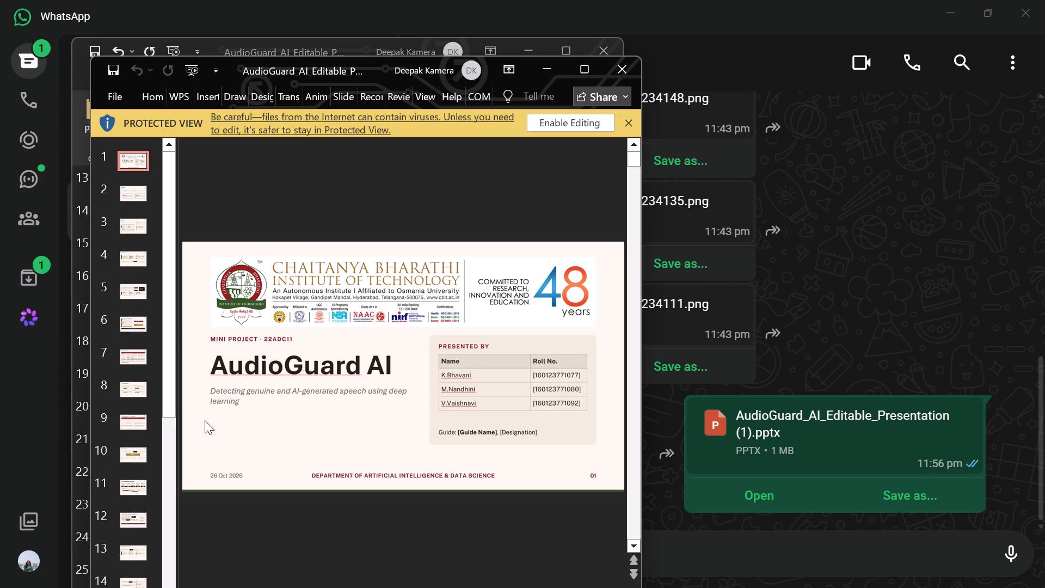
pyautogui.press('Up')
pyautogui.press('Up')
# Review the whole deck forward from the title slide through What Is Deepfake Audio? and Latency Performance to Thank You.
pyautogui.press('Down')
pyautogui.press('Down')
pyautogui.press('Down')
pyautogui.press('Down')
pyautogui.press('Down')
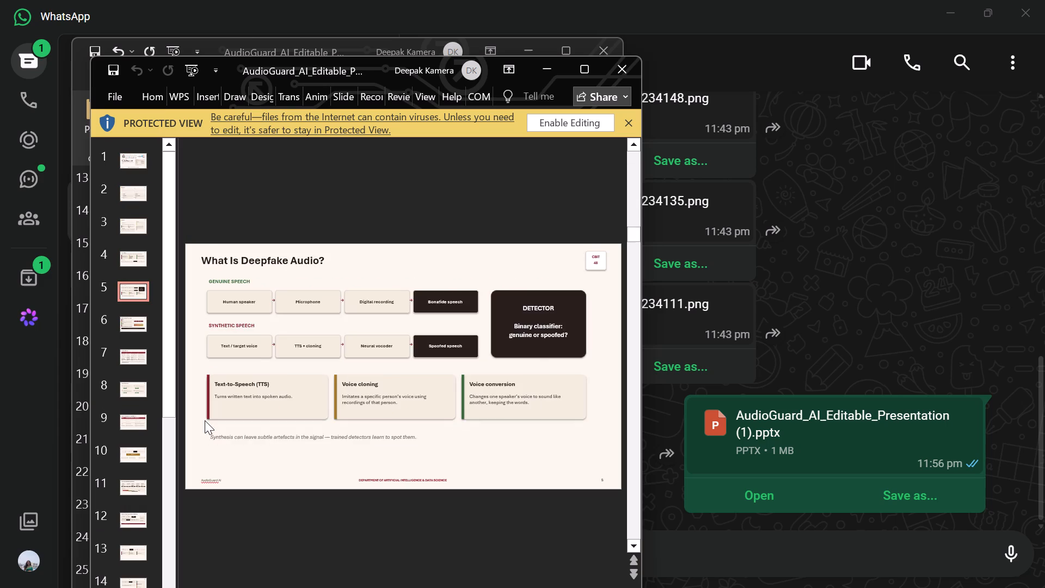
pyautogui.press('Down')
pyautogui.press('Down')
pyautogui.press('Down')
pyautogui.press('Down')
pyautogui.press('Down')
pyautogui.press('Down')
pyautogui.press('Down')
pyautogui.press('Down')
pyautogui.press('Down')
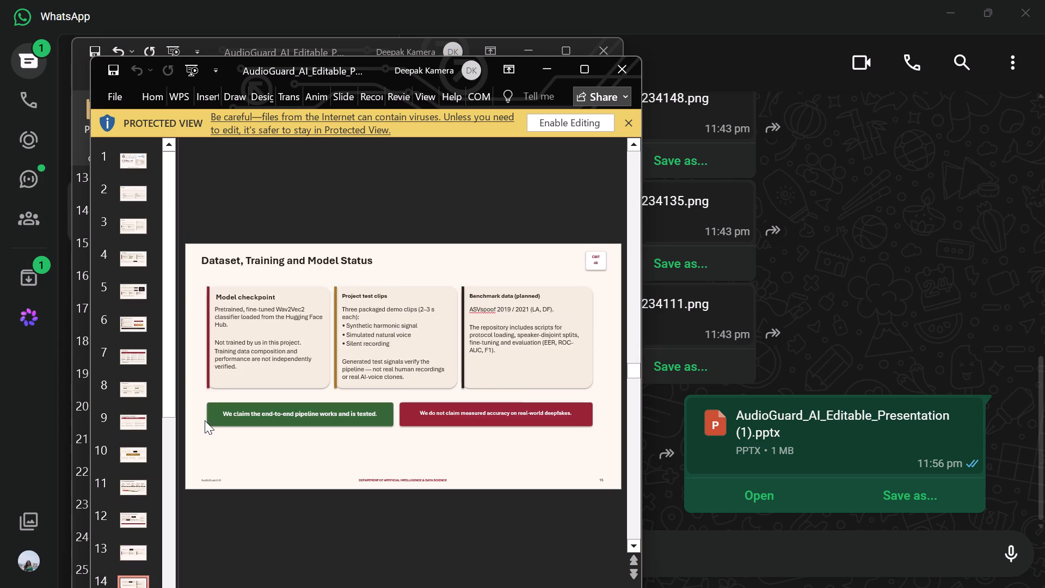
pyautogui.press('Down')
pyautogui.press('Down')
pyautogui.press('Down')
pyautogui.press('Down')
pyautogui.press('Down')
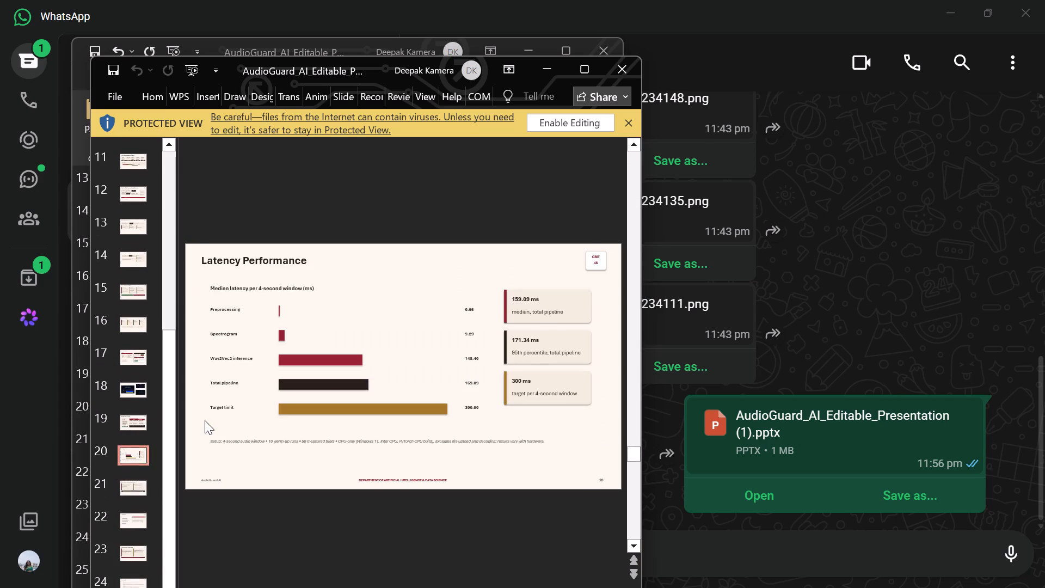
pyautogui.press('Down')
pyautogui.press('Down')
pyautogui.press('Down')
pyautogui.press('Down')
pyautogui.press('Down')
pyautogui.press('Down')
pyautogui.press('Down')
# Review the deck backward from Thank You through Technologies Used and Existing Approaches vs AudioGuard AI to the title slide.
pyautogui.press('Up')
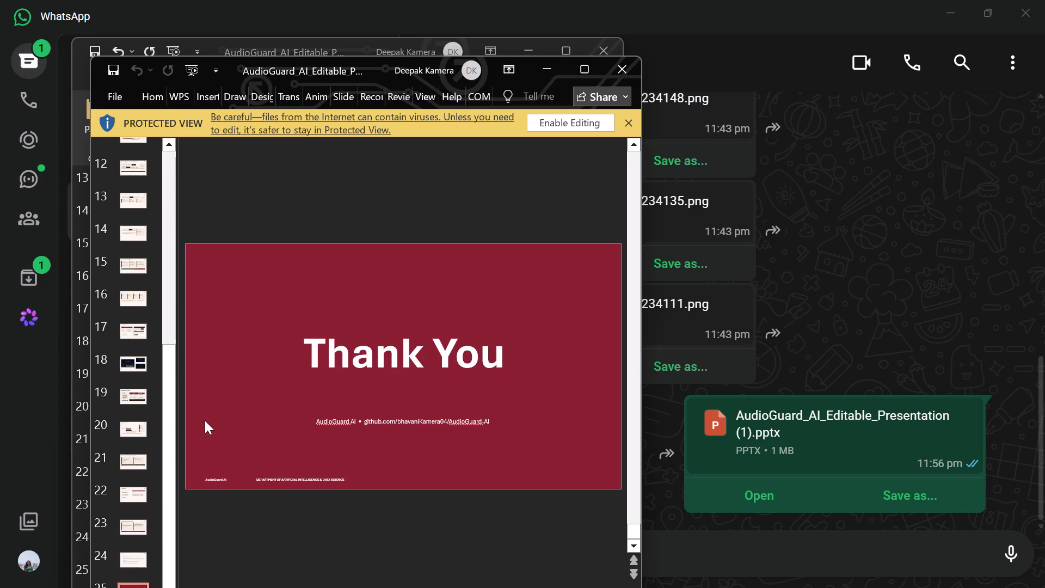
pyautogui.press('Up')
pyautogui.press('Up')
pyautogui.press('Up')
pyautogui.press('Up')
pyautogui.press('Up')
pyautogui.press('Up')
pyautogui.press('Up')
pyautogui.press('Up')
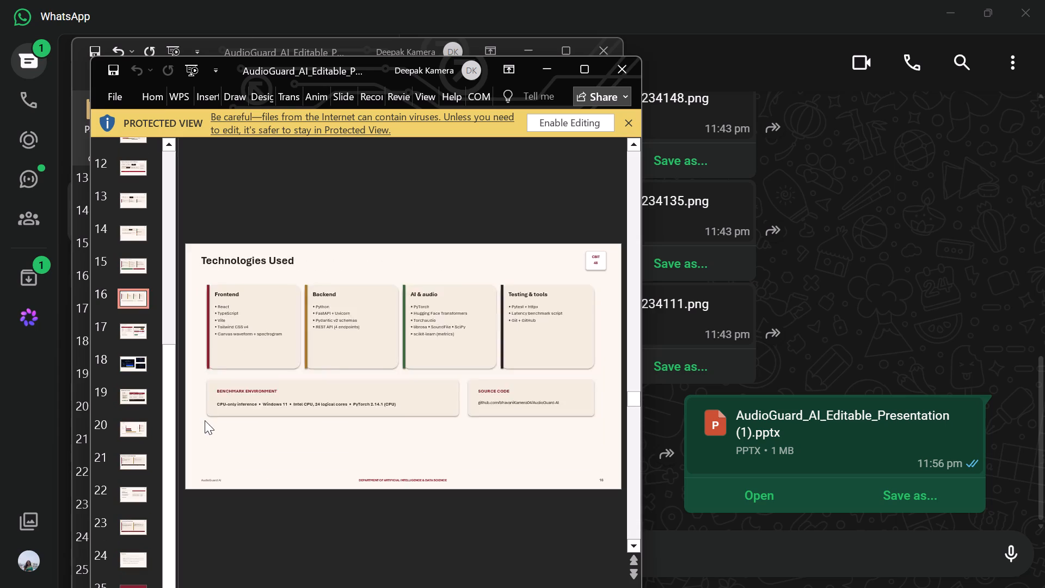
pyautogui.press('Up')
pyautogui.press('Up')
pyautogui.press('Up')
pyautogui.press('Up')
pyautogui.press('Up')
pyautogui.press('Up')
pyautogui.press('Up')
pyautogui.press('Up')
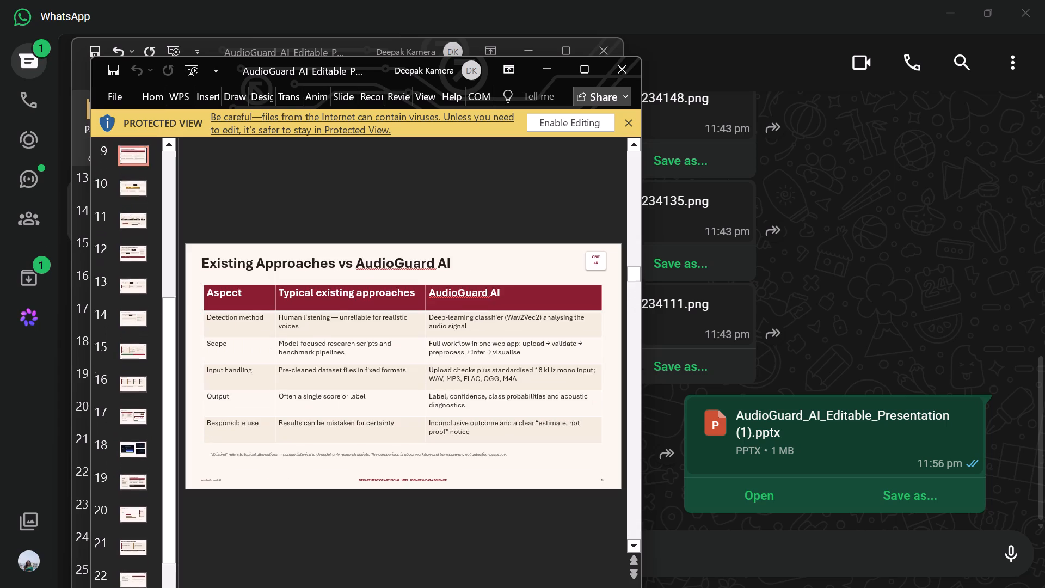
pyautogui.press('Up')
pyautogui.press('Up')
pyautogui.press('Up')
pyautogui.press('Up')
pyautogui.press('Up')
pyautogui.press('Up')
pyautogui.press('Up')
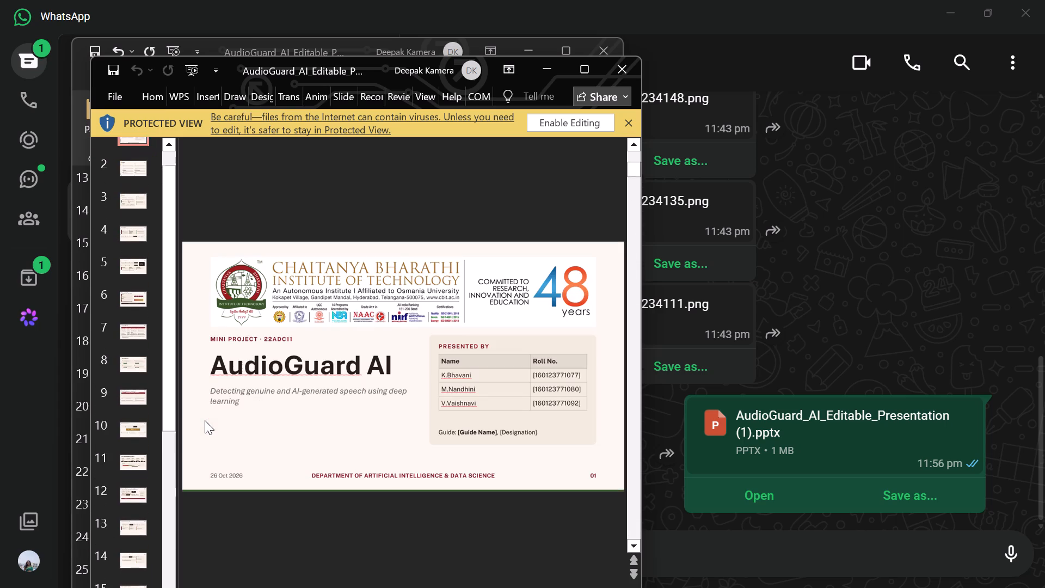
# Check the title and Contents slides, and review the deck forward through System Architecture to Working Application.
pyautogui.press('Down')
pyautogui.press('Down')
pyautogui.press('Up')
pyautogui.press('Up')
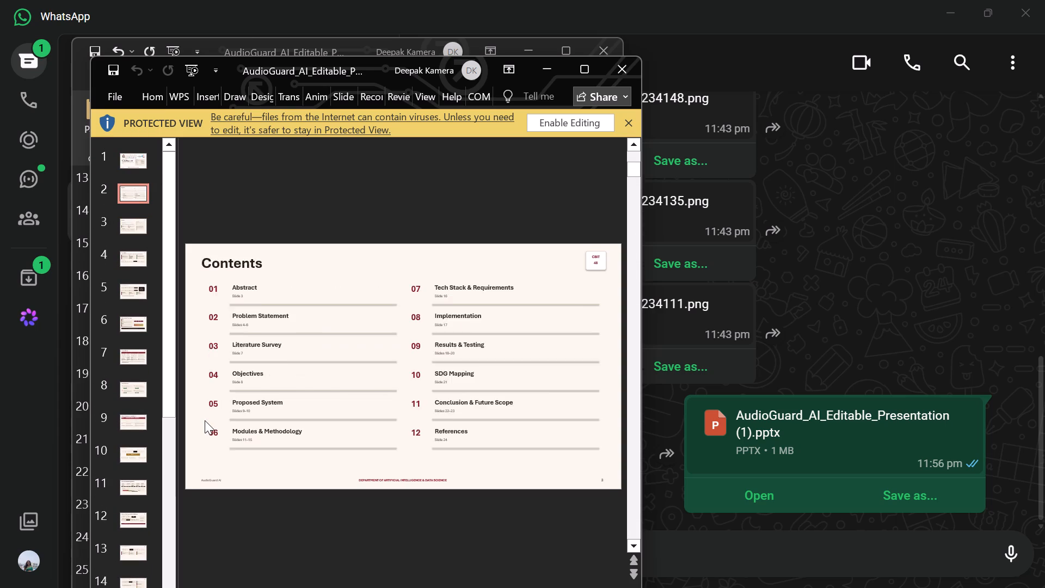
pyautogui.press('Down')
pyautogui.press('Down')
pyautogui.press('Down')
pyautogui.press('Down')
pyautogui.press('Down')
pyautogui.press('Down')
pyautogui.press('Down')
pyautogui.press('Down')
pyautogui.press('Down')
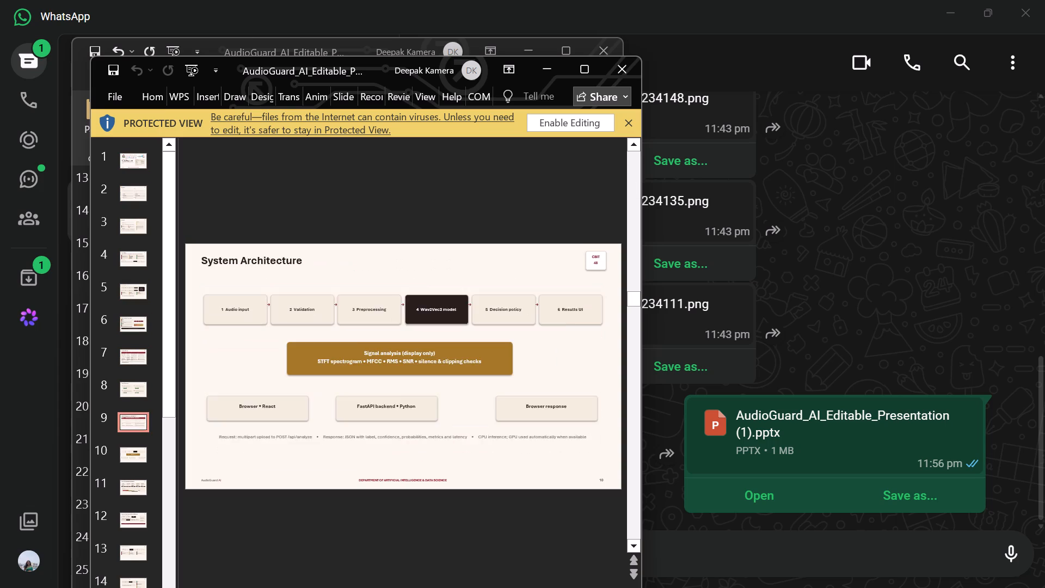
pyautogui.press('Down')
pyautogui.press('Down')
pyautogui.press('Down')
pyautogui.press('Down')
pyautogui.press('Down')
pyautogui.press('Down')
pyautogui.press('Down')
pyautogui.press('Down')
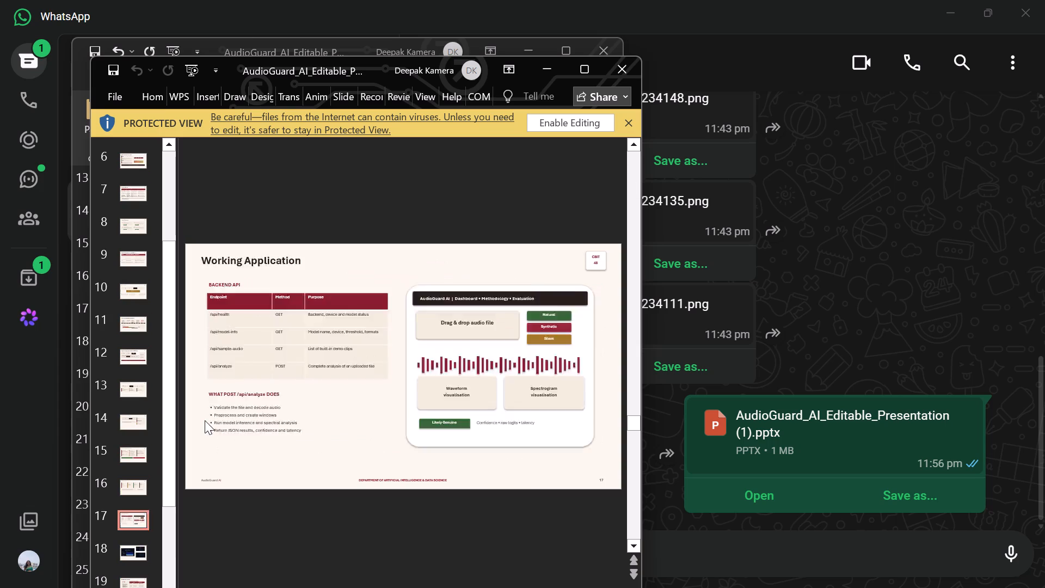
# Review the slides backward from Working Application through Technologies Used and System Architecture to Literature Survey.
pyautogui.press('Up')
pyautogui.press('Up')
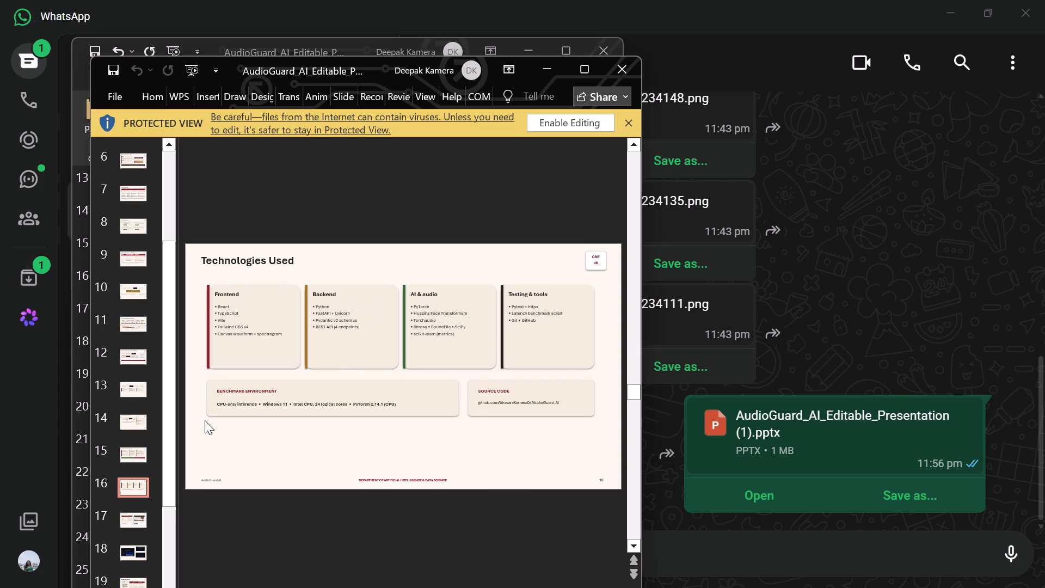
pyautogui.press('Up')
pyautogui.press('Up')
pyautogui.press('Up')
pyautogui.press('Up')
pyautogui.press('Up')
pyautogui.press('Up')
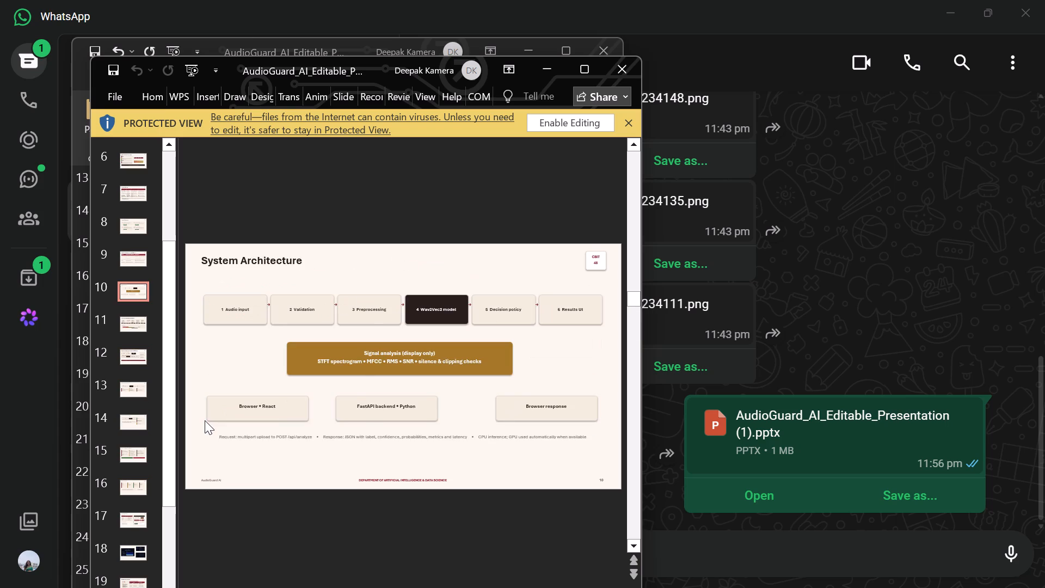
pyautogui.press('Up')
pyautogui.press('Up')
pyautogui.press('Up')
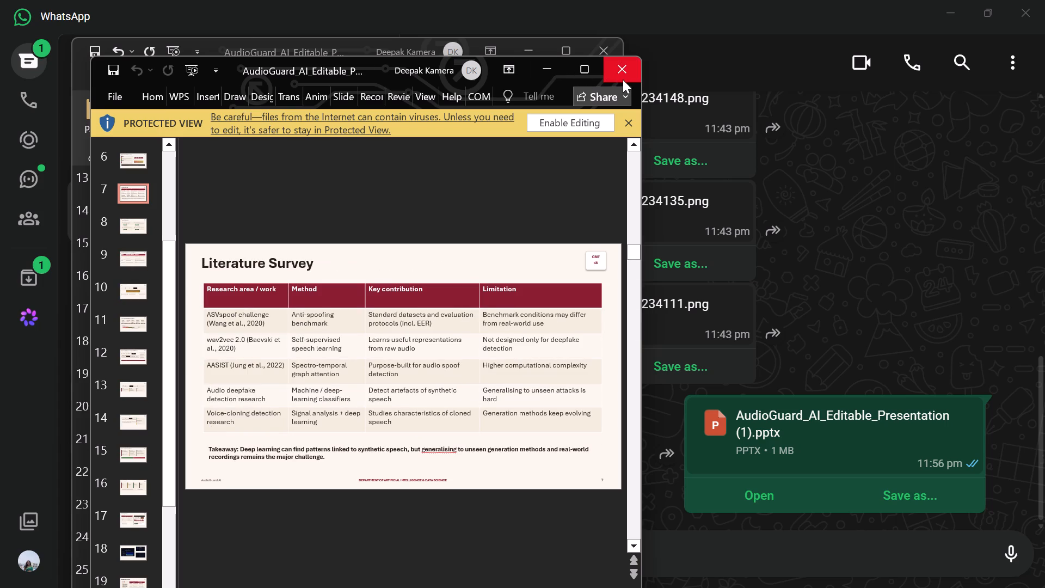
# Close the Protected View copy of the presentation and return to the title slide in the editable deck.
pyautogui.click(623, 79)
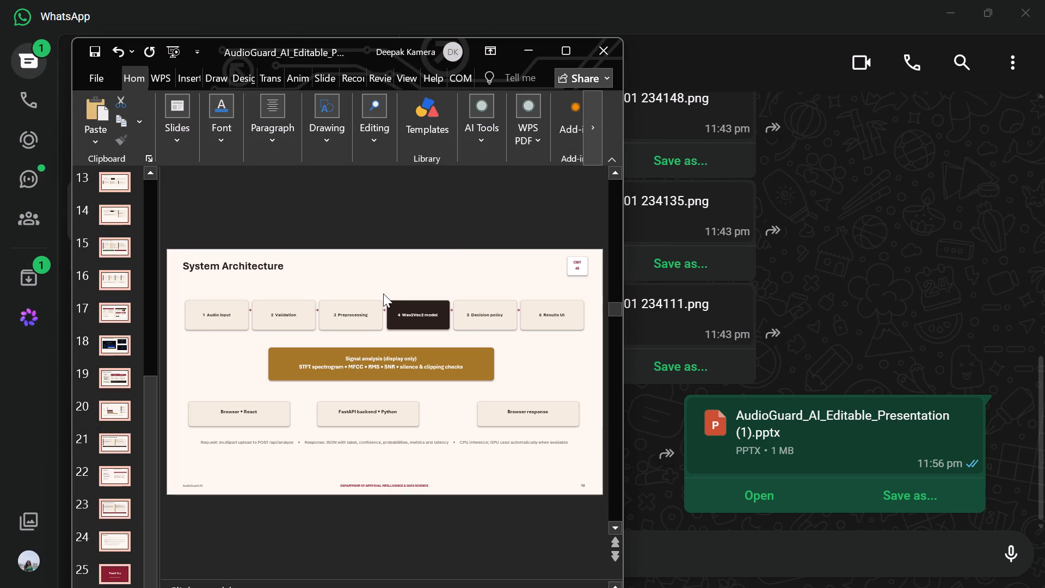
pyautogui.scroll(18, 383, 293)
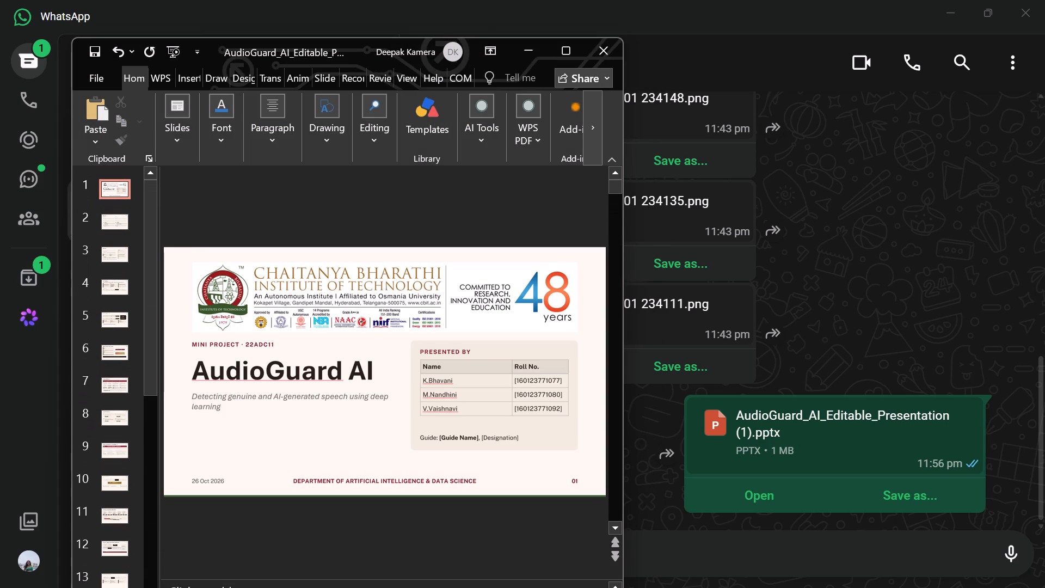